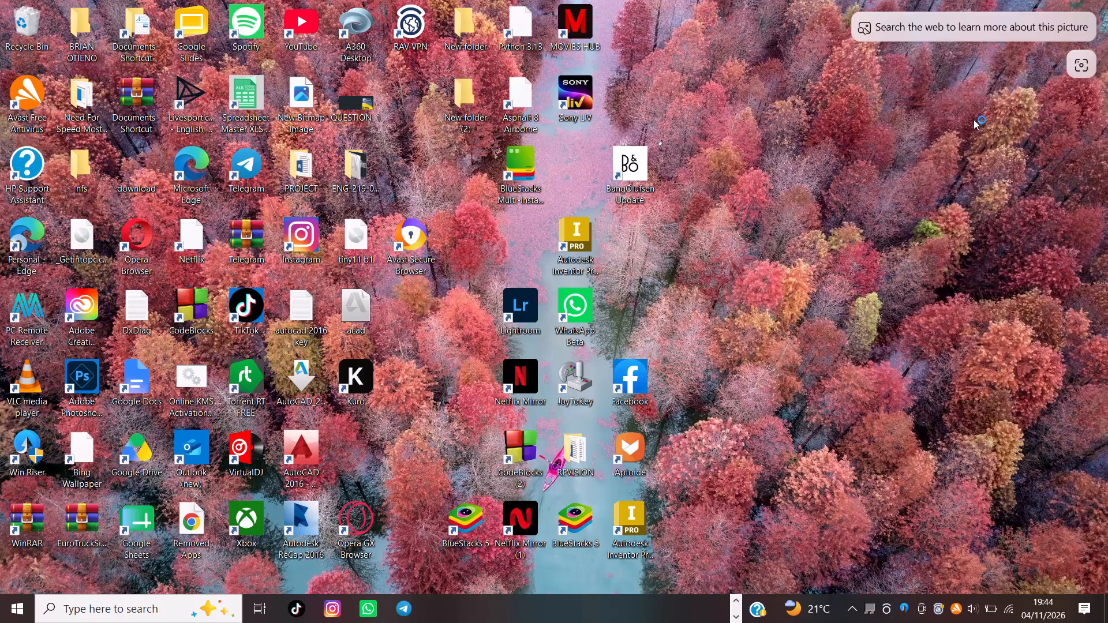
Launch Microsoft Word.
left_click(739, 598)
left_click(739, 598)
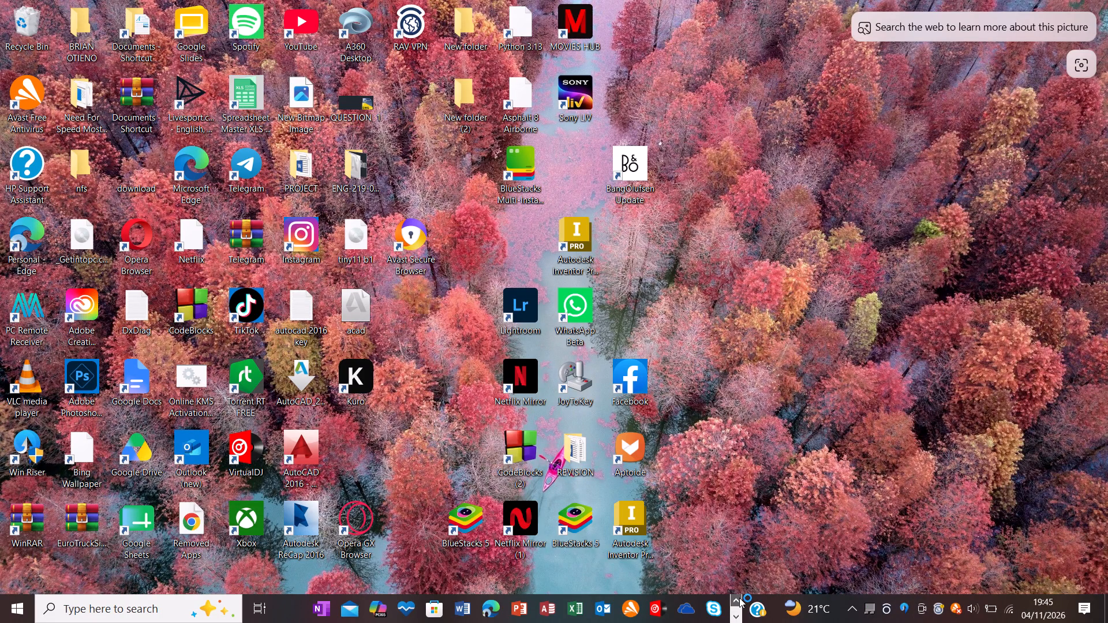
left_click(739, 598)
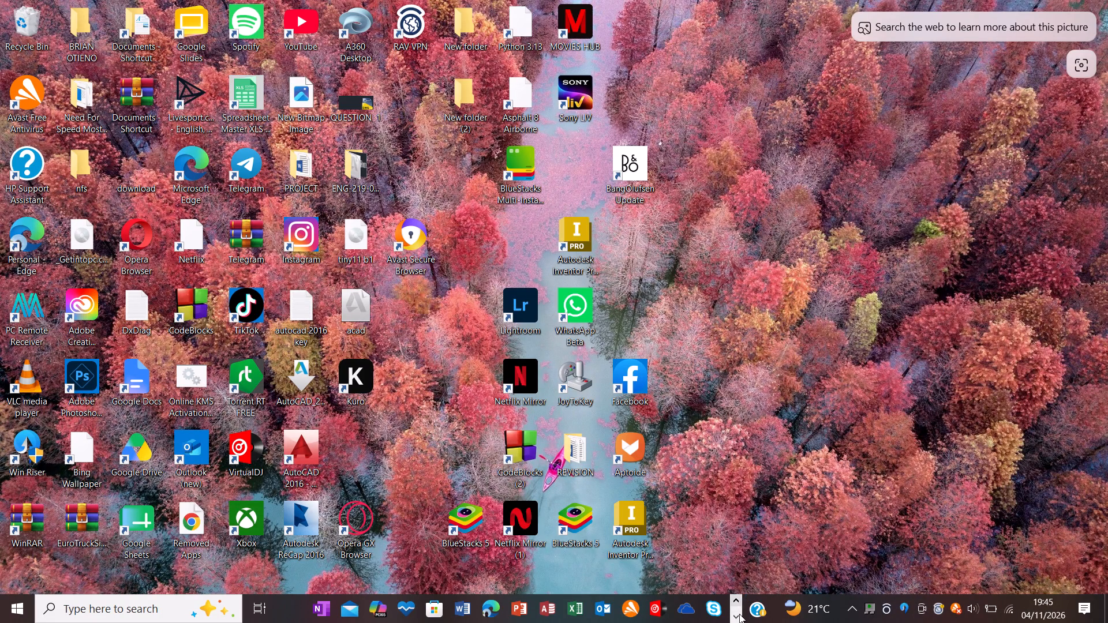
left_click(739, 615)
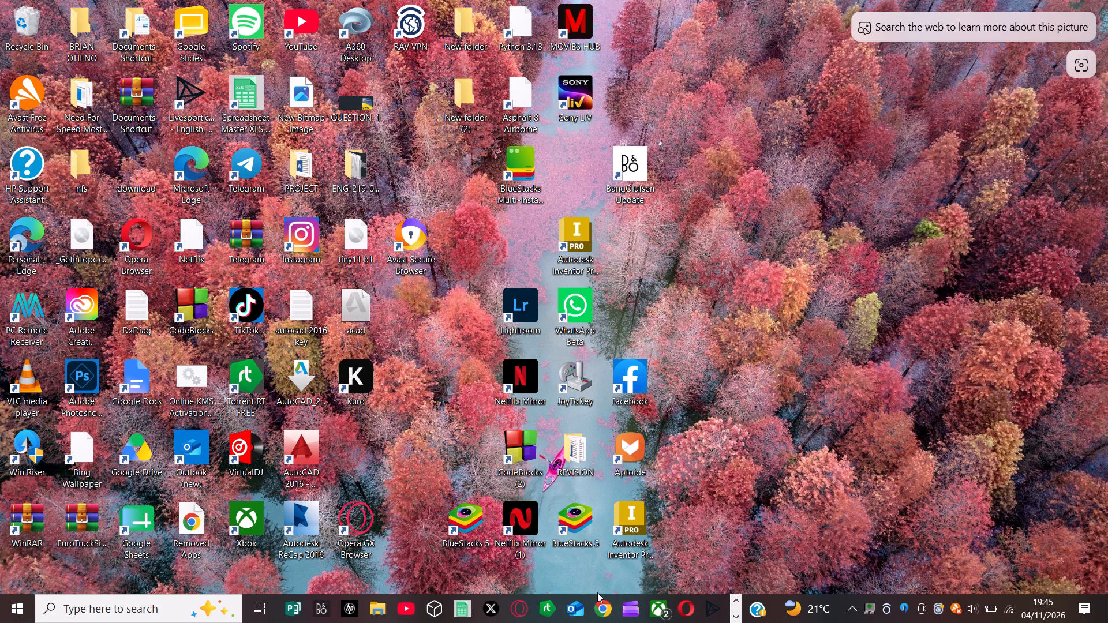
left_click(735, 602)
left_click(735, 602)
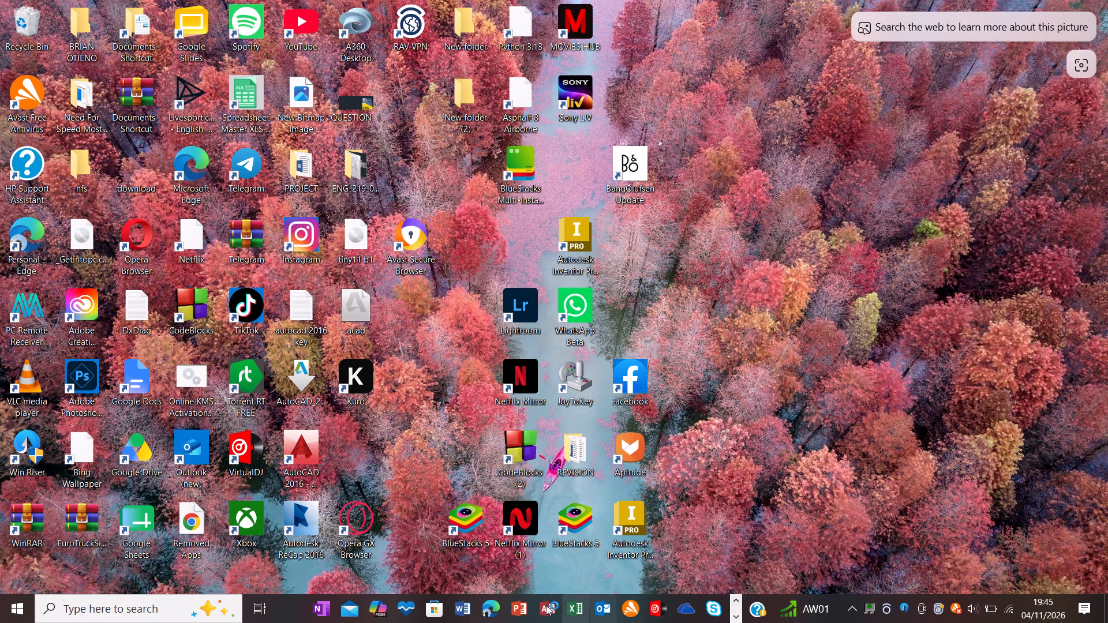
left_click(734, 616)
left_click(734, 616)
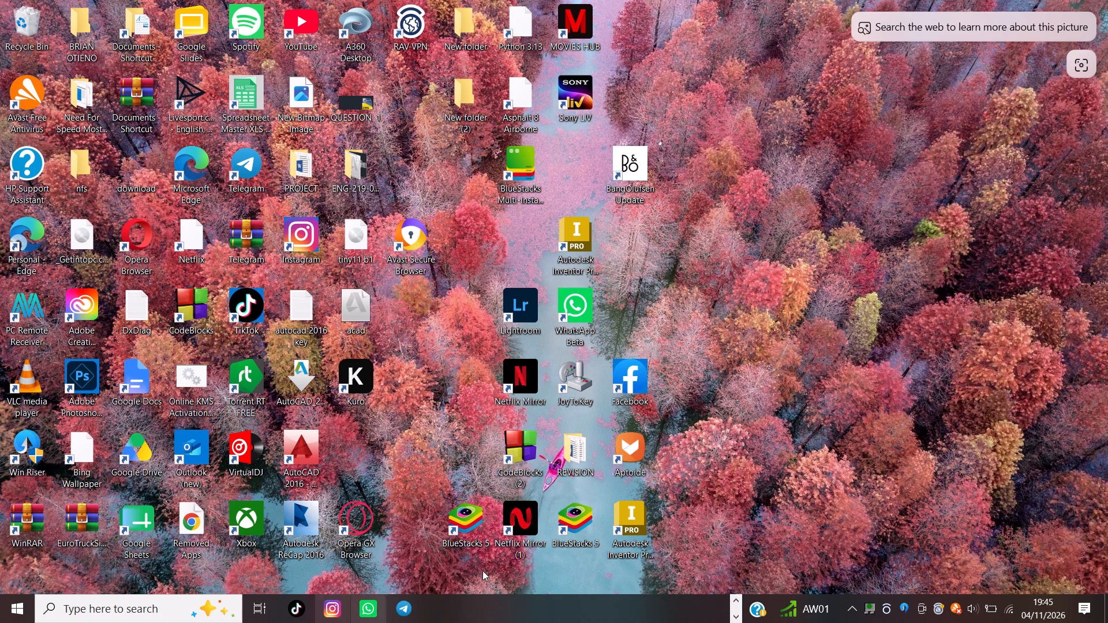
left_click(735, 598)
left_click(735, 598)
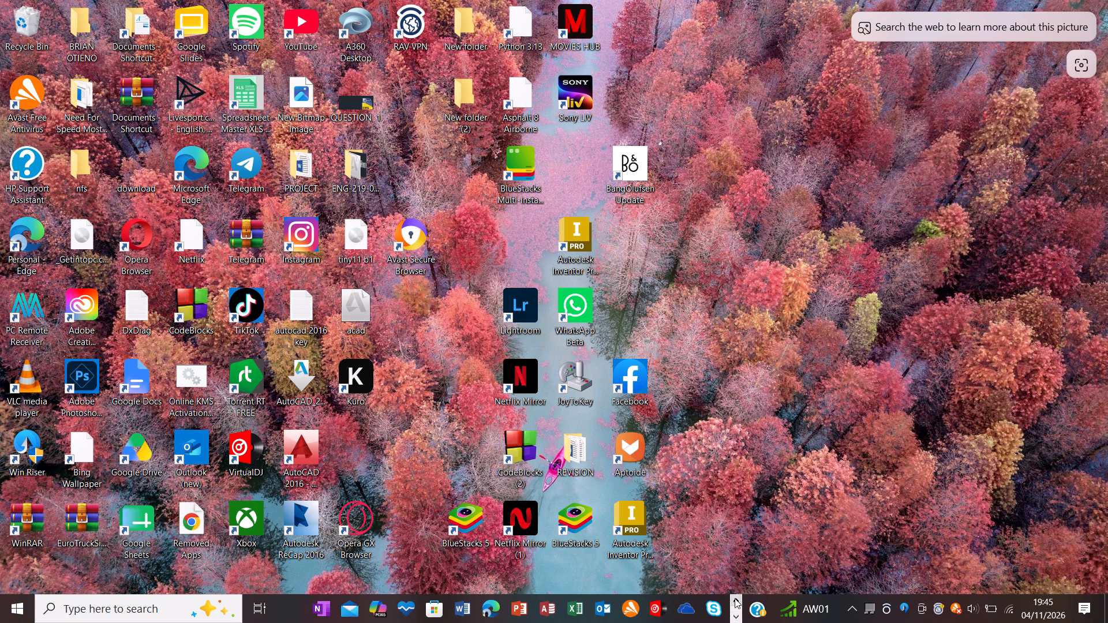
left_click(462, 622)
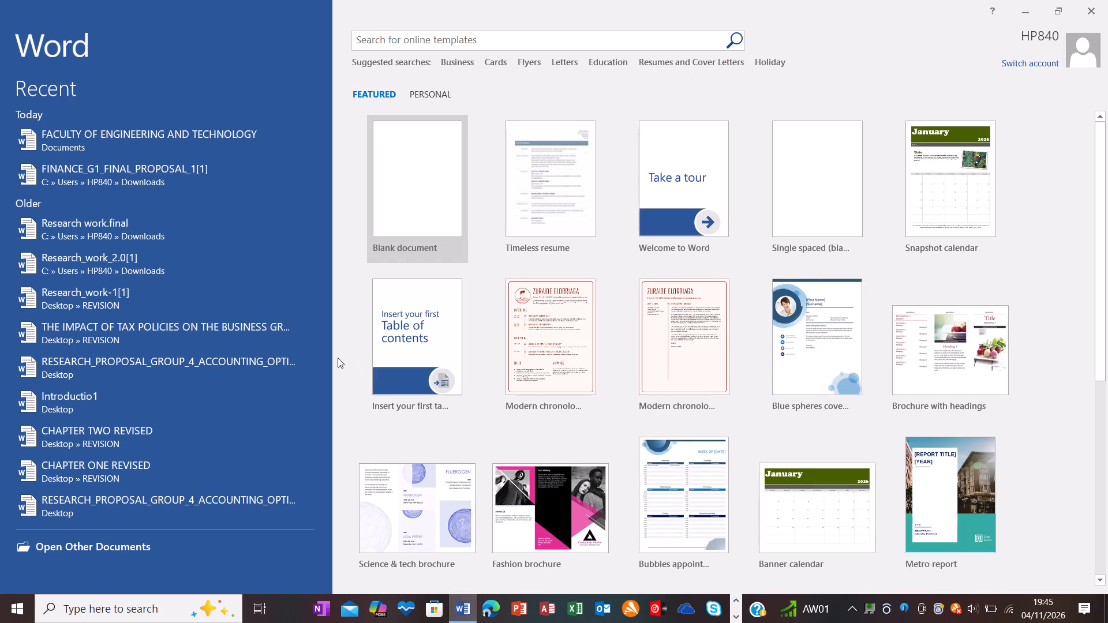
Open the recent document FACULTY OF ENGINEERING AND TECHNOLOGY.
right_click(215, 142)
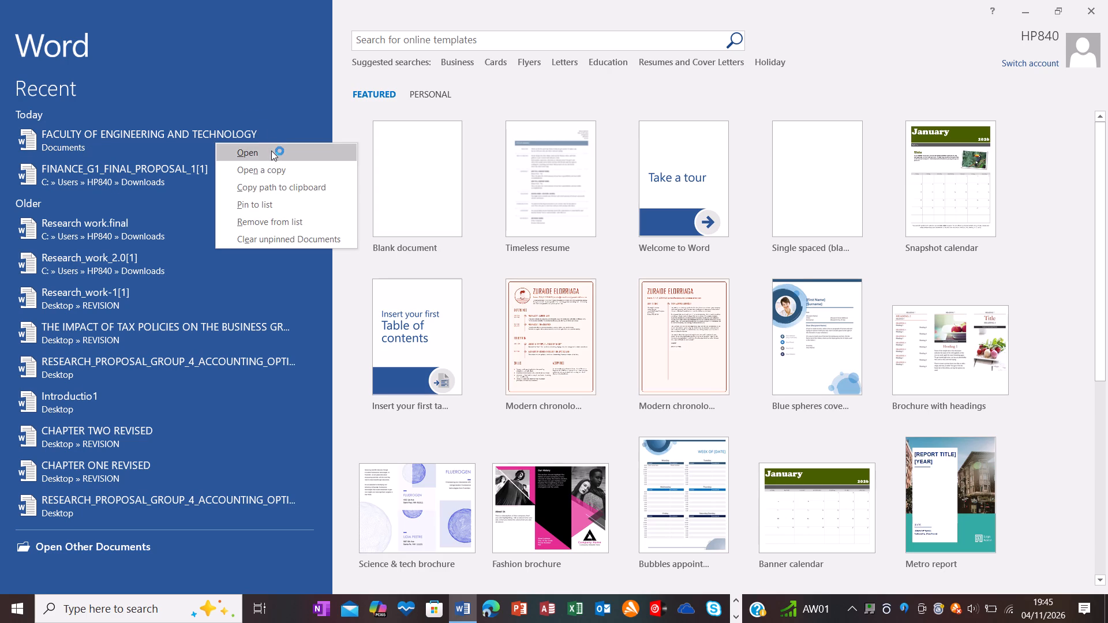
left_click(271, 151)
left_click(271, 151)
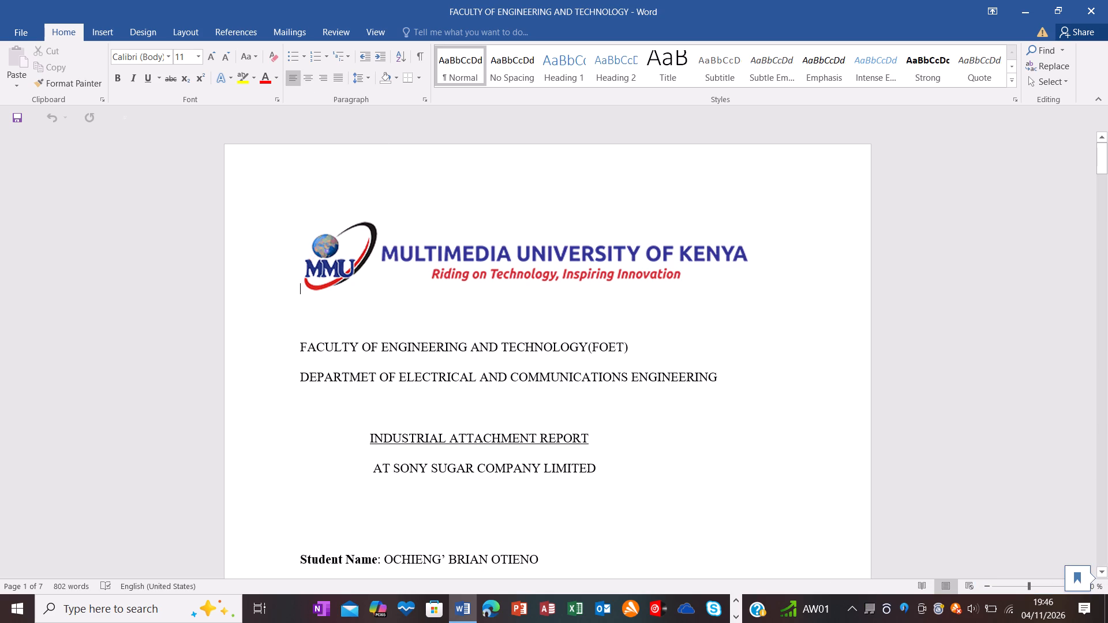
Look through the industrial attachment report from the cover page to its last written section.
scroll(684, 494, "down", 2)
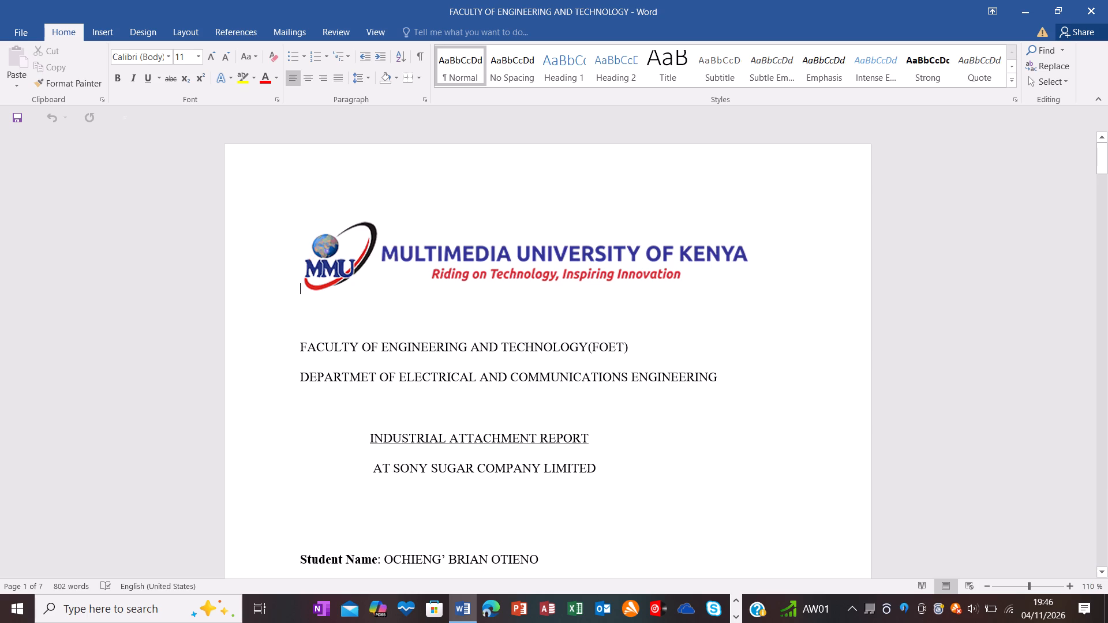
scroll(684, 494, "down", 11)
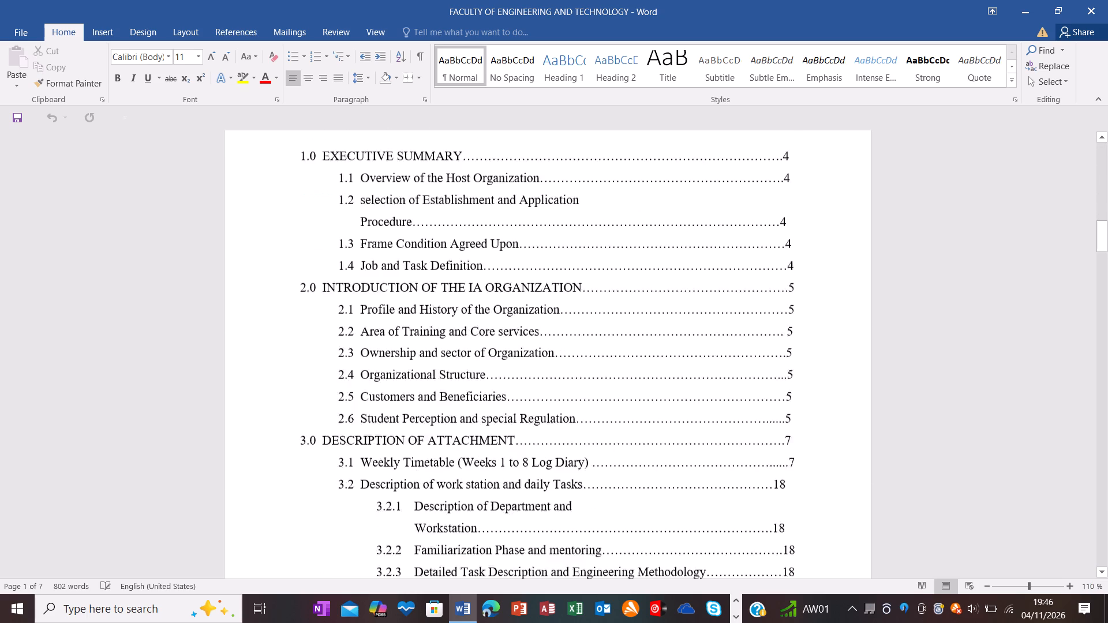
scroll(684, 494, "down", 10)
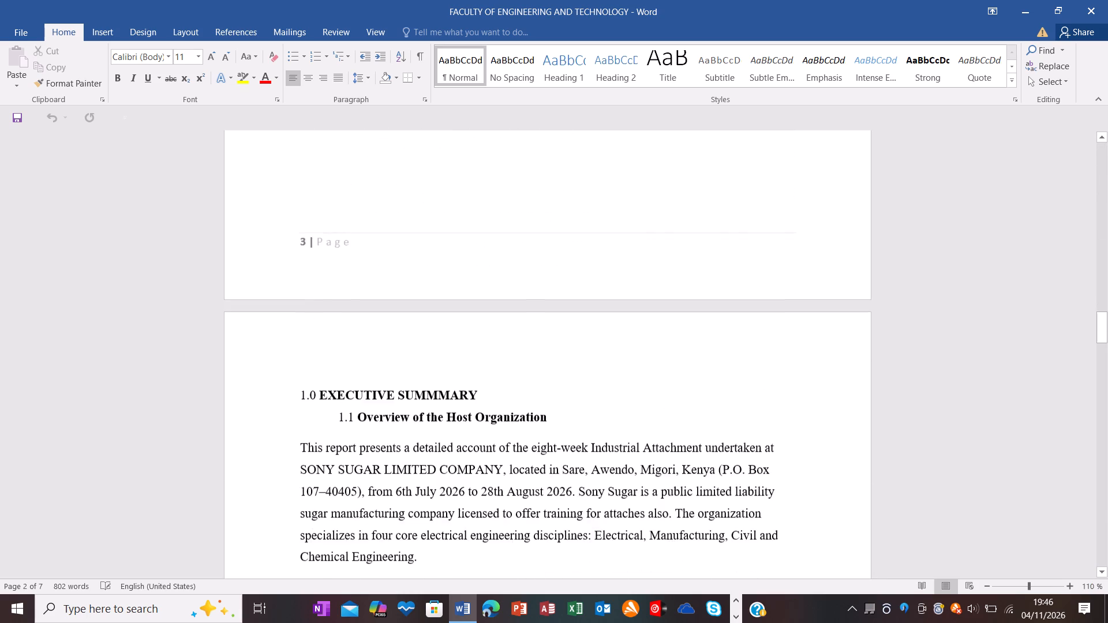
scroll(684, 494, "down", 10)
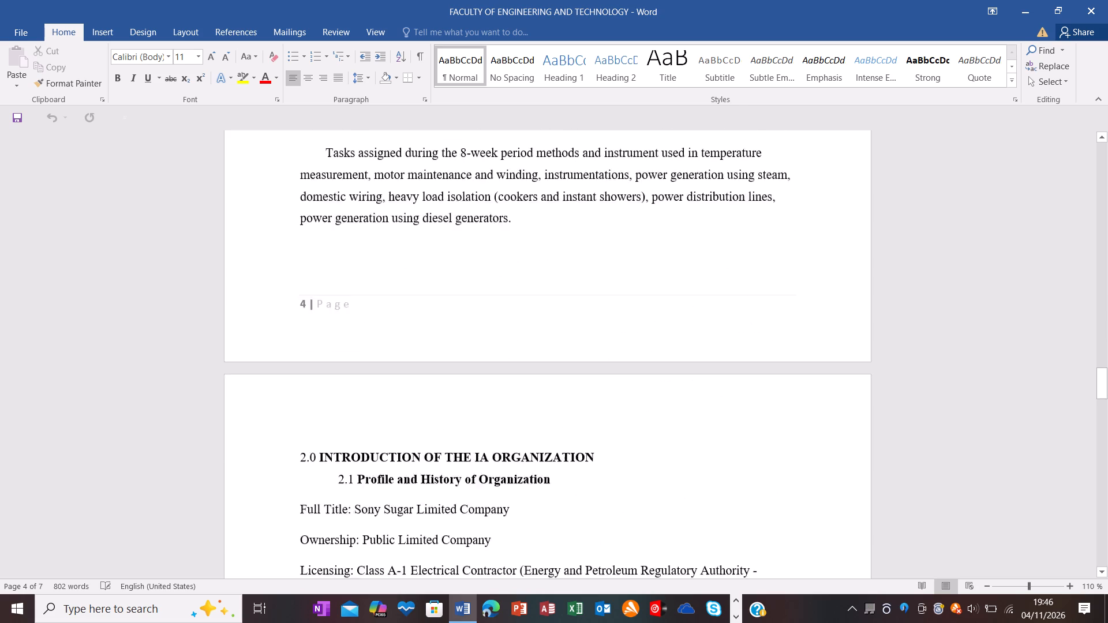
scroll(684, 494, "down", 11)
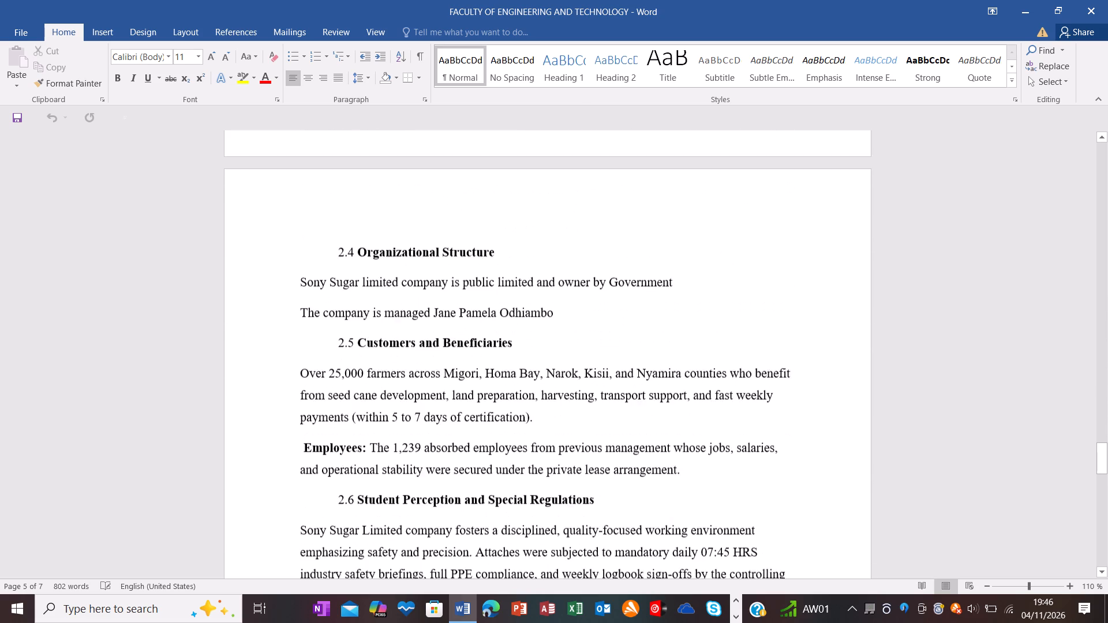
scroll(684, 494, "down", 7)
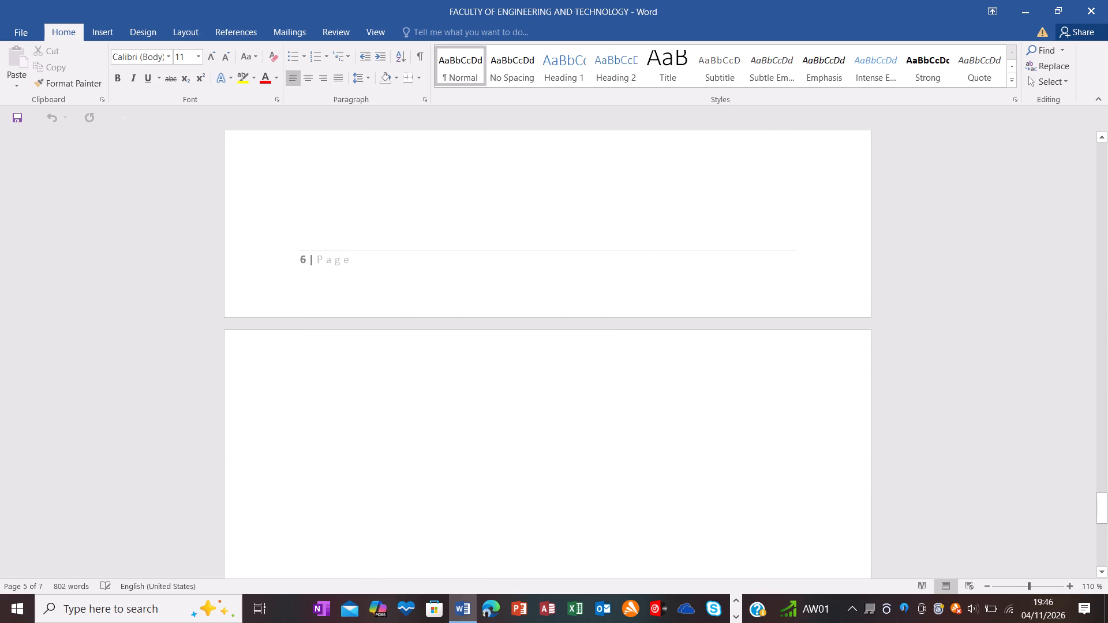
Examine the end of the report, from section 2.4 Organizational Structure through the blank page after page 6.
scroll(684, 494, "up", 8)
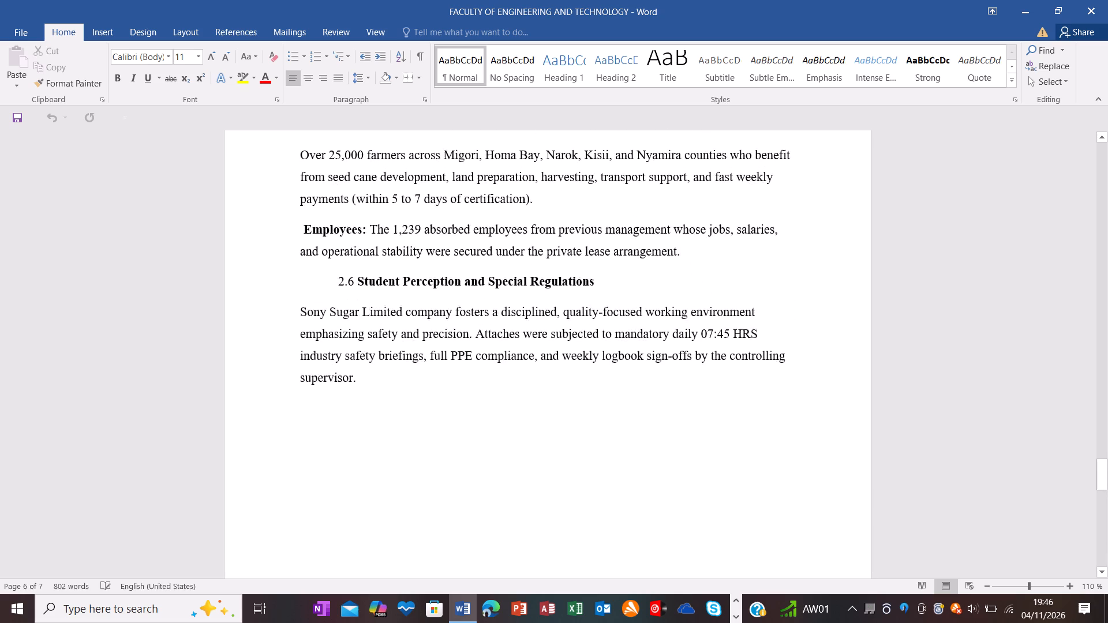
scroll(684, 494, "up", 3)
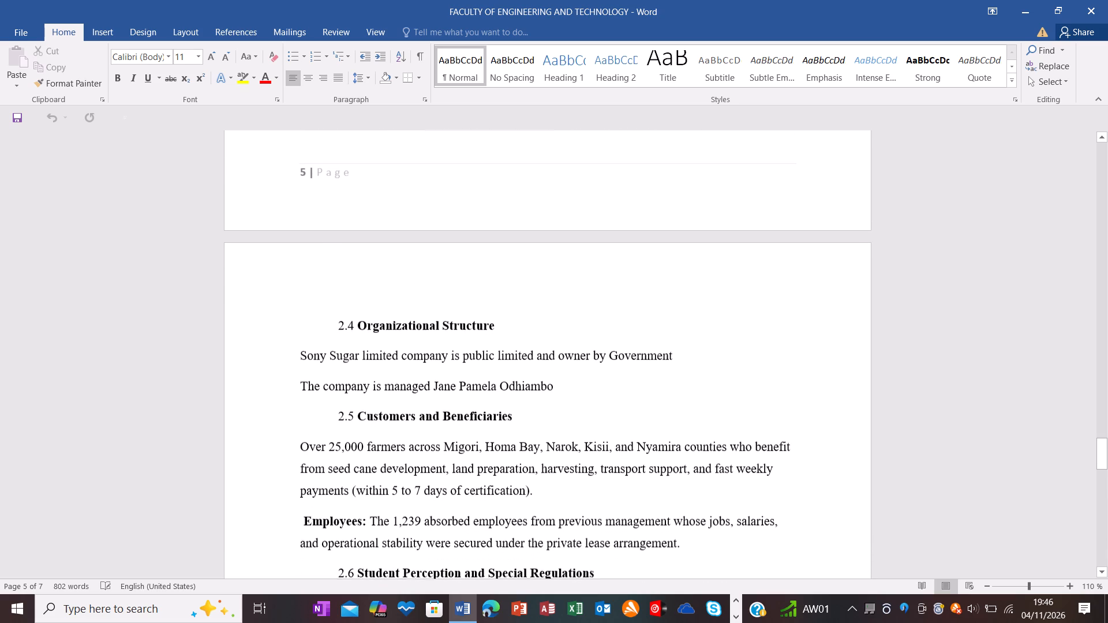
scroll(684, 494, "down", 8)
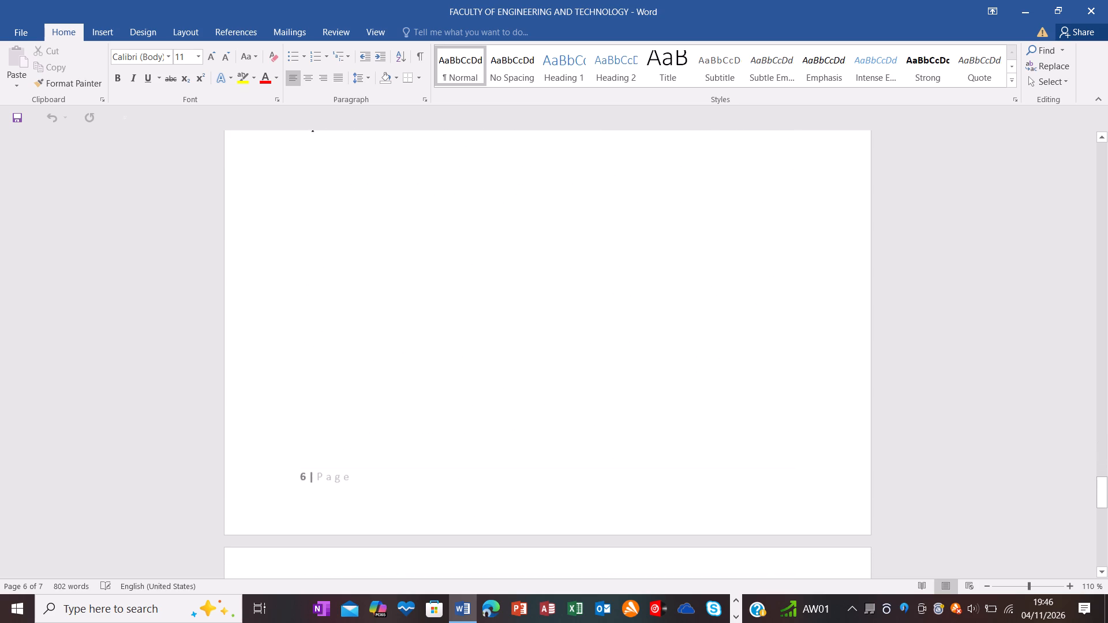
scroll(684, 494, "down", 5)
scroll(684, 494, "up", 1)
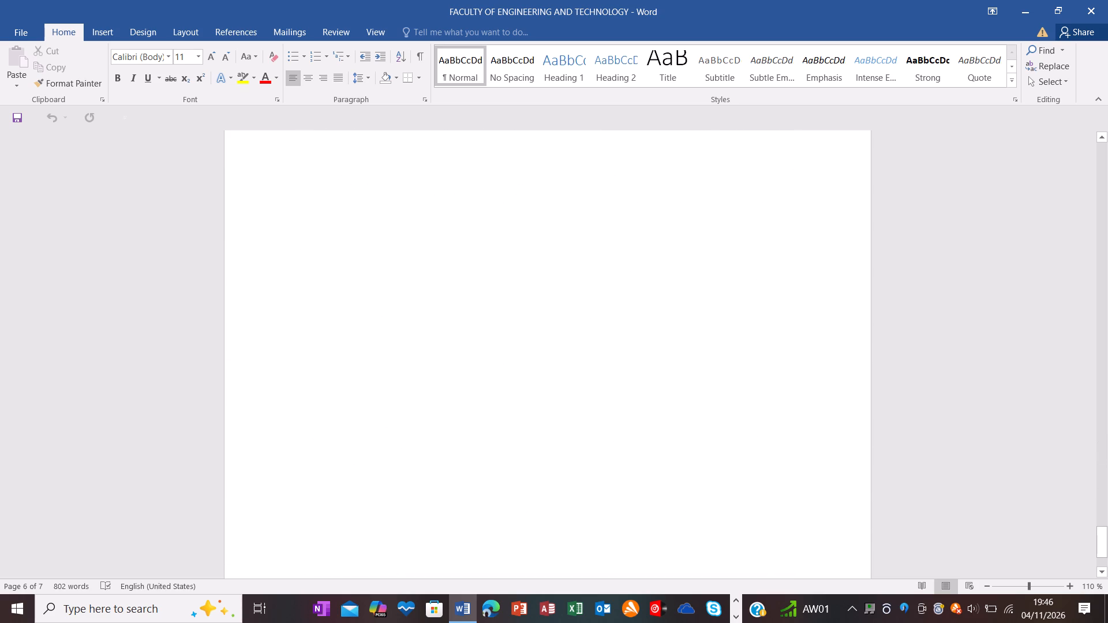
scroll(684, 494, "up", 4)
scroll(608, 406, "up", 4)
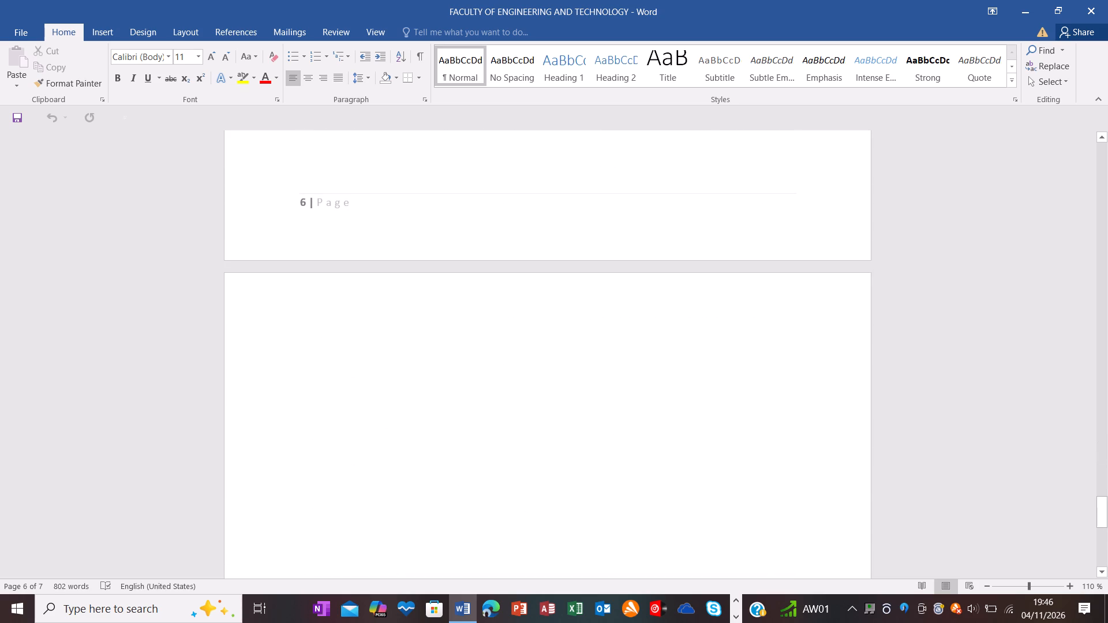
scroll(608, 406, "up", 2)
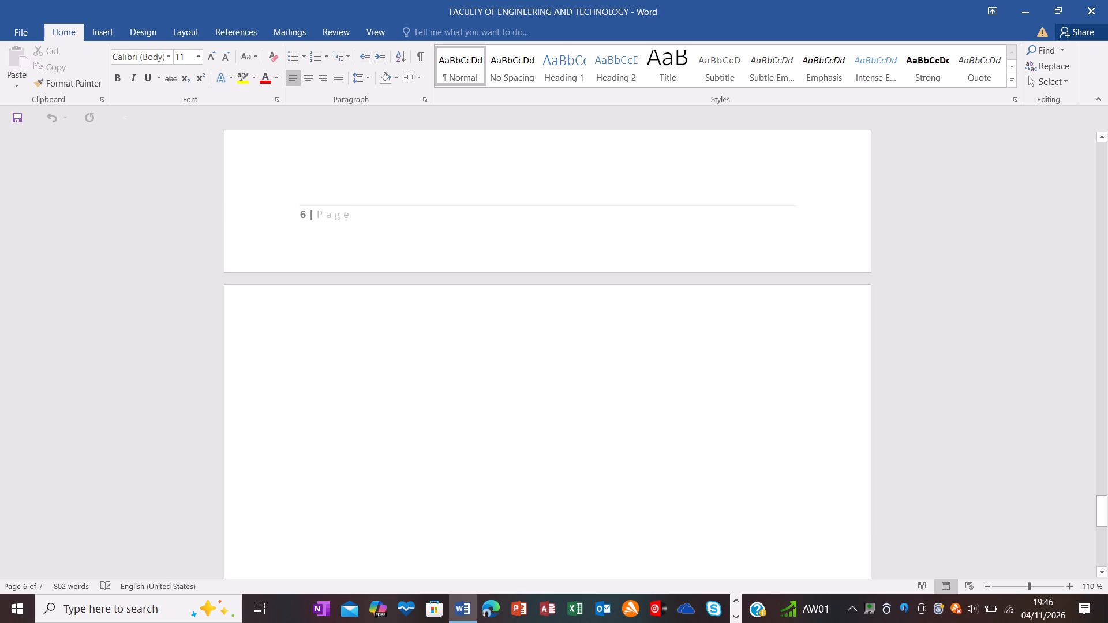
scroll(608, 406, "up", 1)
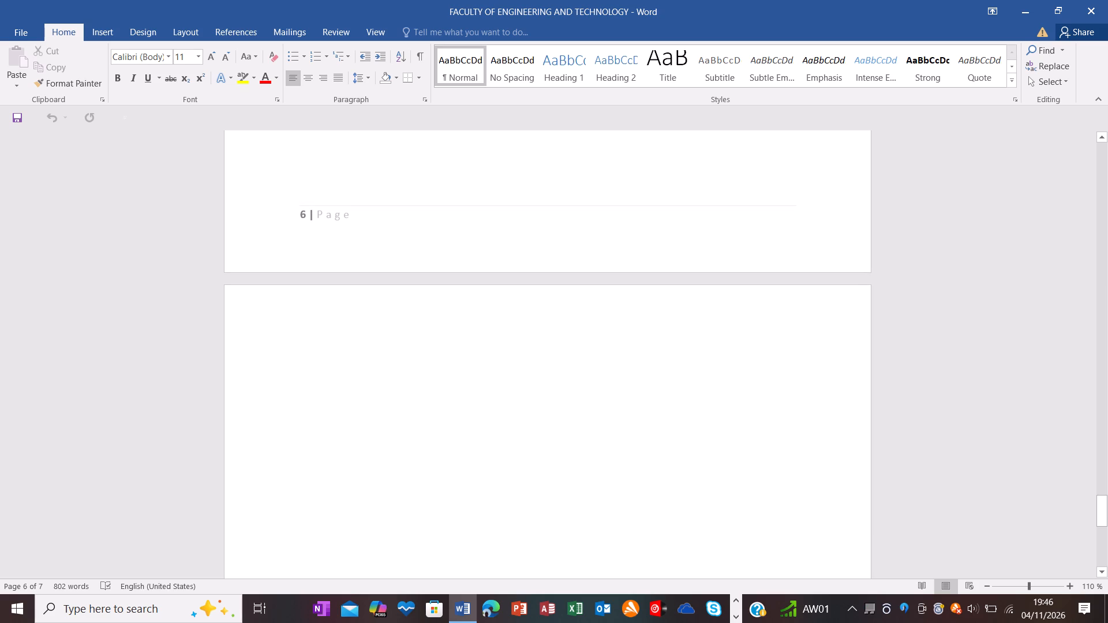
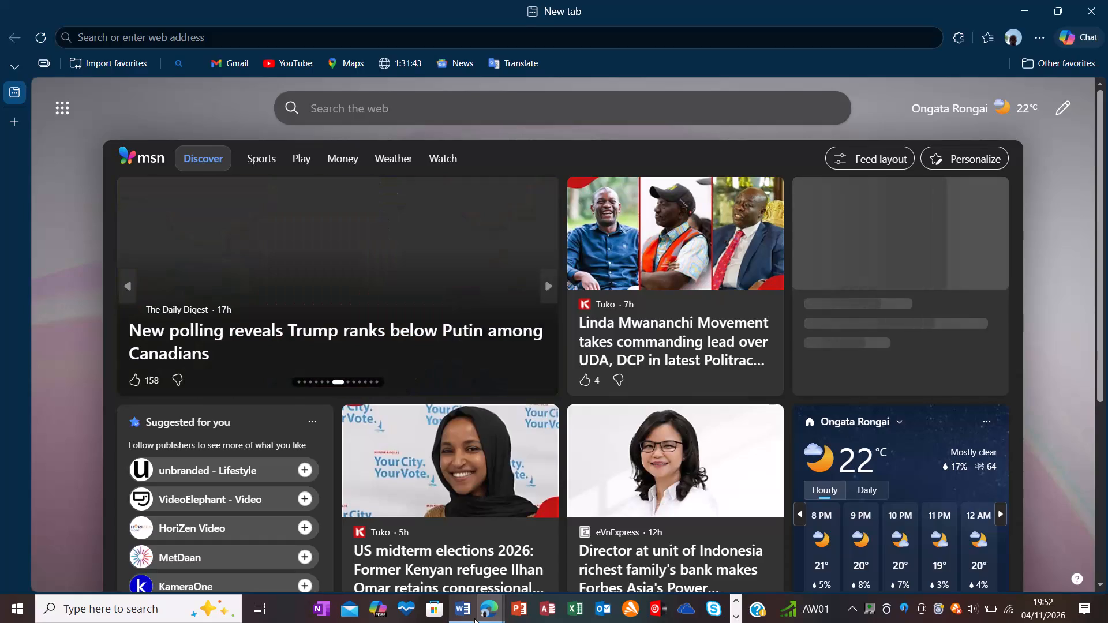
Switch to Word and look back through the industrial attachment report from the blank last page to the cover page.
left_click(474, 618)
scroll(540, 407, "up", 8)
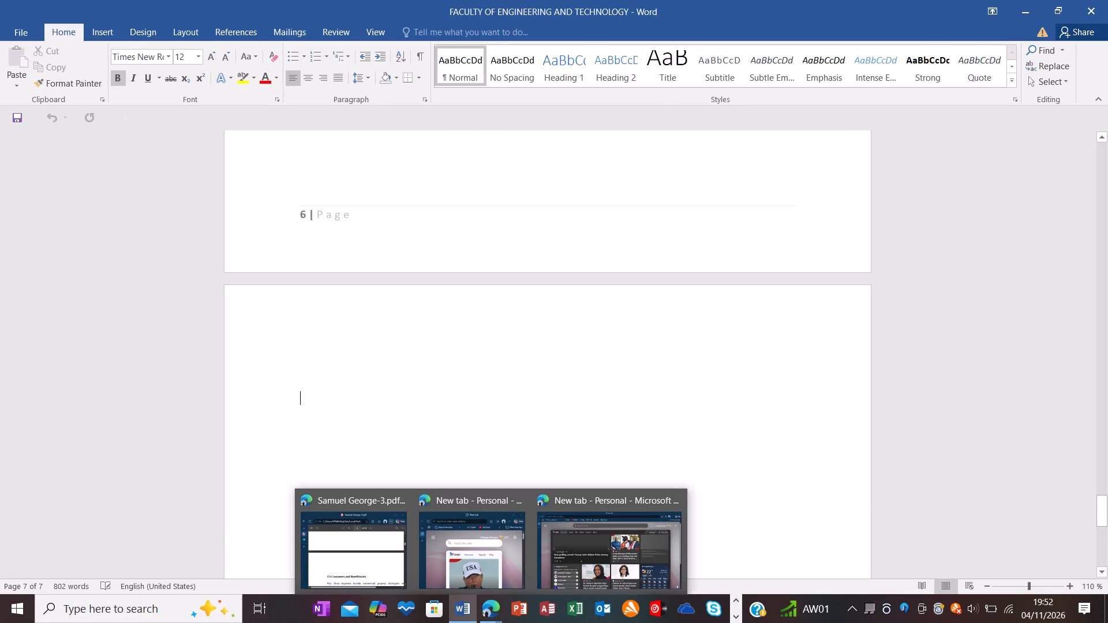
scroll(540, 407, "up", 18)
scroll(540, 407, "up", 5)
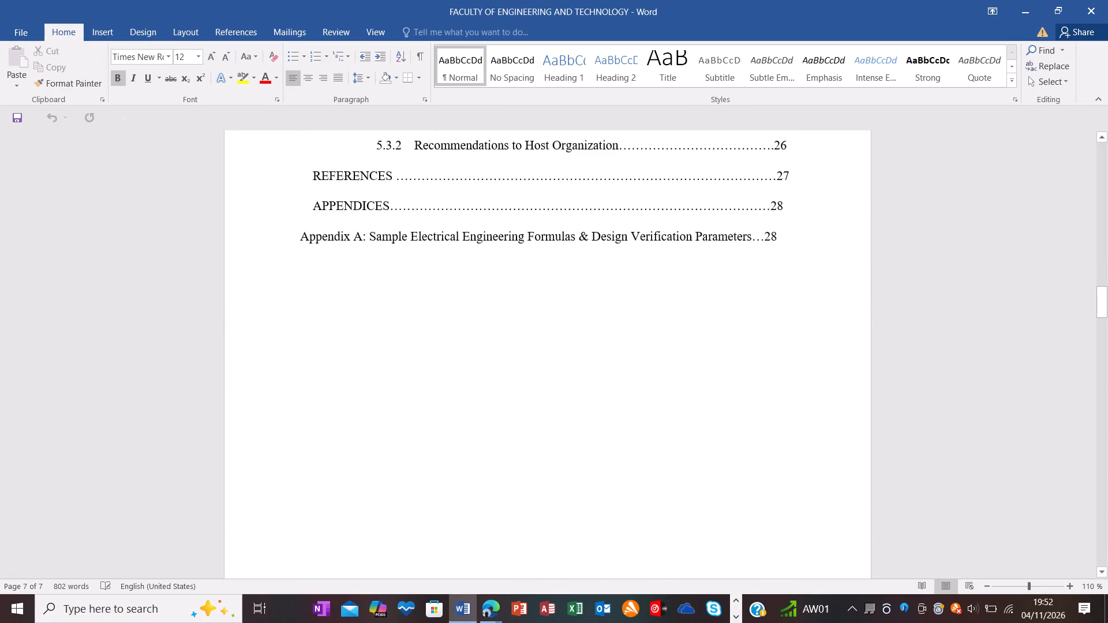
scroll(540, 407, "up", 13)
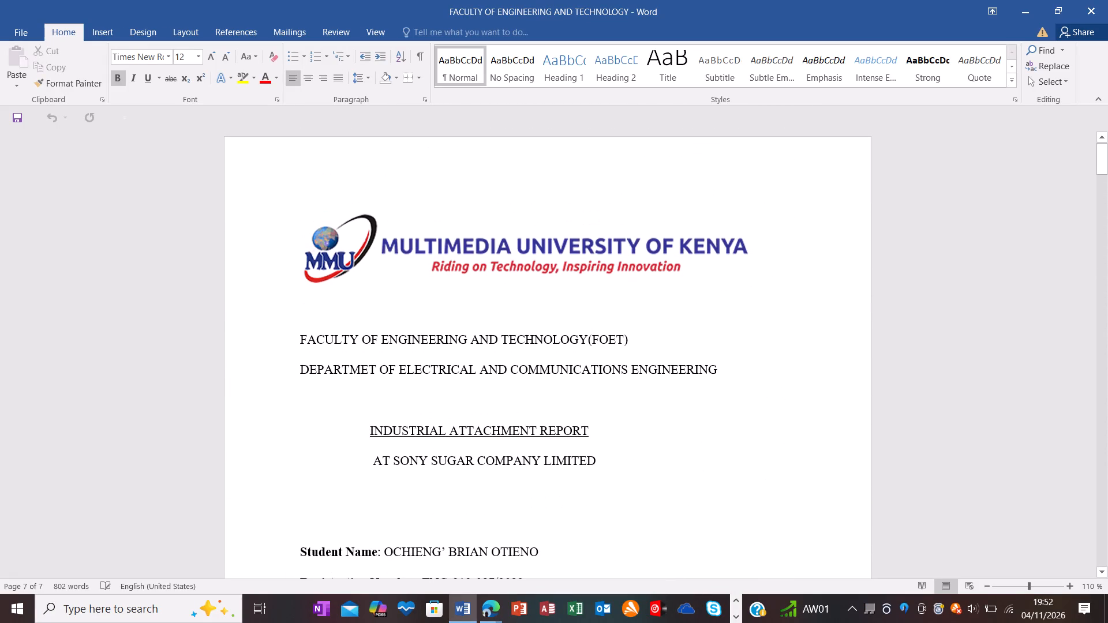
scroll(540, 407, "down", 1)
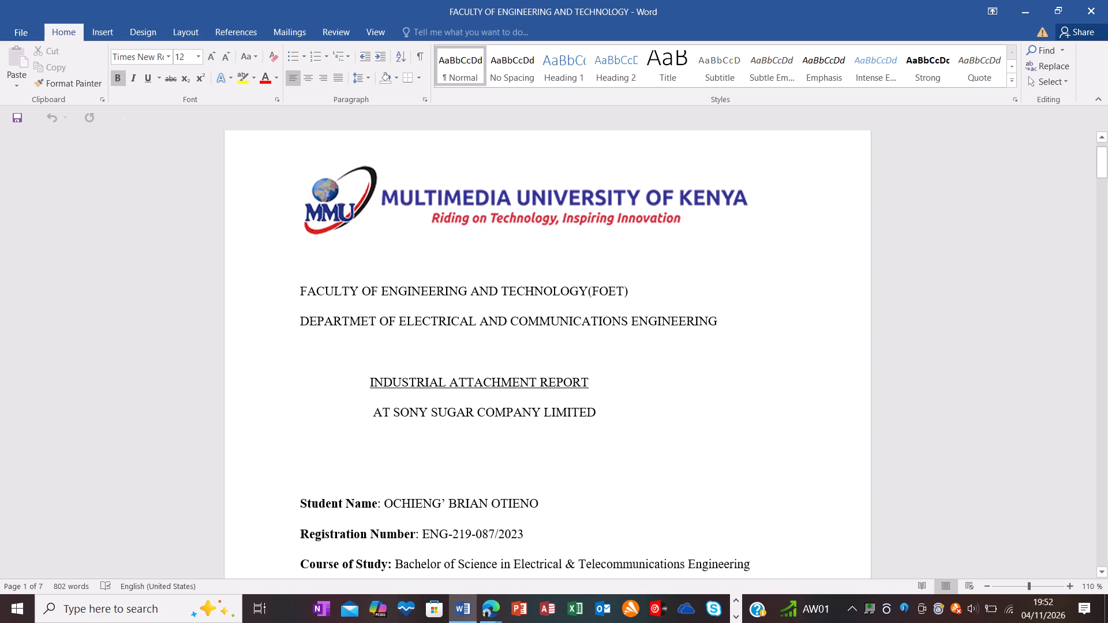
scroll(540, 407, "down", 1)
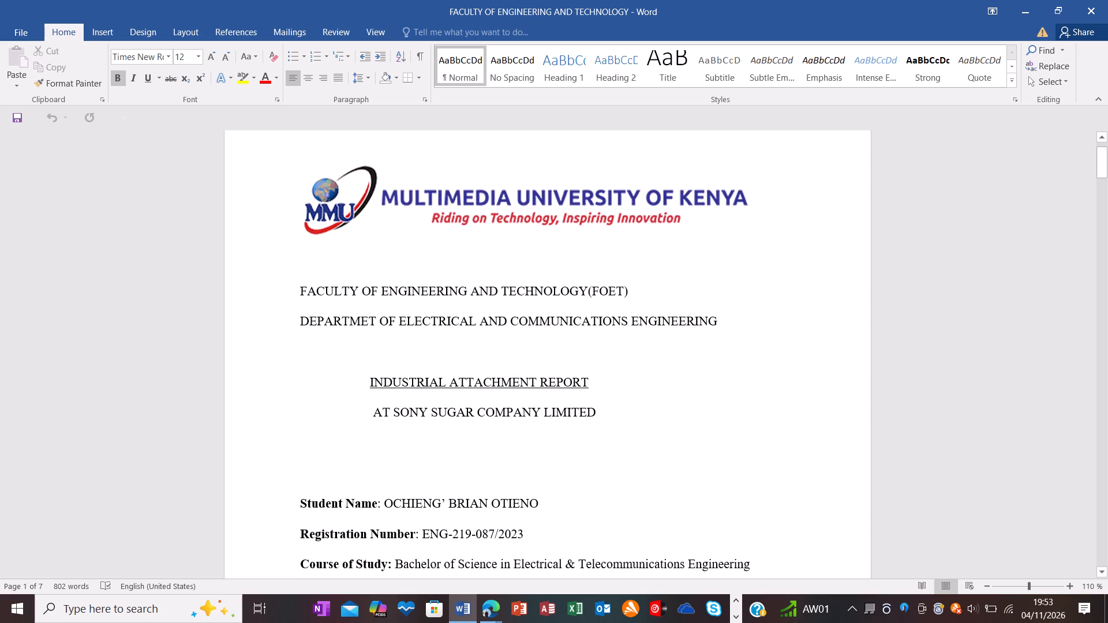
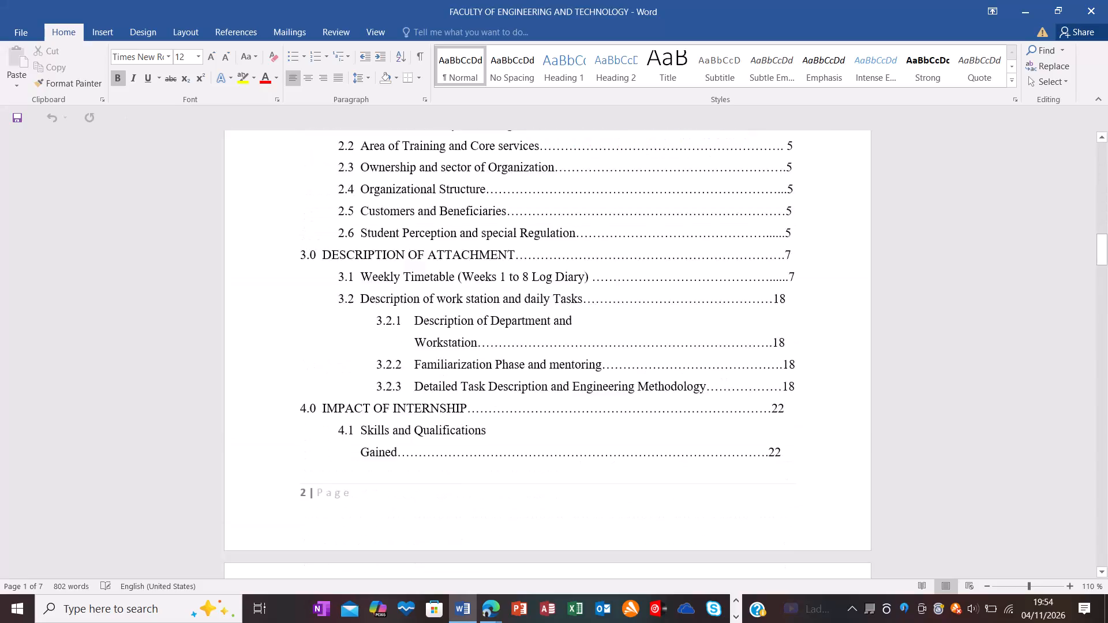
Switch to the reference attachment report PDF in Microsoft Edge and maximize its window.
scroll(540, 407, "down", 5)
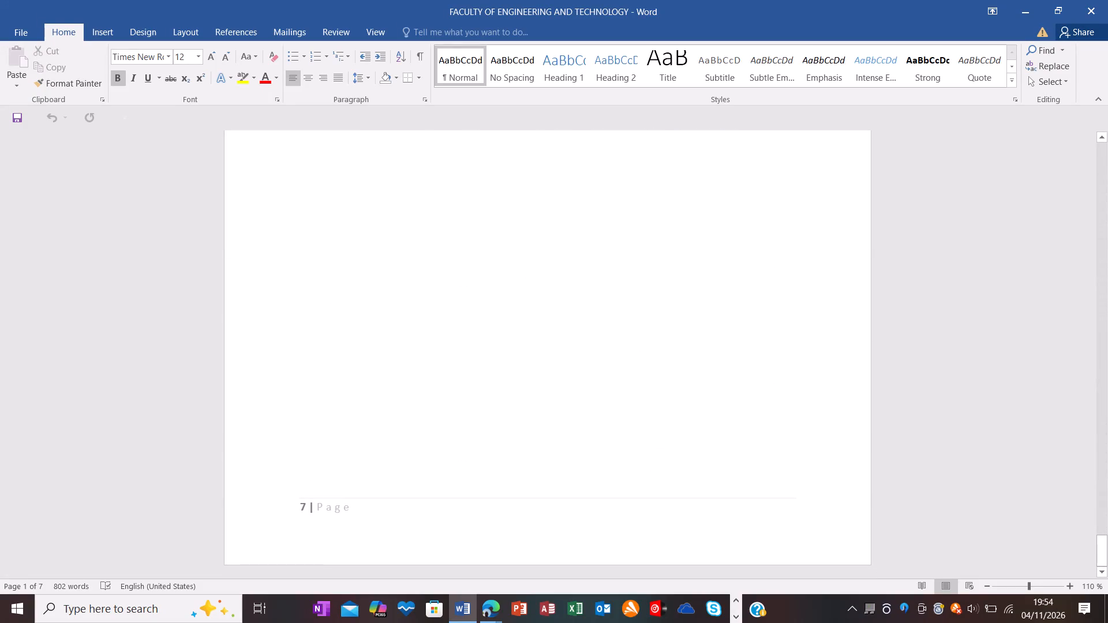
left_click(497, 611)
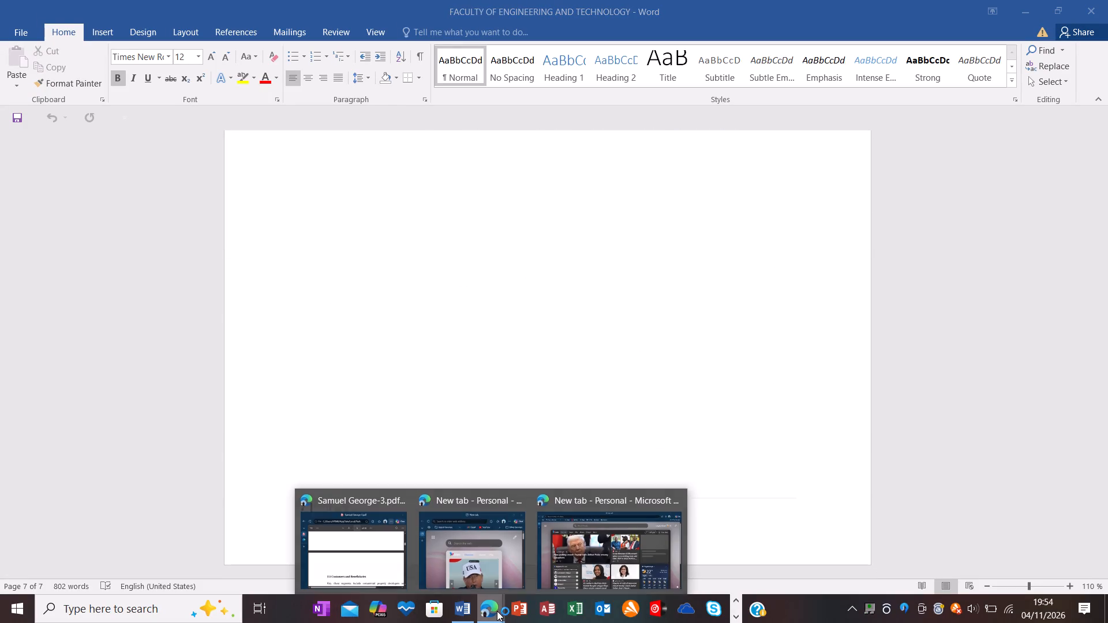
left_click(370, 558)
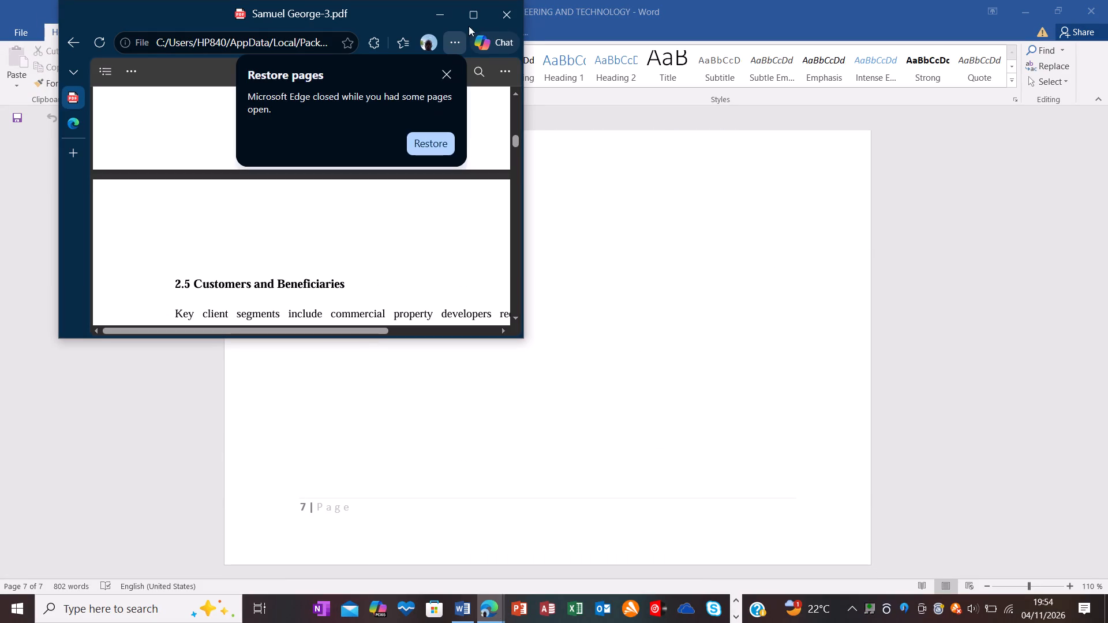
left_click(469, 21)
Examine section 3.0 Description of Attachment in the PDF, focusing on the Week 1 table of the 3.1 Weekly Timetable.
scroll(715, 487, "down", 3)
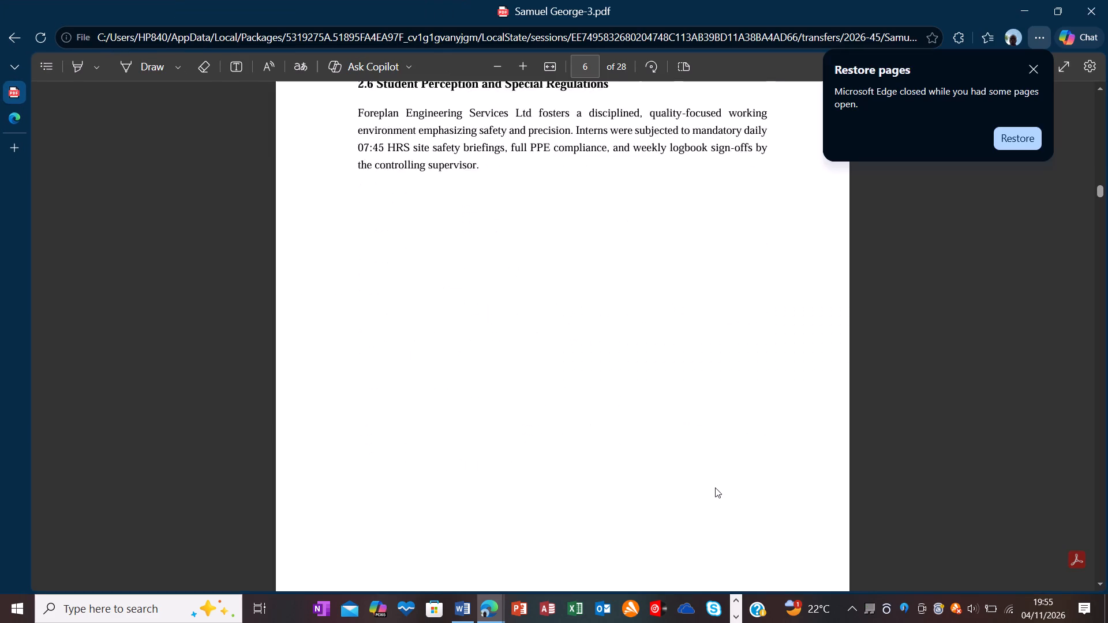
scroll(715, 487, "down", 6)
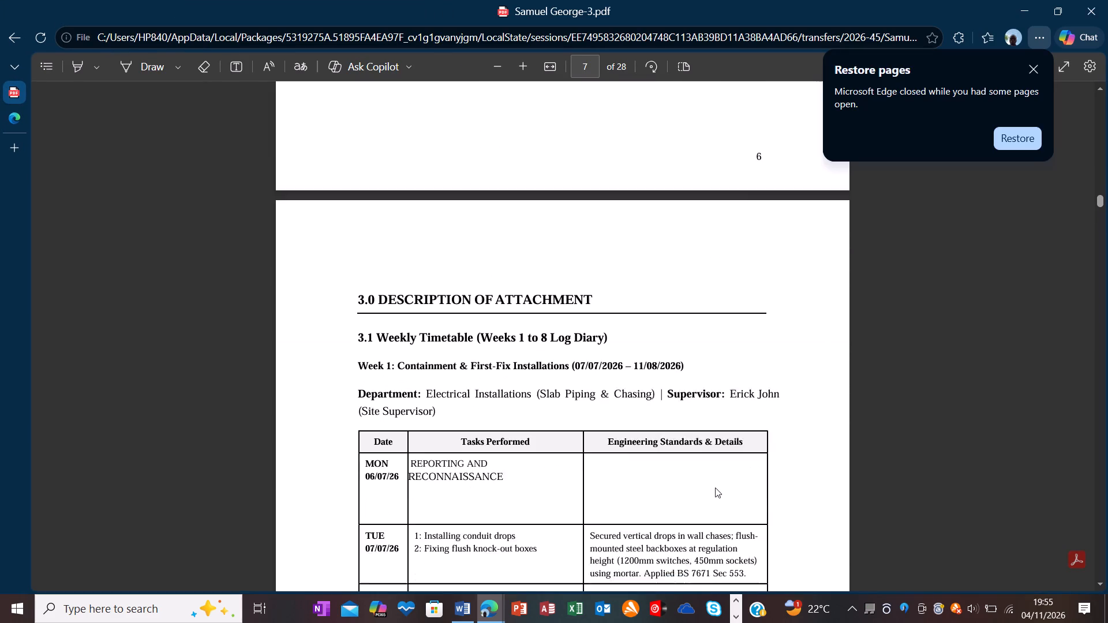
scroll(715, 487, "down", 2)
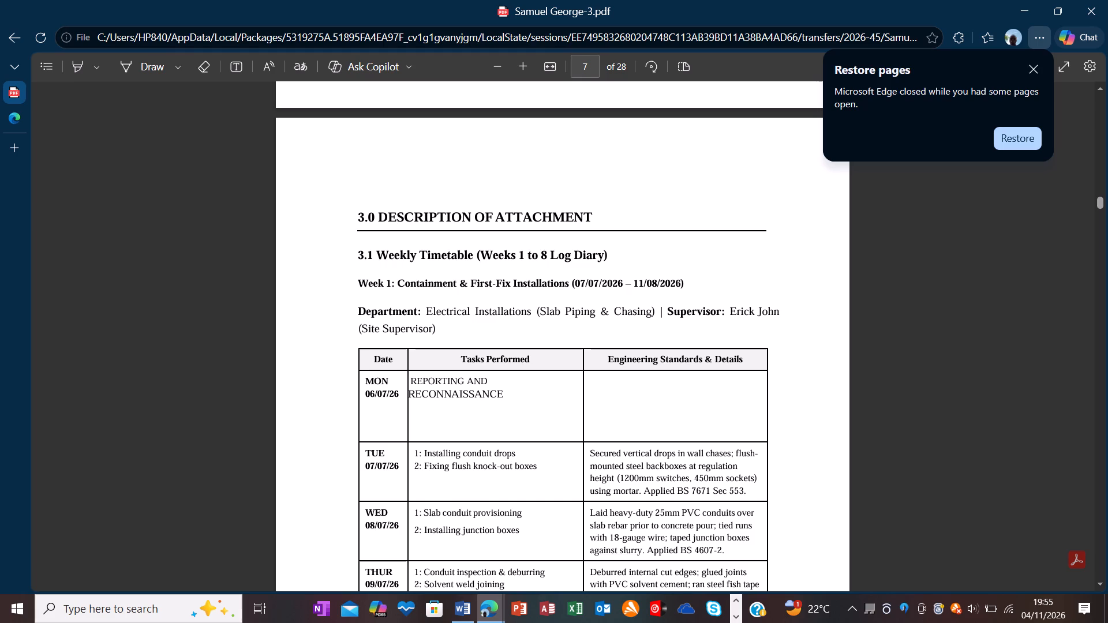
scroll(550, 521, "down", 1)
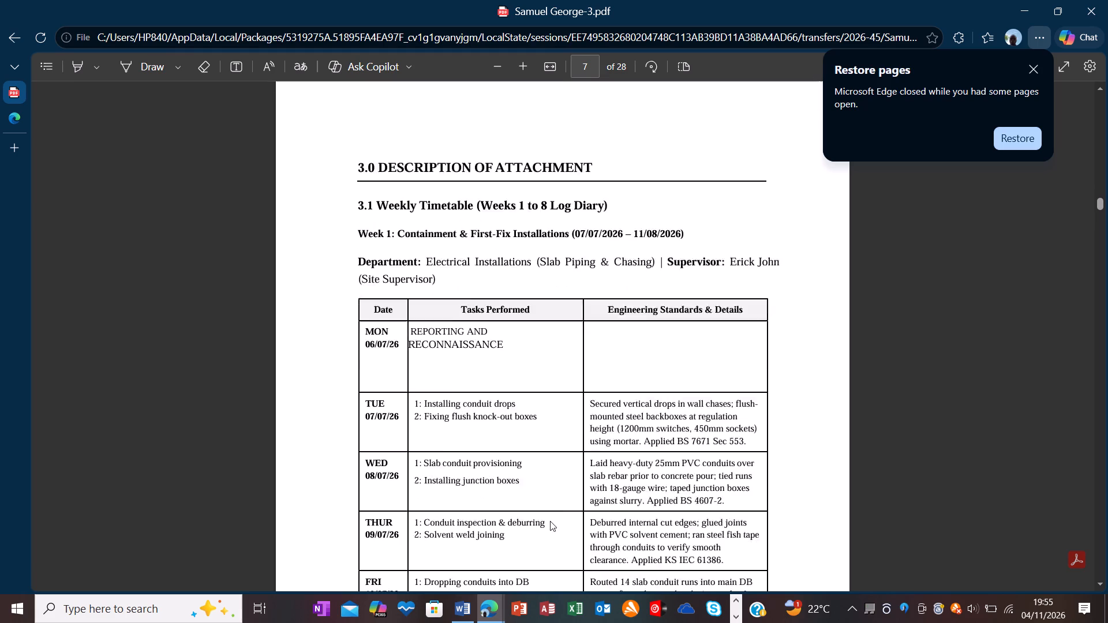
scroll(550, 521, "down", 8)
scroll(550, 521, "up", 1)
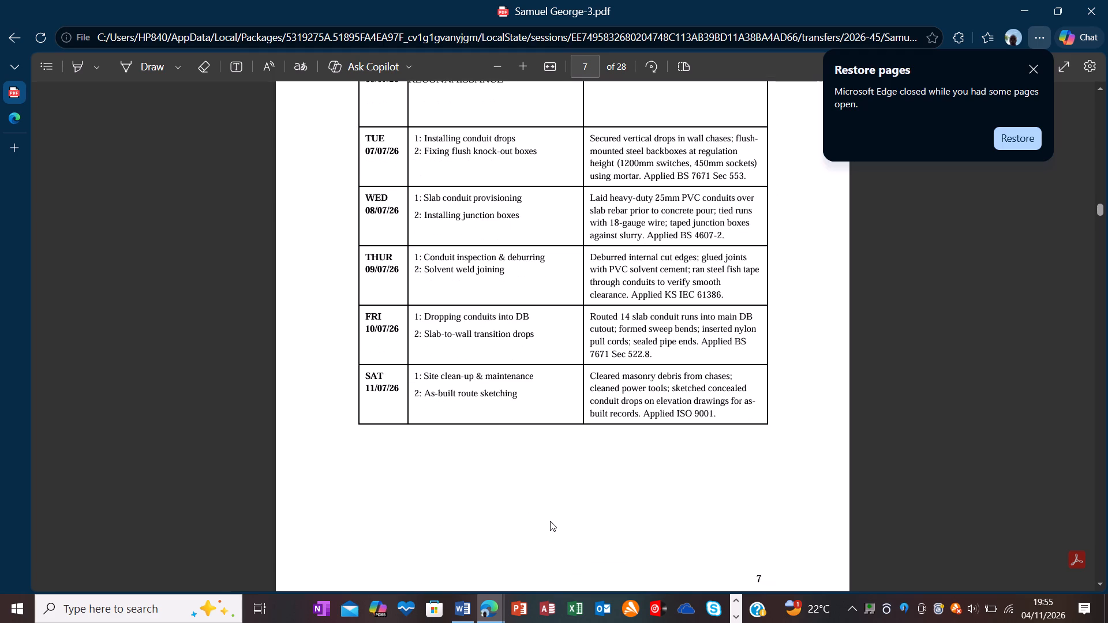
scroll(550, 521, "up", 1)
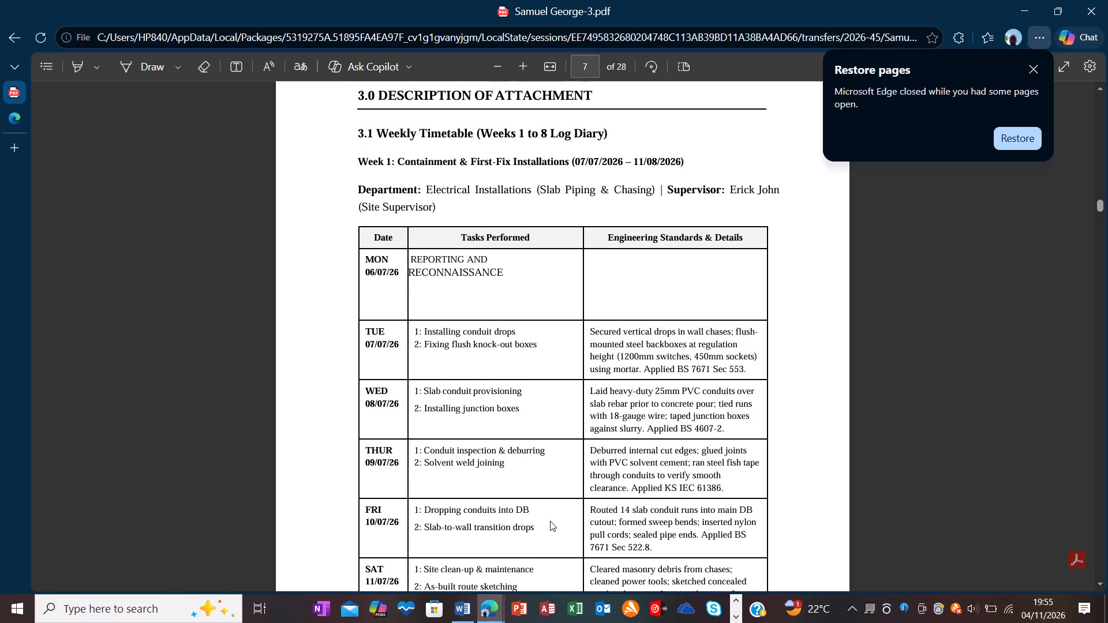
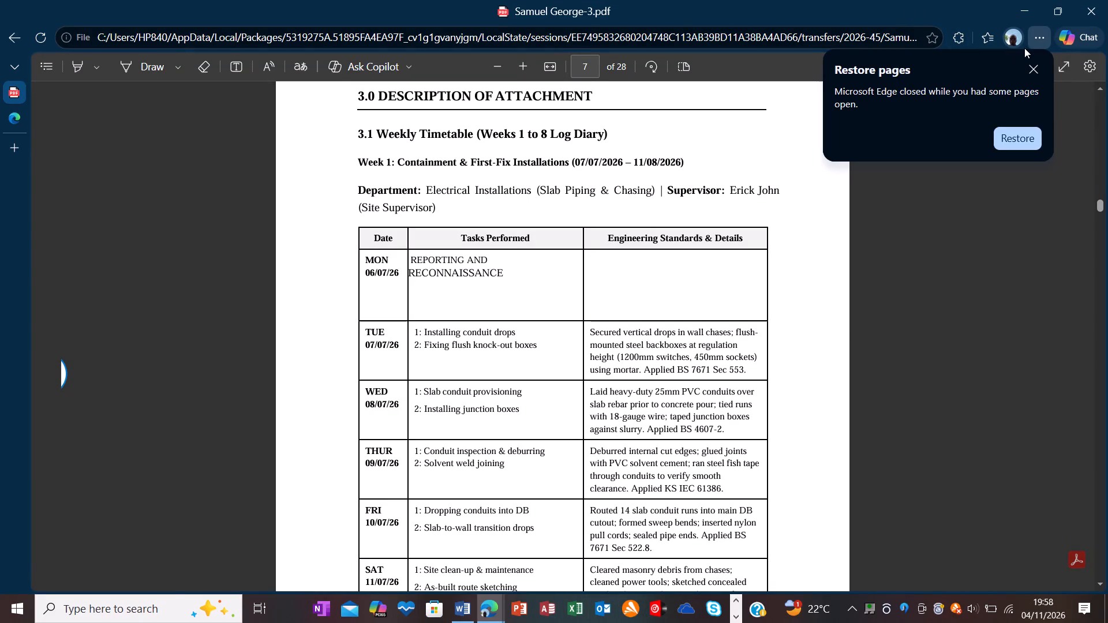
Dismiss the Restore pages prompt over the reference report PDF.
left_click(1032, 70)
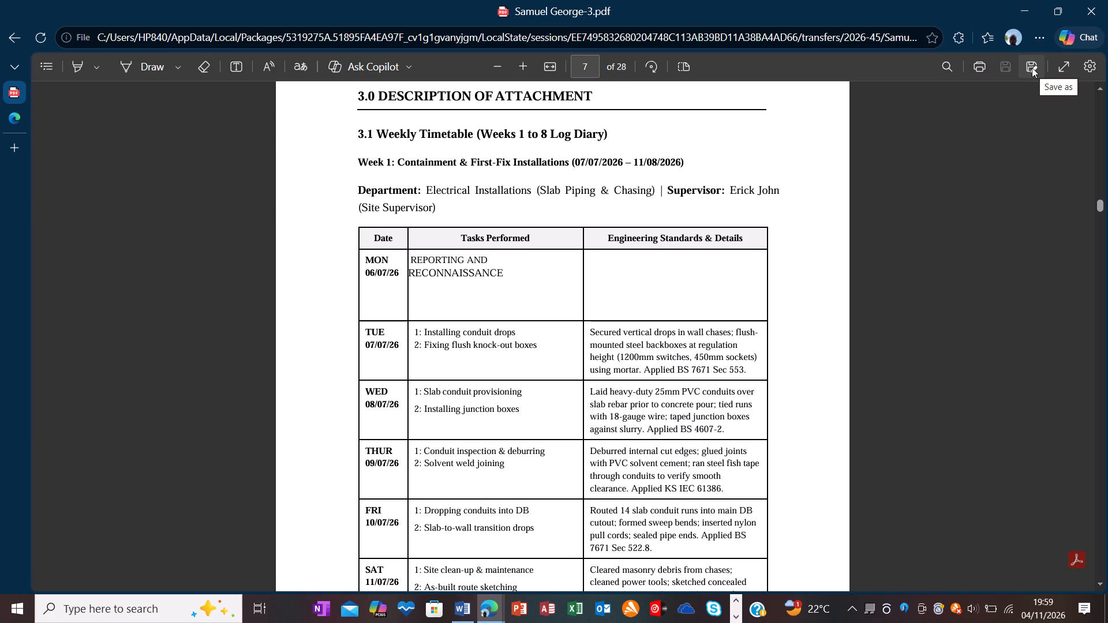
Open the Save As dialog for the reference attachment report PDF.
left_click(1032, 67)
triple_click(1032, 67)
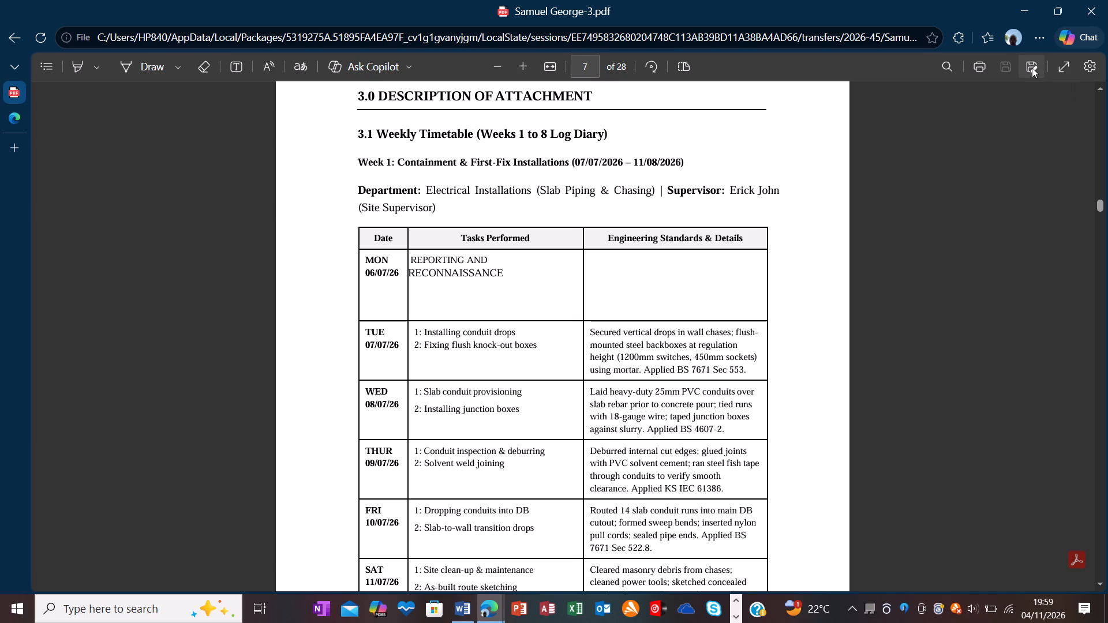
left_click(1032, 67)
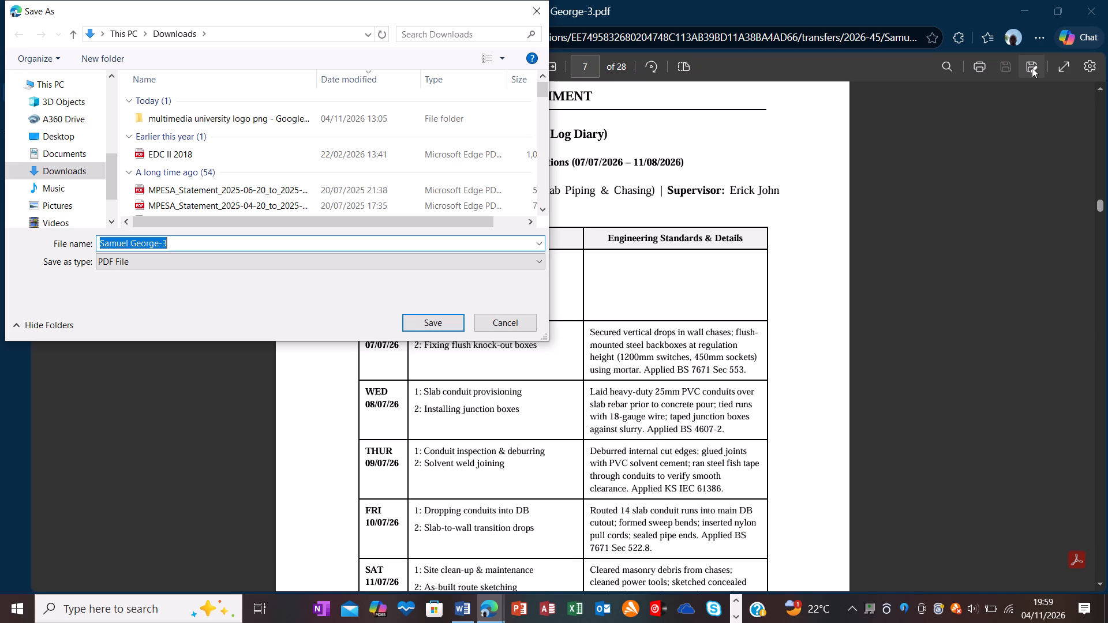
left_click(1032, 67)
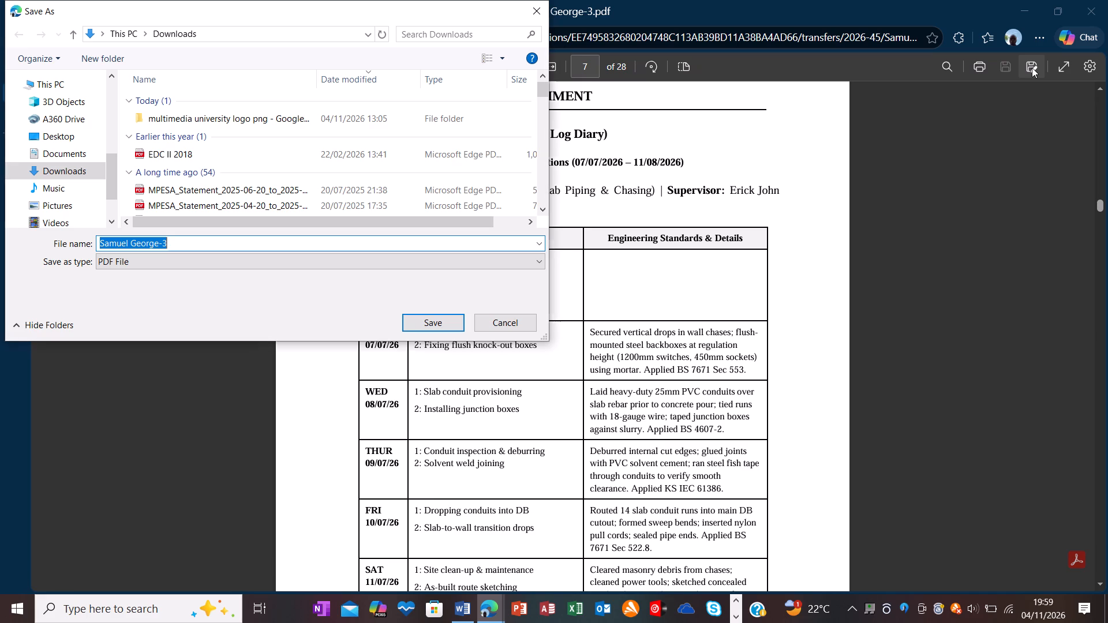
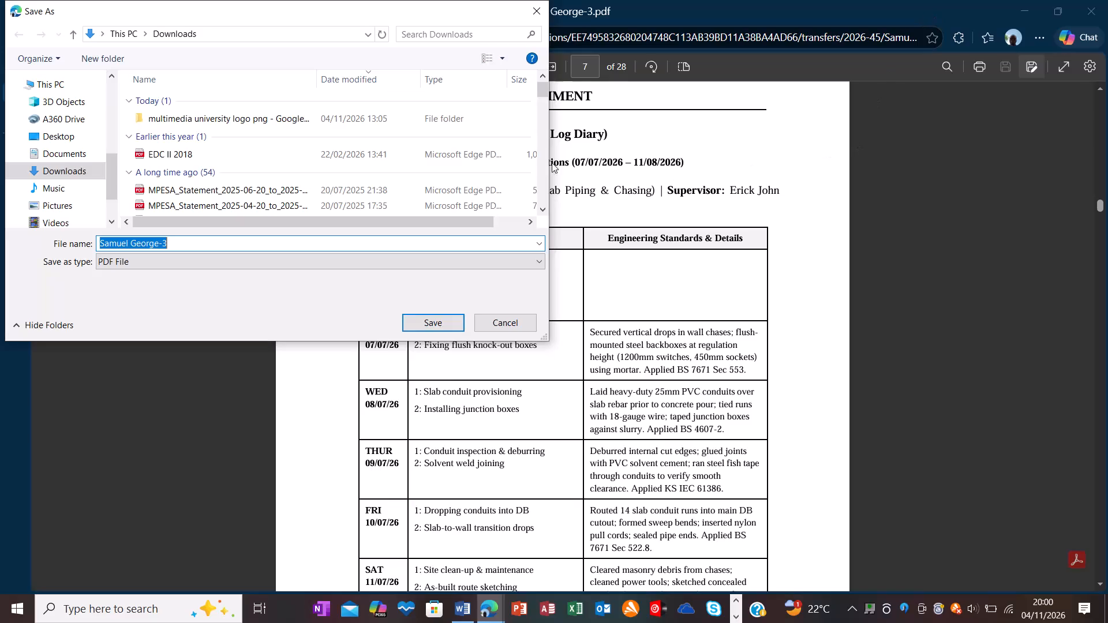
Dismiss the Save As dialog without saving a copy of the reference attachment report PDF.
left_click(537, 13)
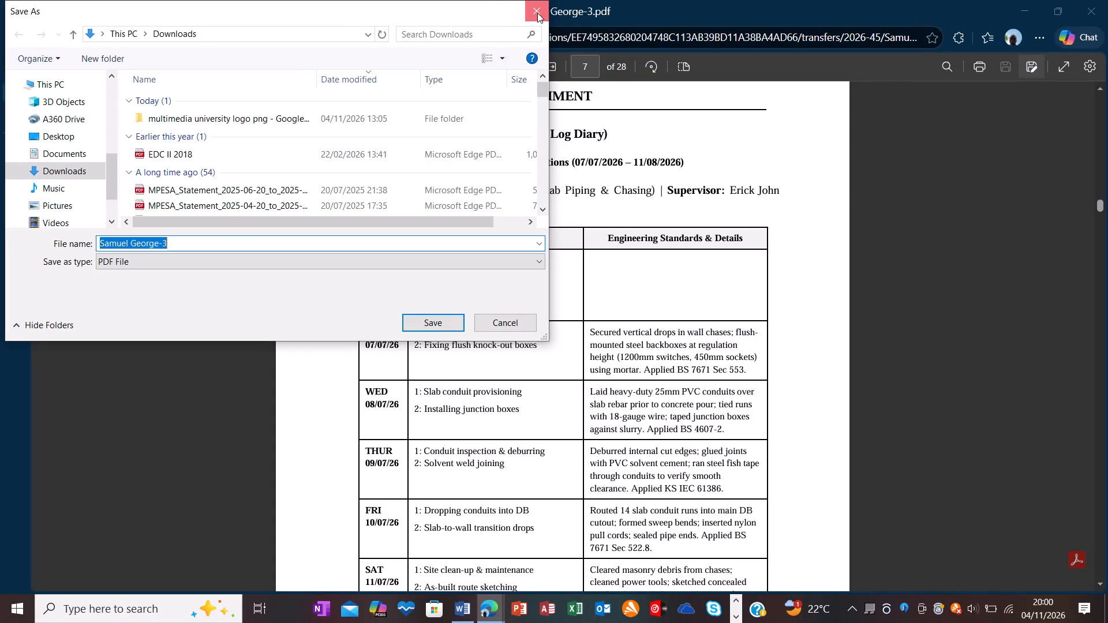
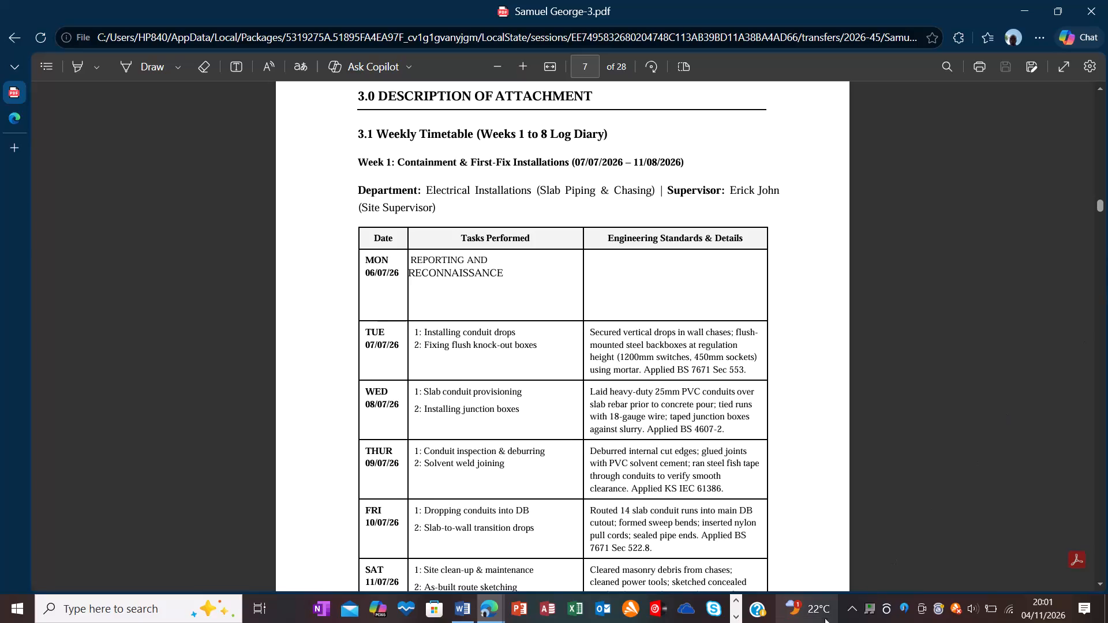
Switch to YouTube, search for "pachi e pacha by javan" and open the Pacha E Pachi visualizer video.
left_click(738, 616)
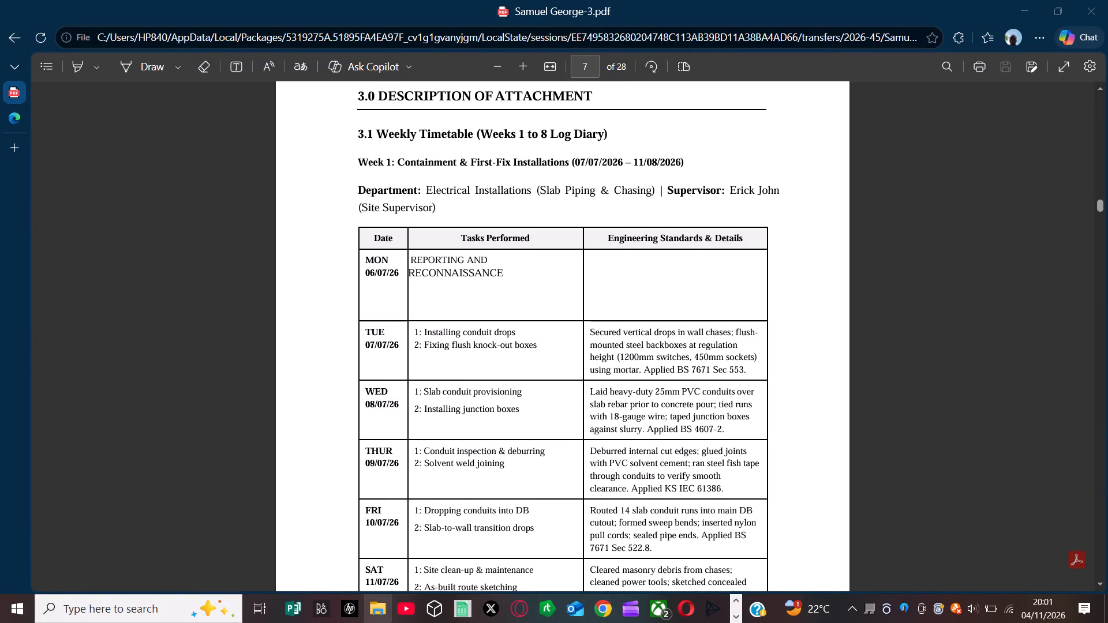
left_click(409, 613)
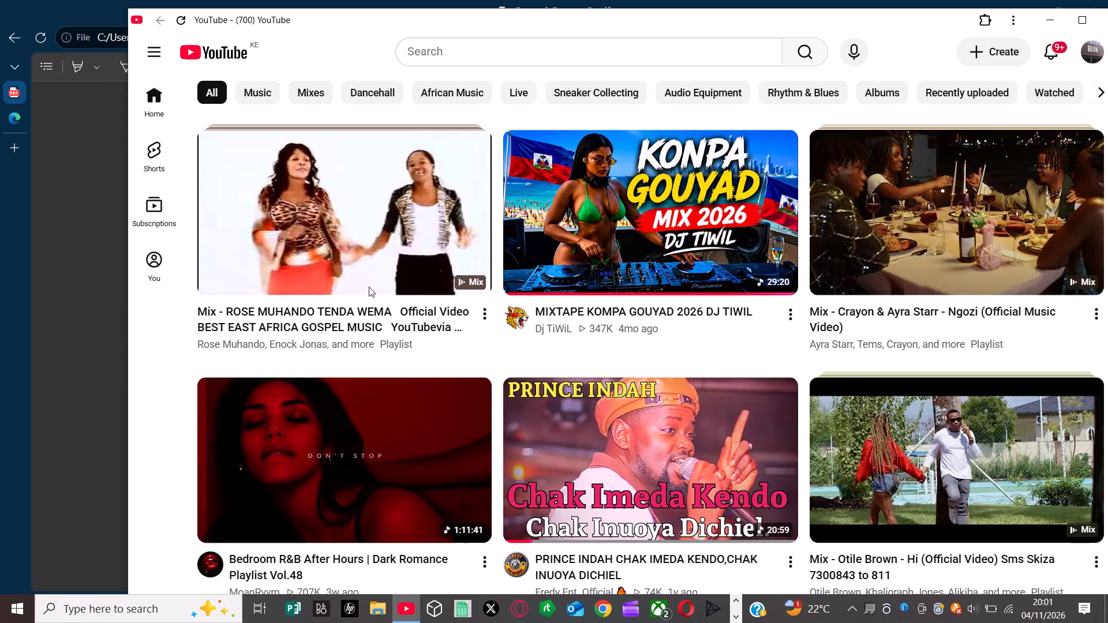
left_click(529, 47)
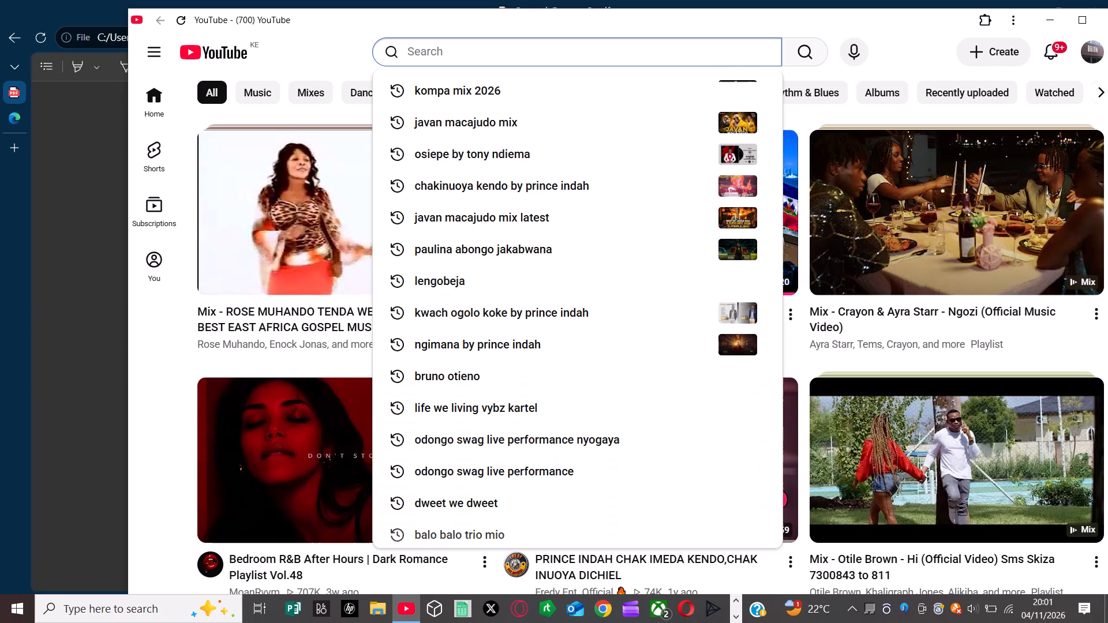
key("p")
type("ac")
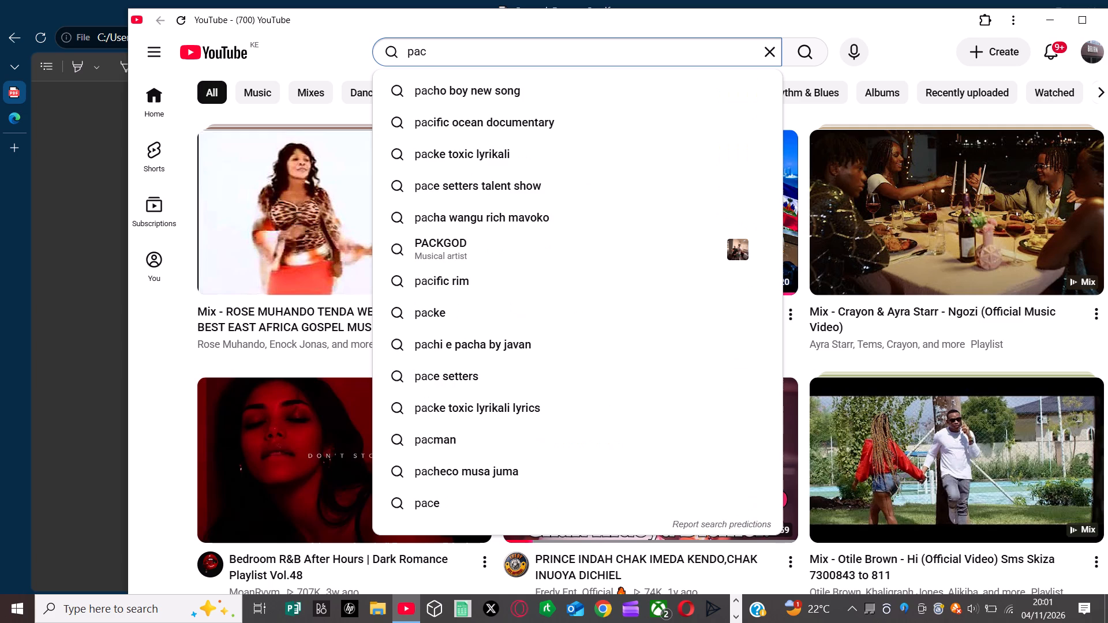
key("h")
key("i")
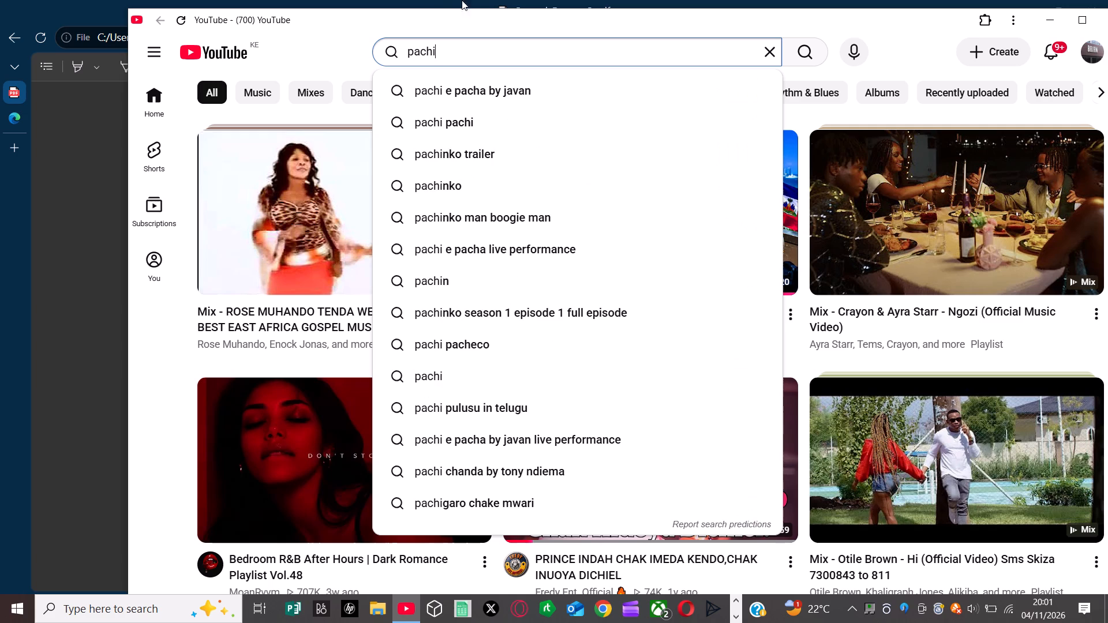
double_click(444, 98)
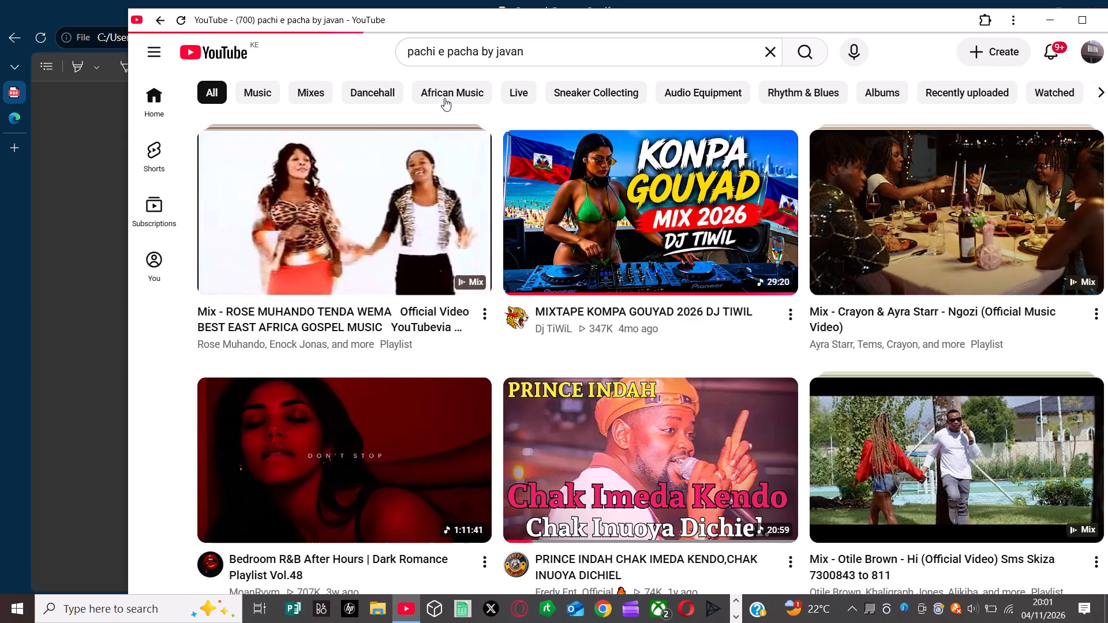
left_click(419, 165)
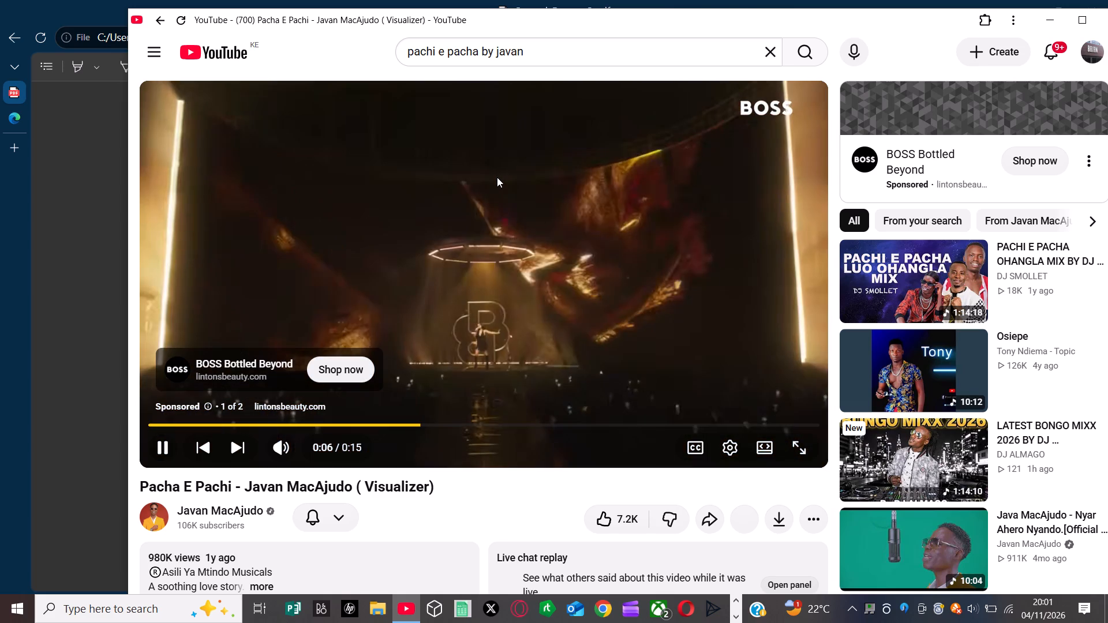
Pause the sponsored ad playing before the Pacha E Pachi visualizer video.
left_click(497, 177)
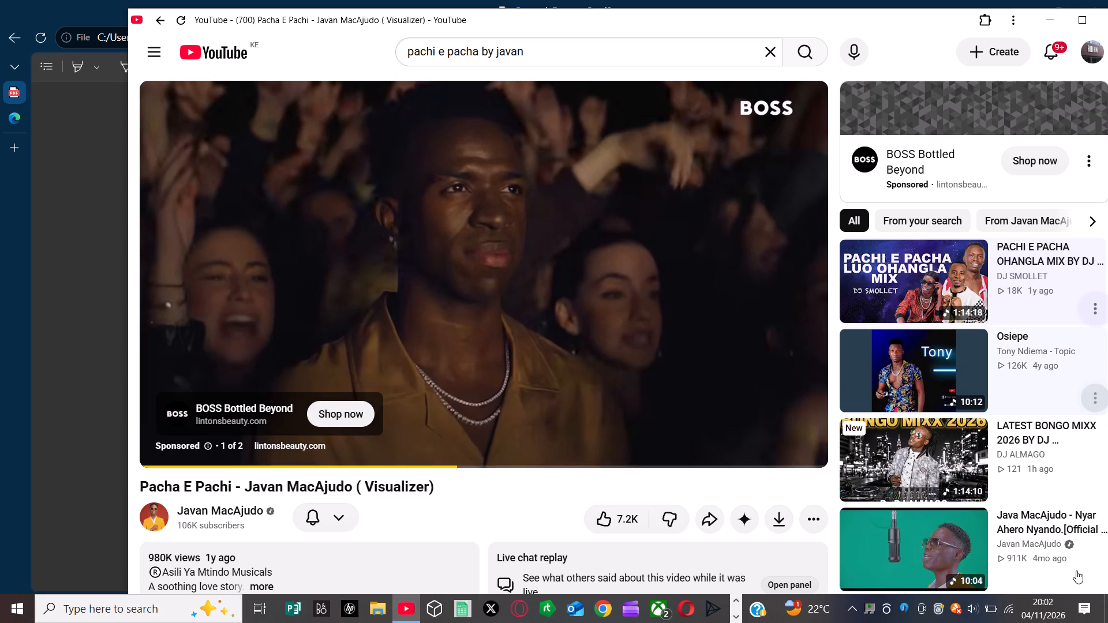
Open the Windows Bluetooth & other devices settings from the Bluetooth quick action.
left_click(1077, 607)
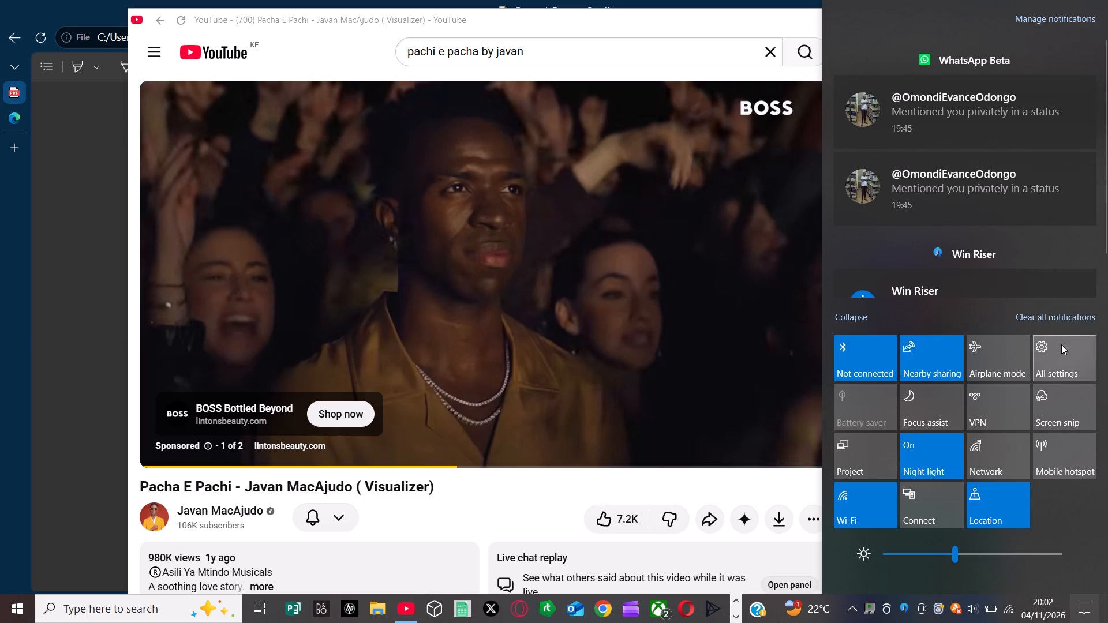
right_click(881, 369)
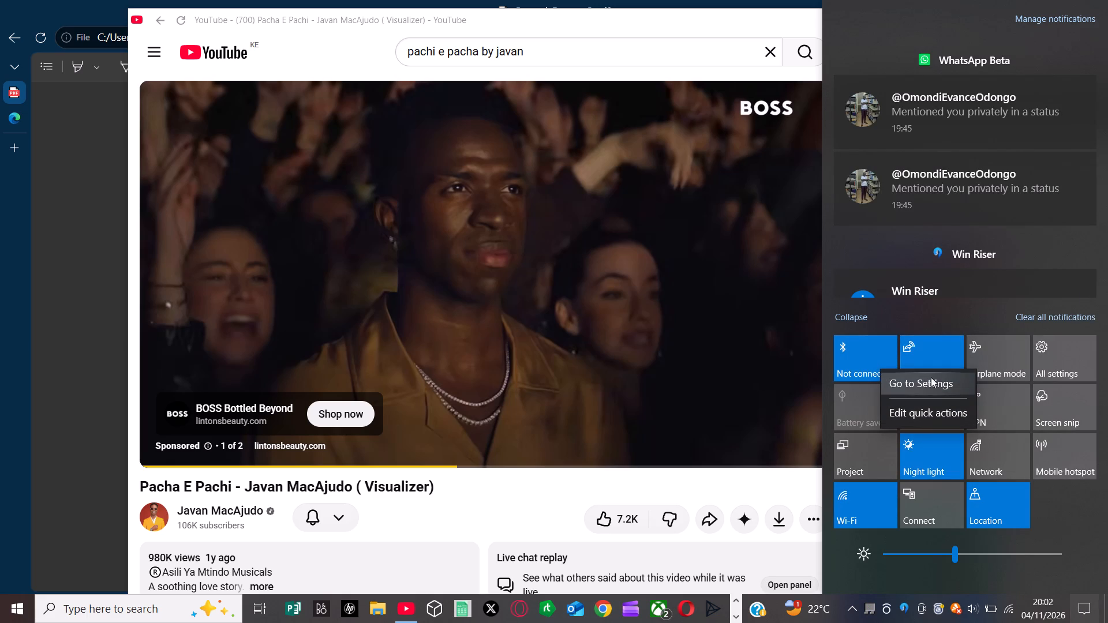
left_click(931, 377)
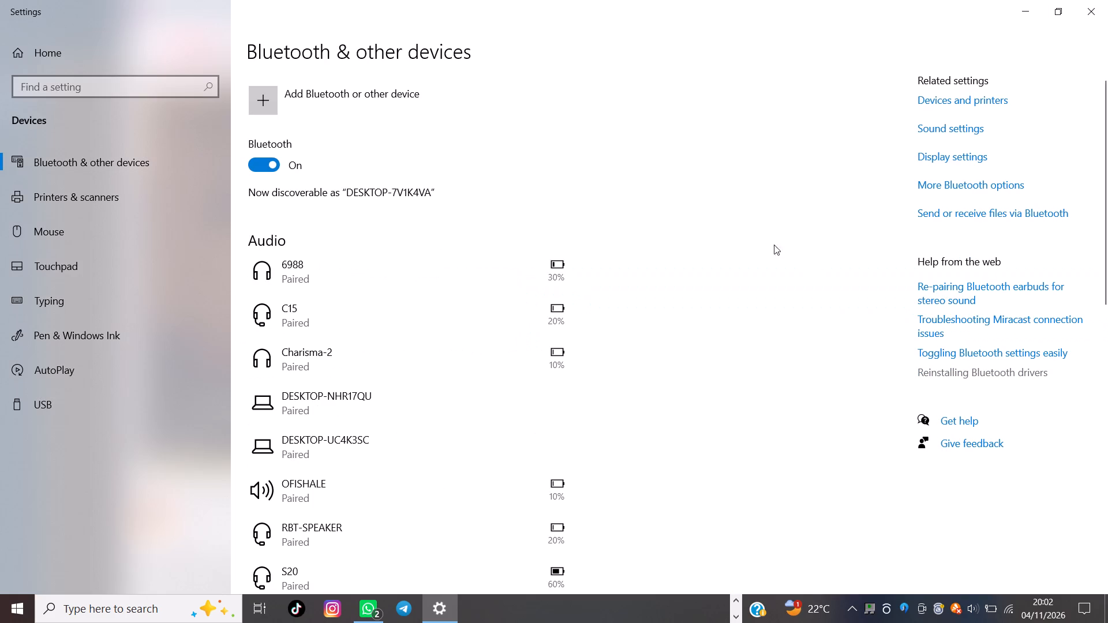
Look through the paired audio devices in the Bluetooth device list.
scroll(384, 452, "down", 1)
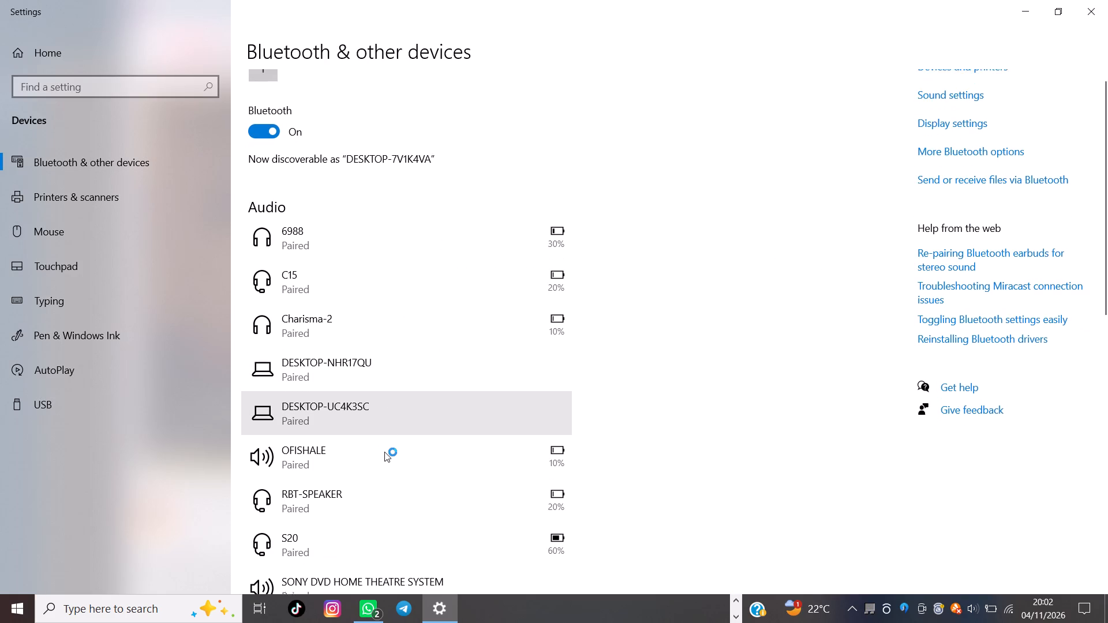
scroll(384, 452, "down", 4)
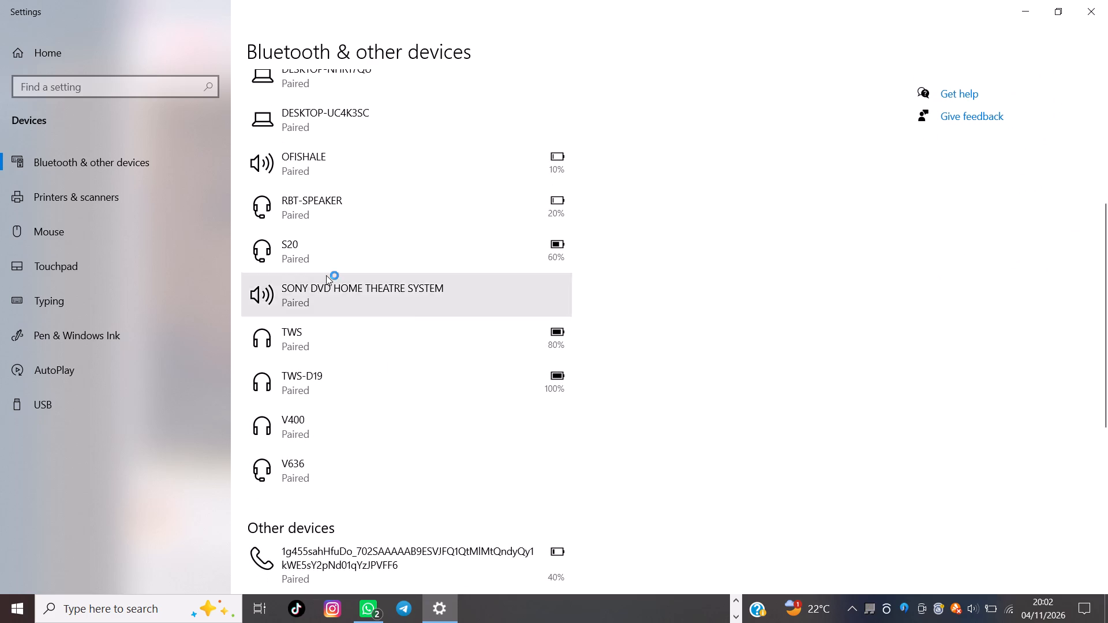
Connect the paired OFISHALE audio device in the Bluetooth settings and put the Settings window away.
left_click(317, 181)
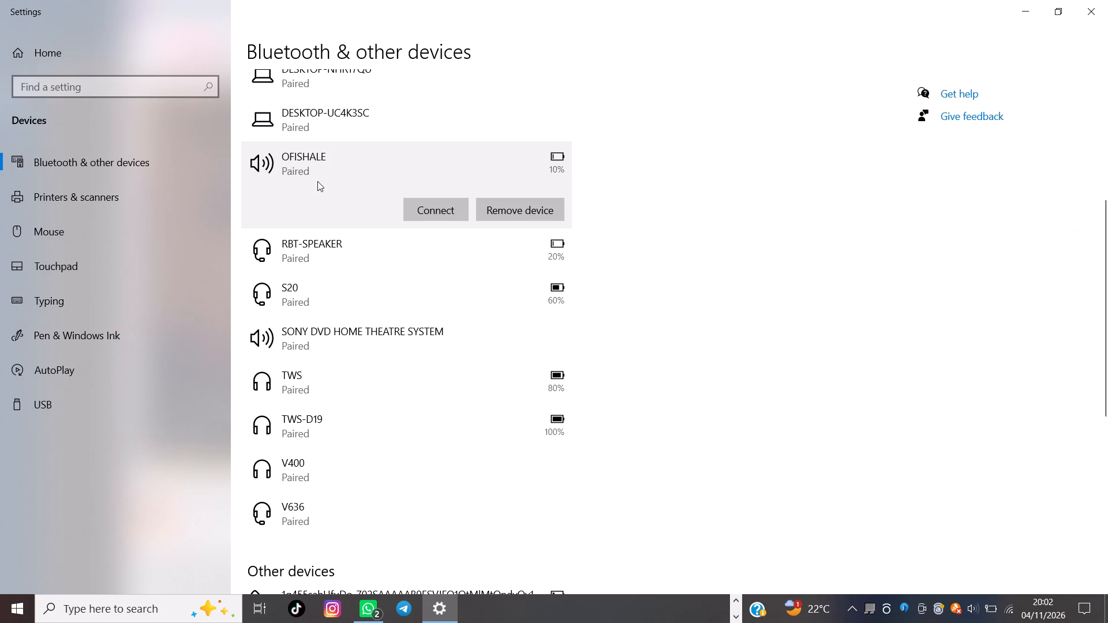
left_click(421, 205)
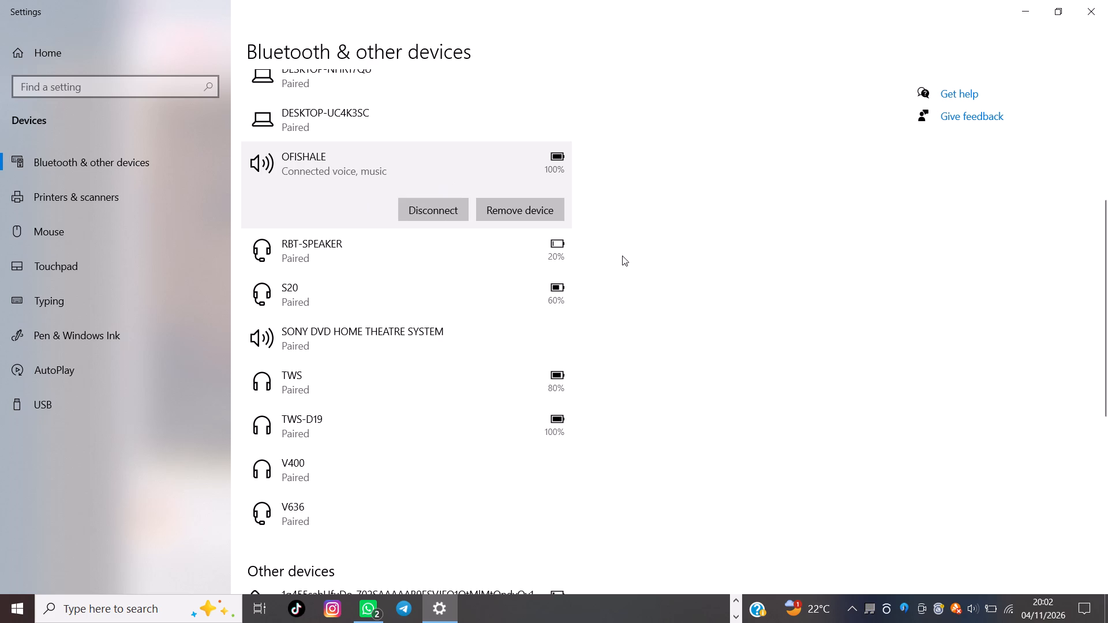
left_click(1027, 21)
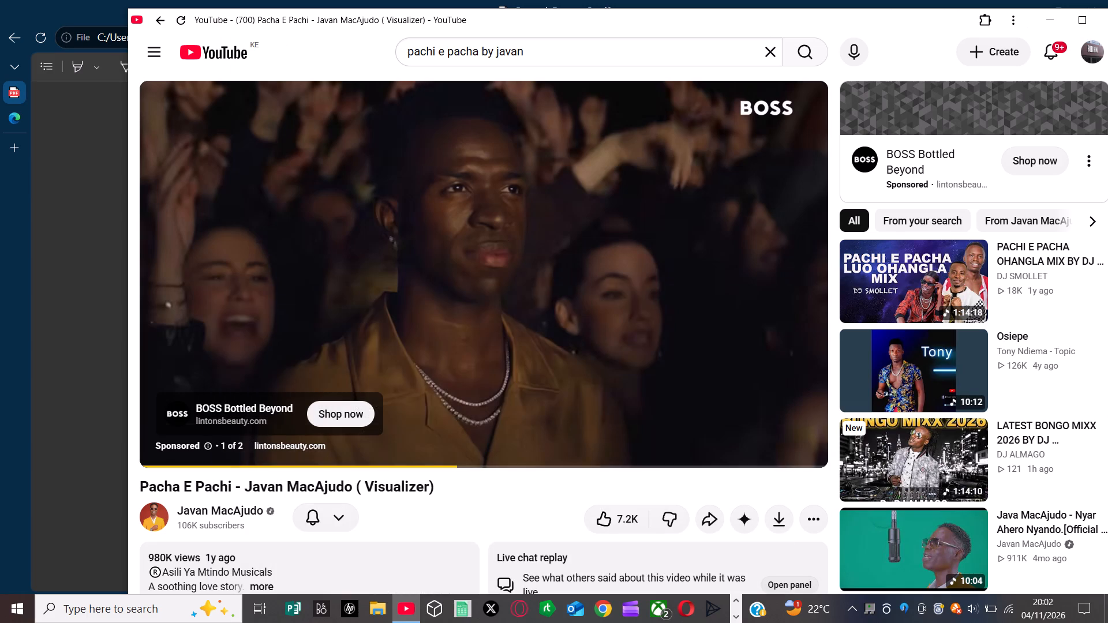
Play the Pacha E Pachi video on YouTube, skip the Shopify advert and minimise the YouTube window.
left_click(511, 265)
left_click(511, 265)
left_click(452, 251)
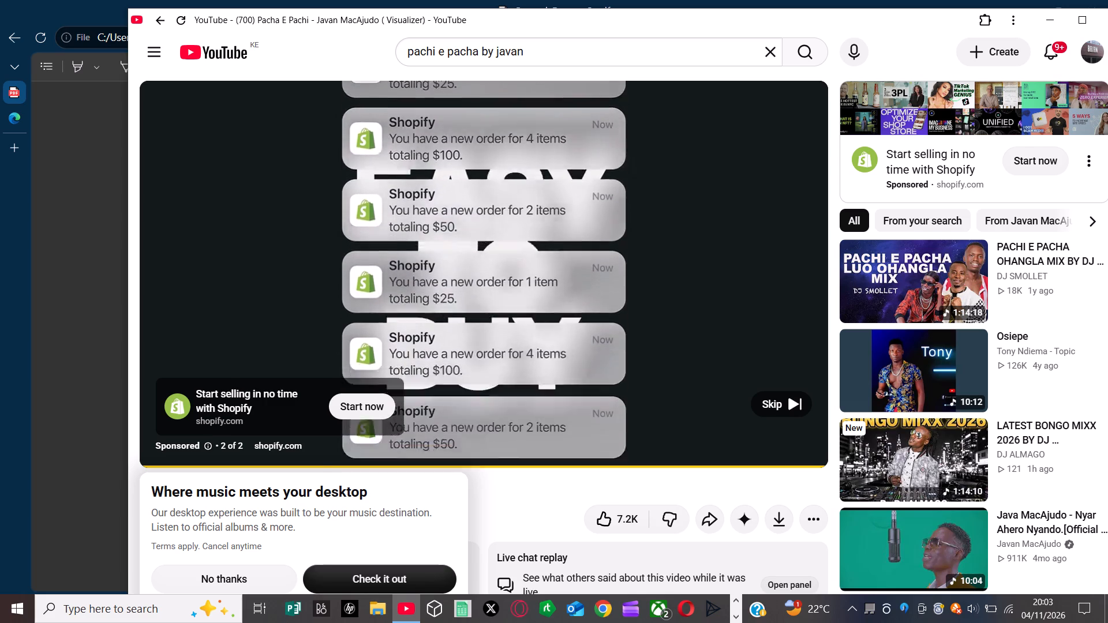
left_click(793, 410)
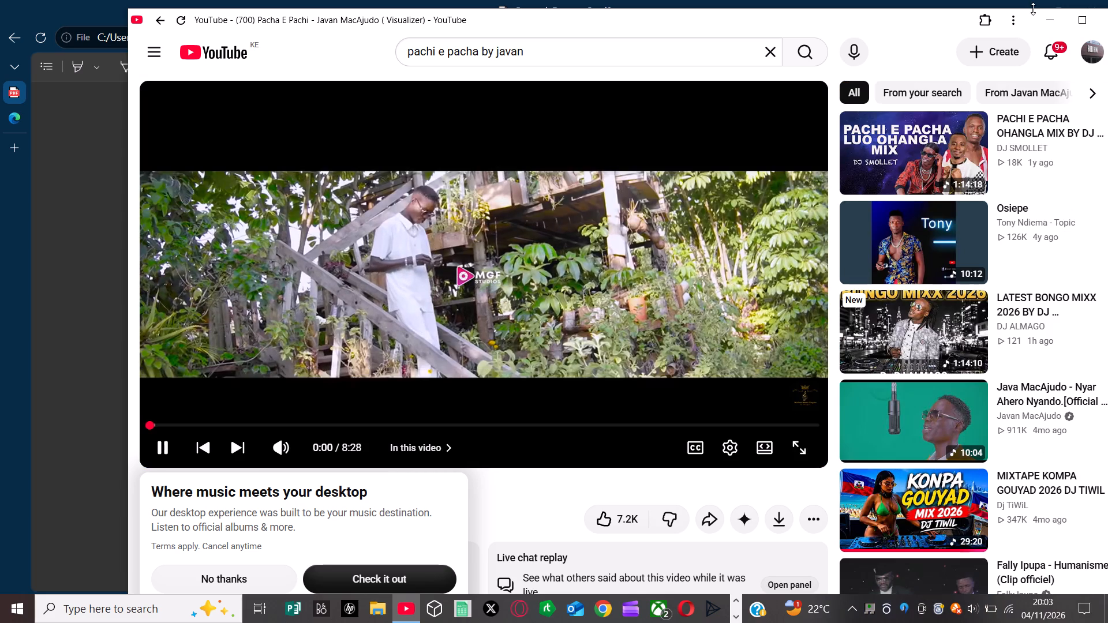
left_click(1043, 24)
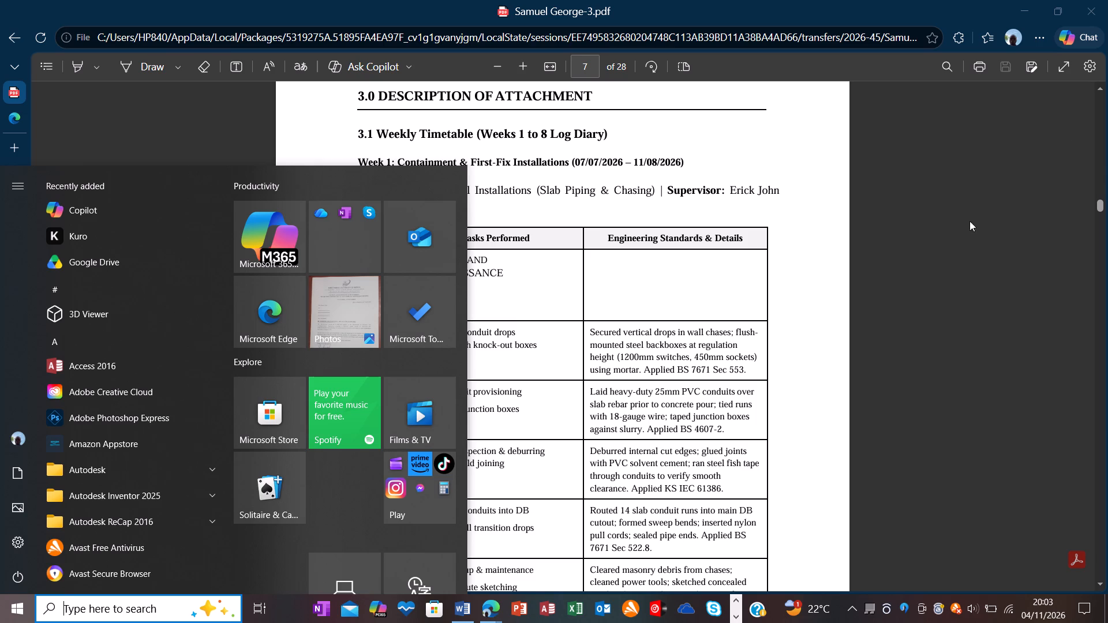
Return to the YouTube window, set the system volume for the OFISHALE headphones to 47, and minimise YouTube again.
left_click(1027, 263)
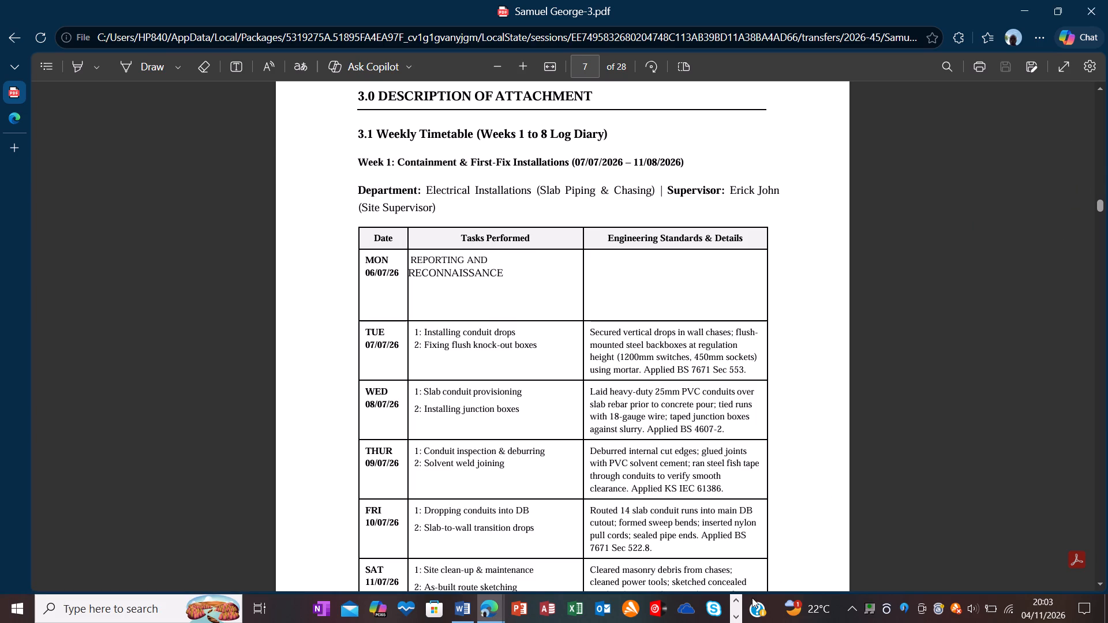
left_click(736, 617)
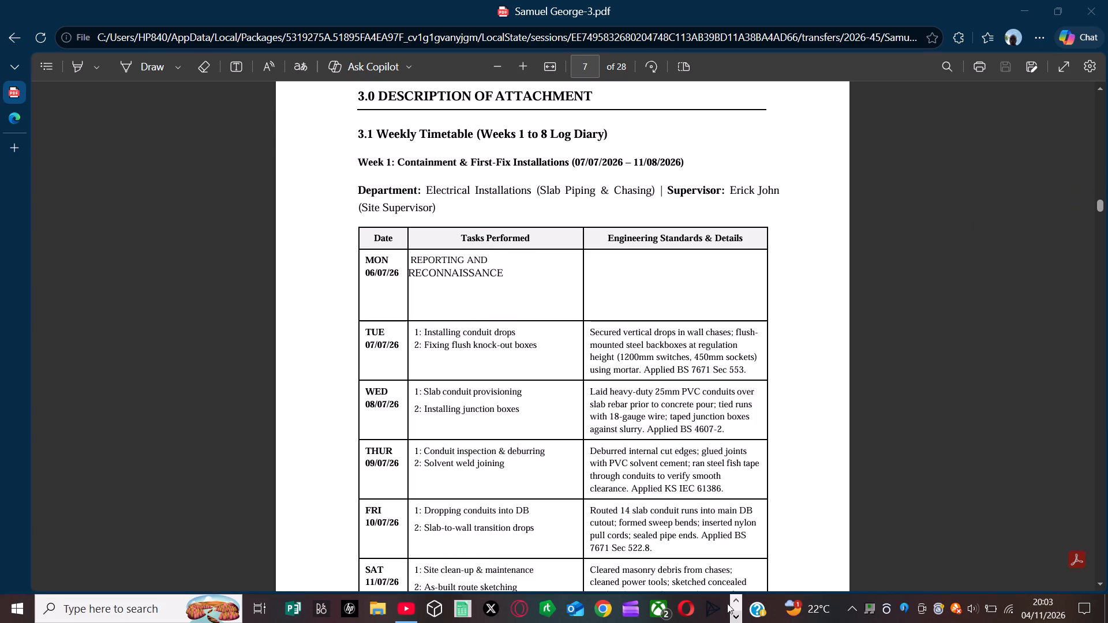
left_click(420, 617)
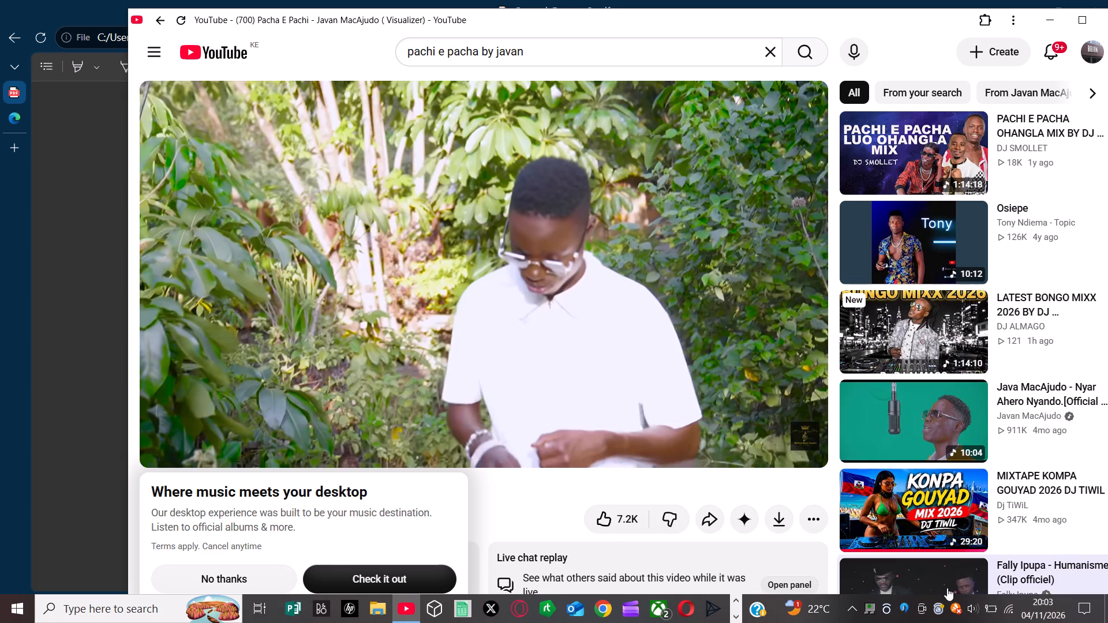
left_click(973, 612)
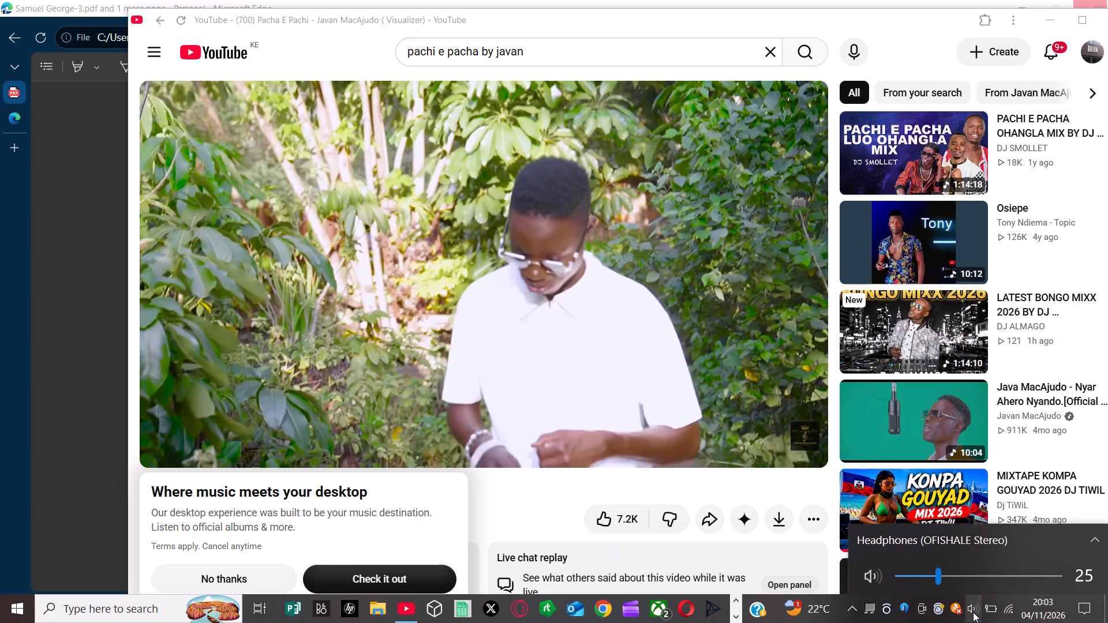
left_click(975, 572)
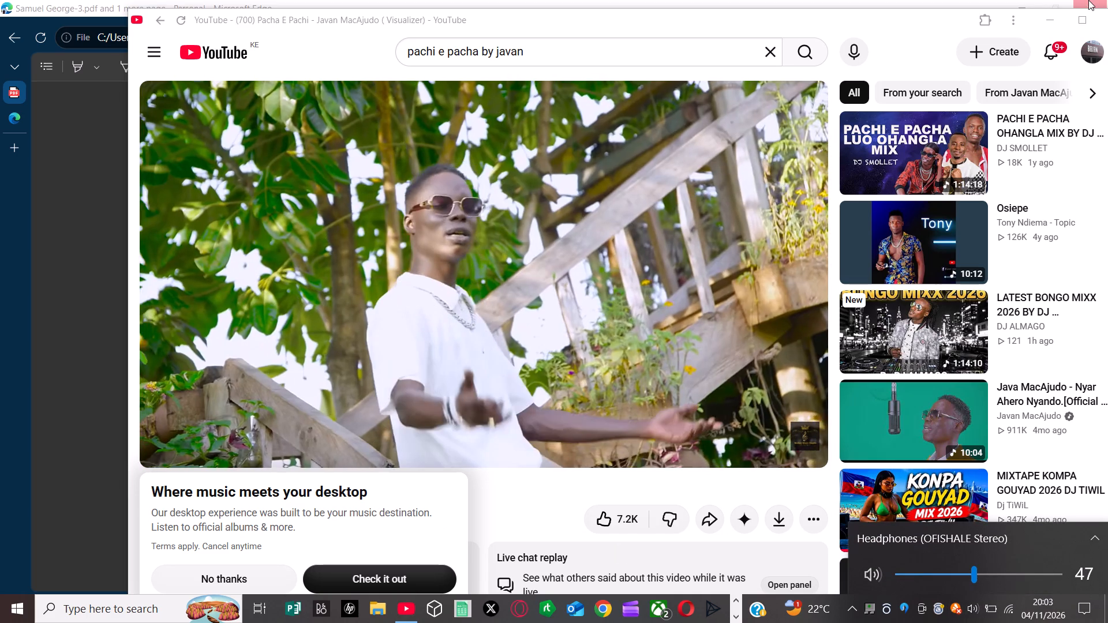
left_click(1049, 11)
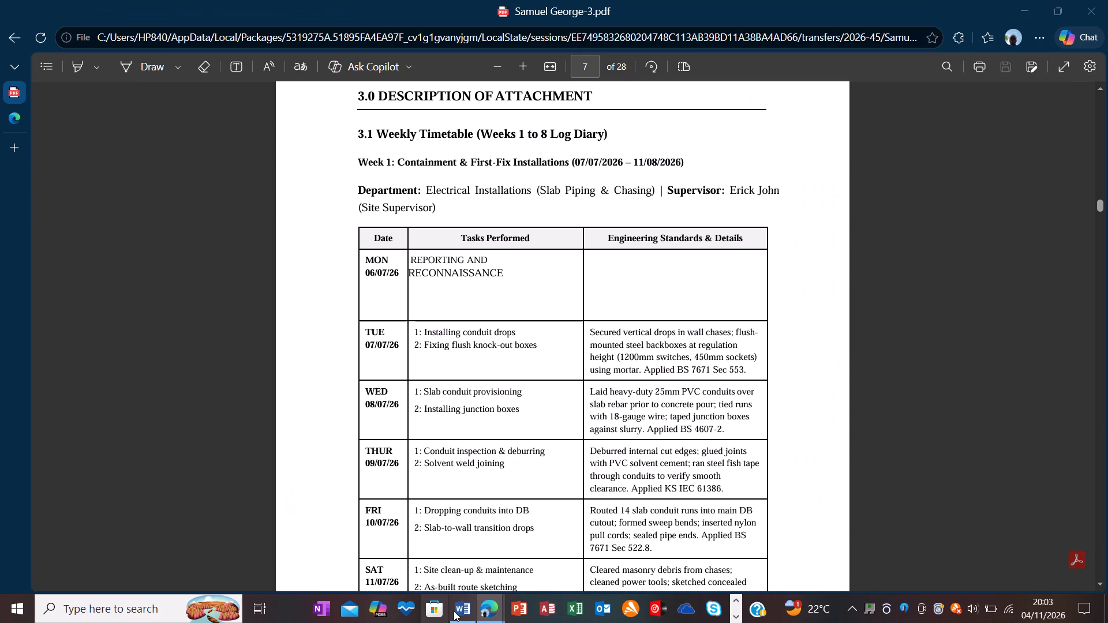
Look for another running application to switch to from the reference PDF.
left_click(734, 615)
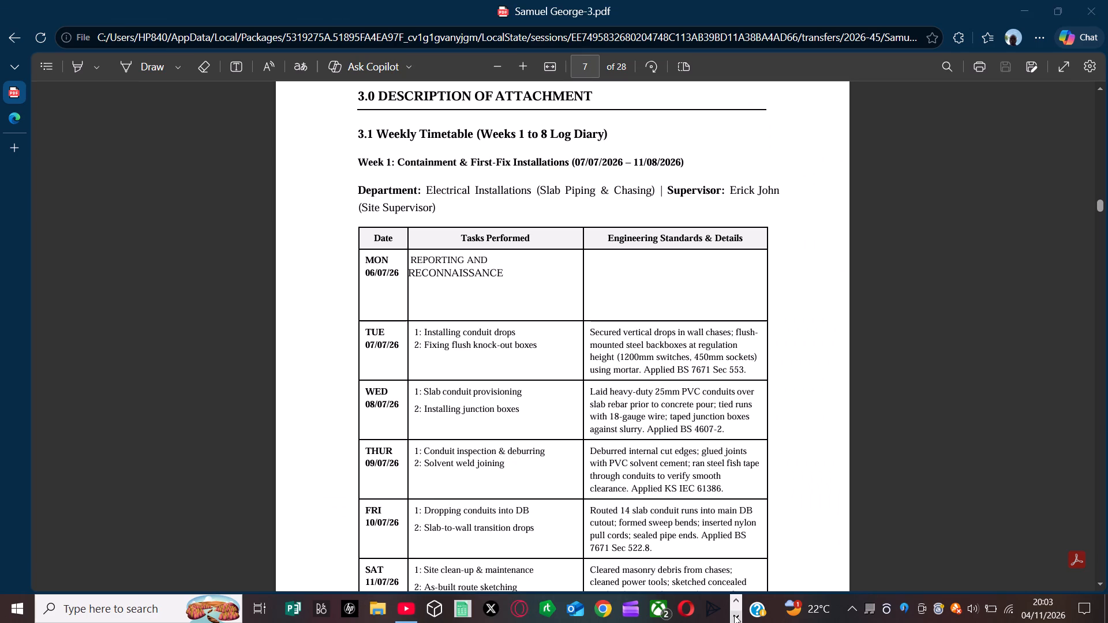
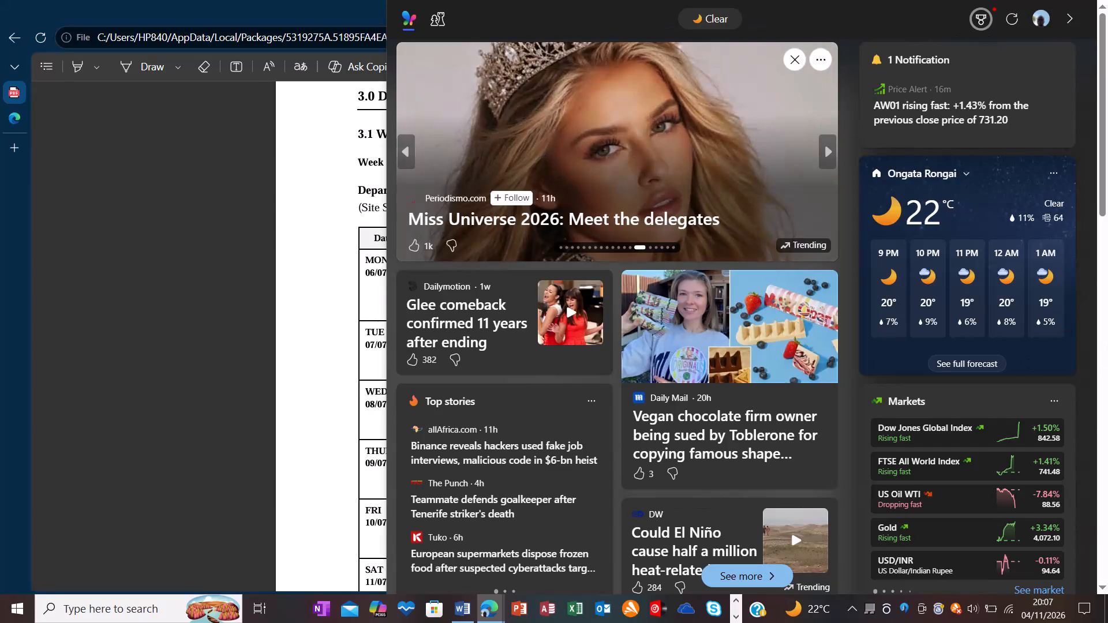
Switch to the Word report, delete the empty line at the top of page 7 and add a fresh one.
left_click(220, 162)
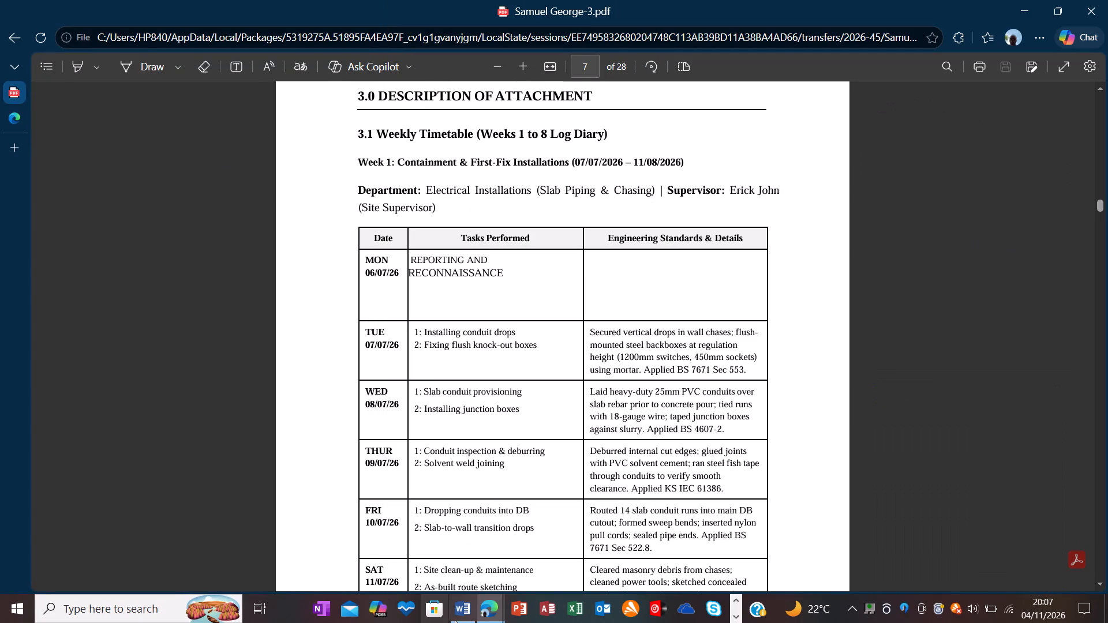
left_click(468, 620)
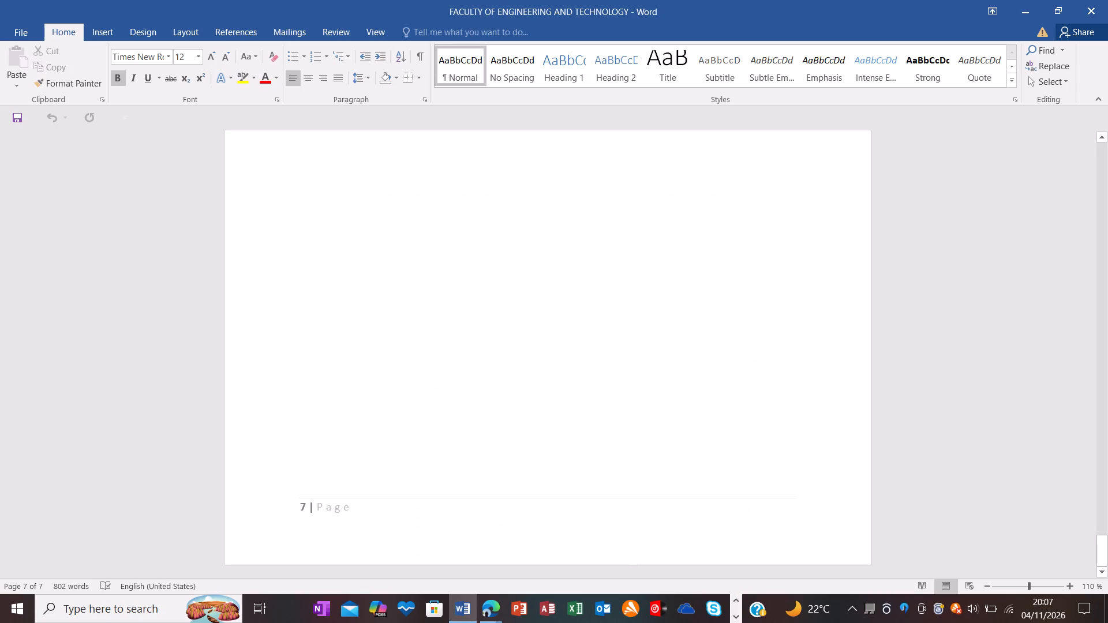
scroll(529, 293, "up", 7)
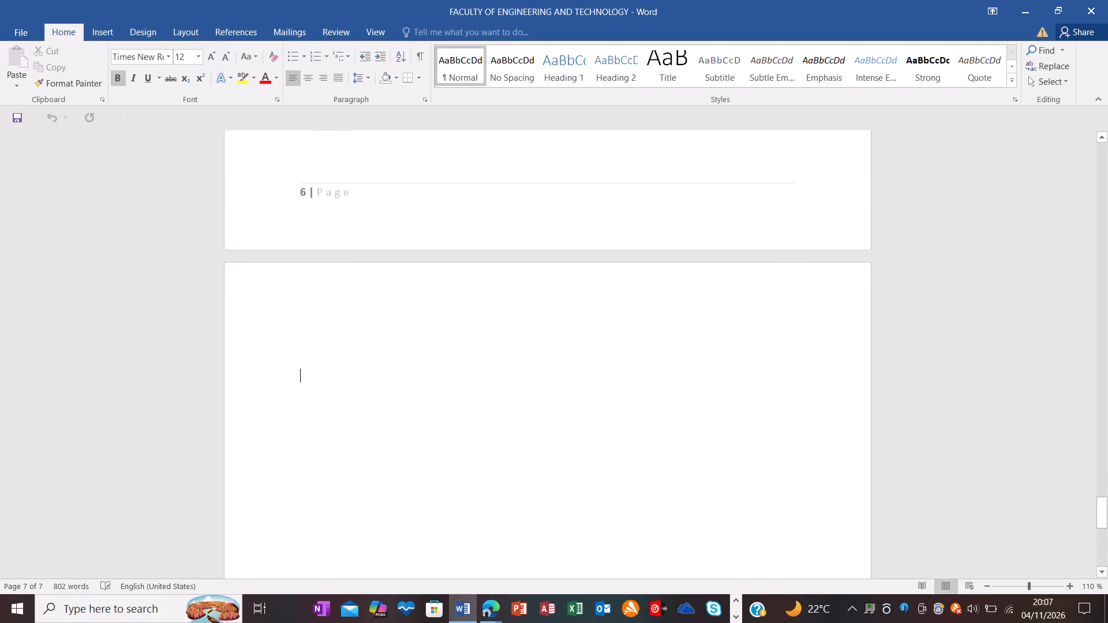
scroll(529, 293, "up", 1)
left_click(351, 366)
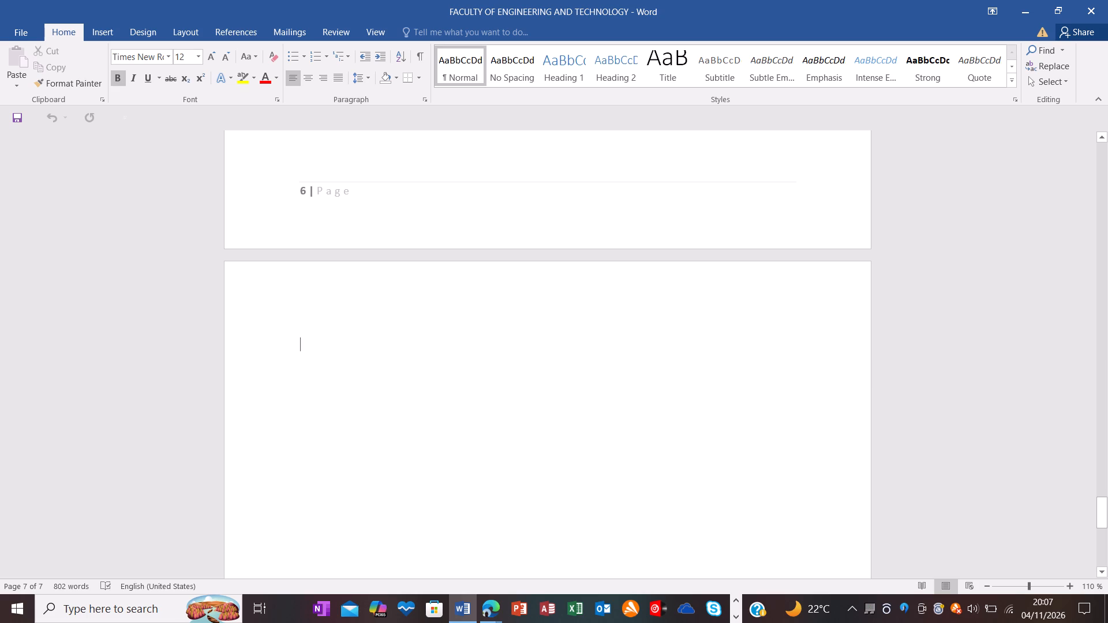
key("BackSpace")
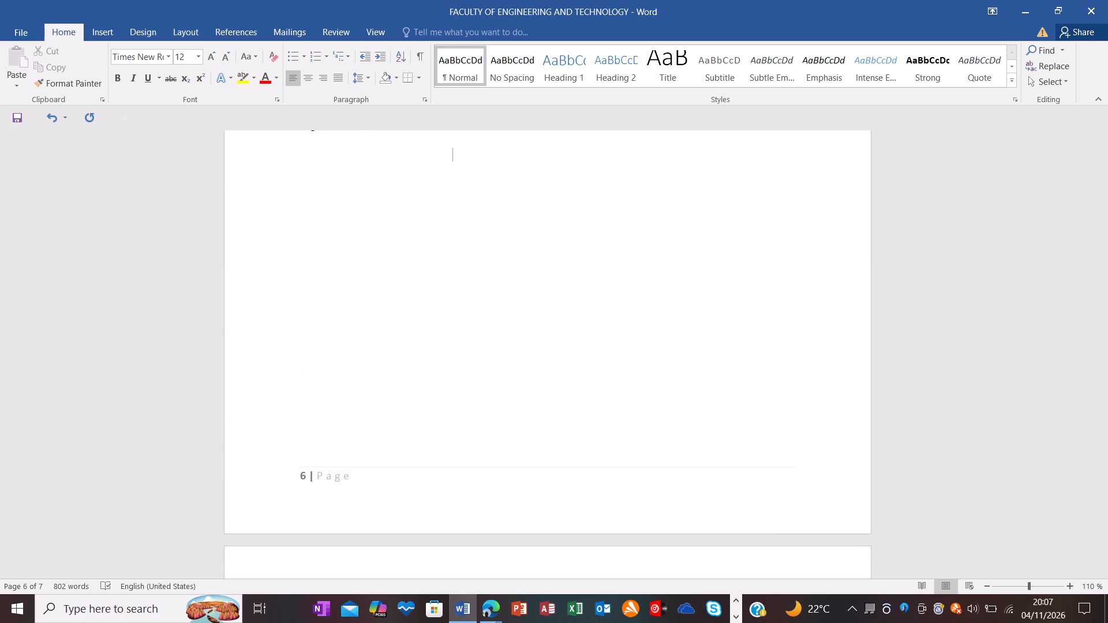
scroll(345, 363, "up", 2)
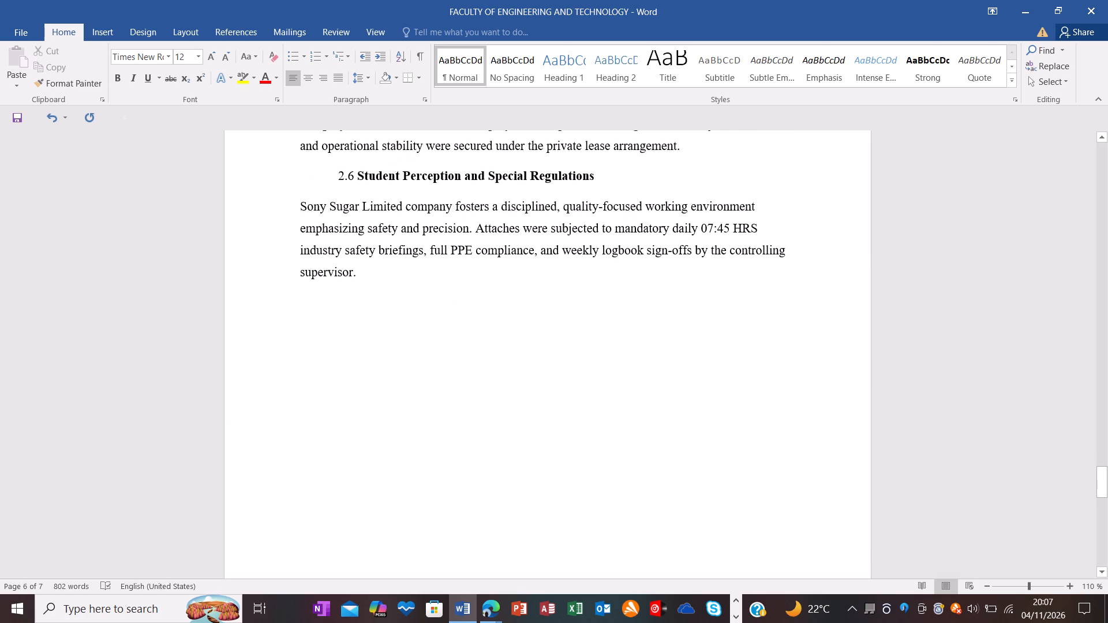
key("Return")
Set the line spacing of the empty paragraph on page 7 to 1.5.
scroll(345, 363, "down", 2)
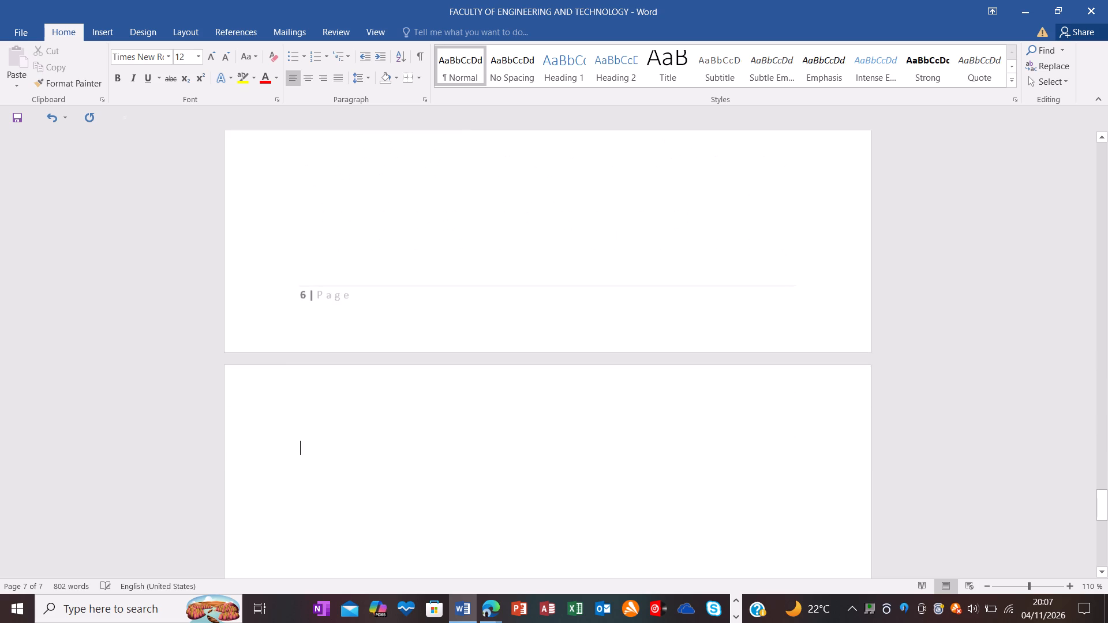
scroll(345, 363, "down", 3)
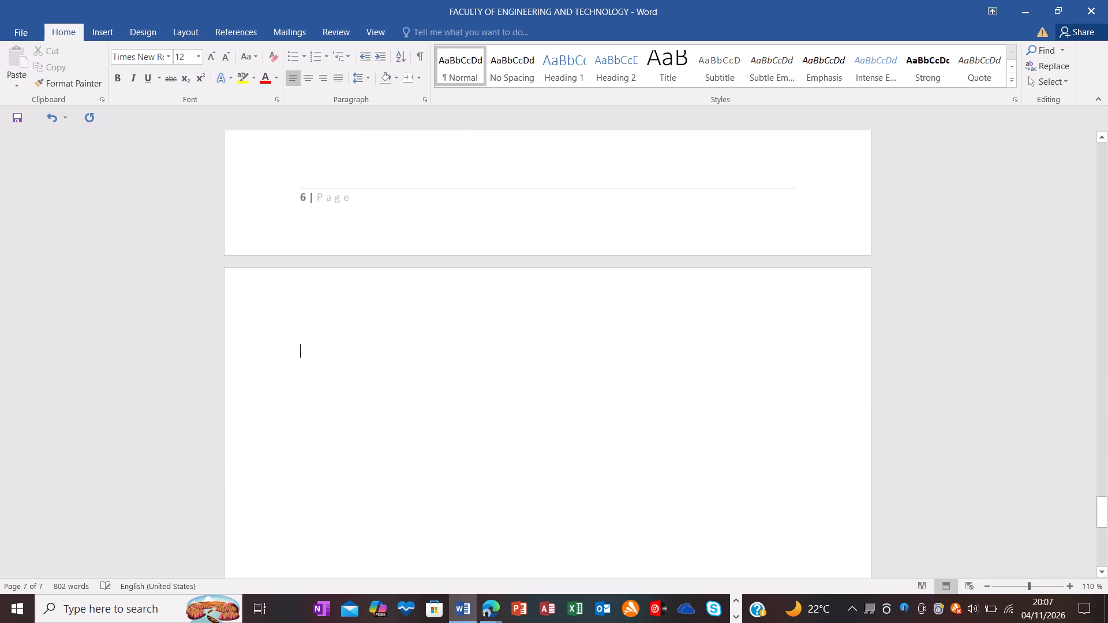
left_click(363, 78)
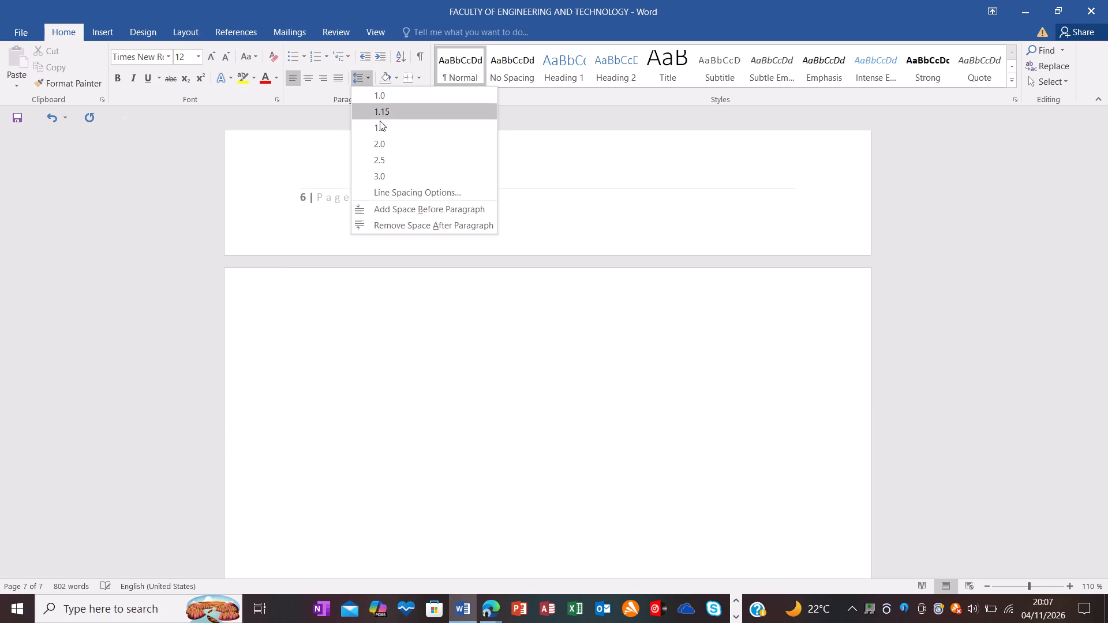
left_click(384, 130)
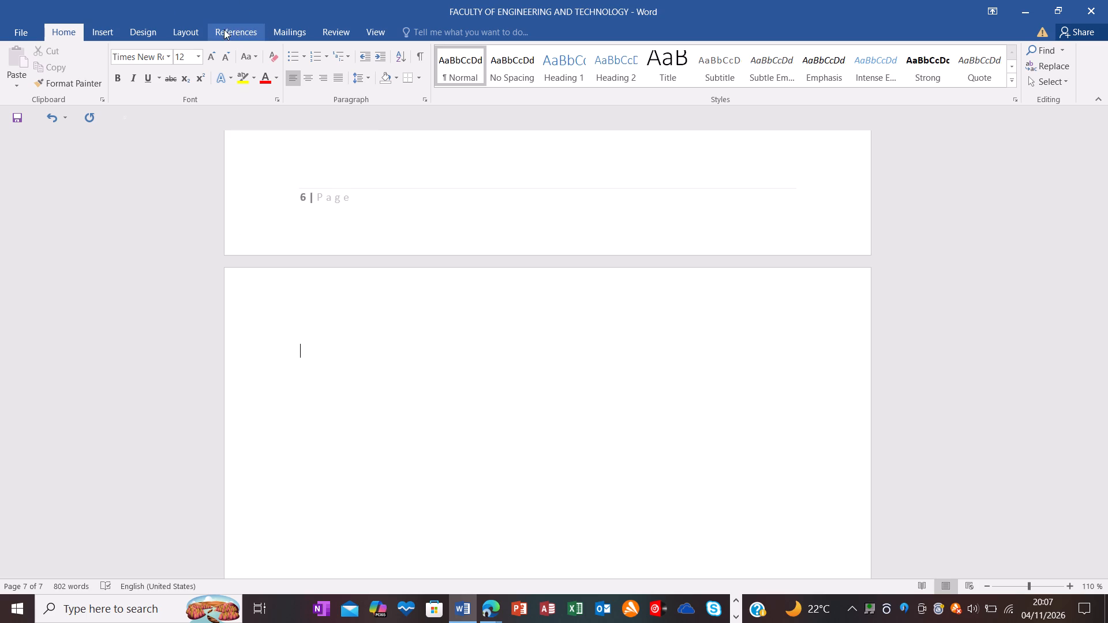
Insert a table with three columns and six rows at the top of page 7.
left_click(112, 22)
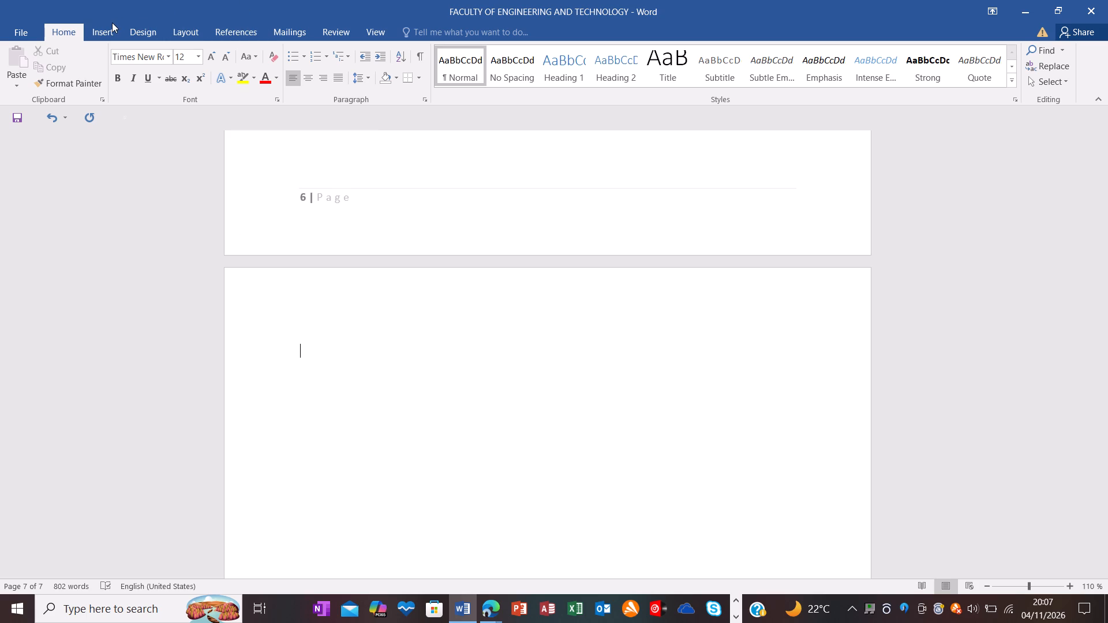
left_click(112, 29)
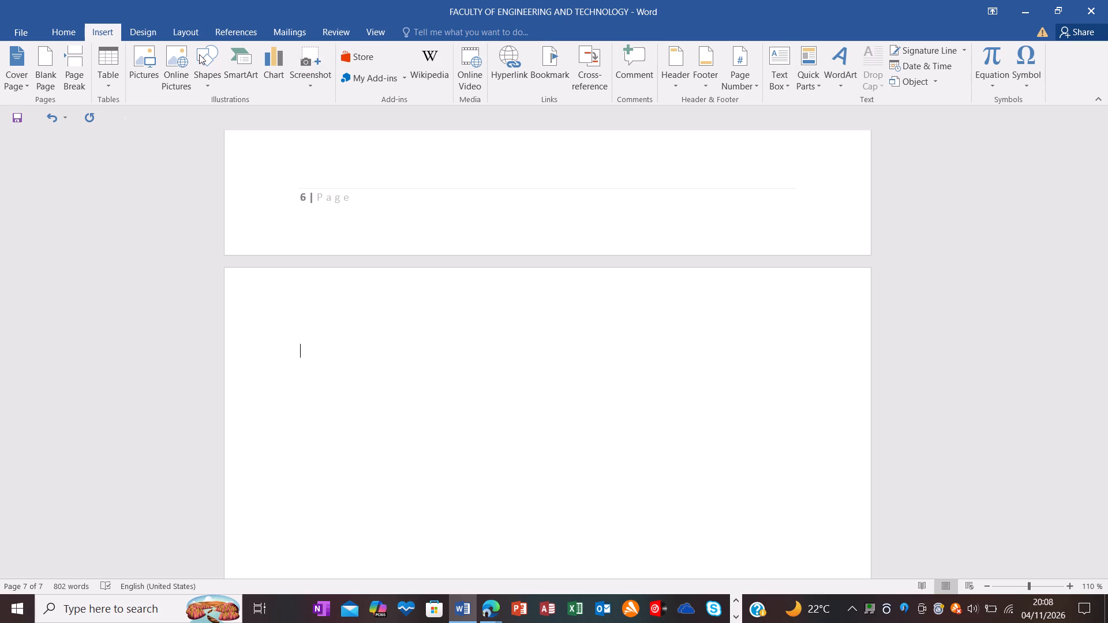
left_click(107, 66)
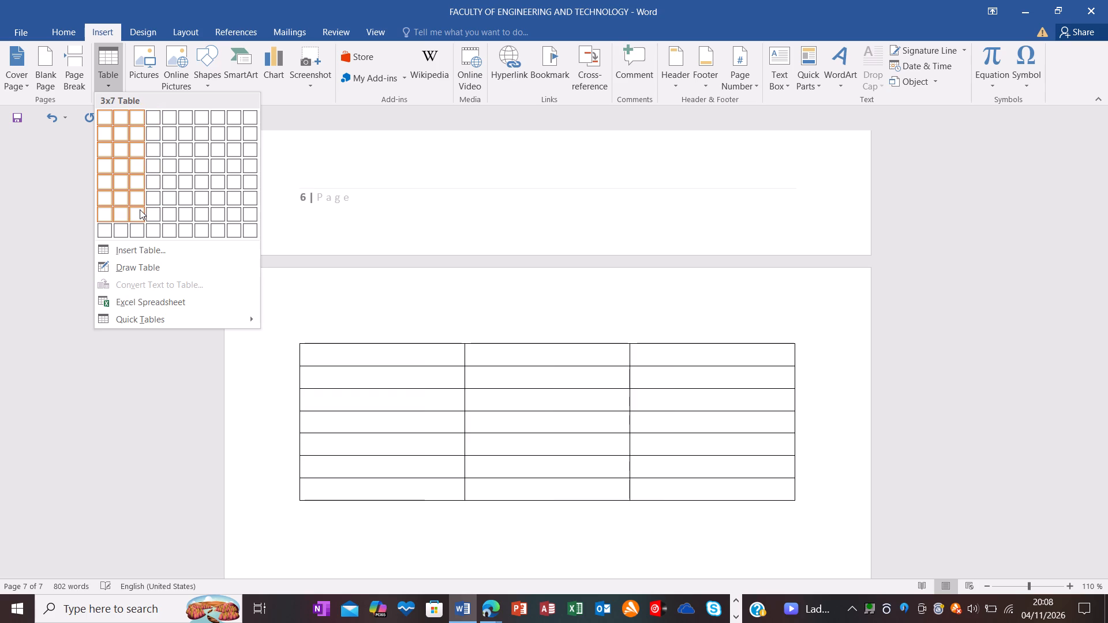
left_click_drag(138, 209, 132, 204)
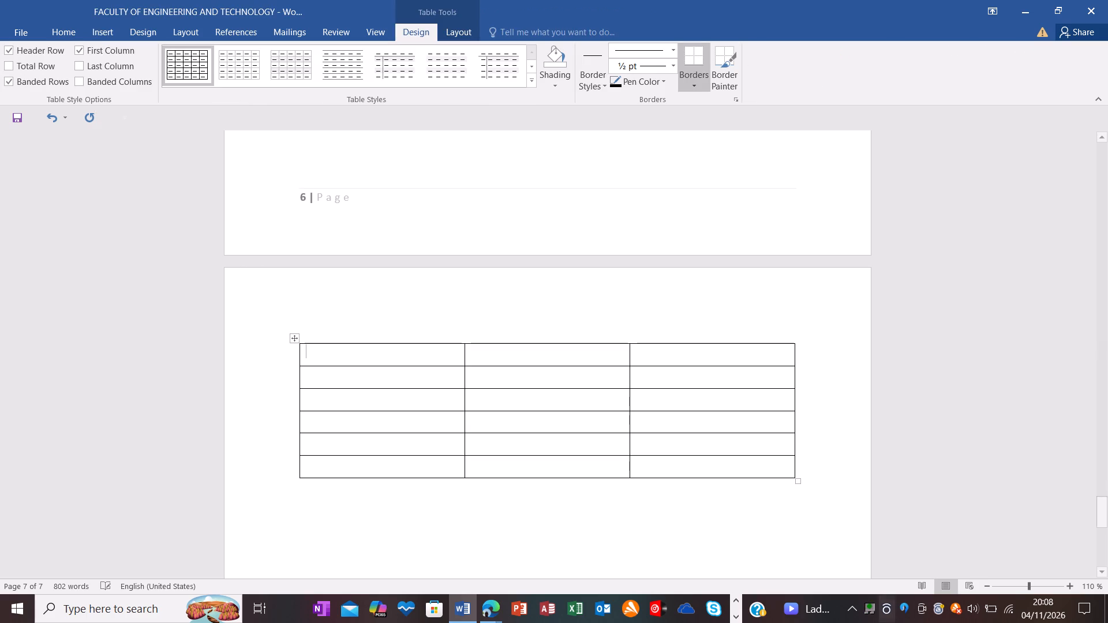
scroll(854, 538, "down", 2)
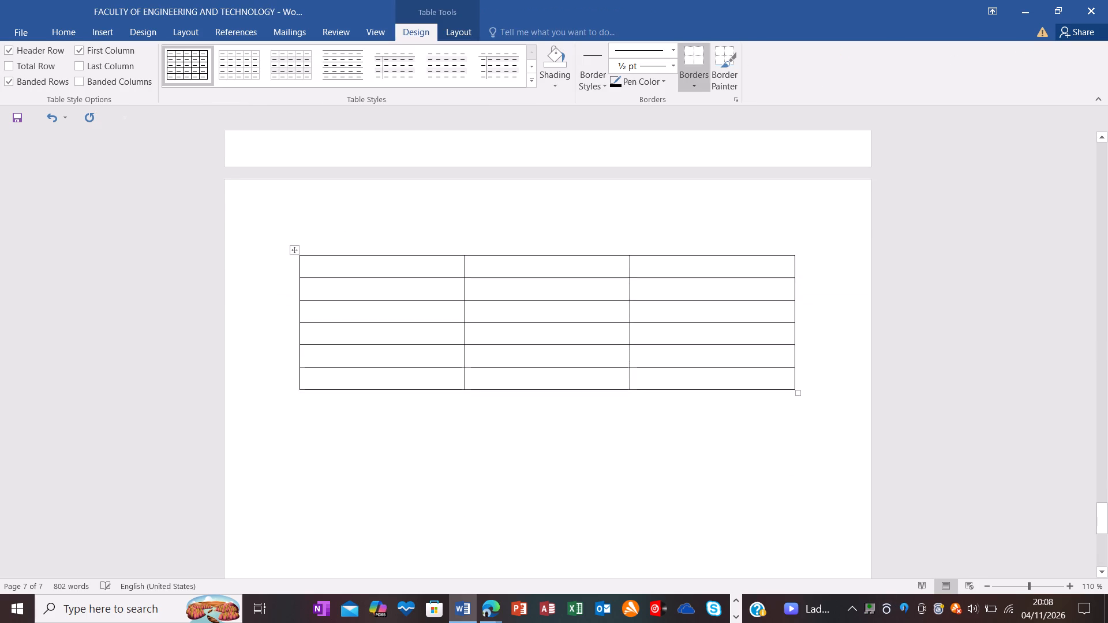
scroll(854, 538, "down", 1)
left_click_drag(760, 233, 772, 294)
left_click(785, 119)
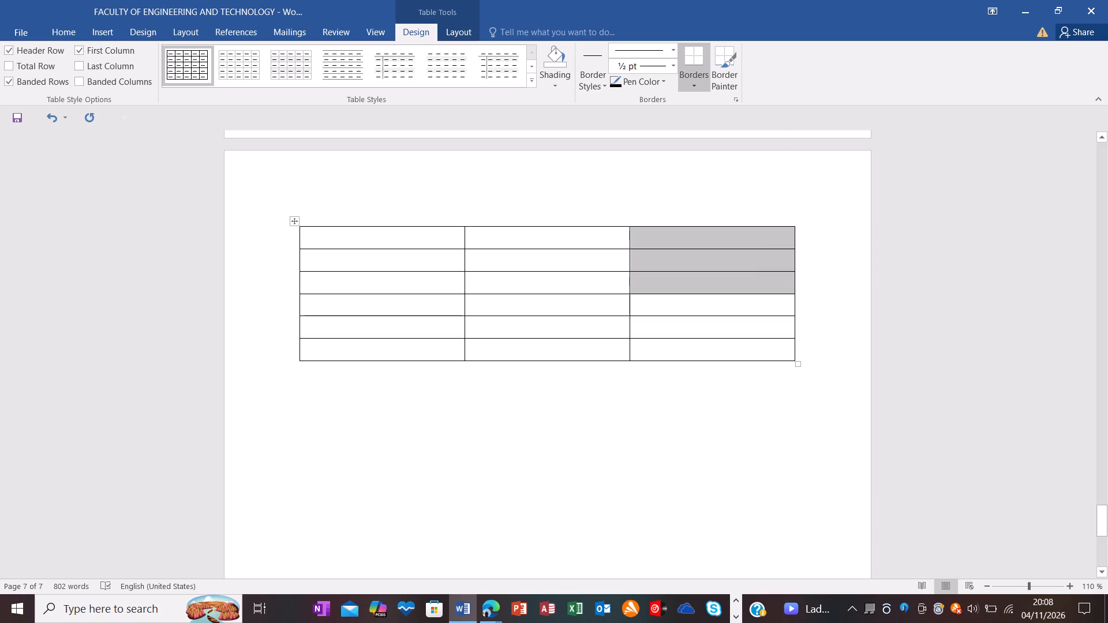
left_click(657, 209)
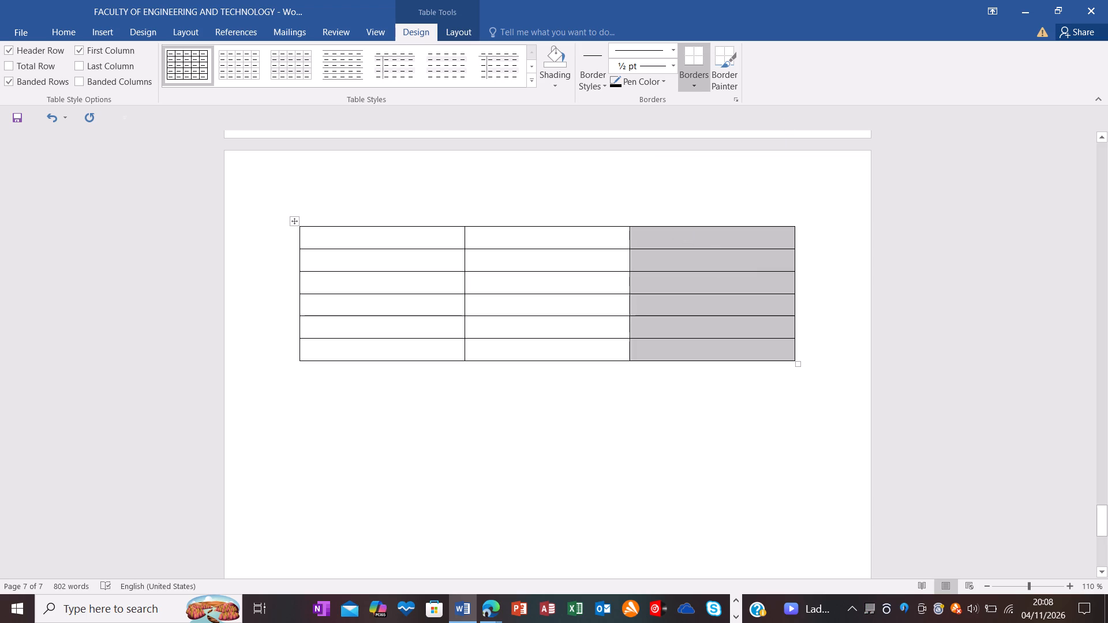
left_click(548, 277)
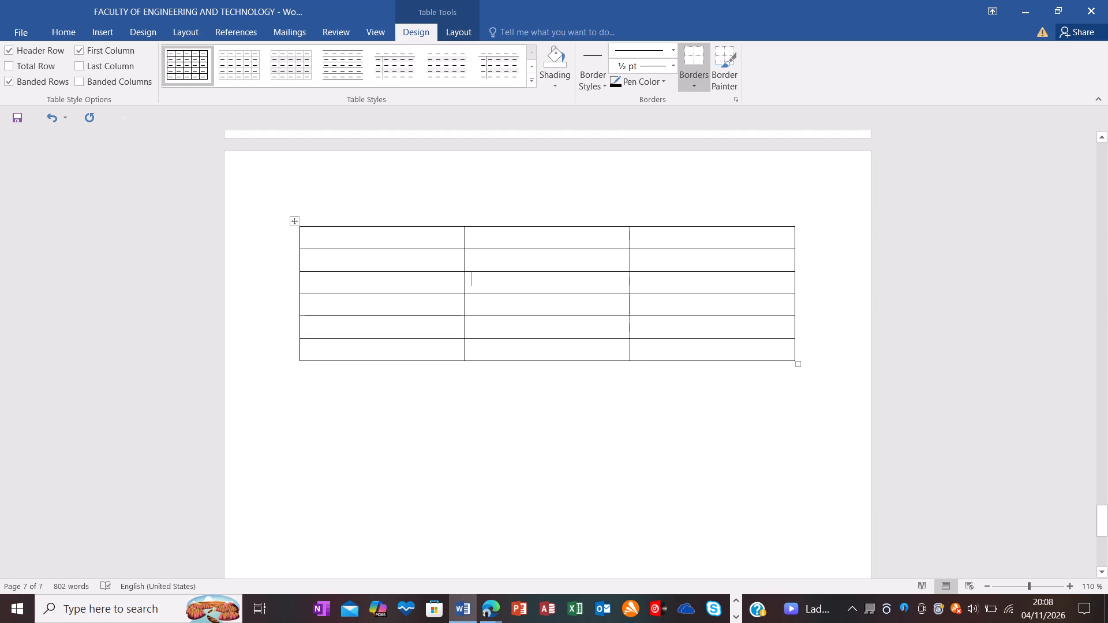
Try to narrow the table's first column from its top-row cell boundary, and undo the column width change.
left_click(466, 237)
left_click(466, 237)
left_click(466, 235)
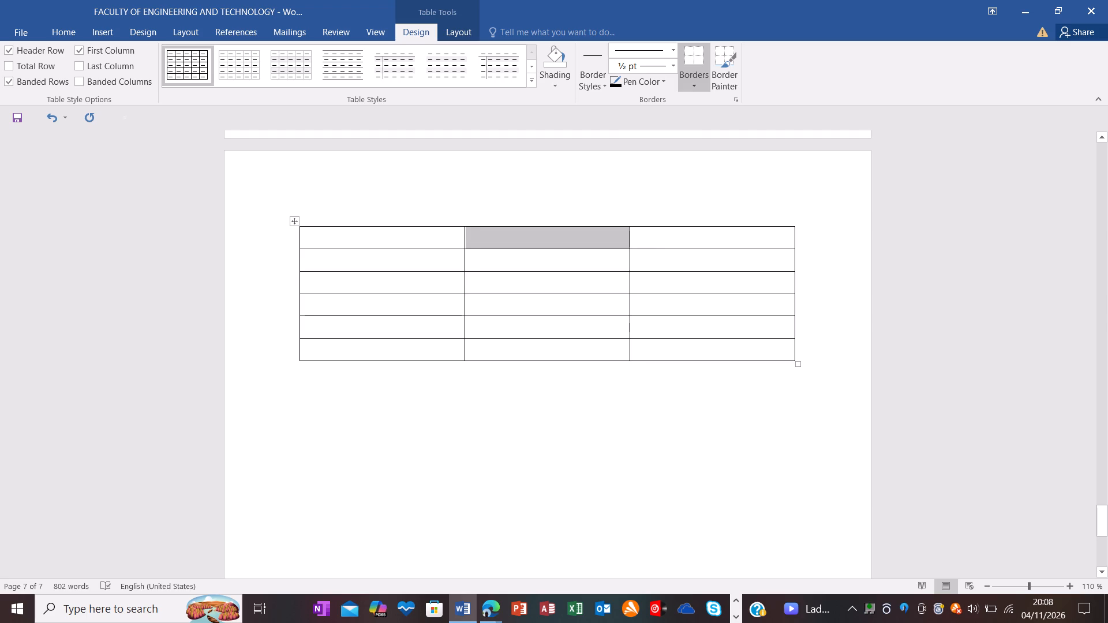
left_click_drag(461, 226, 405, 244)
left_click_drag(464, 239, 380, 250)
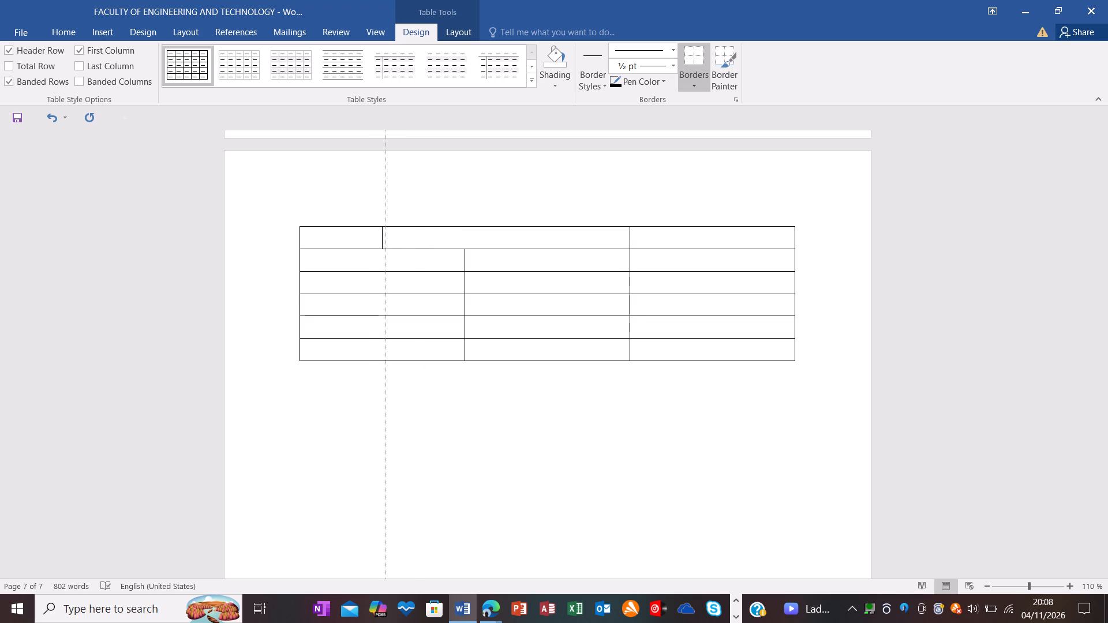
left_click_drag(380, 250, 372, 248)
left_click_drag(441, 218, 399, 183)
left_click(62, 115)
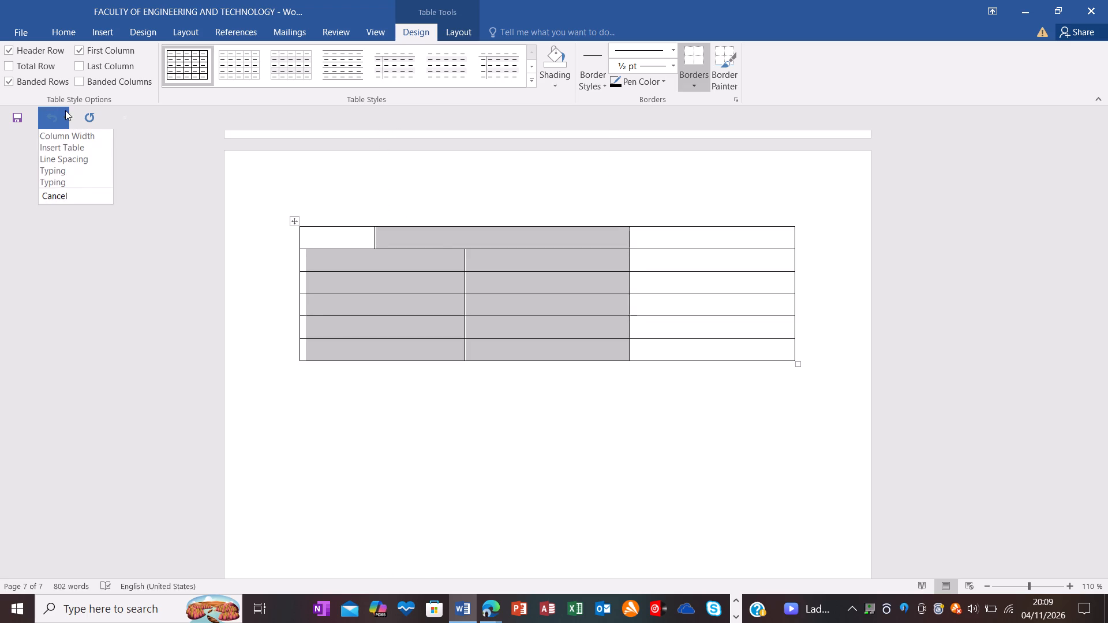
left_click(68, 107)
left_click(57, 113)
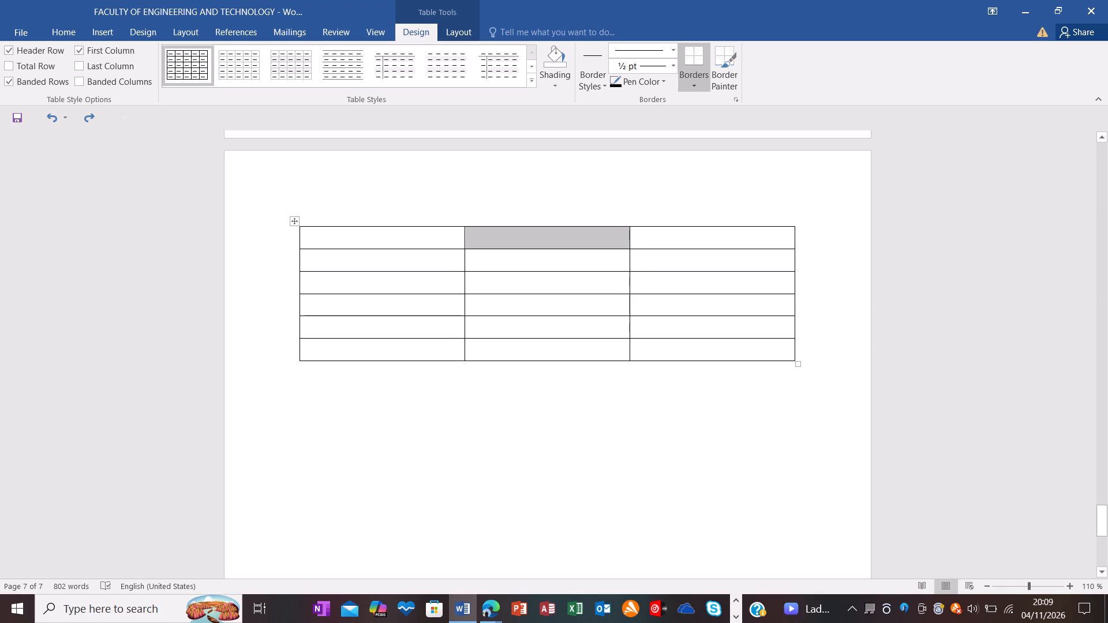
Narrow the table's first column to about half its width and shrink the middle column so the third column is widest.
left_click_drag(463, 287, 469, 287)
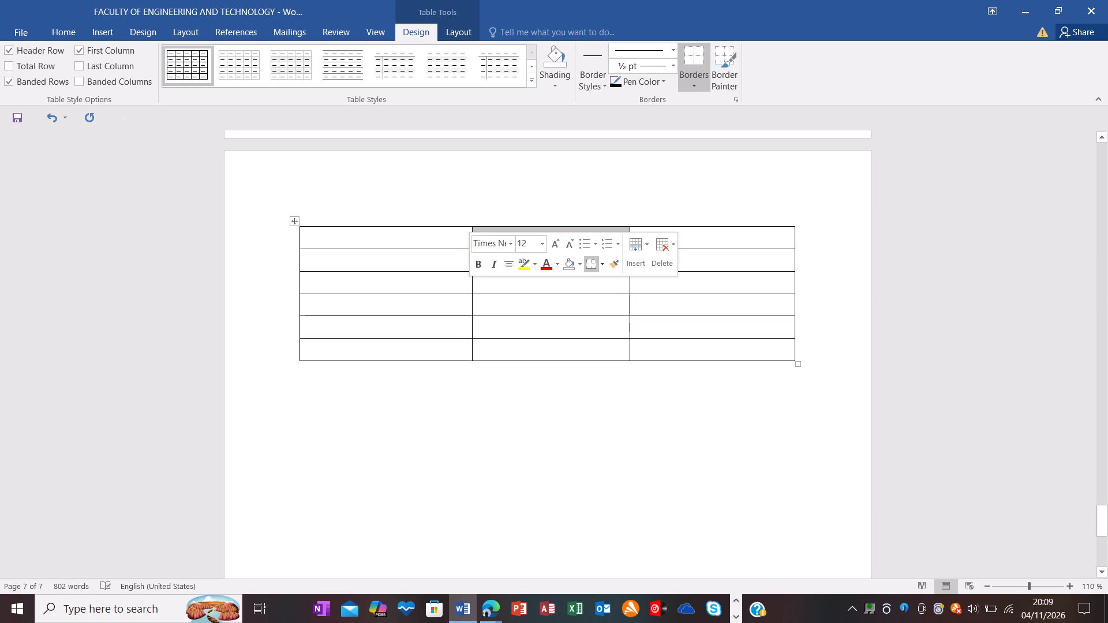
left_click(473, 284)
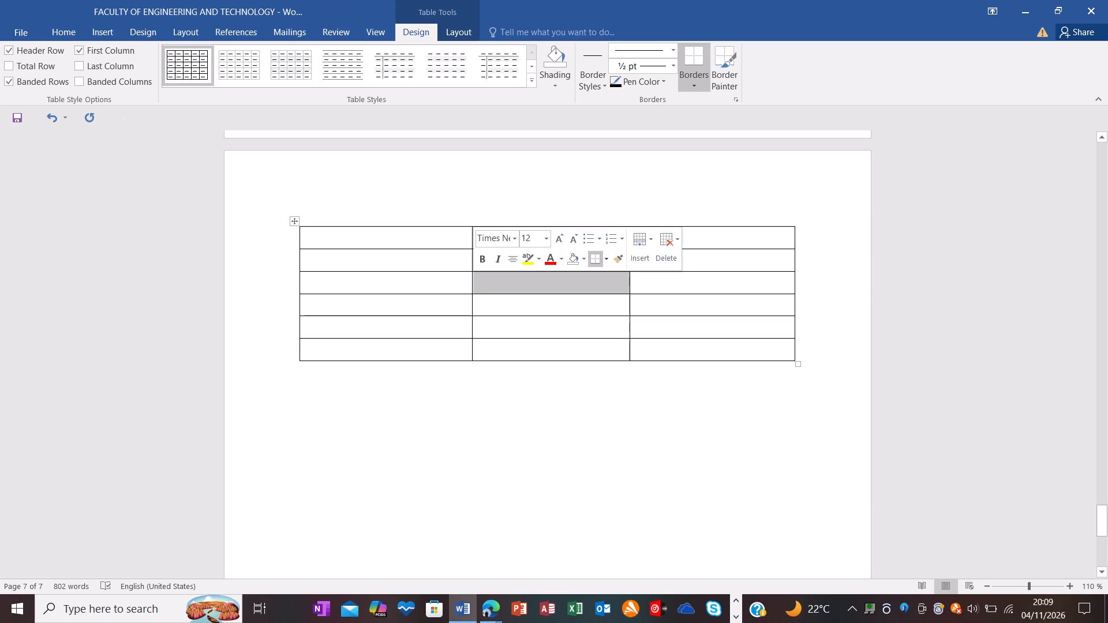
left_click(469, 282)
left_click_drag(469, 282, 461, 282)
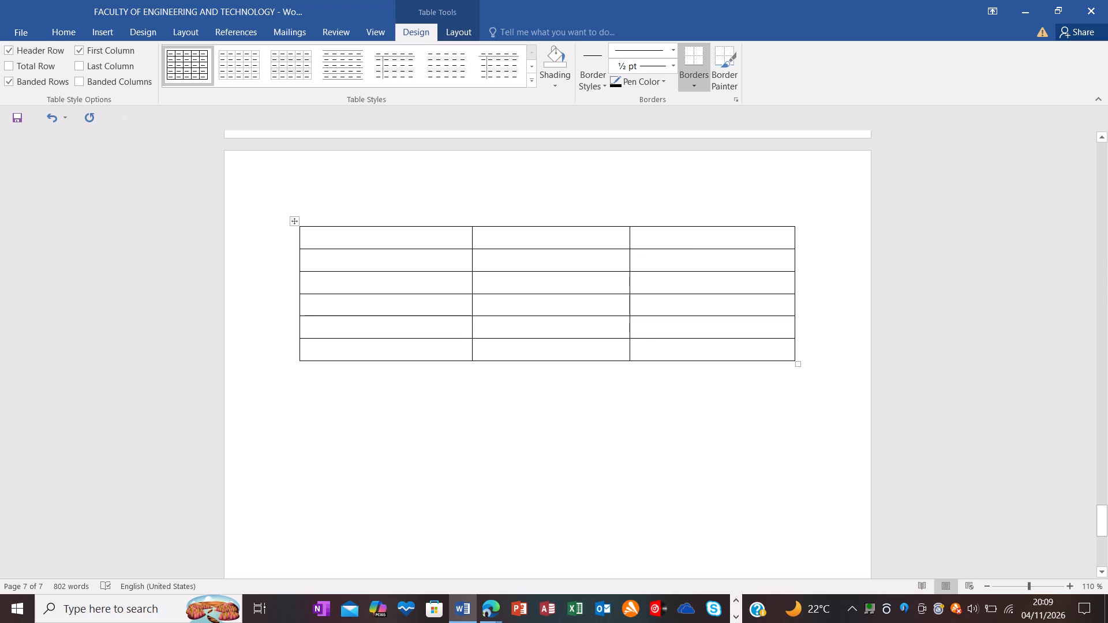
left_click_drag(472, 282, 382, 292)
scroll(431, 289, "left", 1)
left_click_drag(629, 277, 574, 275)
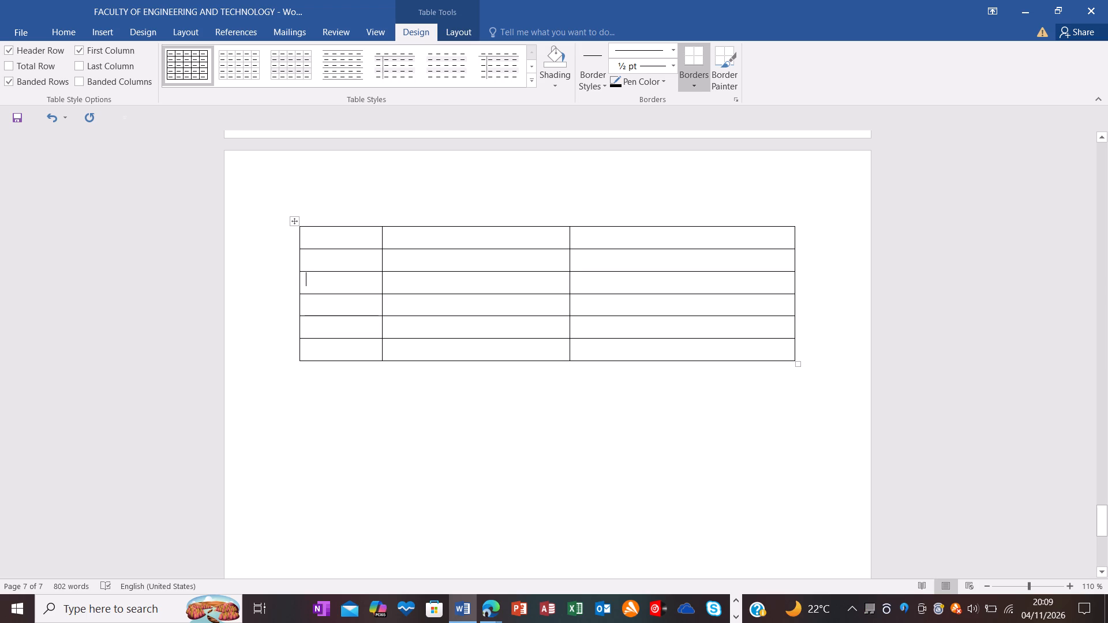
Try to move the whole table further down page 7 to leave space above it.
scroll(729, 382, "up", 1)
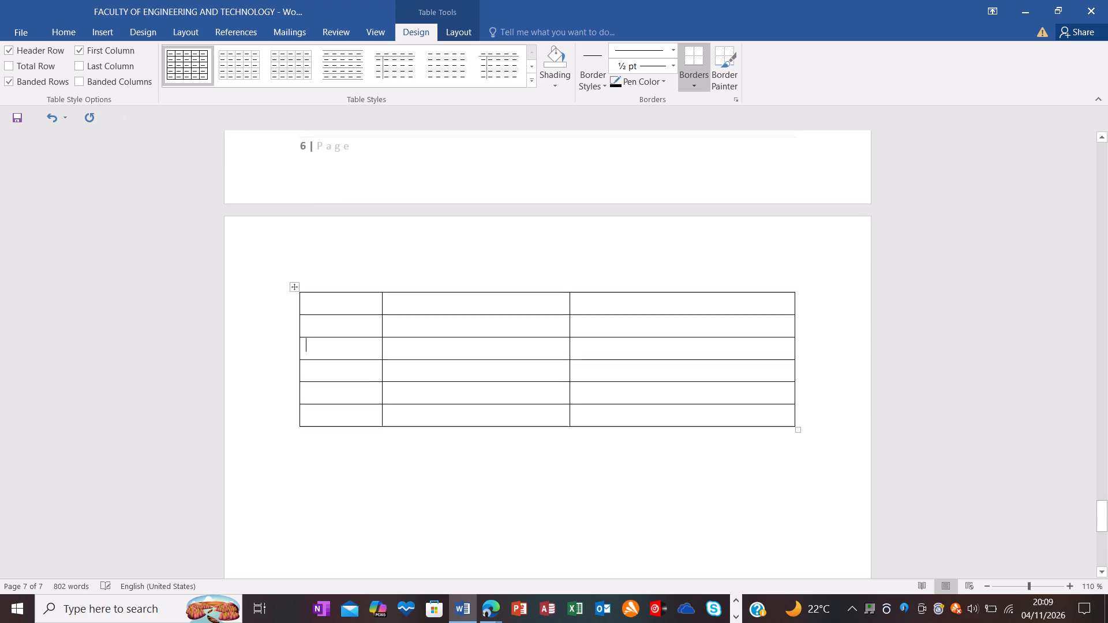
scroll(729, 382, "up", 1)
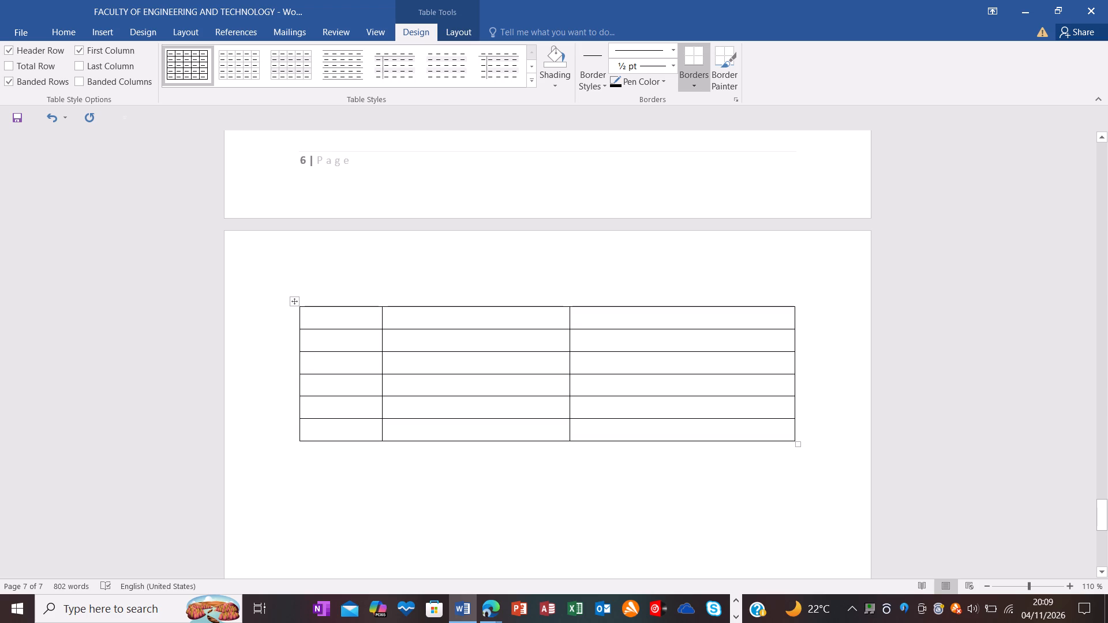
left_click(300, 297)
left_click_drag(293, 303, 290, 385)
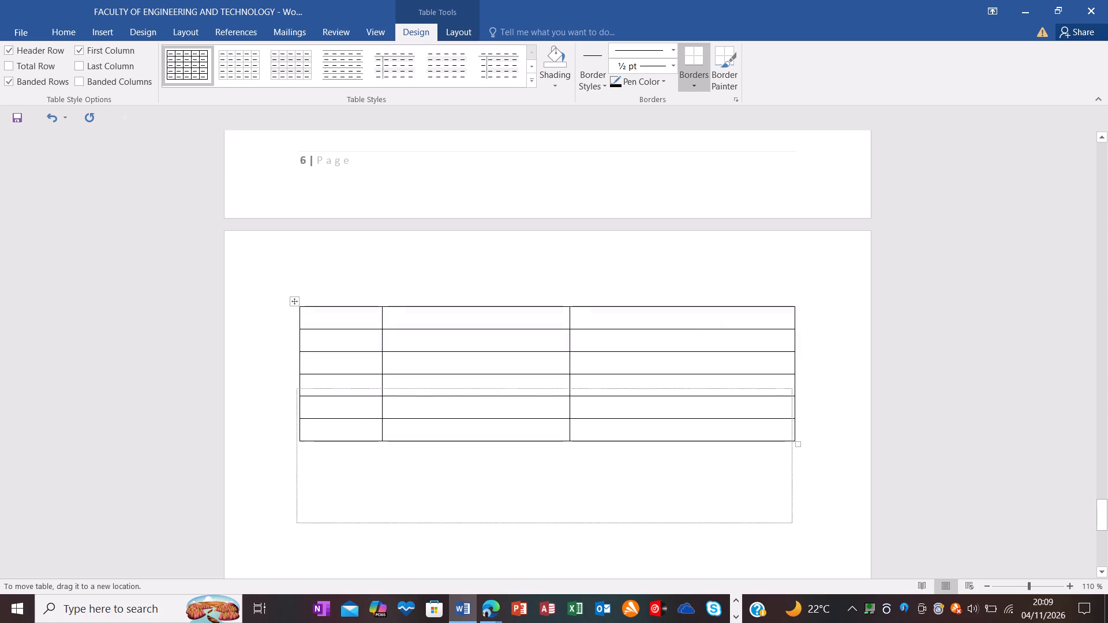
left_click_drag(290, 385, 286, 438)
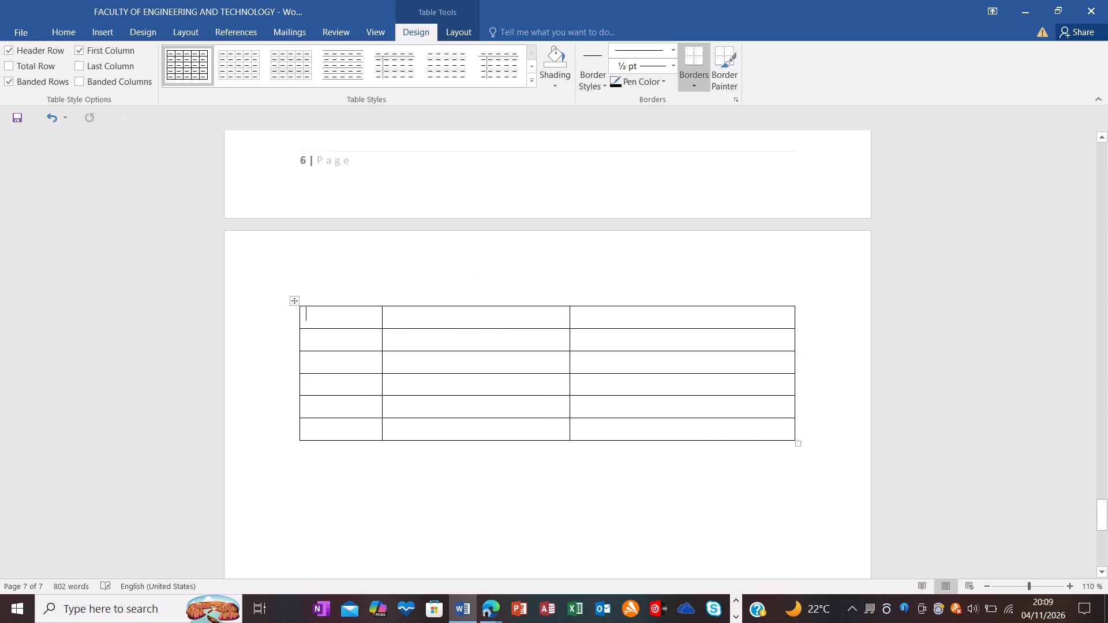
Move the whole table slightly down page 7, leaving space for a line above it, with its left edge extending past the margin.
scroll(544, 260, "down", 2)
scroll(523, 144, "down", 1)
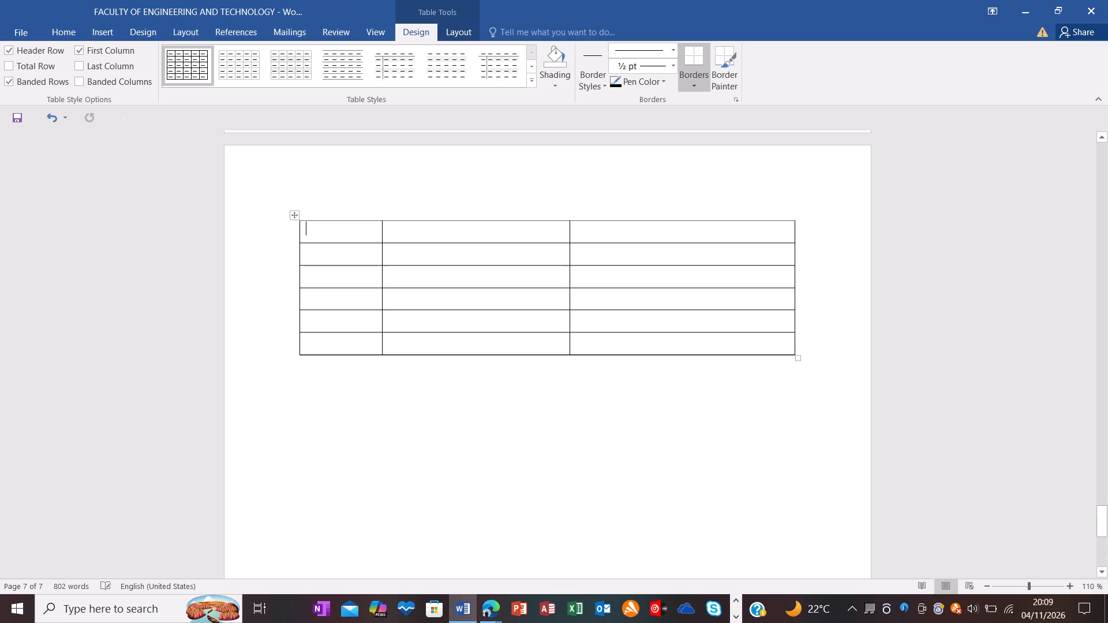
double_click(523, 144)
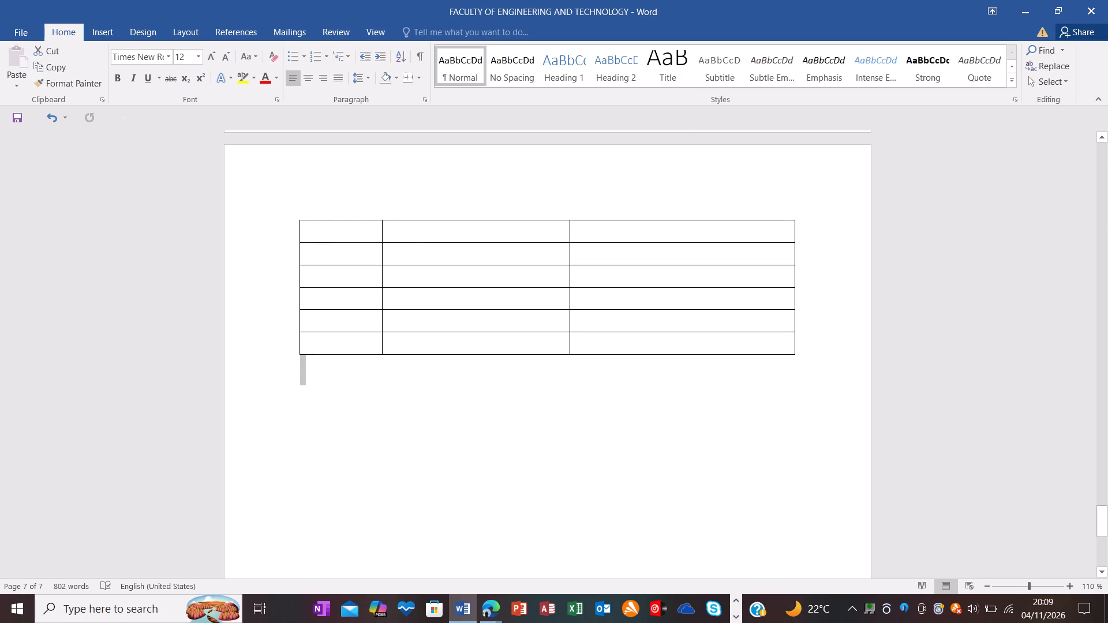
left_click(295, 222)
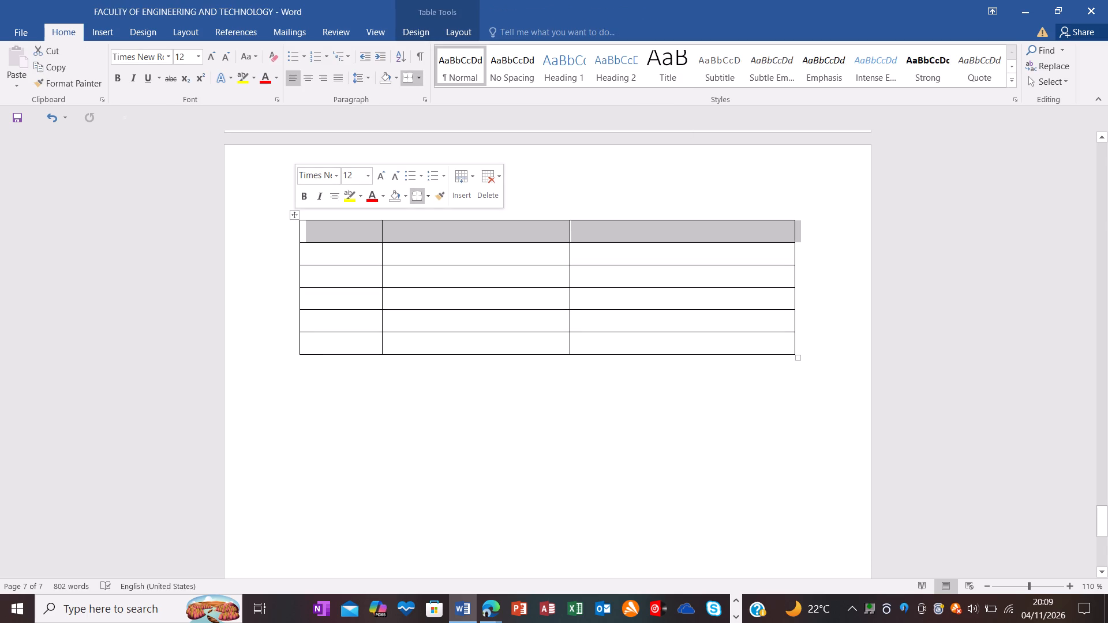
left_click_drag(298, 215, 264, 382)
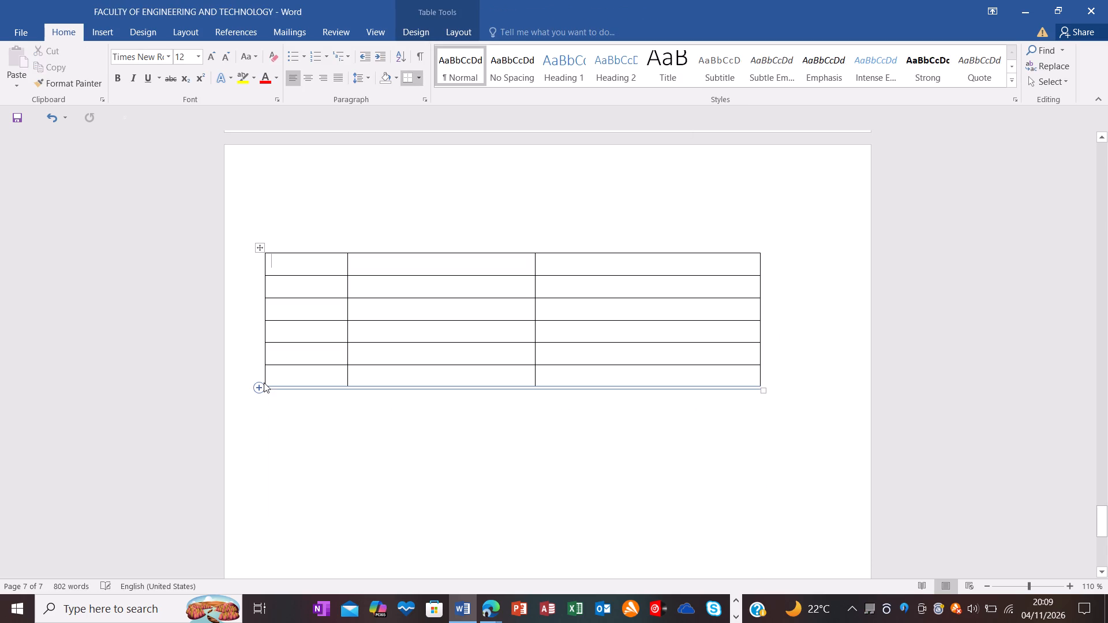
scroll(471, 261, "up", 4)
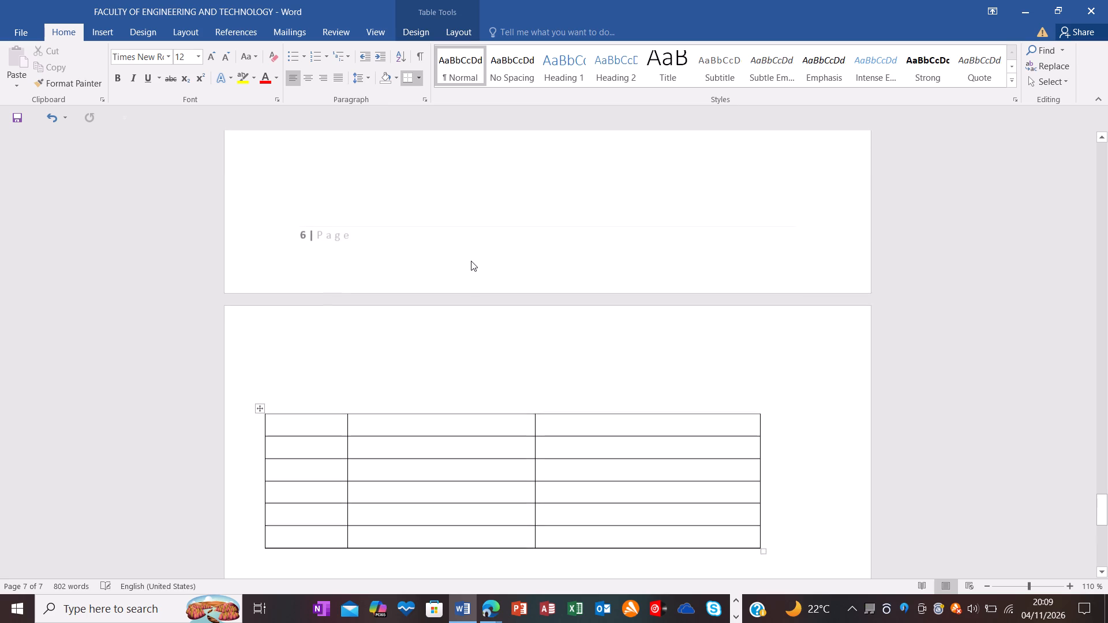
scroll(471, 261, "down", 6)
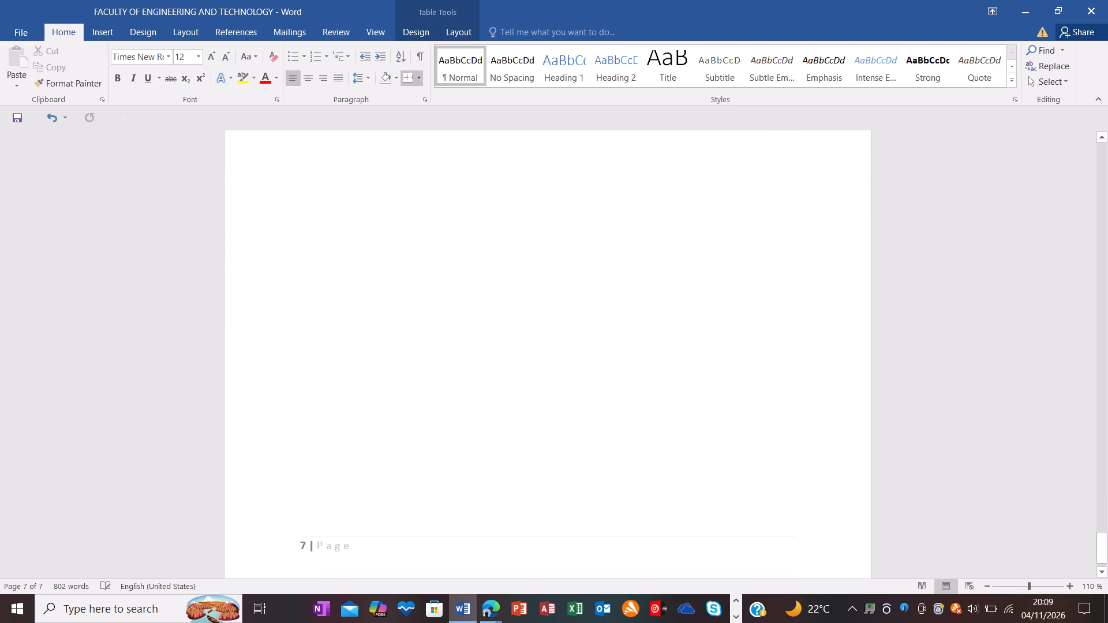
scroll(471, 261, "up", 7)
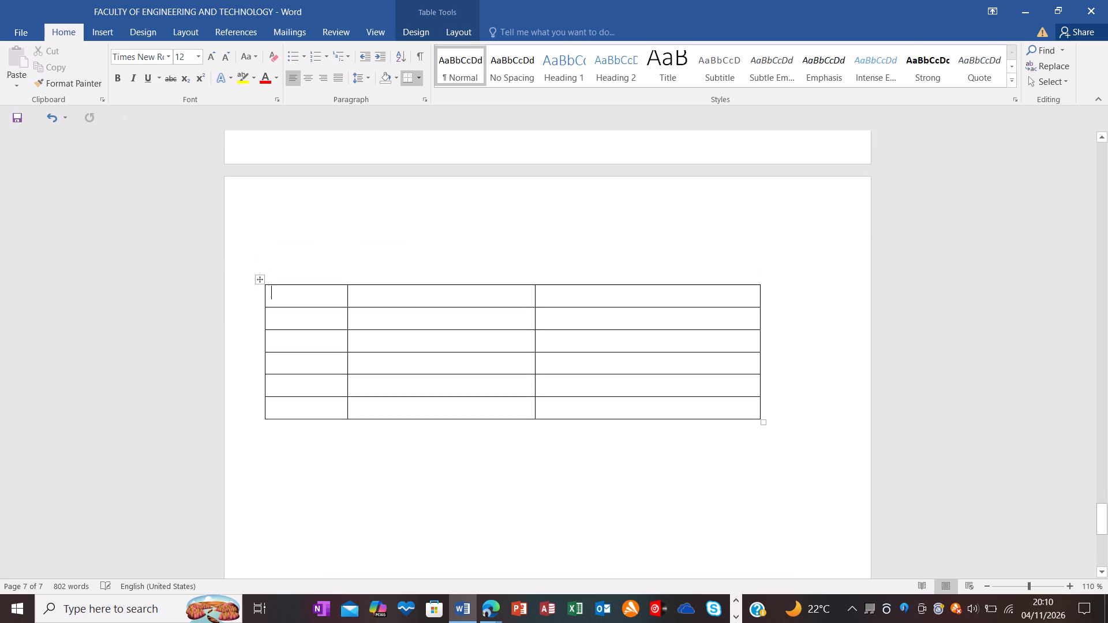
Heighten the table's first and second rows by adding two blank lines in the first cell of each.
left_click(267, 231)
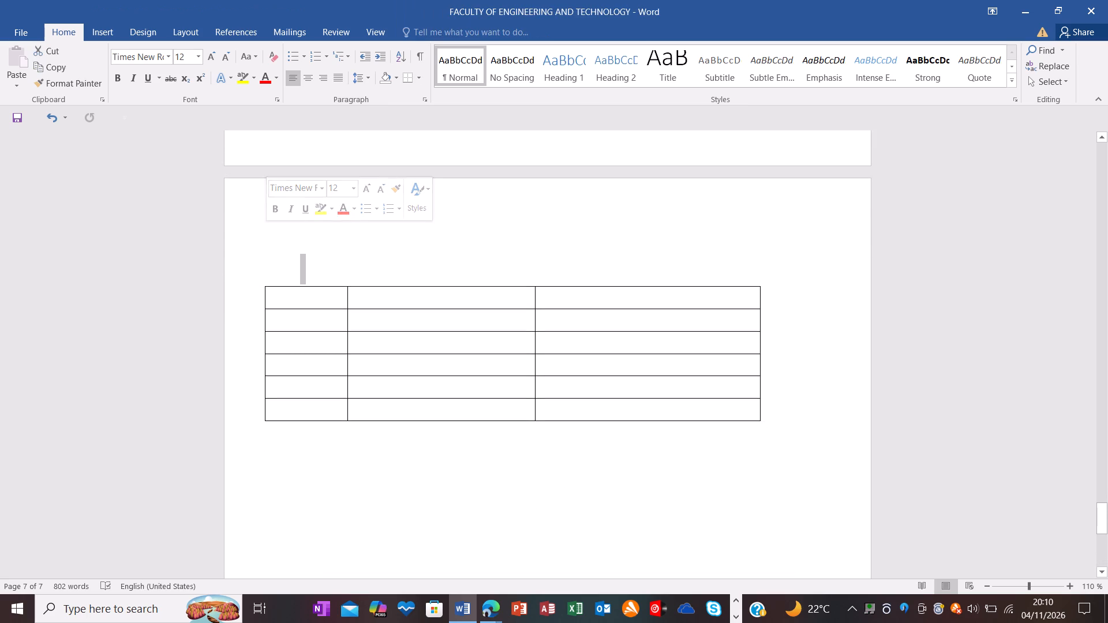
double_click(265, 302)
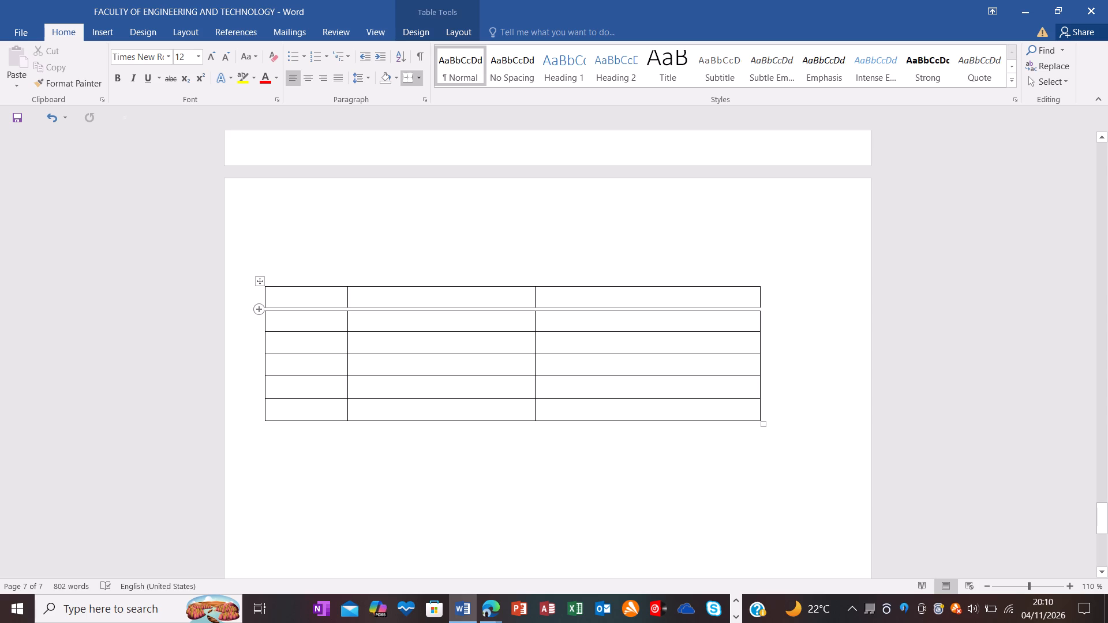
key("BackSpace")
key("BackSpace")
key("Return")
key("Return")
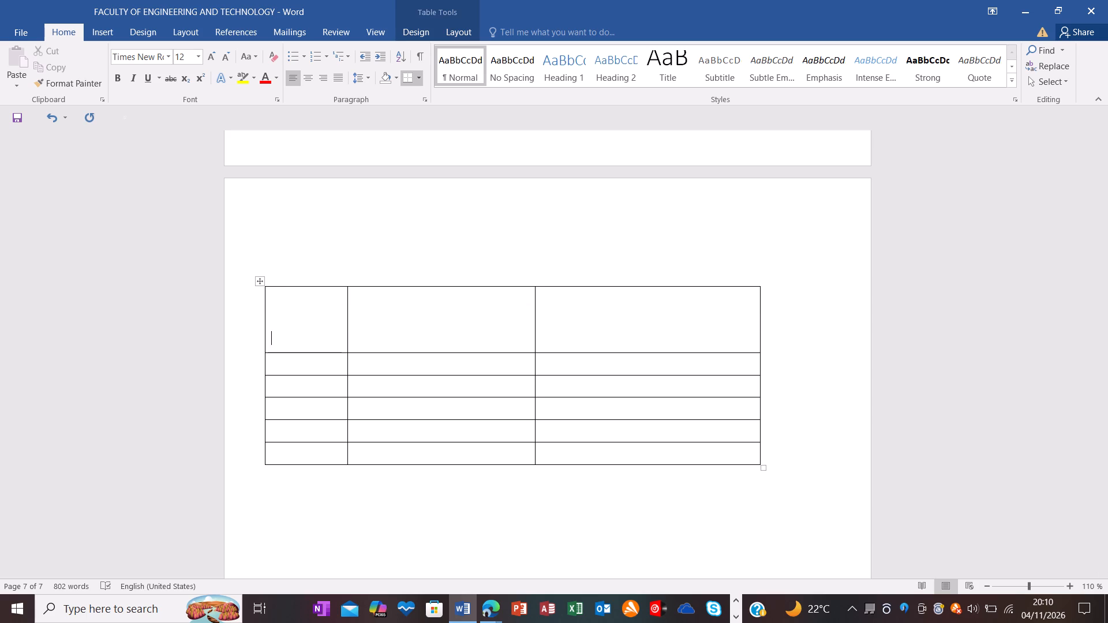
left_click(271, 359)
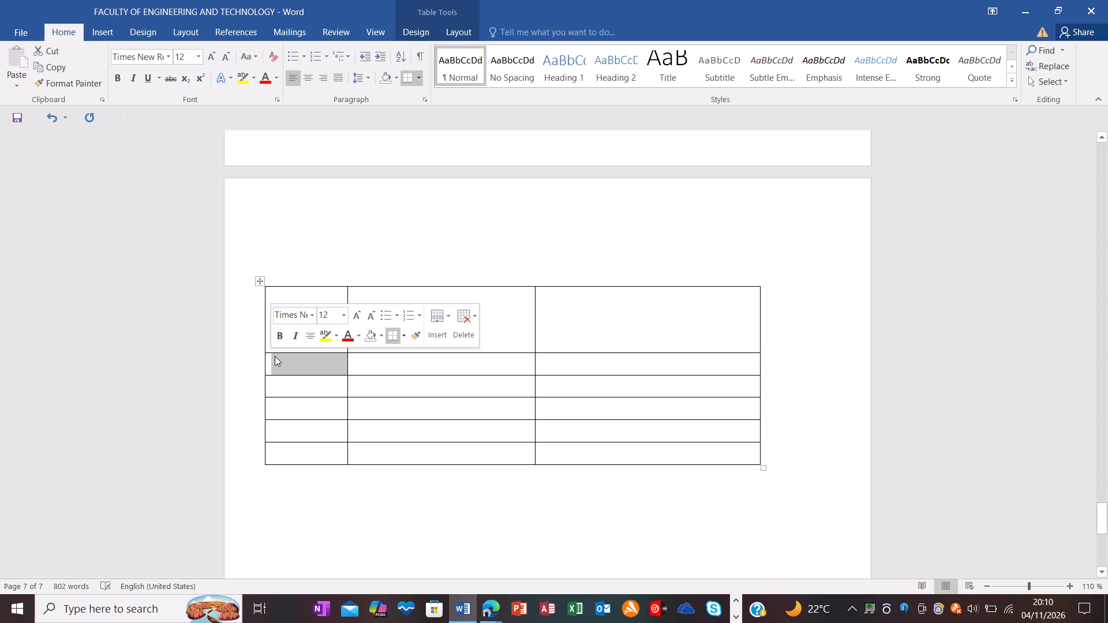
left_click(271, 359)
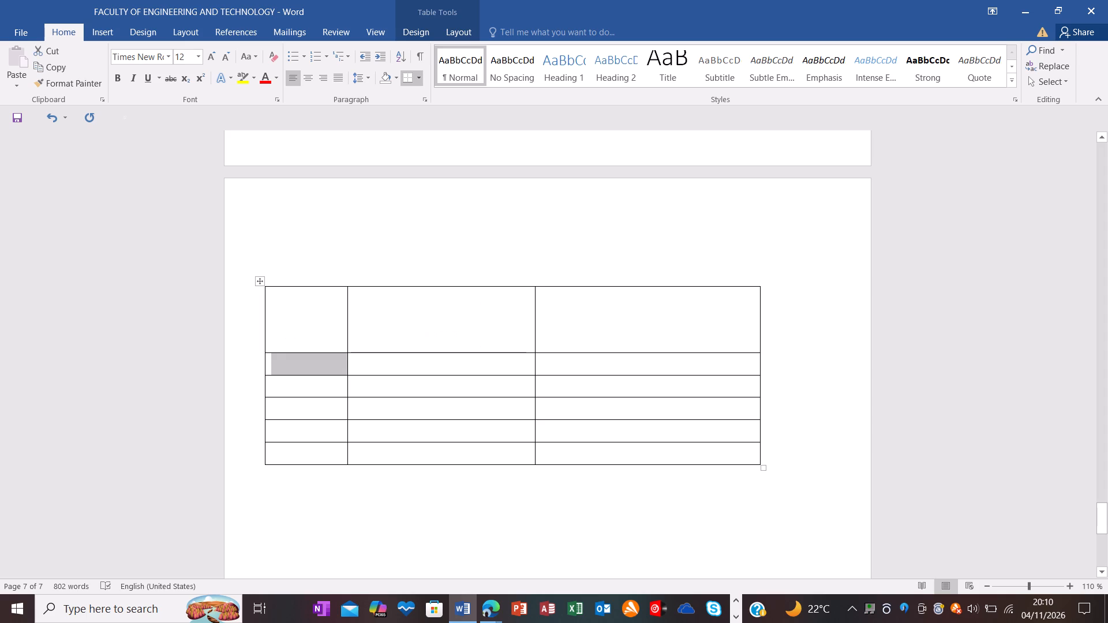
left_click(272, 355)
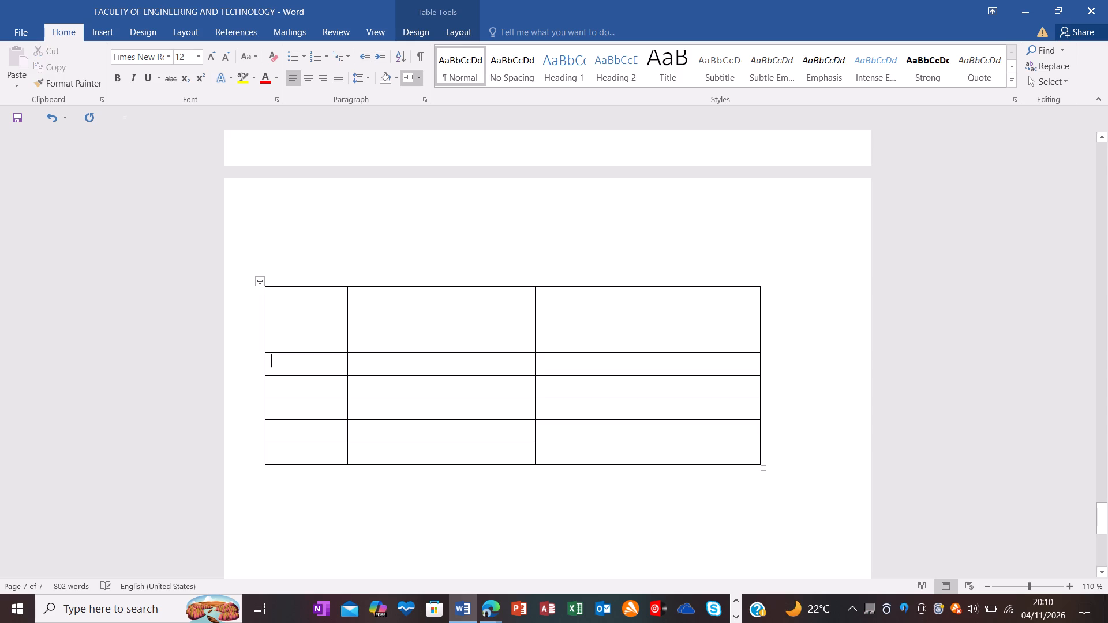
key("Return")
key("Return")
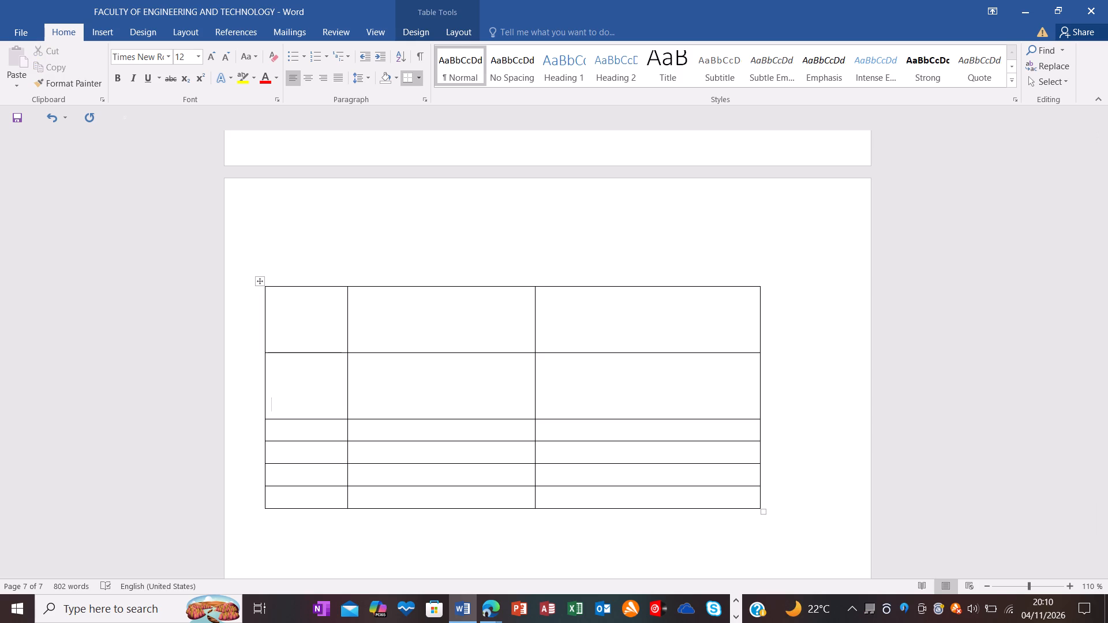
Heighten the table's third and fourth rows by adding three blank lines in the first cell of each.
left_click(275, 429)
key("Return")
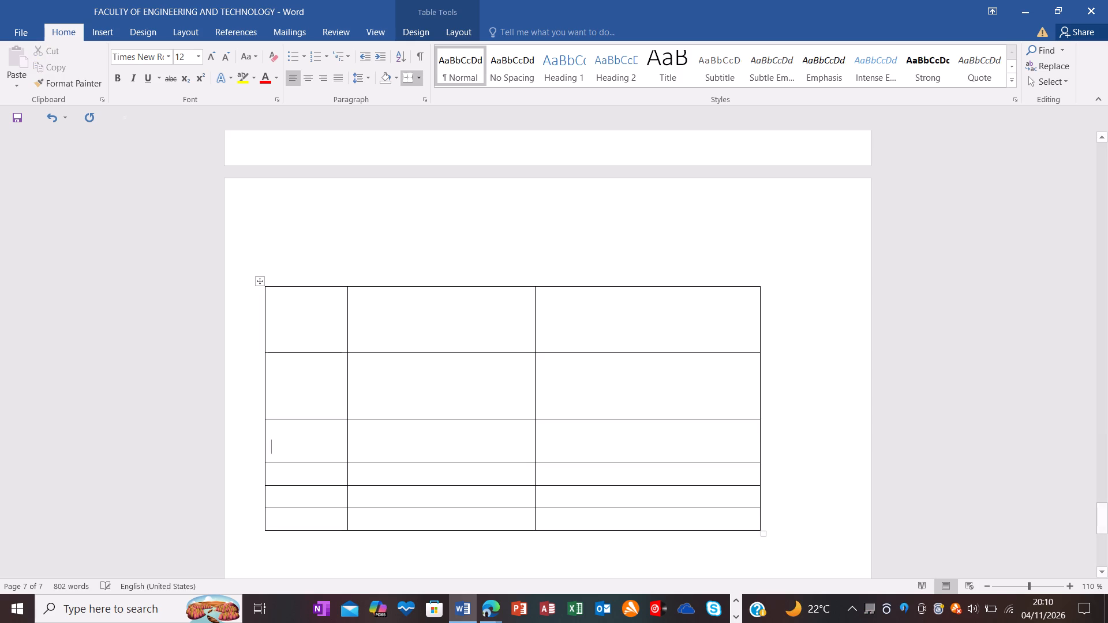
key("Return")
key("Return")
scroll(275, 429, "down", 3)
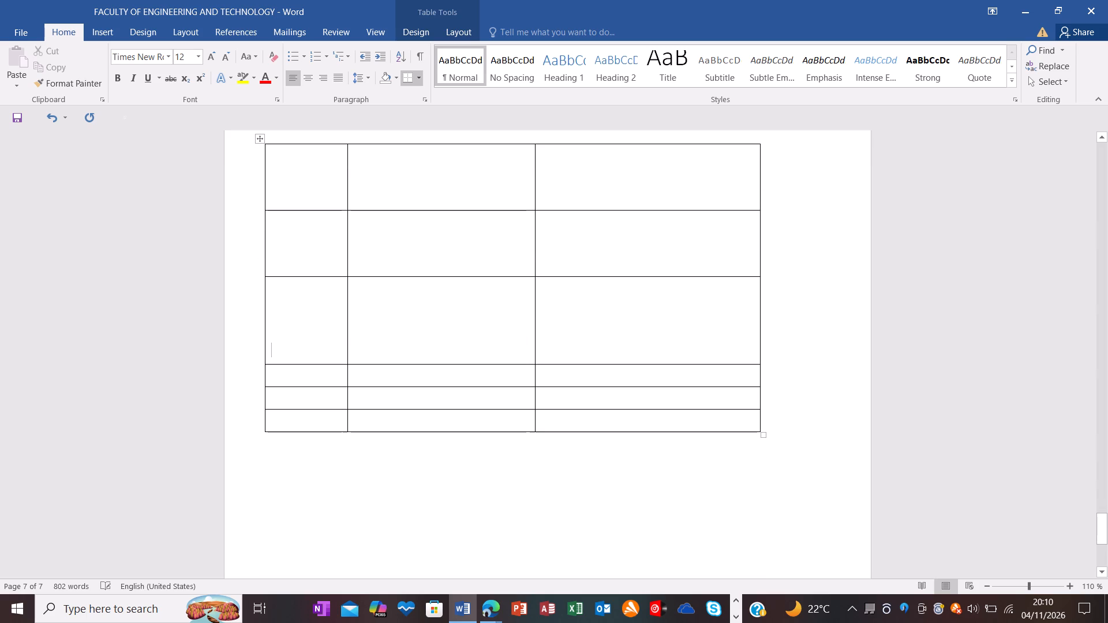
left_click(271, 381)
key("Return")
key("Return")
key("Return")
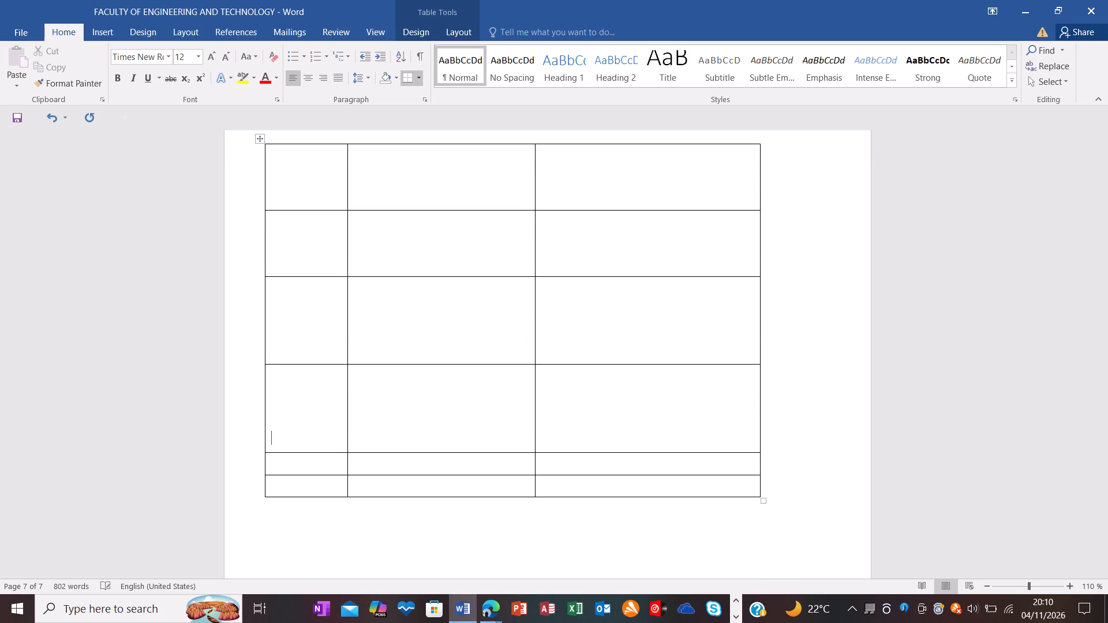
Heighten the table's fifth and sixth rows by adding four blank lines in the first cell of each.
scroll(271, 381, "down", 1)
double_click(271, 381)
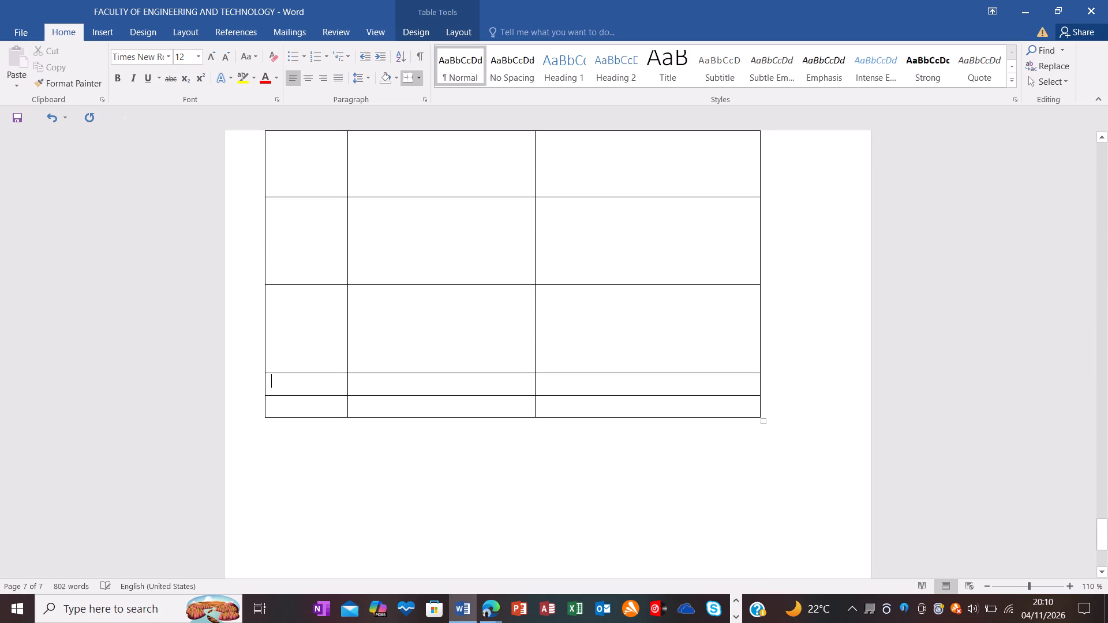
key("Return")
key("Return")
key("Return")
key("Return")
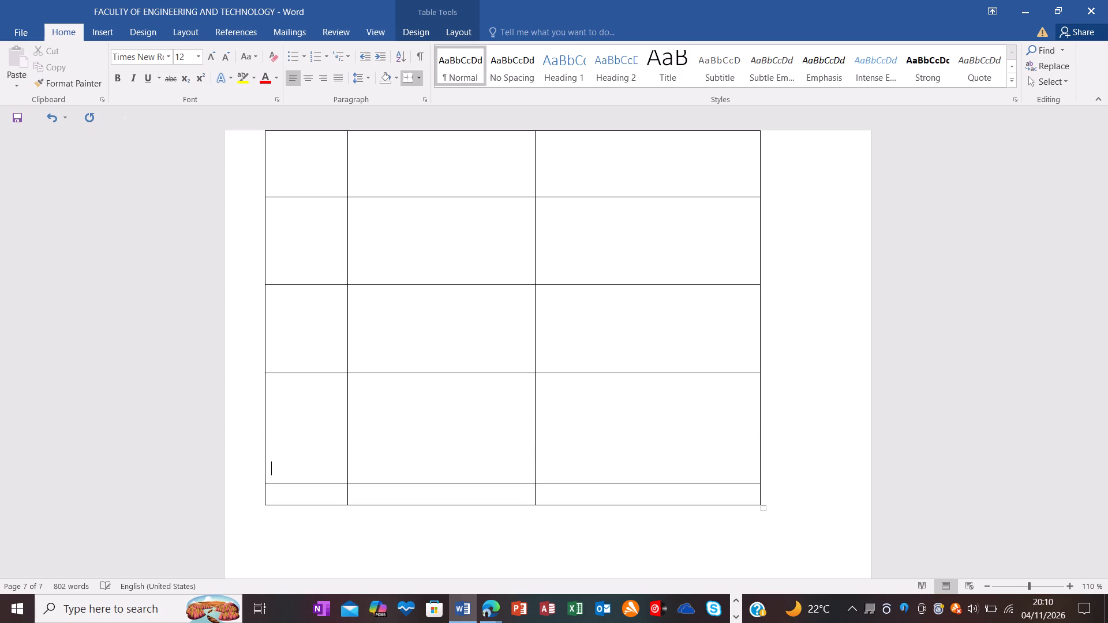
scroll(271, 369, "down", 1)
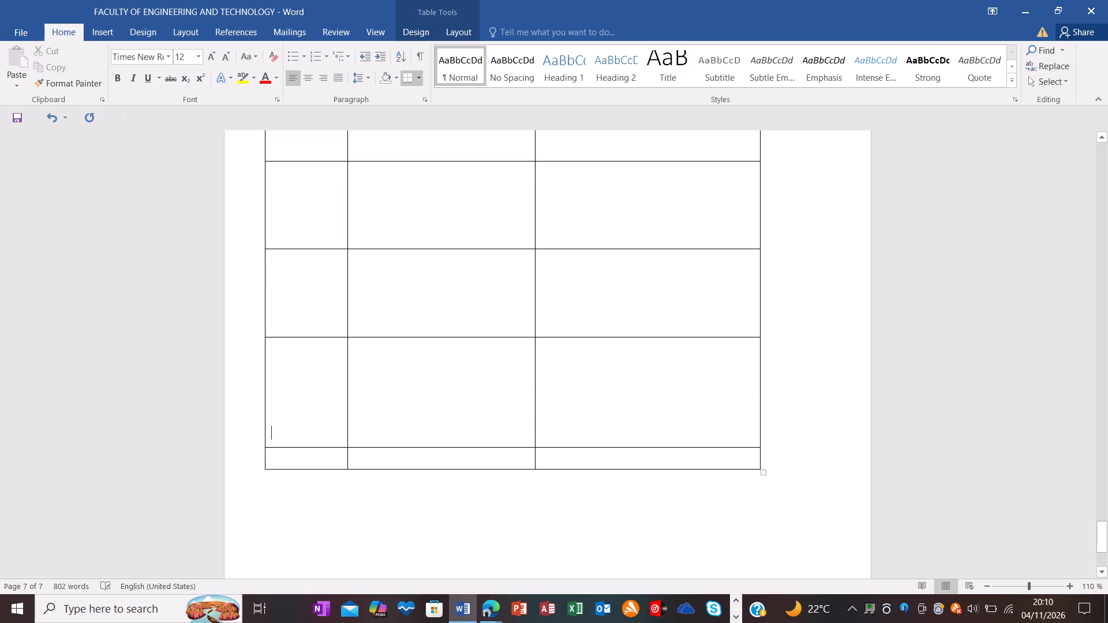
left_click(269, 457)
key("Return")
key("Return")
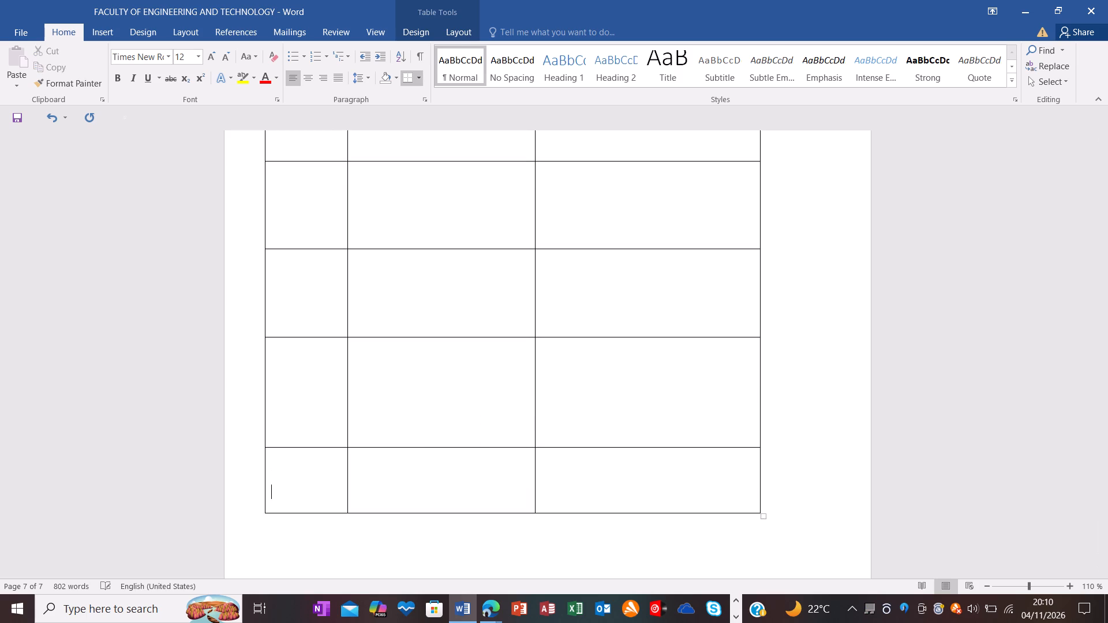
key("Return")
key("Return")
Look over the whole table on page 7 to compare its row heights and how it fits the page.
scroll(269, 457, "down", 1)
scroll(383, 490, "up", 1)
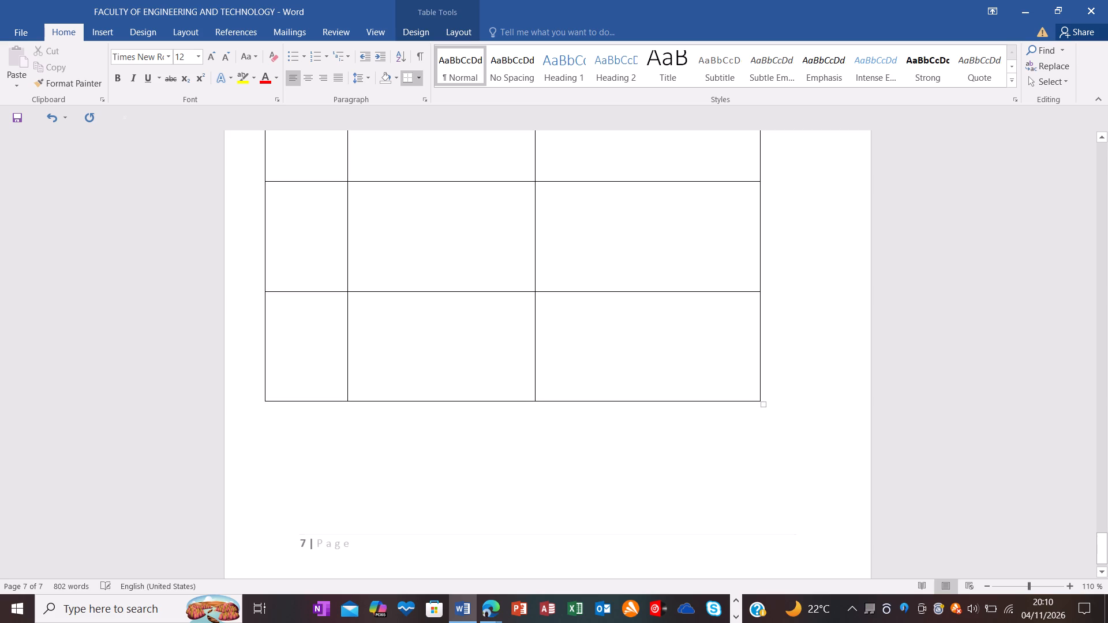
scroll(383, 490, "up", 4)
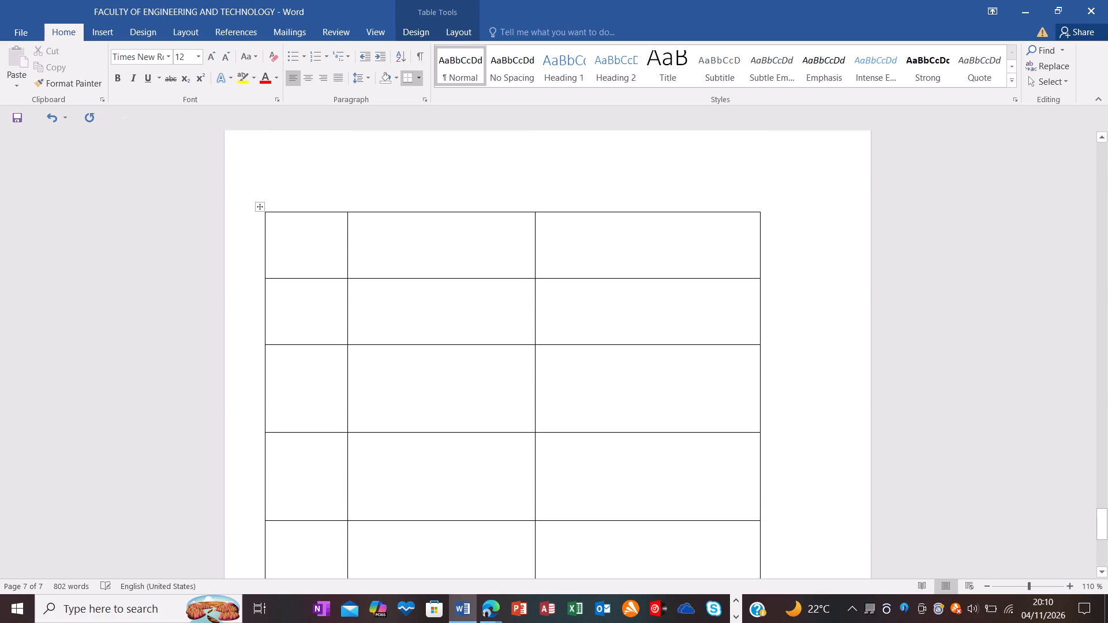
scroll(383, 490, "down", 3)
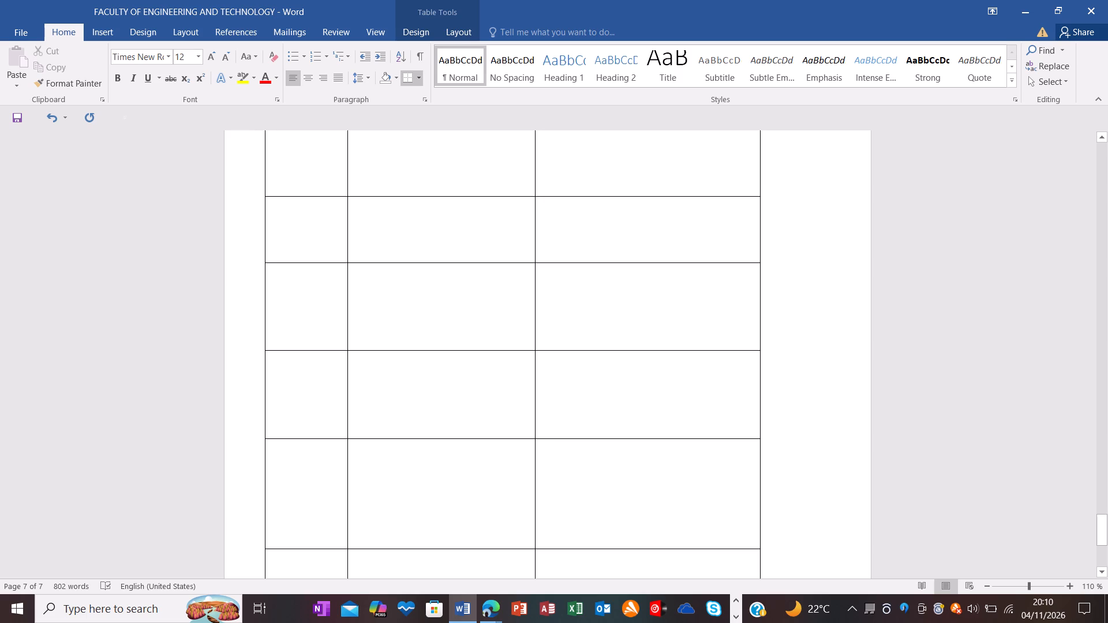
scroll(383, 490, "up", 3)
scroll(400, 386, "down", 1)
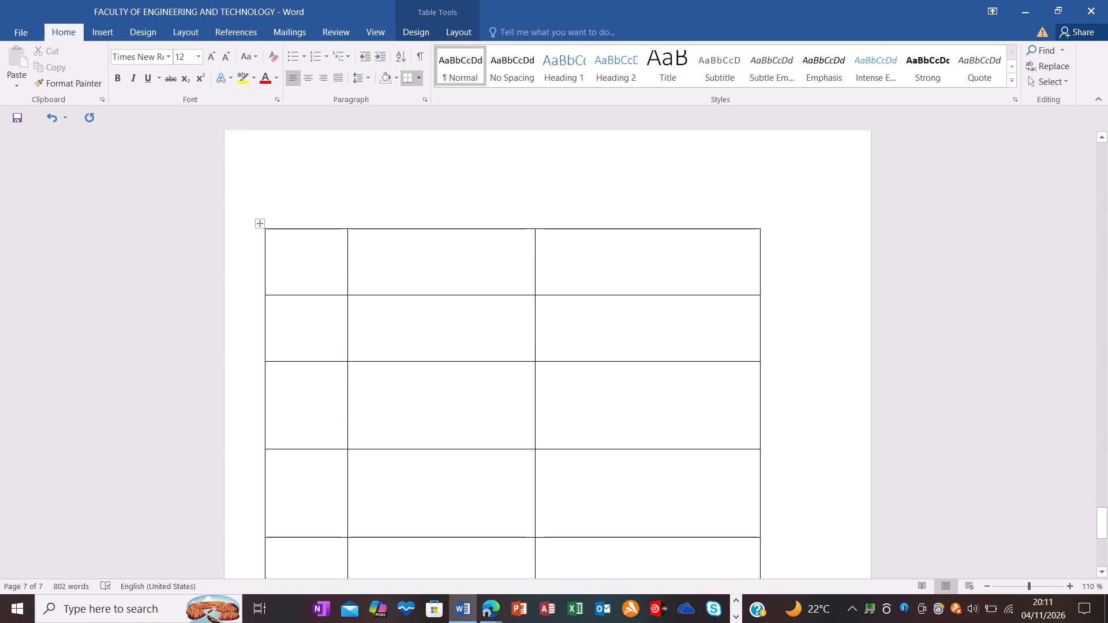
scroll(406, 345, "down", 1)
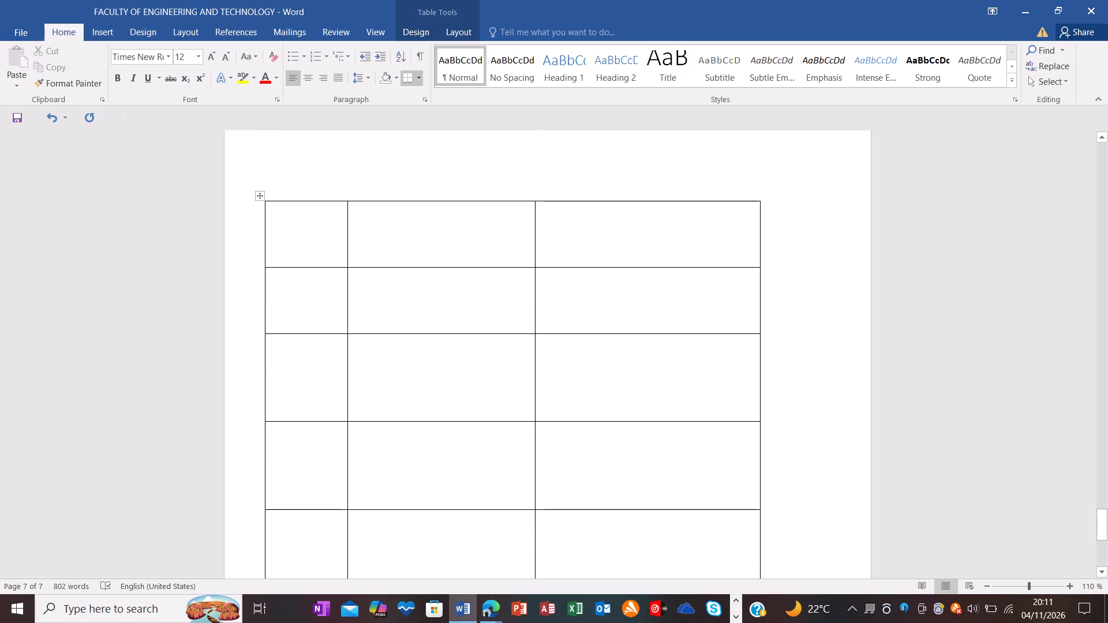
scroll(414, 252, "down", 5)
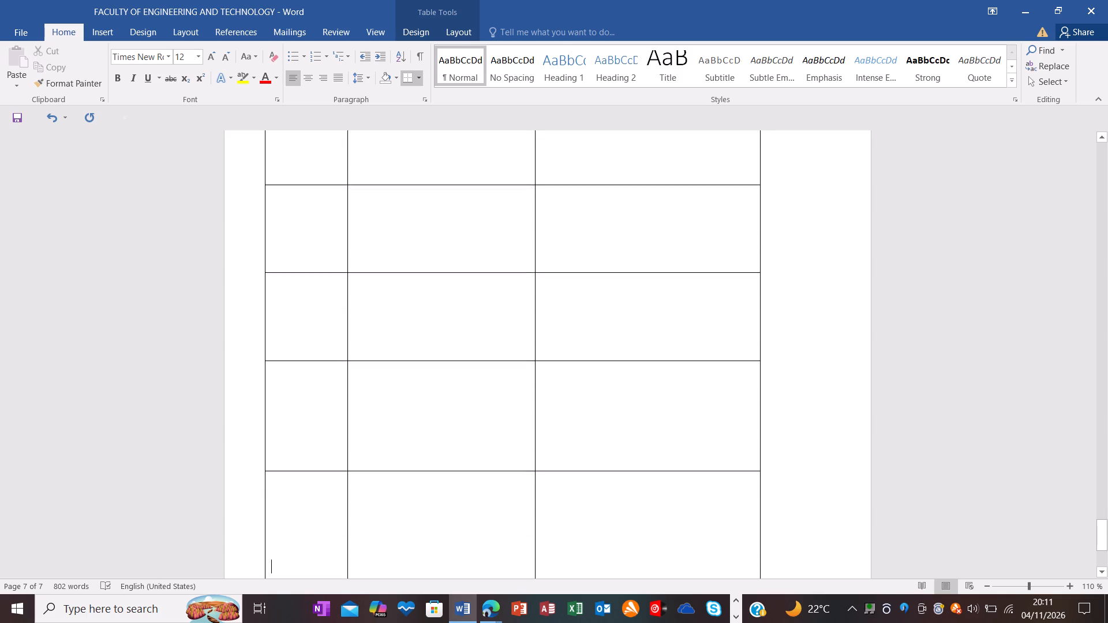
scroll(414, 252, "down", 3)
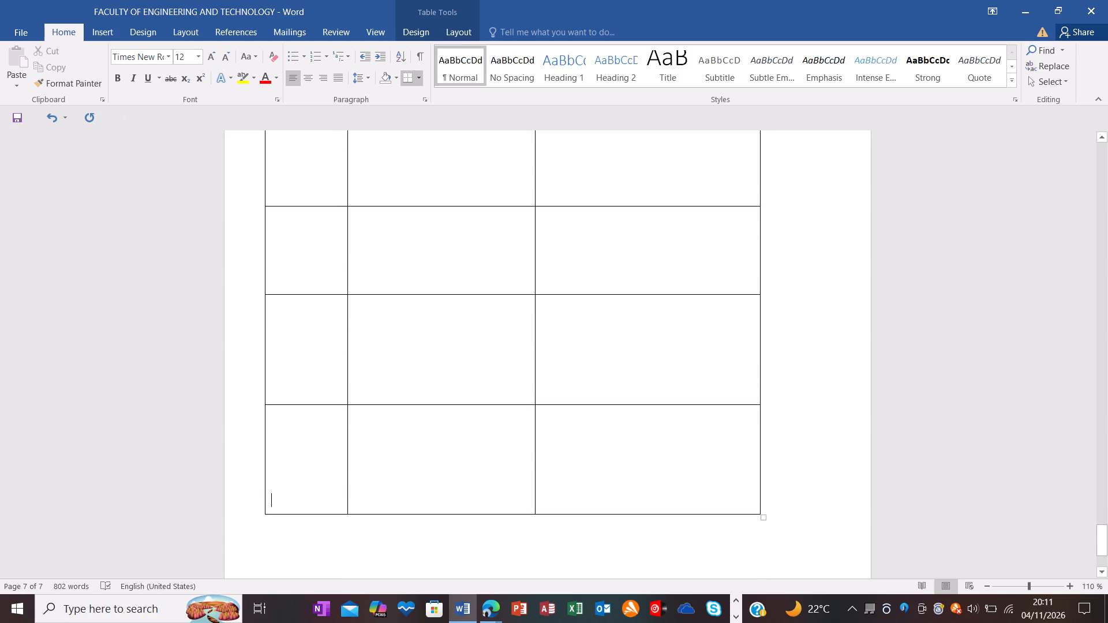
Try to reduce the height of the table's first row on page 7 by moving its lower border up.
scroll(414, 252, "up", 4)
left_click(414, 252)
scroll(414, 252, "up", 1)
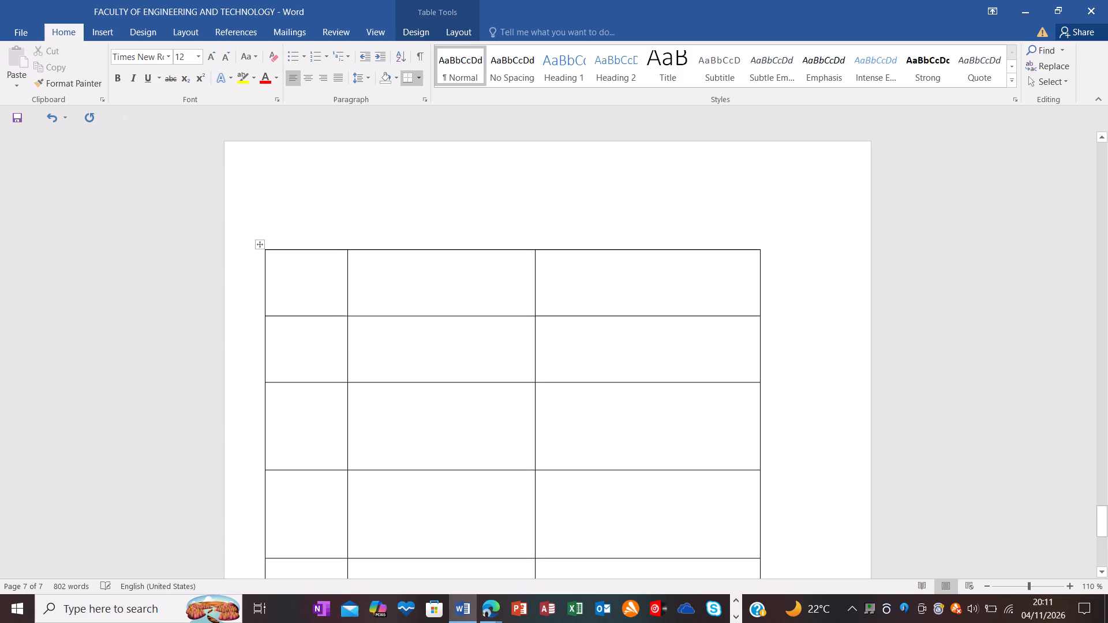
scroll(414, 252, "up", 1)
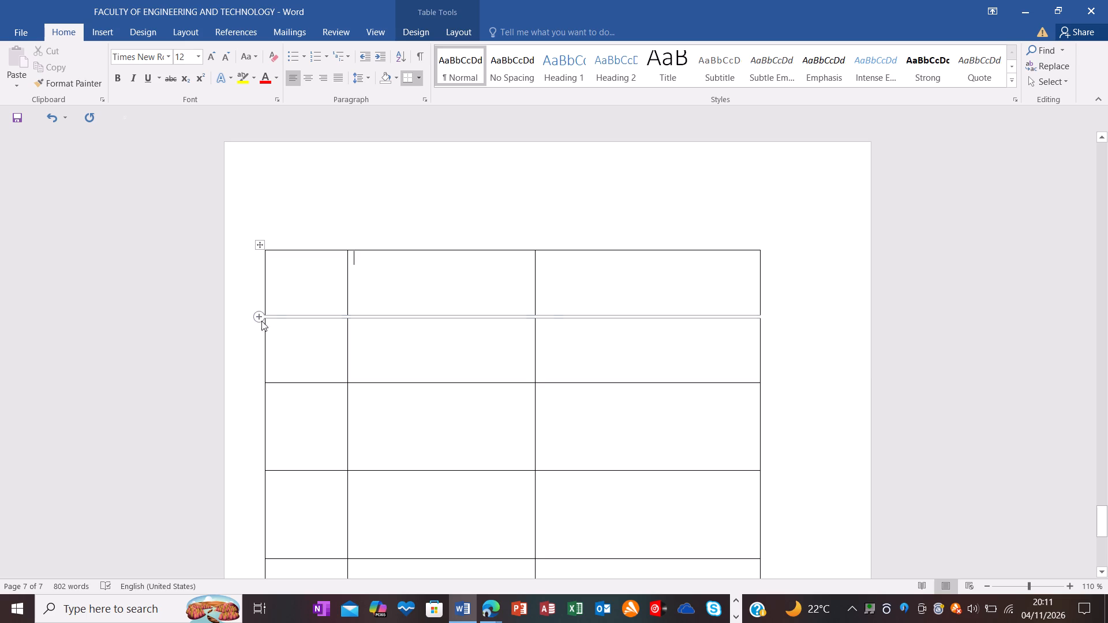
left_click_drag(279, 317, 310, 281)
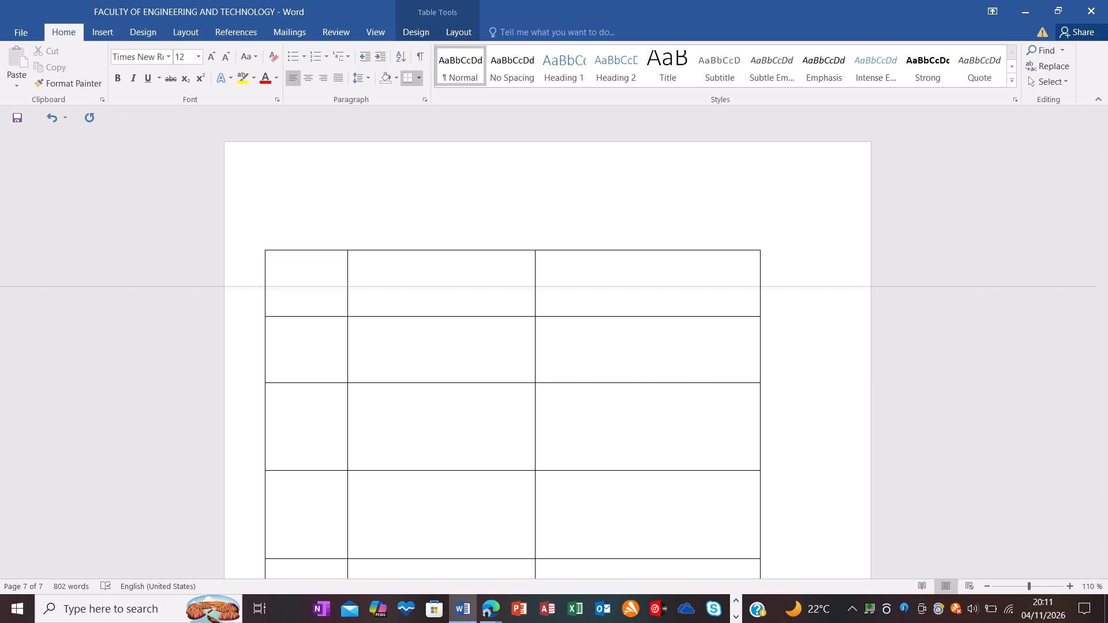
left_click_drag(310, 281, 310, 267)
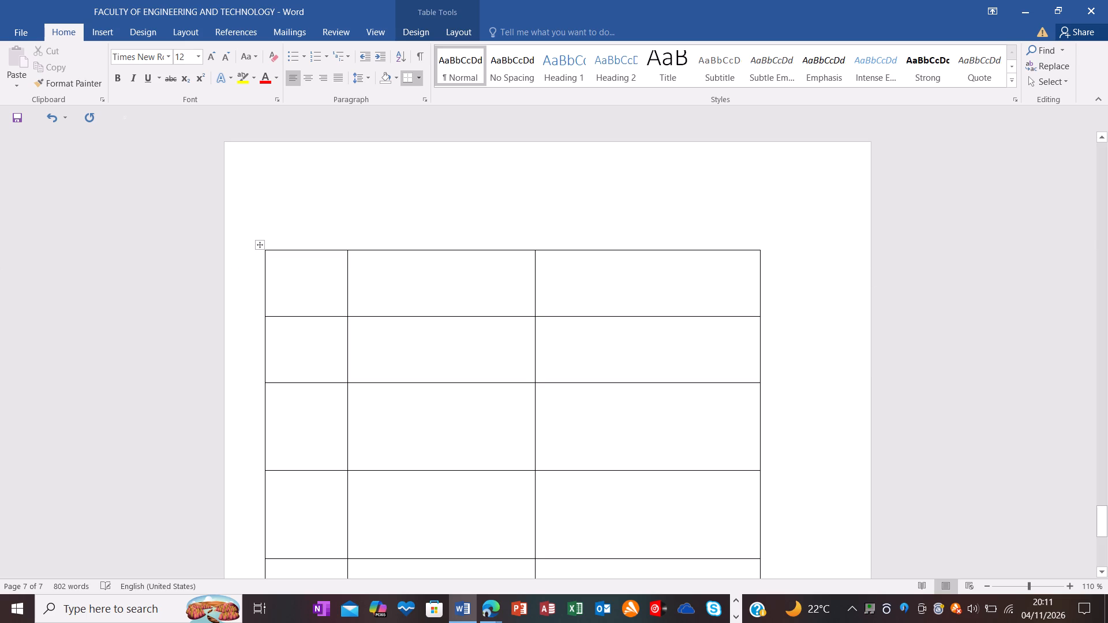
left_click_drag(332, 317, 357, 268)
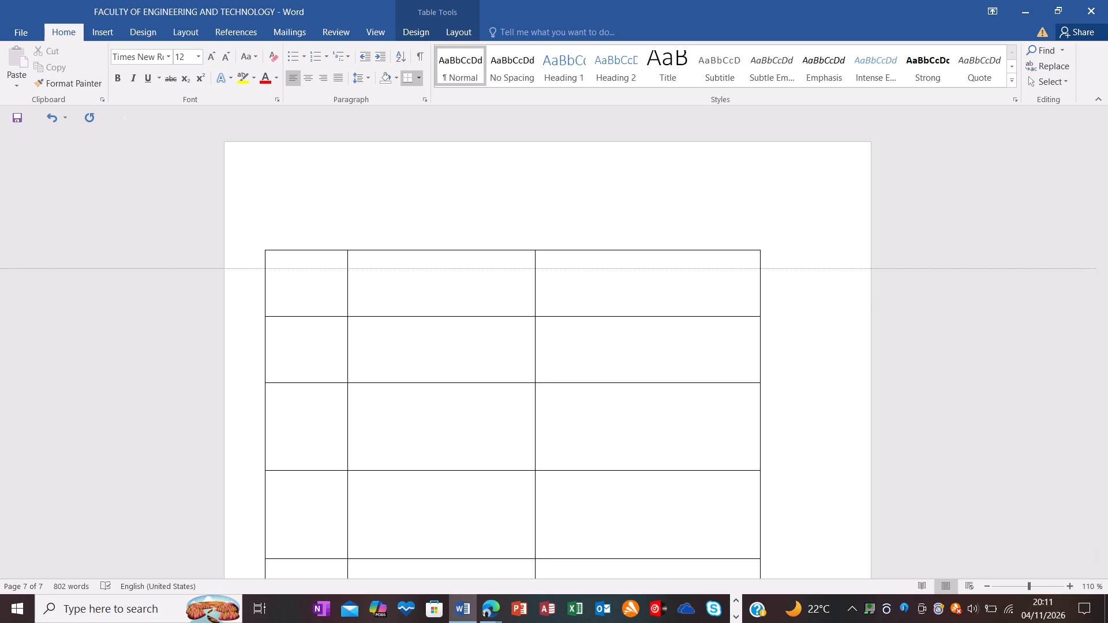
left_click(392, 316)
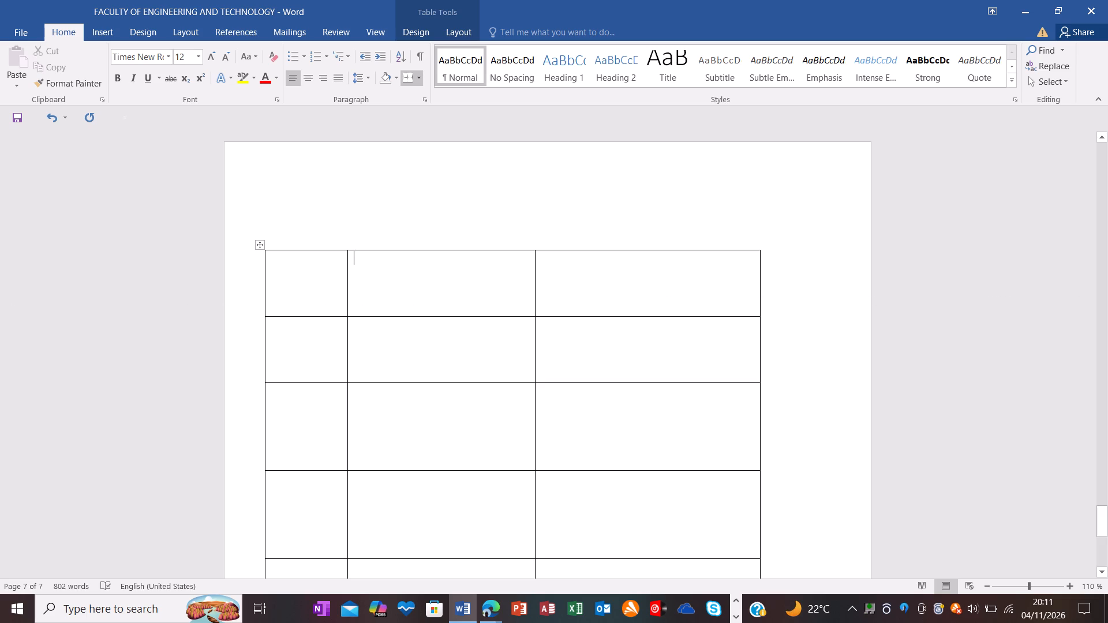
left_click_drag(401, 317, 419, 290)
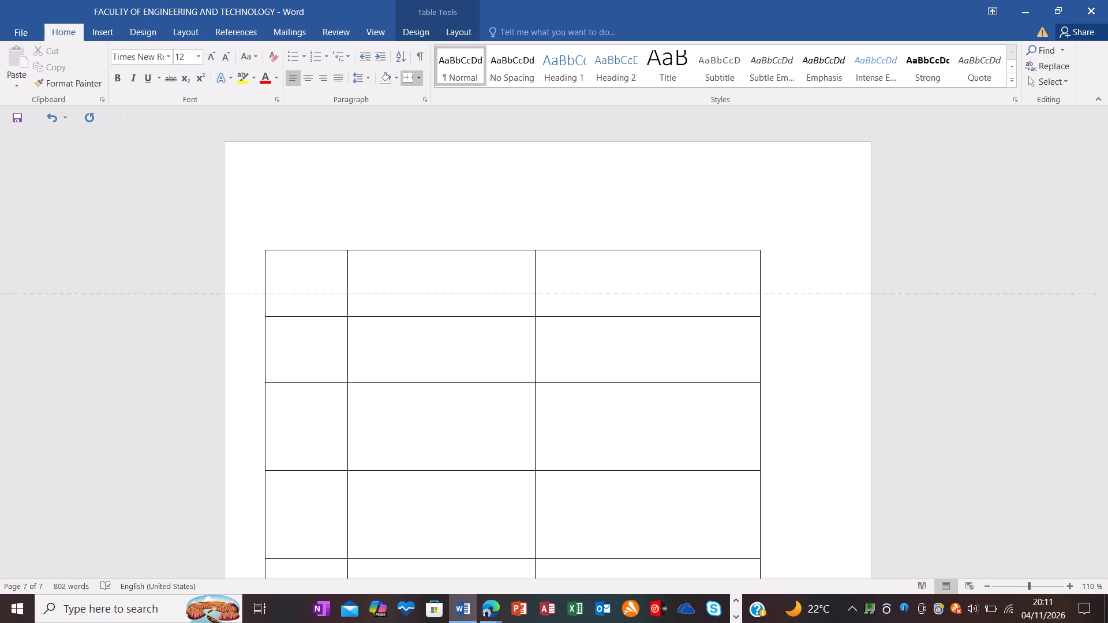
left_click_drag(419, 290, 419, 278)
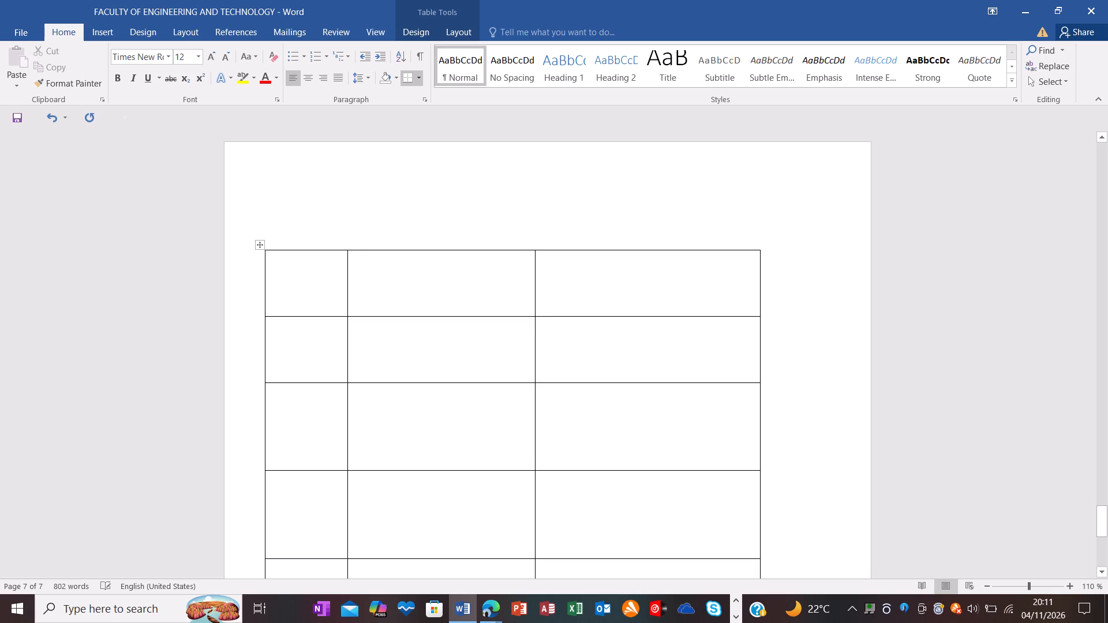
Start a fresh line at the top of page 7, directly above the table.
left_click(377, 249)
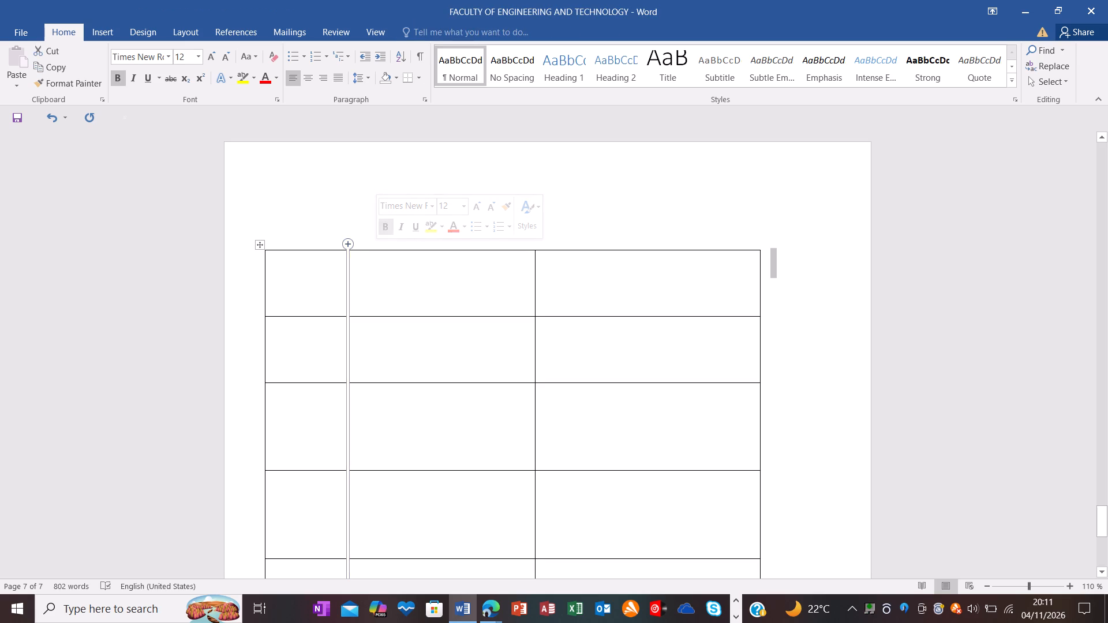
left_click(410, 252)
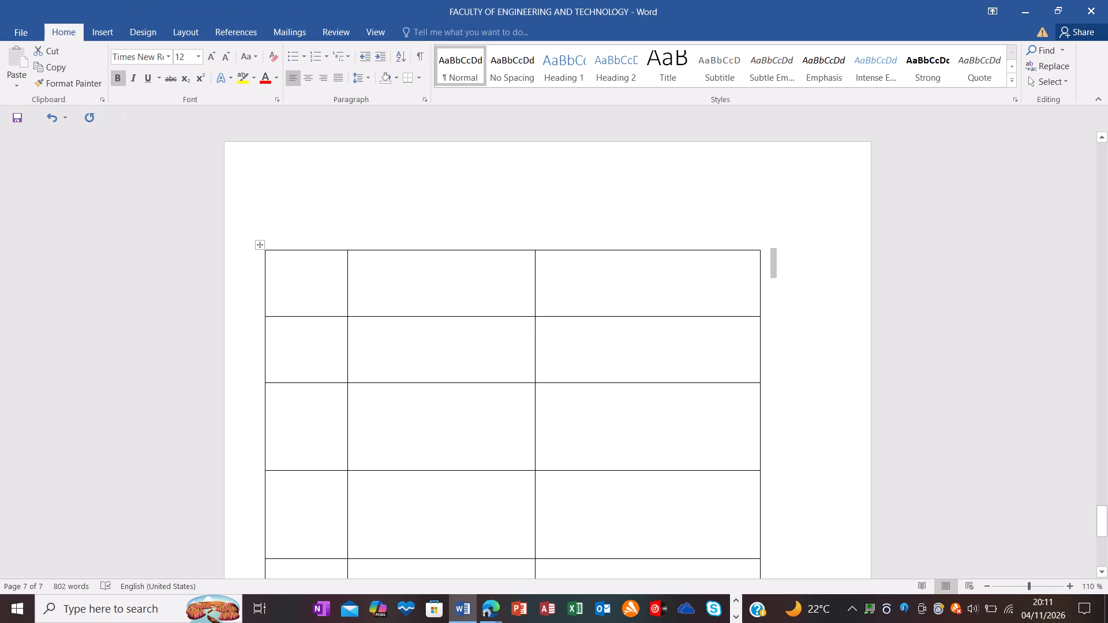
left_click(410, 252)
double_click(419, 222)
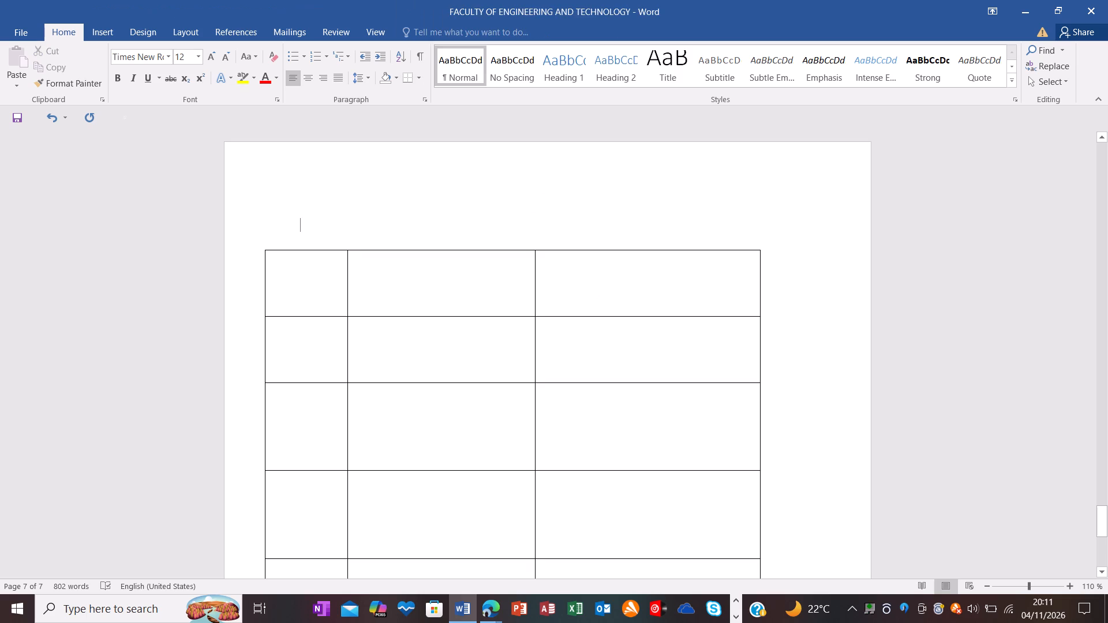
scroll(419, 222, "up", 9)
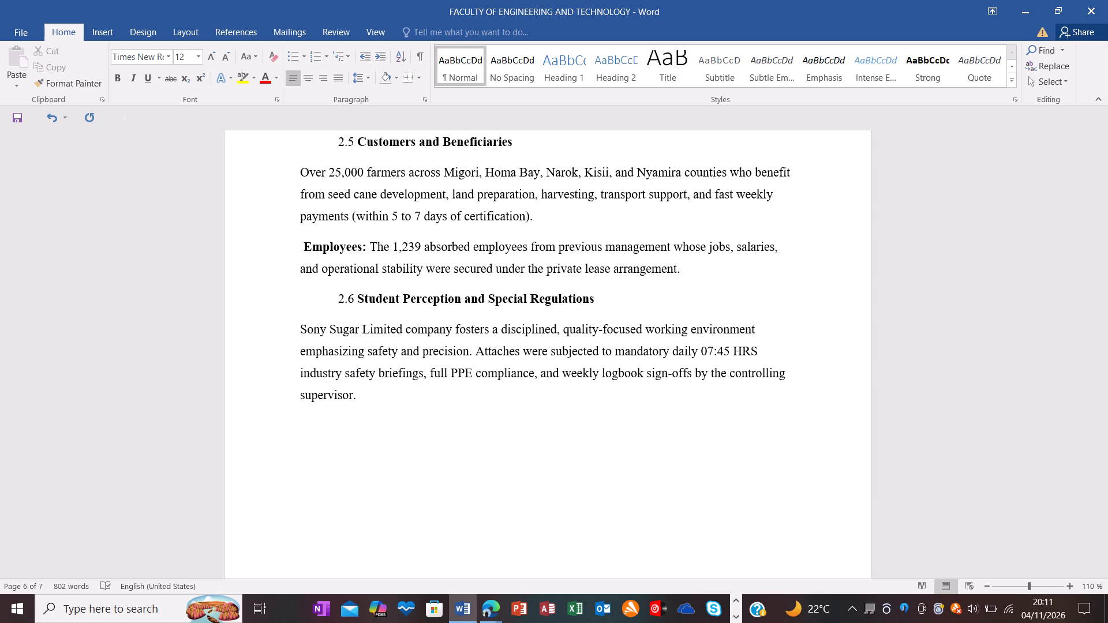
scroll(419, 222, "down", 5)
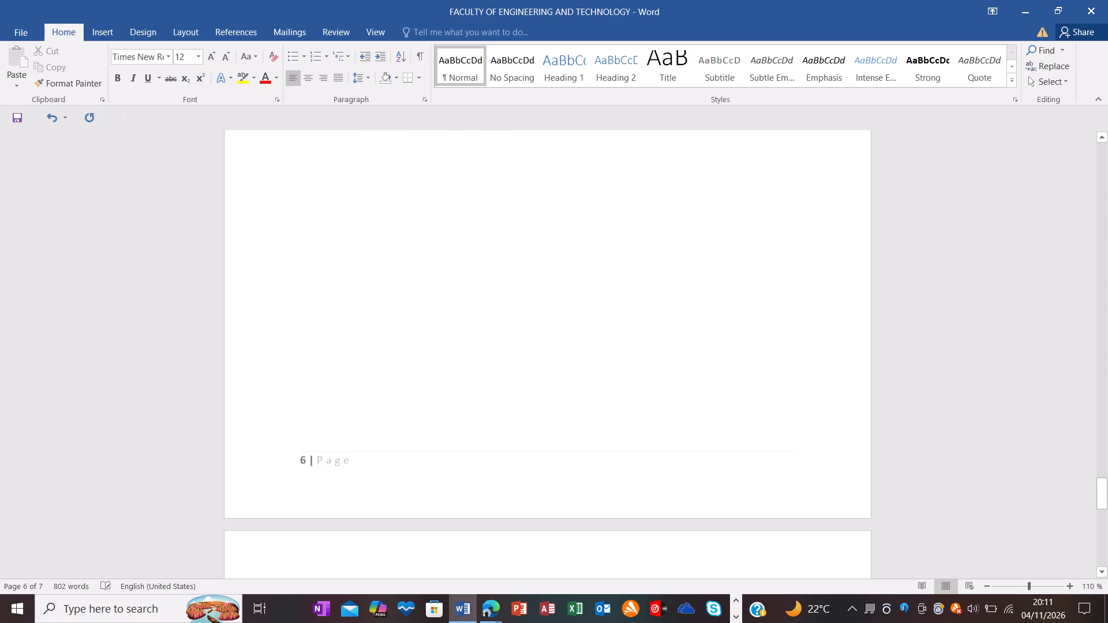
scroll(419, 222, "down", 4)
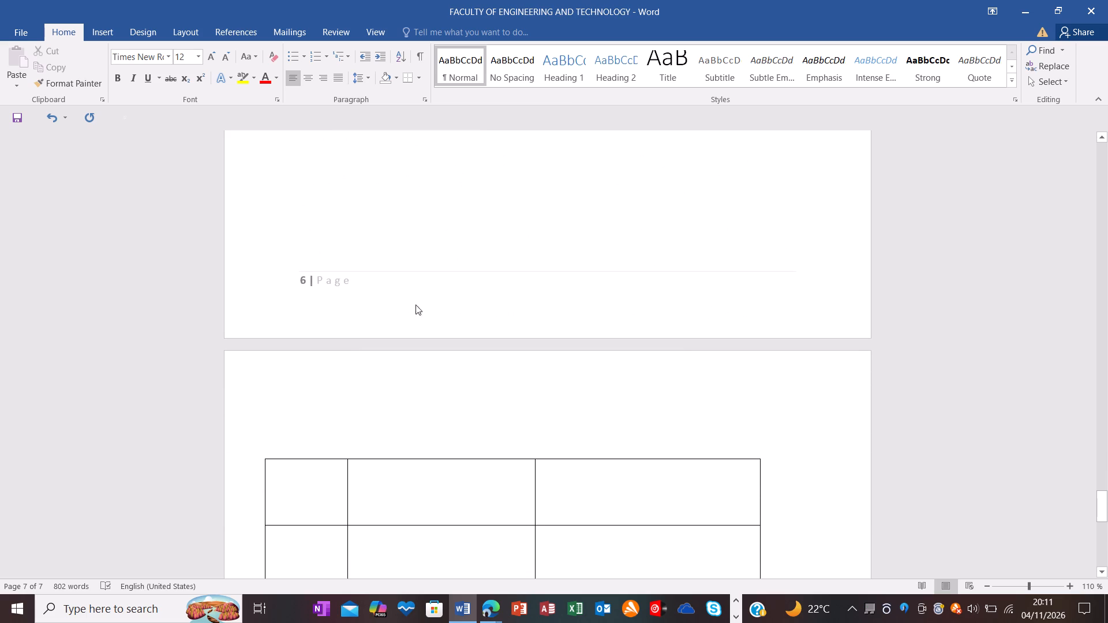
left_click(429, 428)
left_click(429, 428)
key("BackSpace")
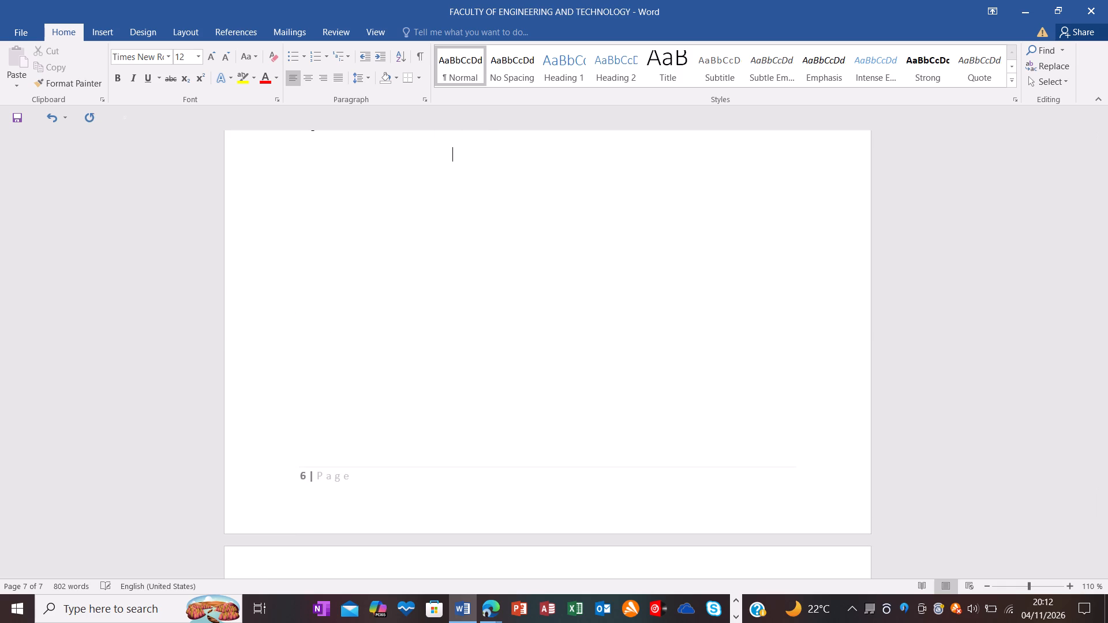
key("Return")
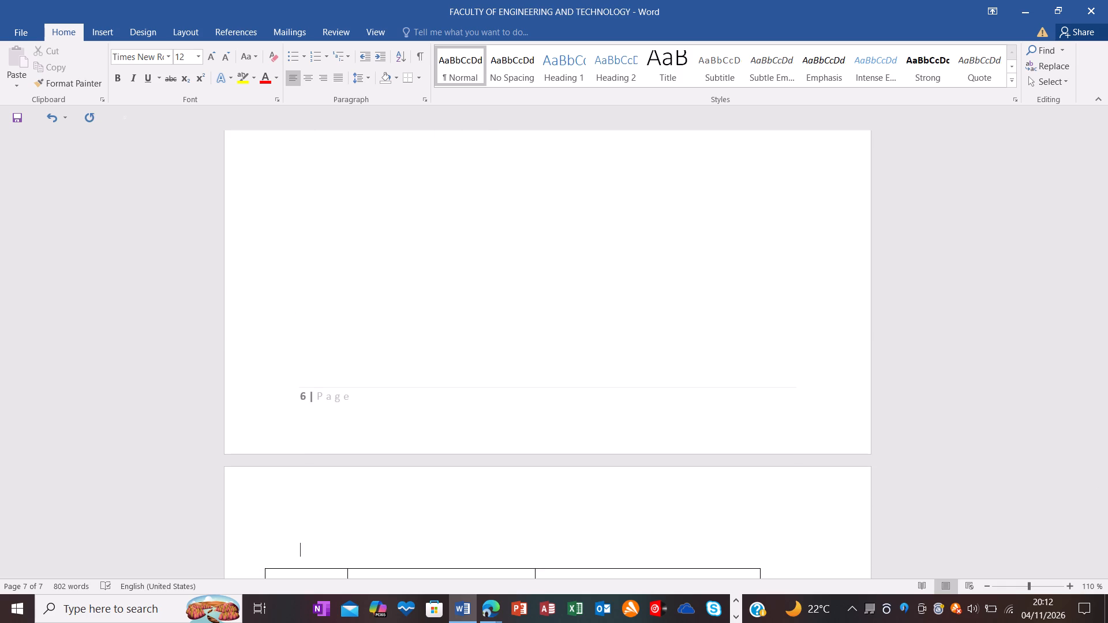
Enter the bold heading "3.0 DESCRIPTION OF ATTACHMENT" on the line above the table.
left_click(125, 78)
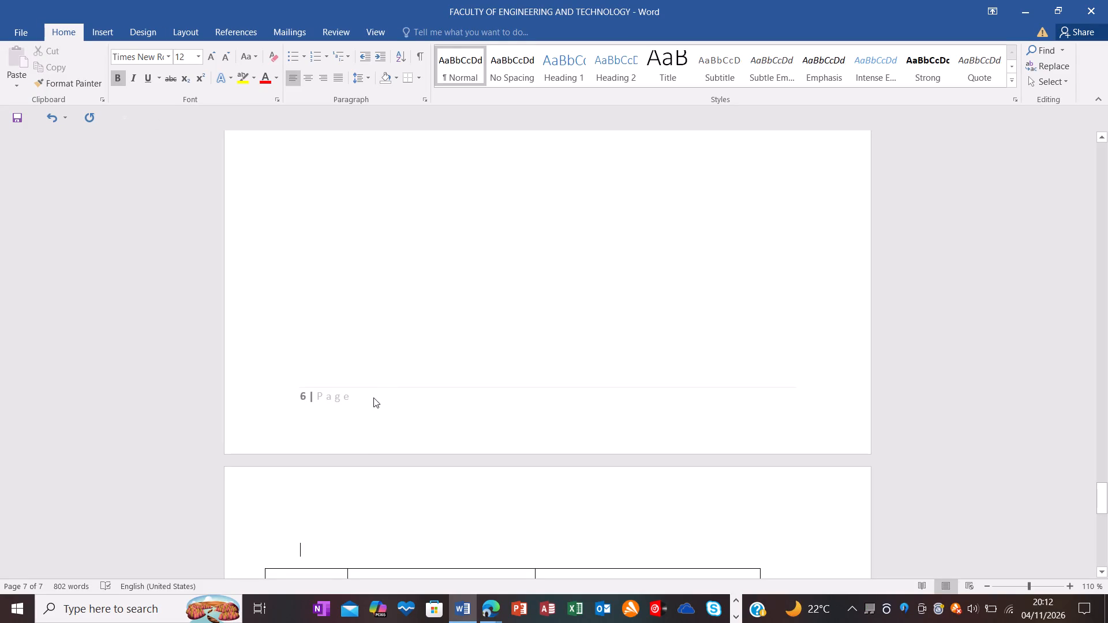
key("shift+numbersign")
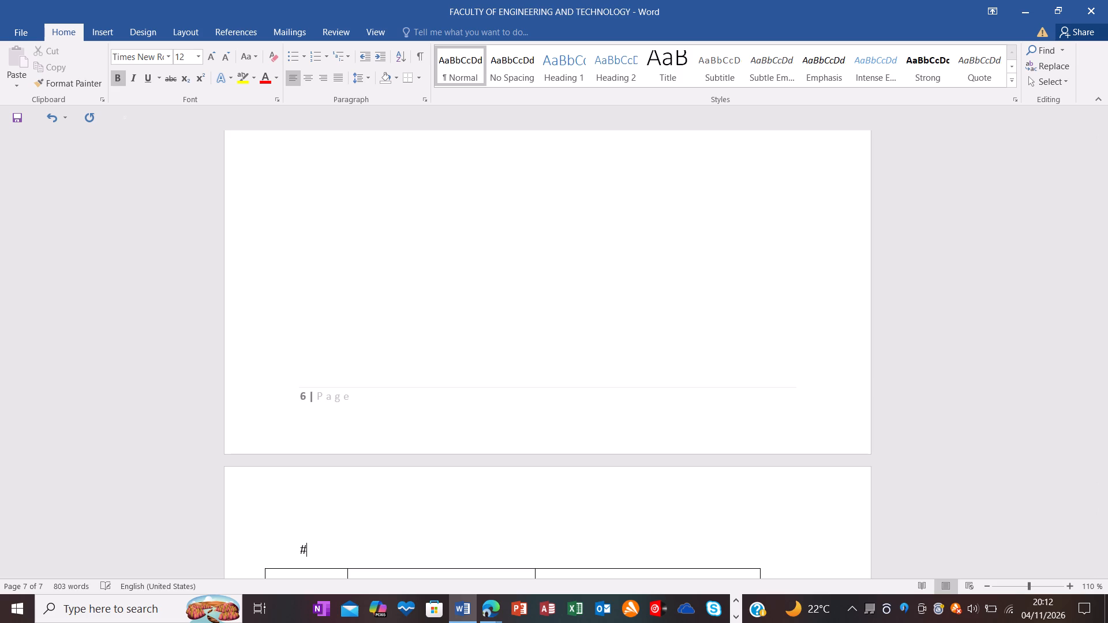
key("shift+greater")
key("shift+parenright")
key("BackSpace")
key("BackSpace")
key("BackSpace")
type("3.0")
key("space")
type("DESCRIPTION OF")
key("space")
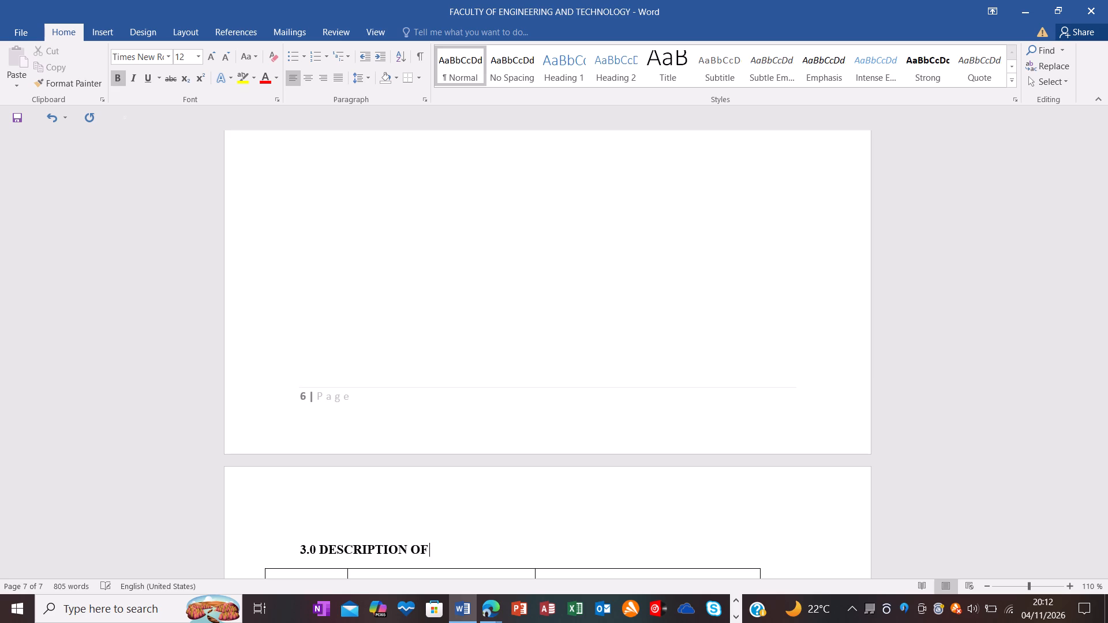
type("AA")
key("BackSpace")
type("TT")
type("ACH")
type("MENT")
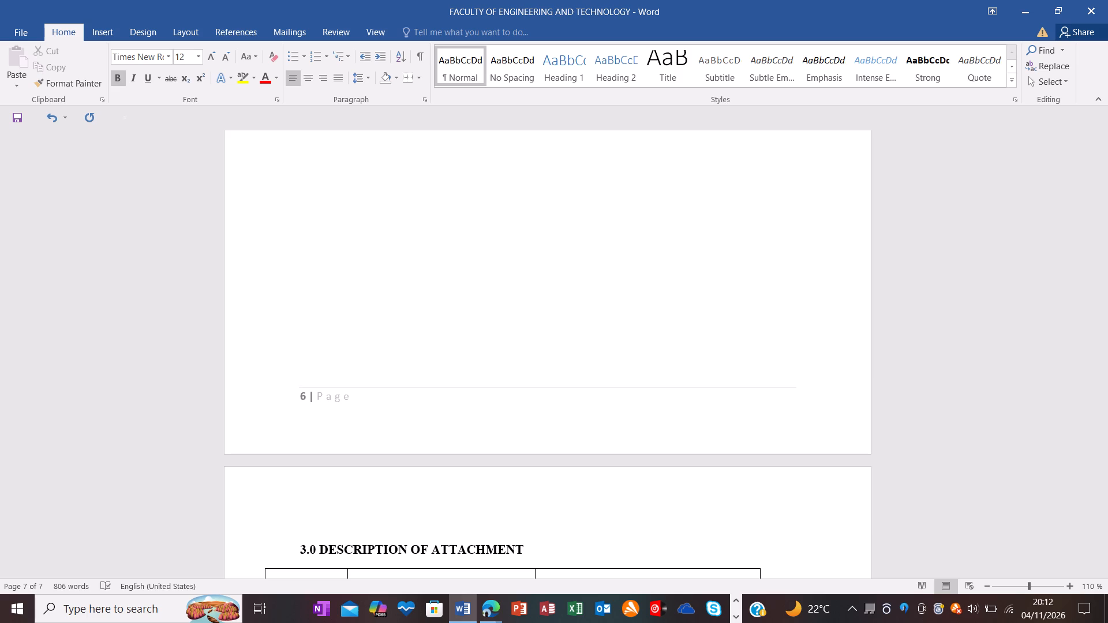
Add the bold subheading "3.1 Weekly Timetable" on its own line between the 3.0 heading and the table.
key("Return")
key("BackSpace")
key("BackSpace")
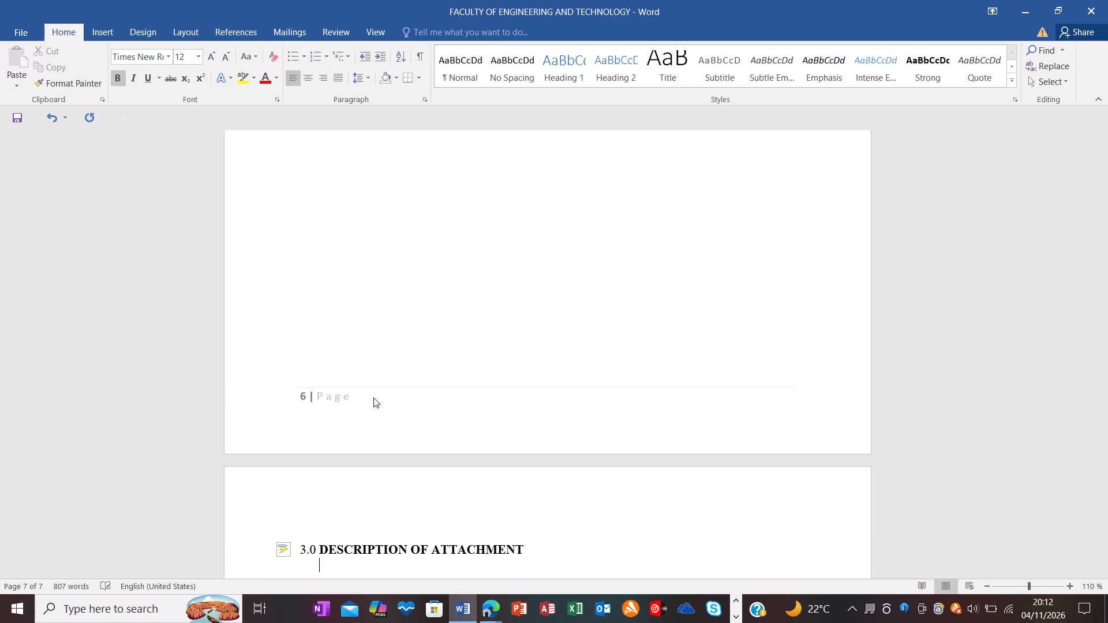
type("3.1")
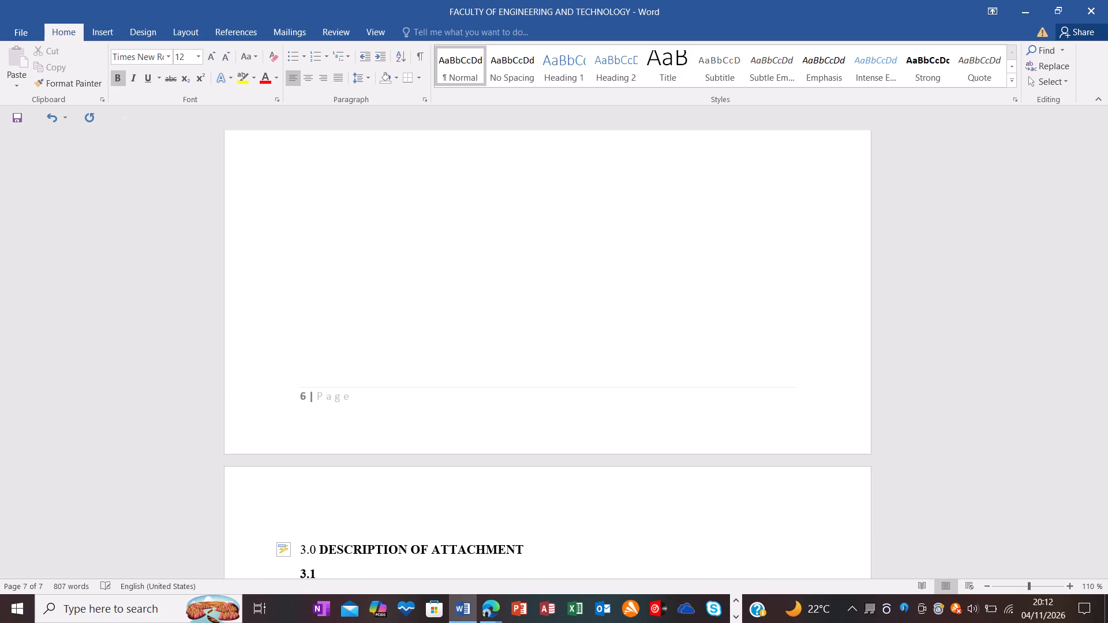
scroll(373, 397, "down", 3)
key("space")
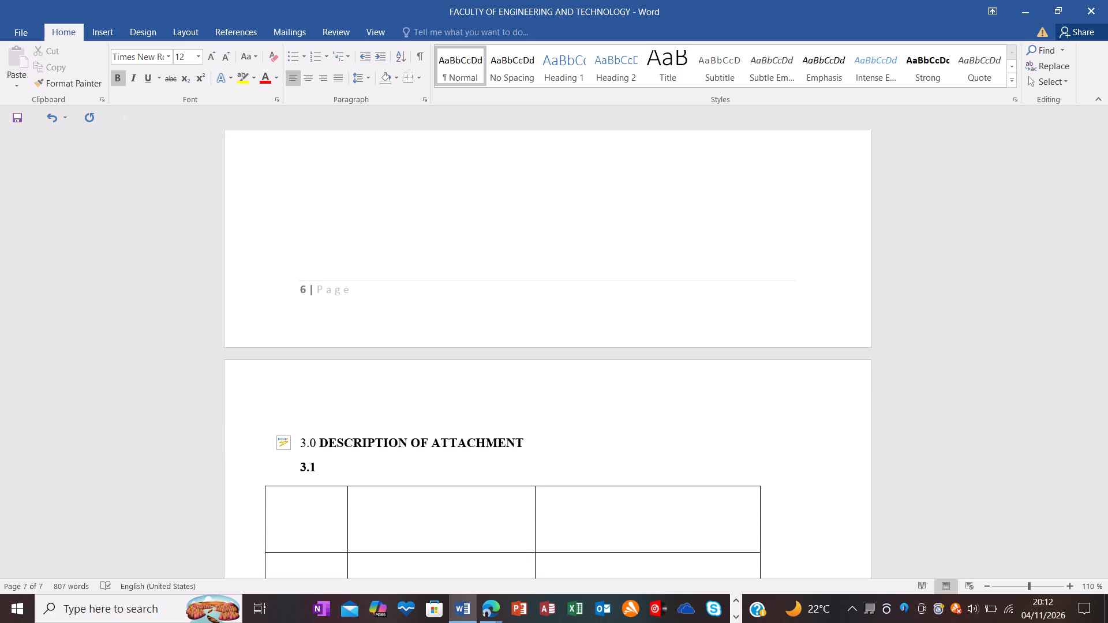
key("w")
type("eekly")
key("space")
type("Timetable")
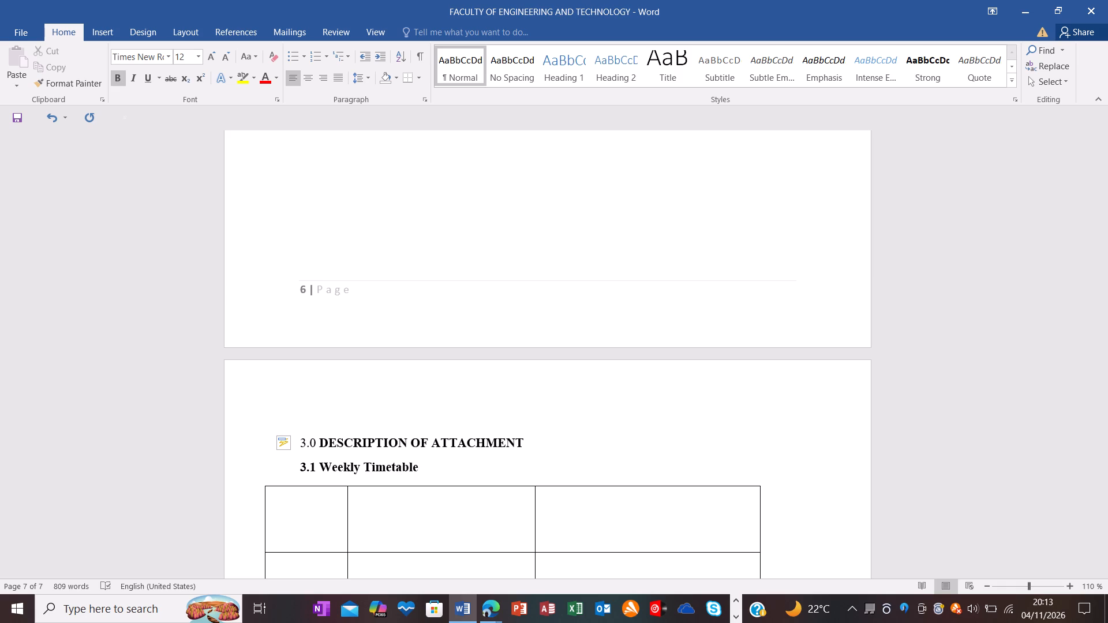
Append "( Weeks 1 to 8)" to the end of the 3.1 subheading.
key("shift+parenleft")
key("space")
type("Weee")
key("BackSpace")
type("ks")
key("space")
type("1")
key("space")
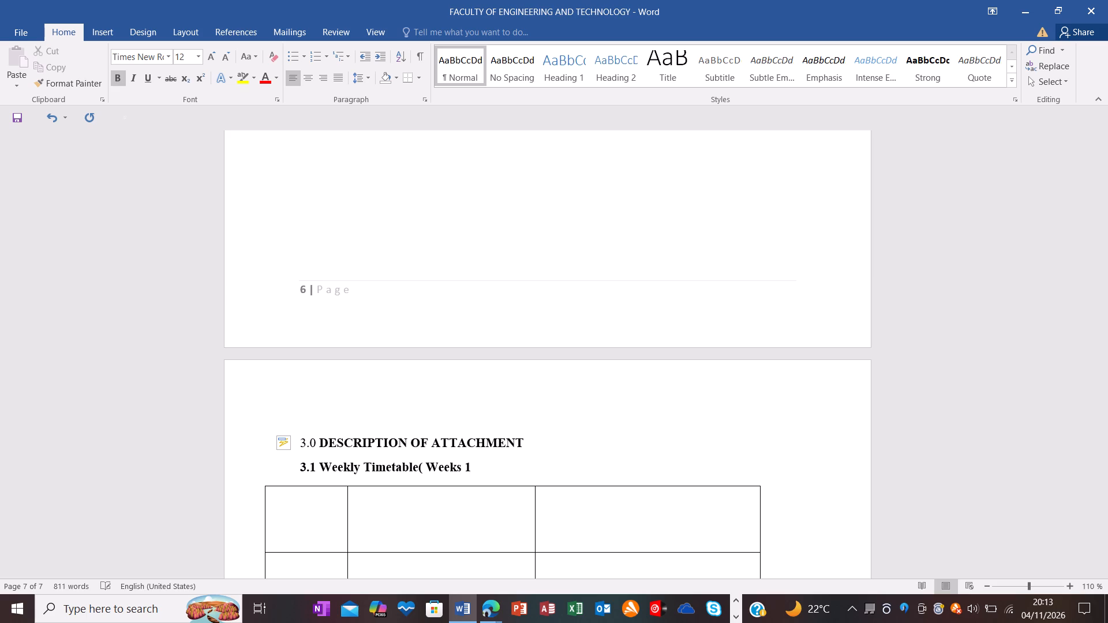
type("to")
key("space")
key("8")
key("shift+parenright")
key("space")
Insert "Log Diary" after the 8, inside the parentheses of the 3.1 subheading.
left_click(495, 464)
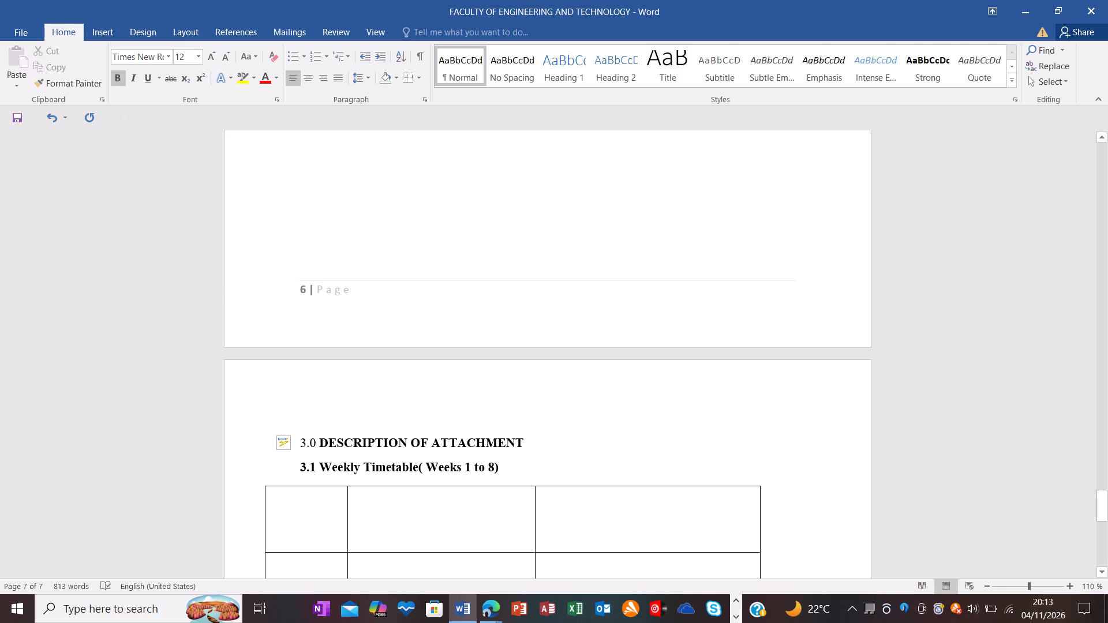
key("space")
type("lo")
type("g")
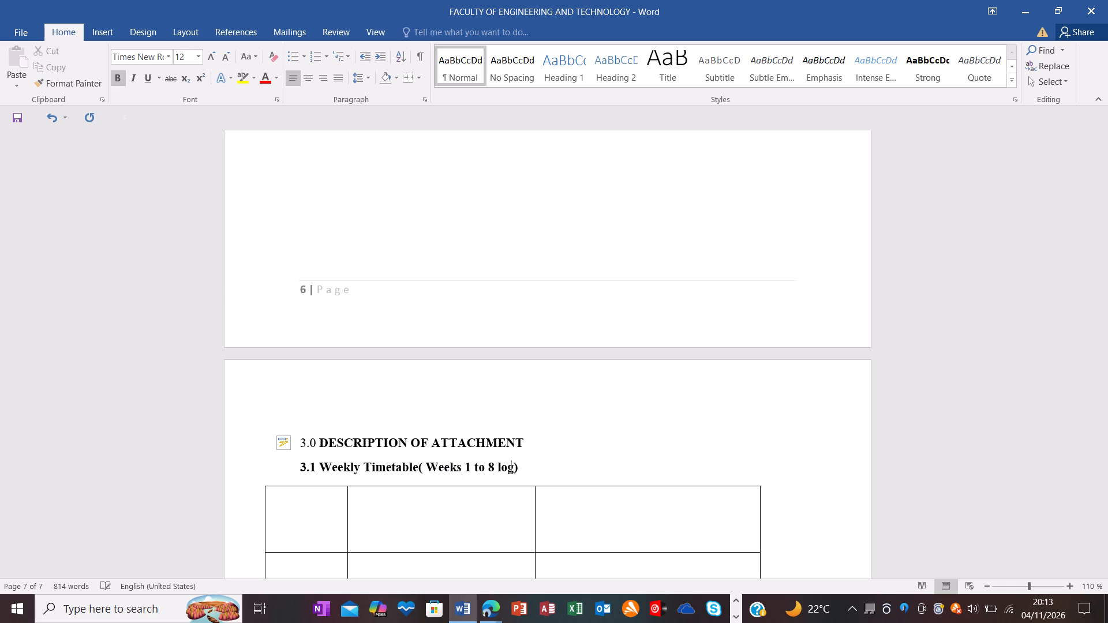
key("space")
type("Diary")
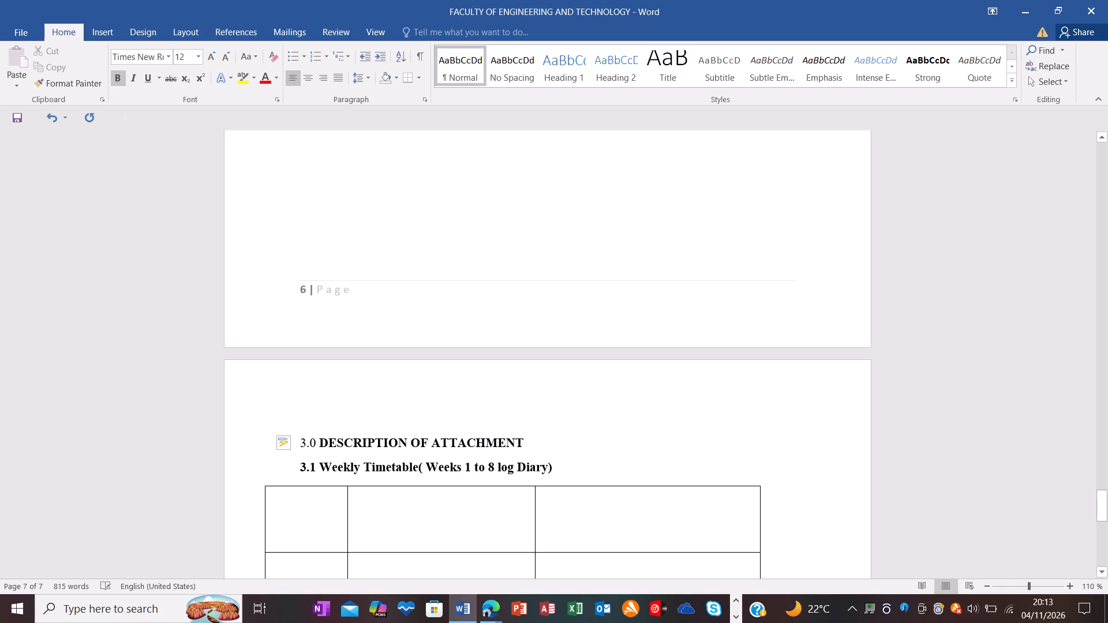
left_click(501, 463)
key("BackSpace")
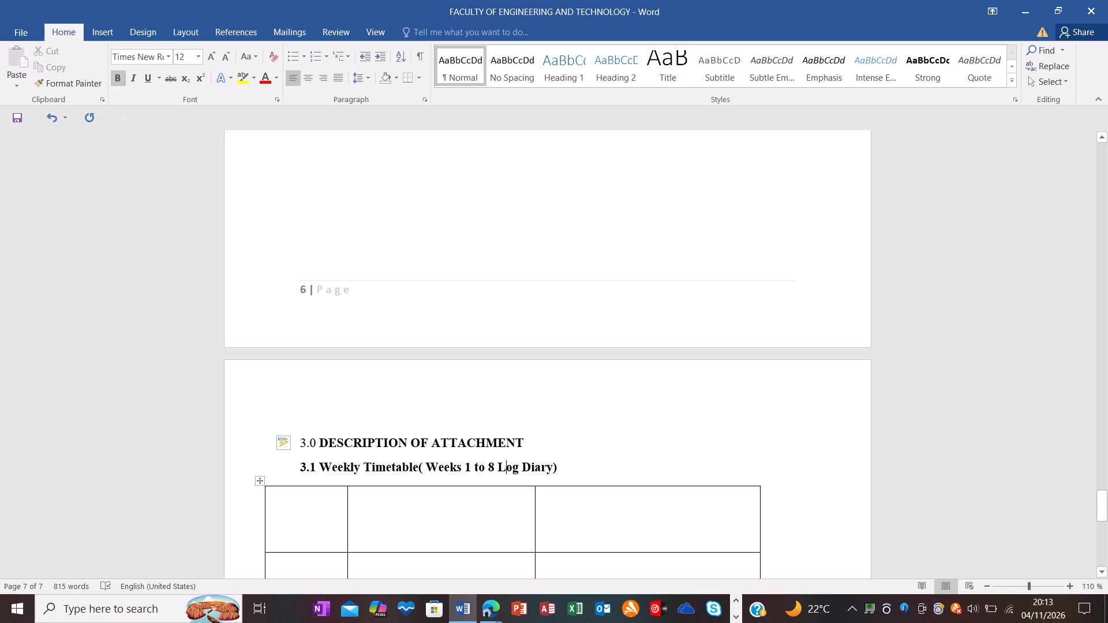
left_click(646, 447)
left_click(603, 466)
Remove the space between the opening parenthesis and "Weeks" in the 3.1 subheading.
left_click(425, 466)
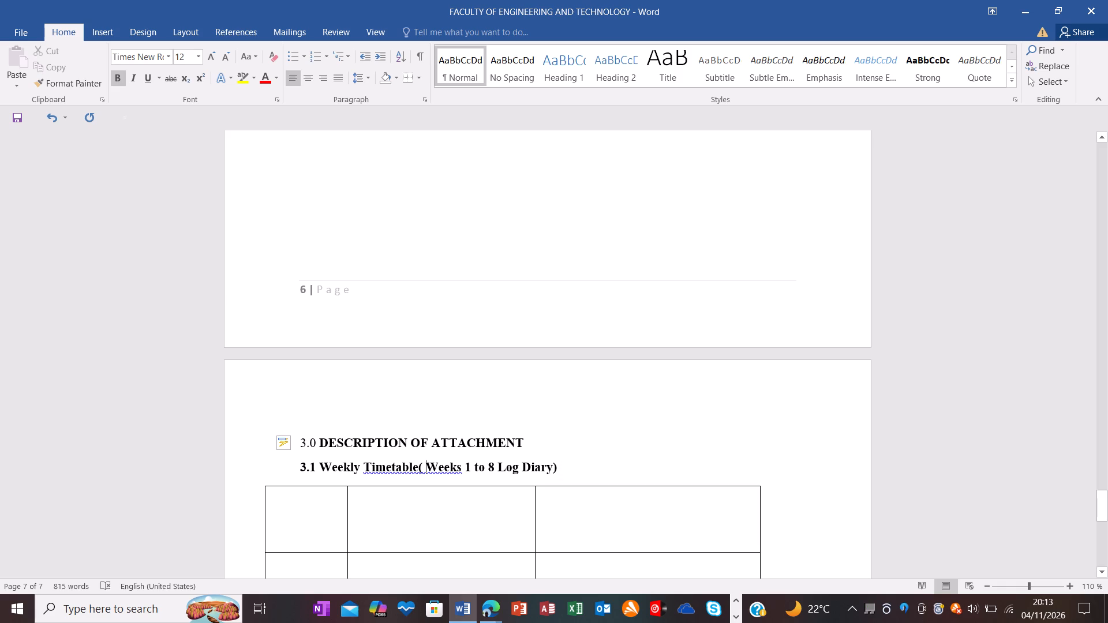
left_click(425, 466)
key("BackSpace")
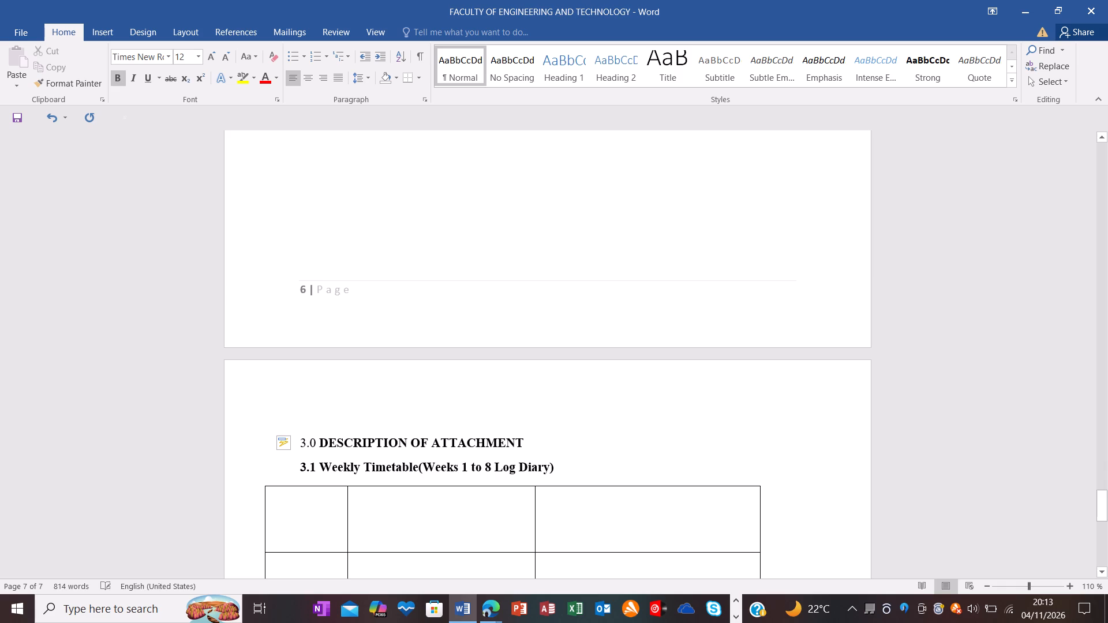
Add an empty, unnumbered line at the left margin between the 3.1 subheading and the table.
left_click(589, 468)
scroll(589, 468, "down", 2)
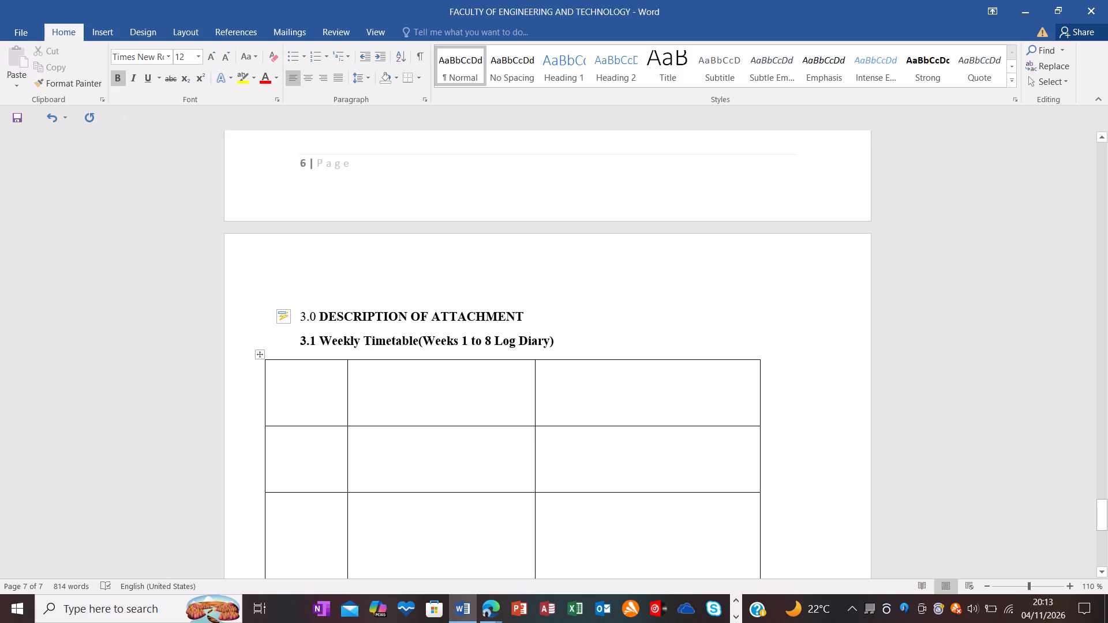
key("Return")
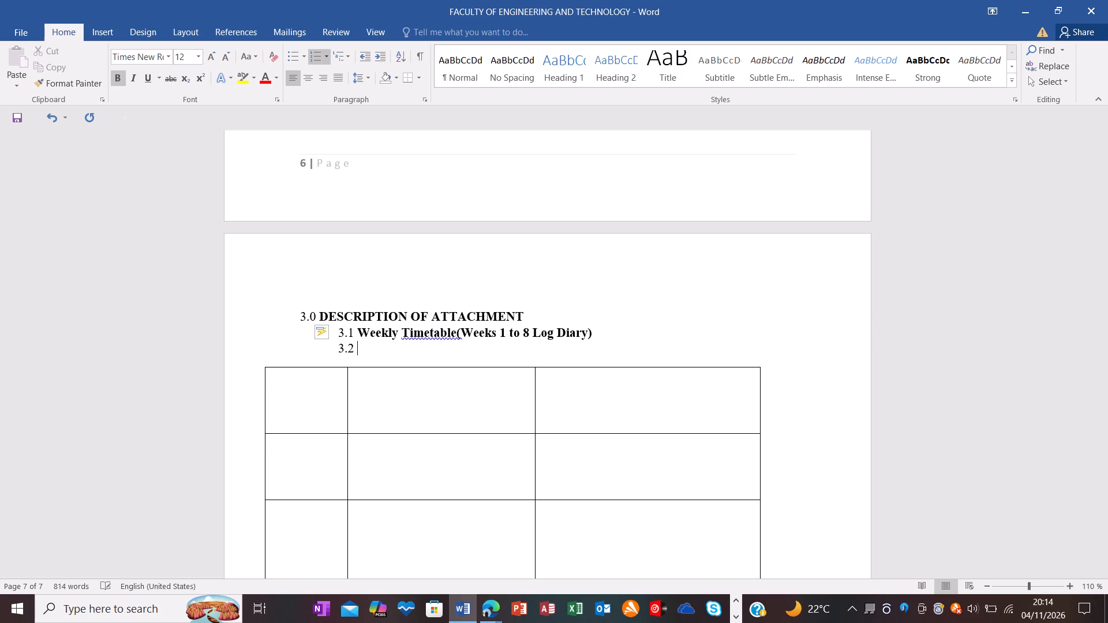
key("BackSpace")
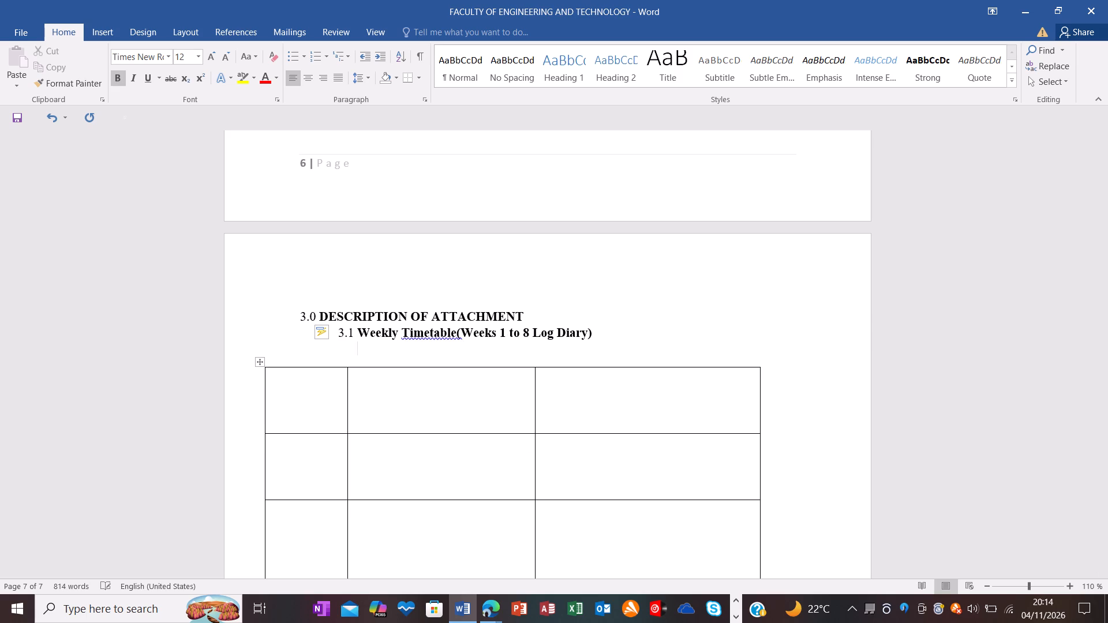
key("BackSpace")
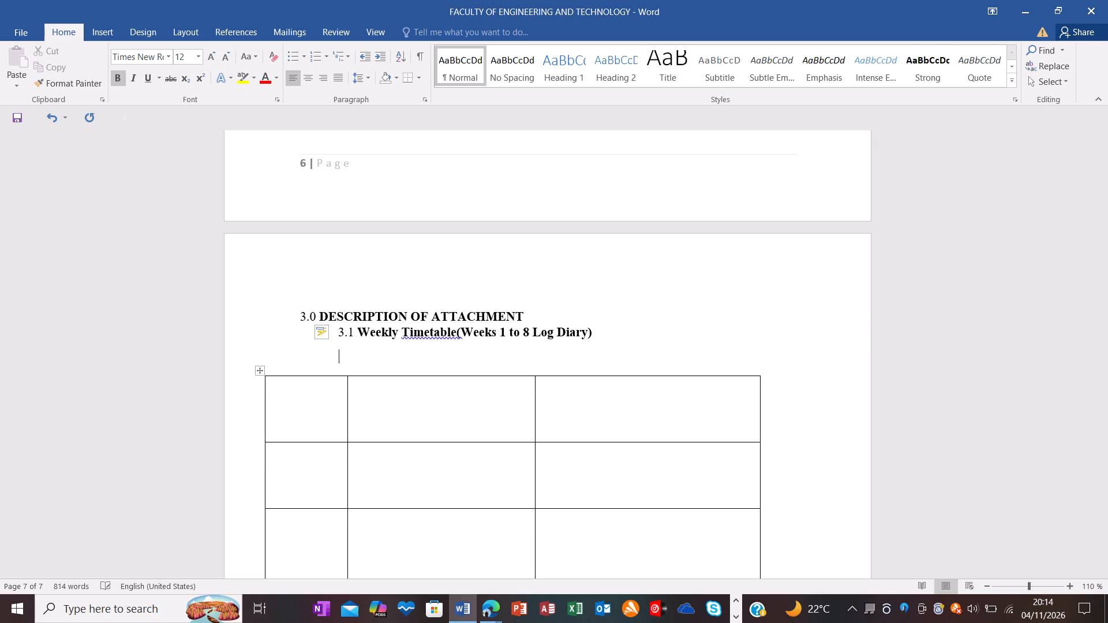
key("BackSpace")
key("BackSpace")
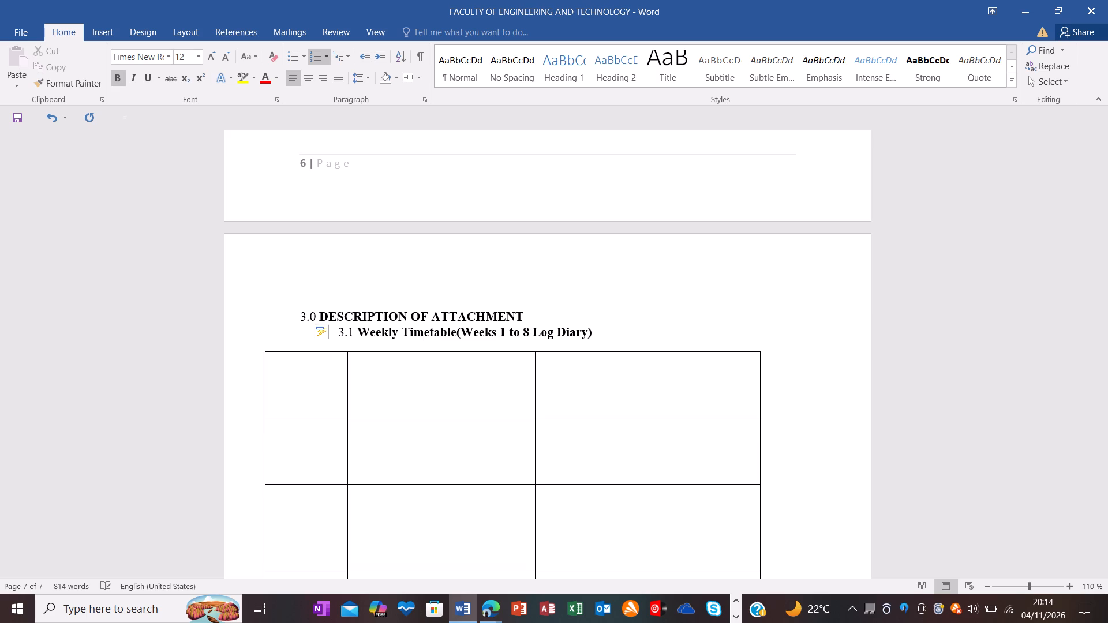
key("Return")
key("BackSpace")
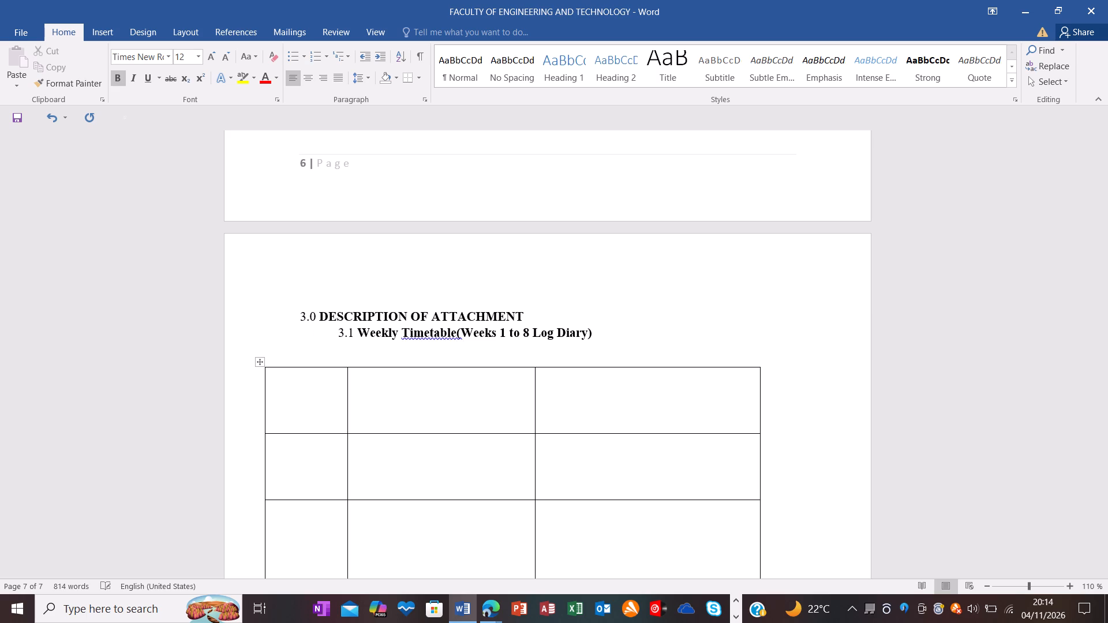
key("BackSpace")
key("BackSpace")
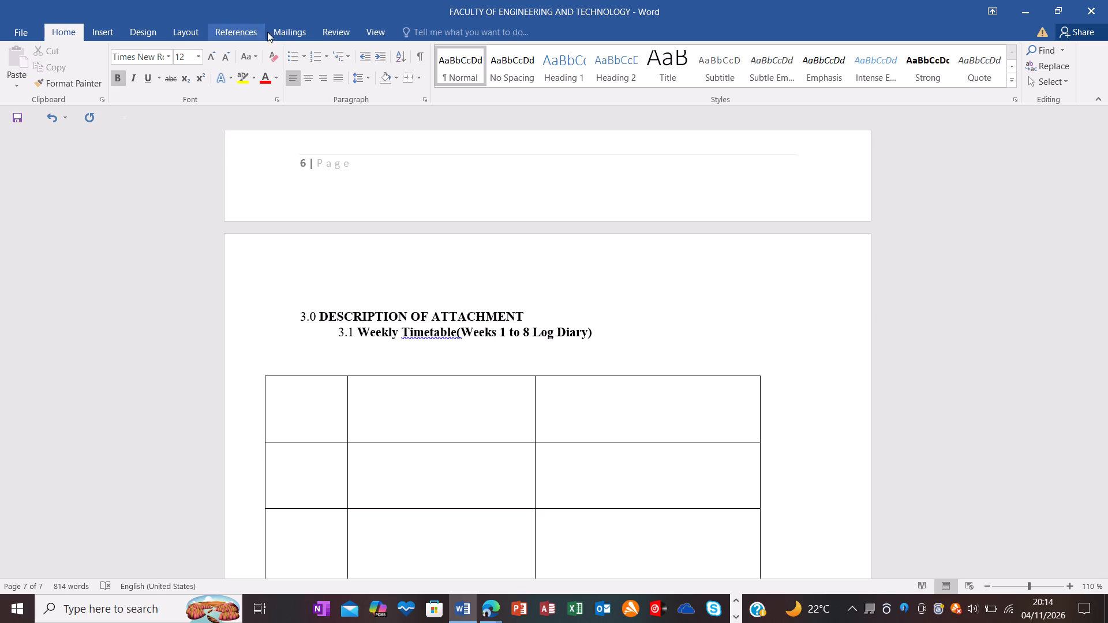
Run the spelling and grammar check and accept the suggested spacing "Timetable (" in the 3.1 subheading.
left_click(335, 37)
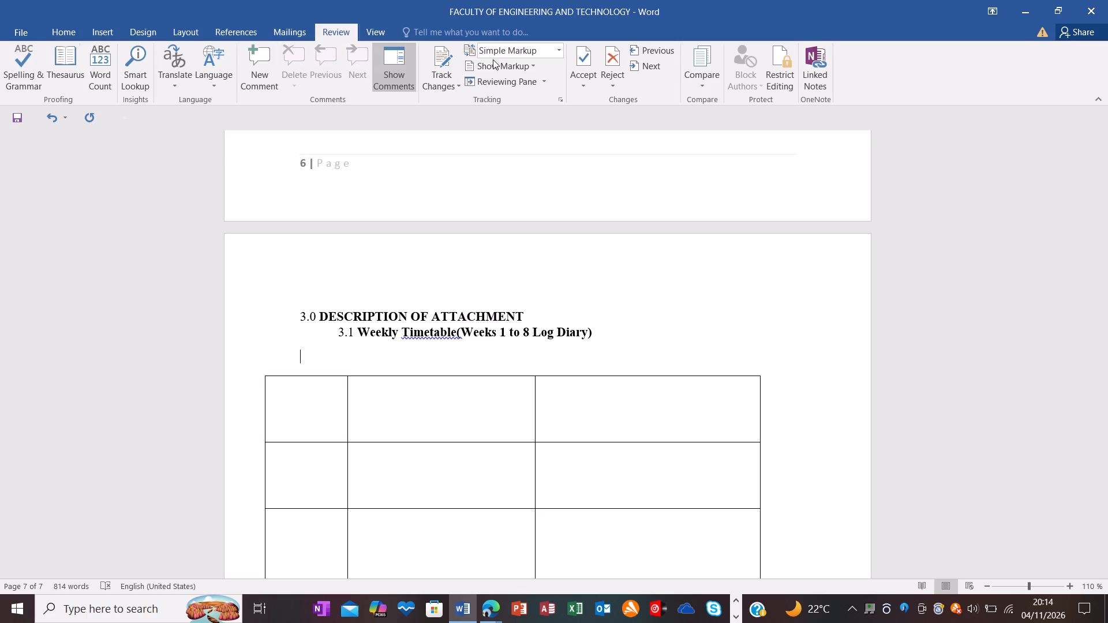
double_click(40, 85)
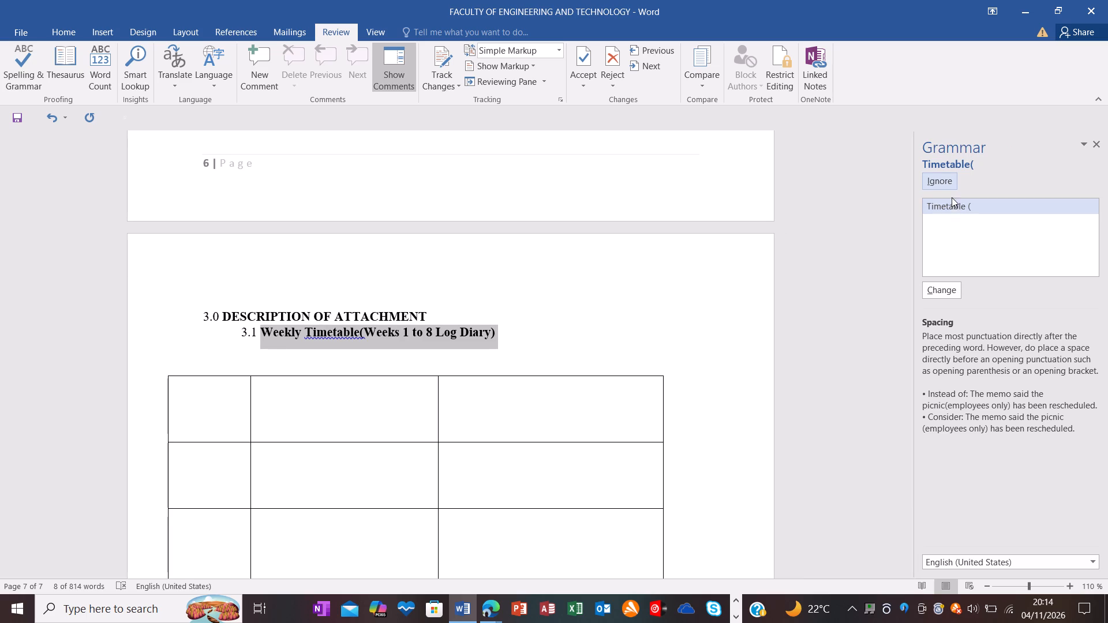
left_click(954, 292)
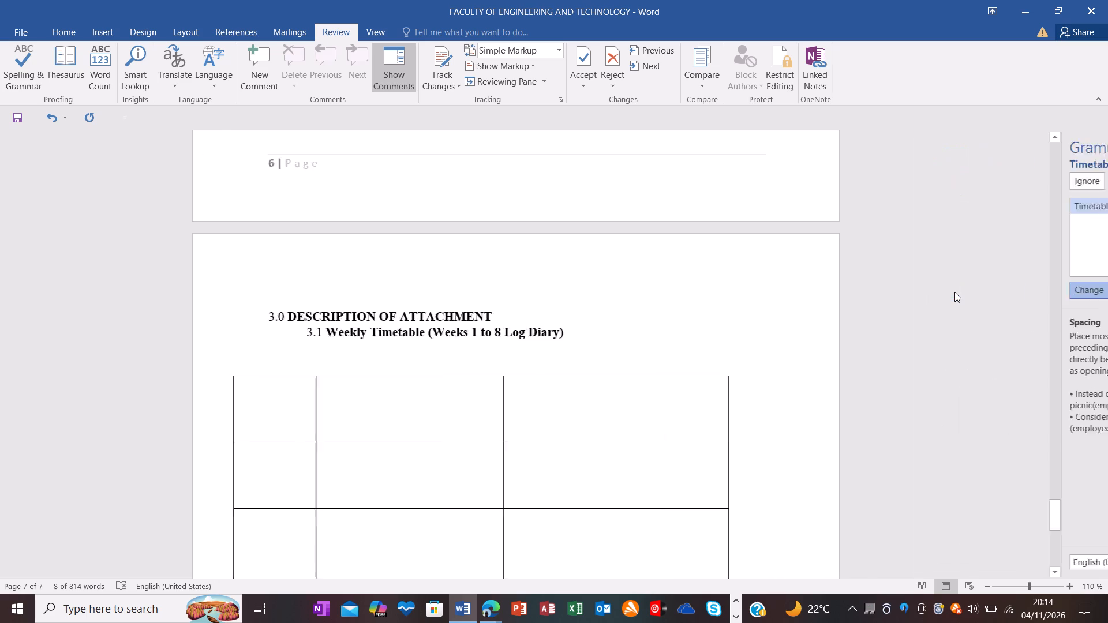
Add an unnumbered bold line reading "Week 1" directly below the 3.1 subheading, at the left margin.
left_click(564, 340)
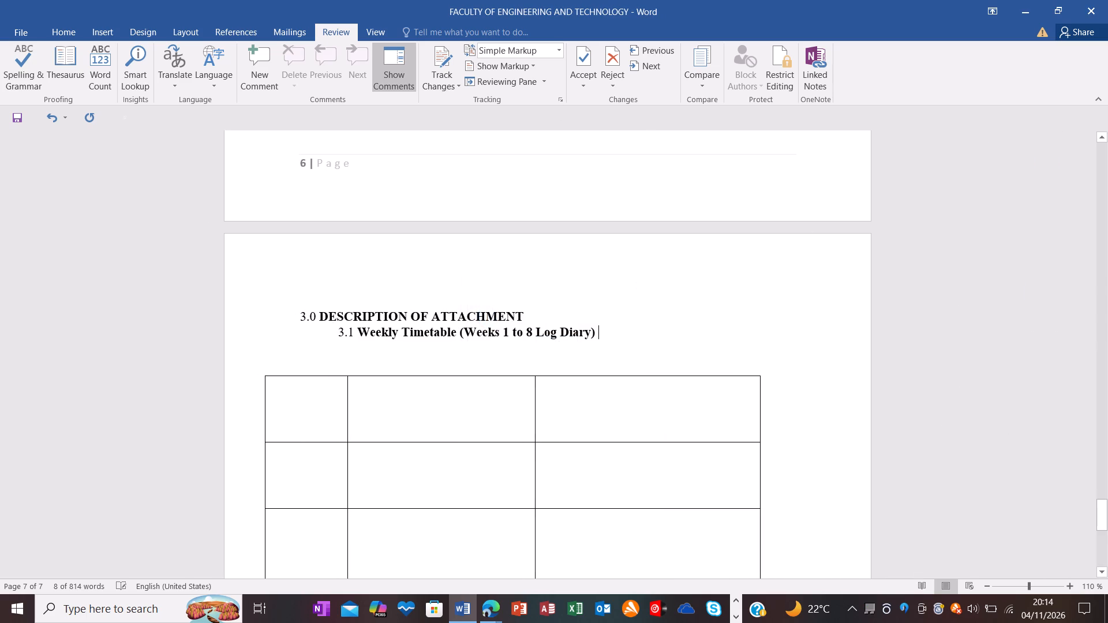
scroll(613, 355, "down", 2)
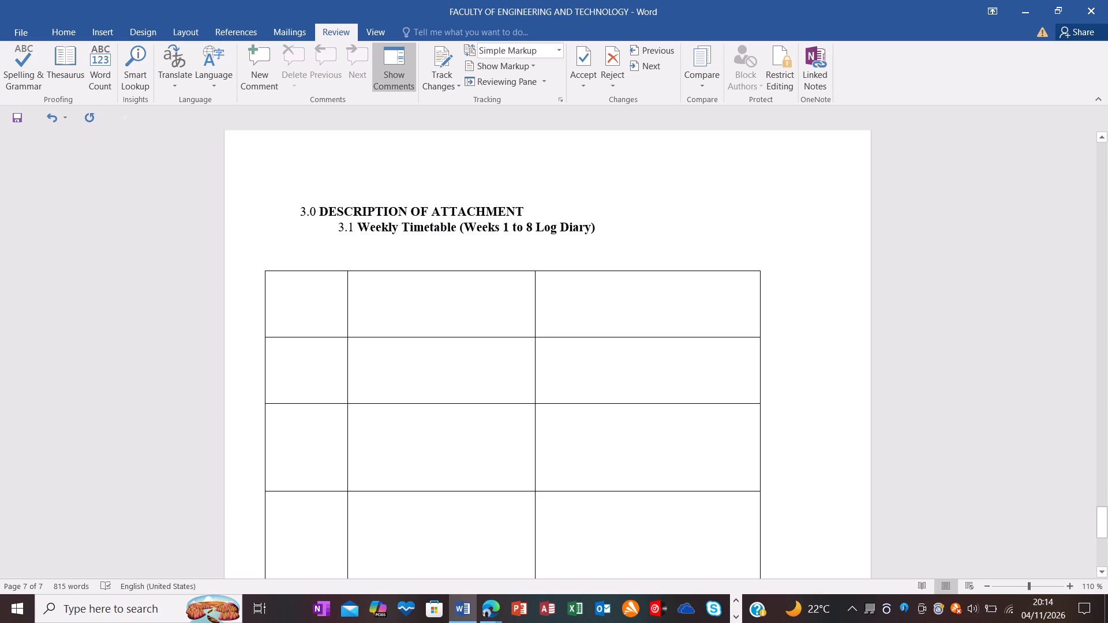
key("Return")
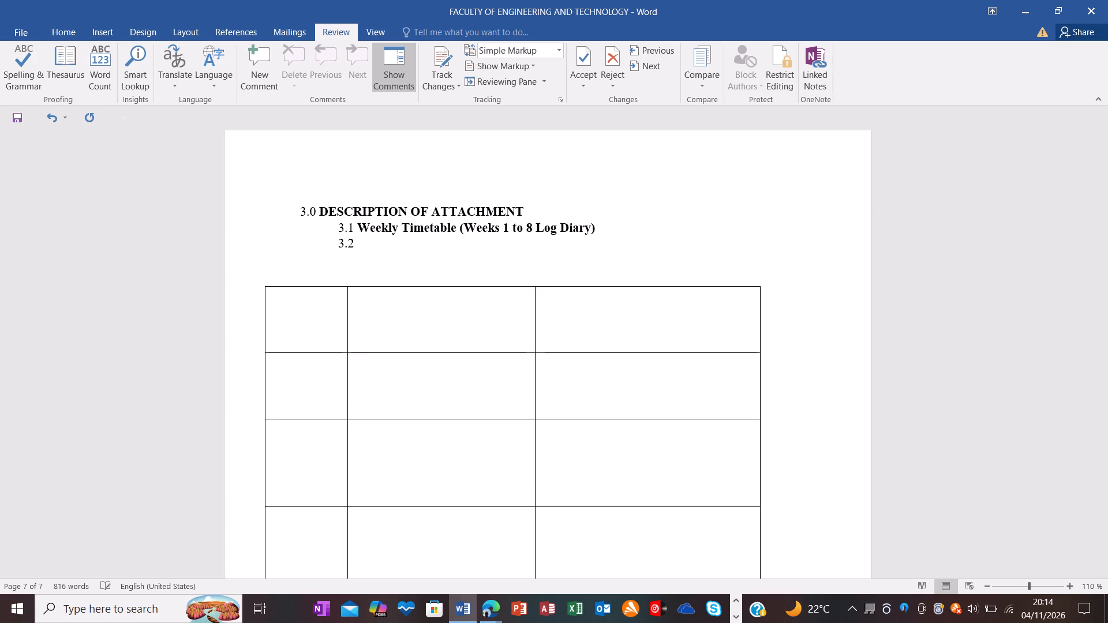
key("BackSpace")
key("BackSpace")
key("BackSpace")
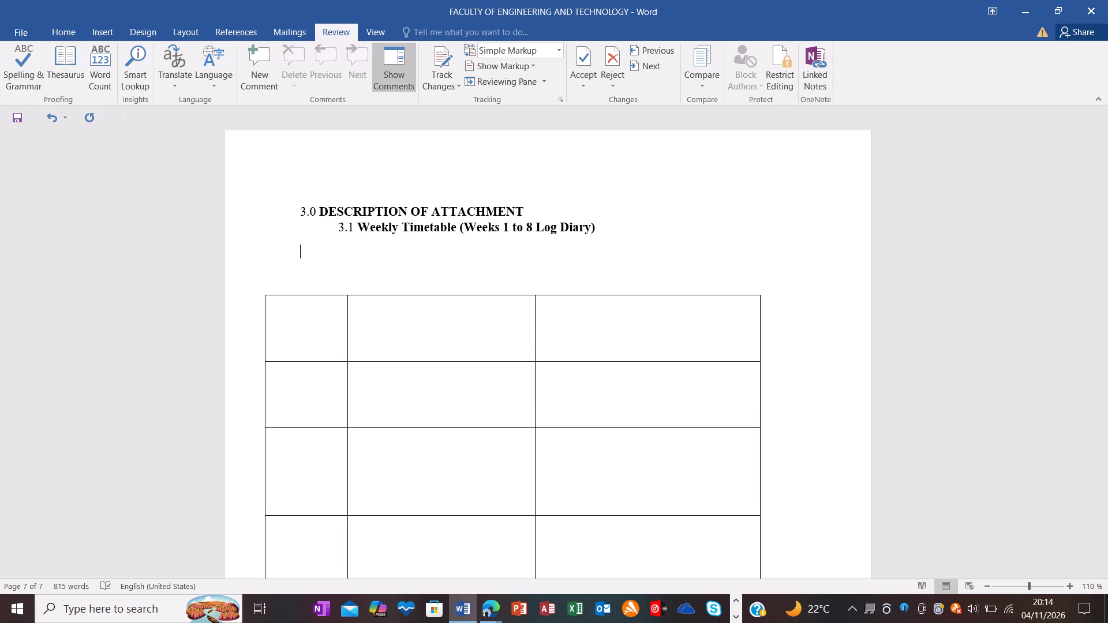
key("shift+w")
key("e")
key("BackSpace")
key("BackSpace")
type("Week")
key("space")
key("1")
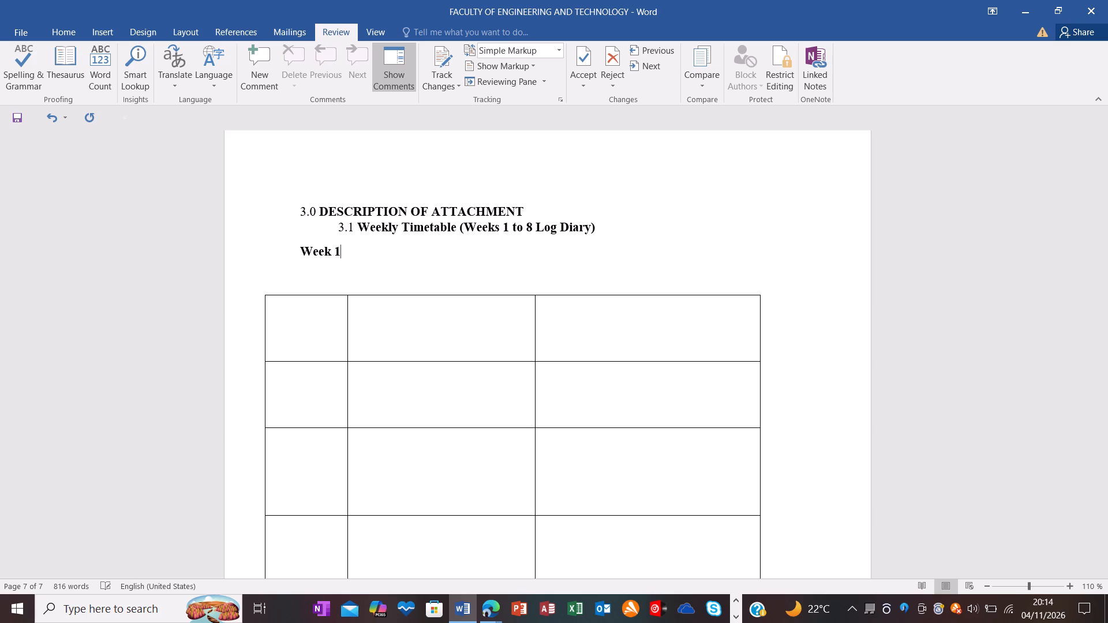
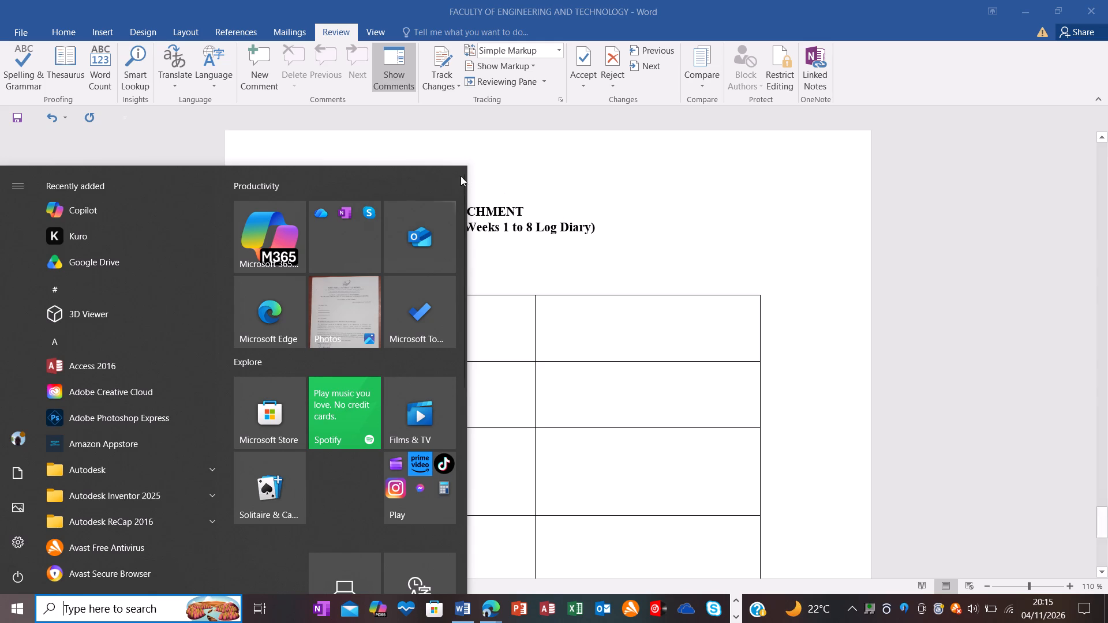
Extend the "Week 1" line above the table so it reads "Week 1: Temperature Measurement".
left_click(536, 139)
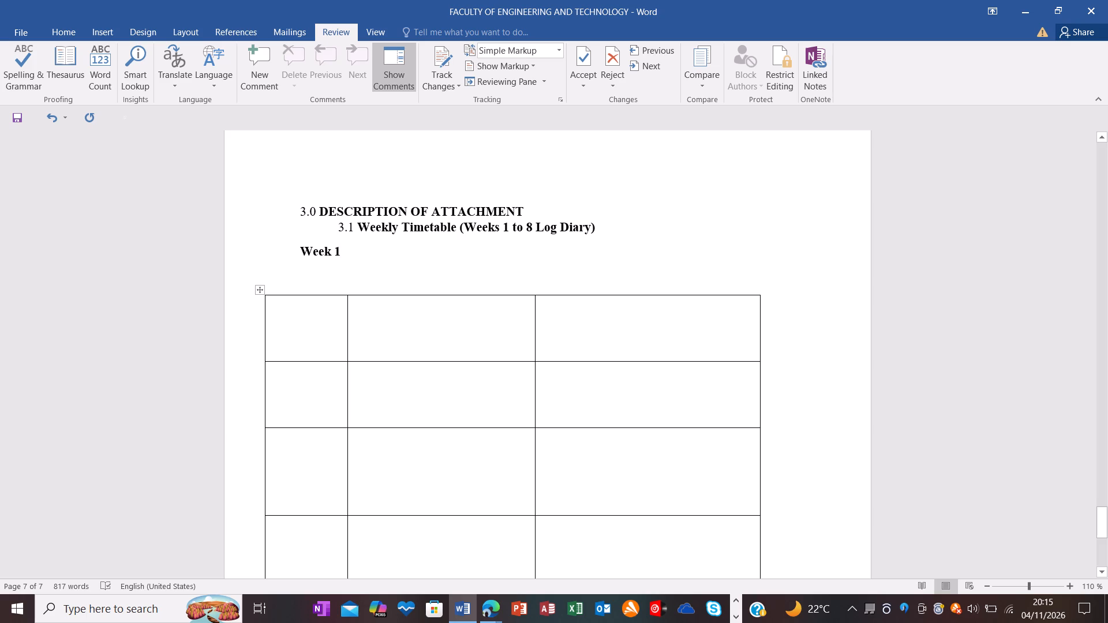
key("ctrl+semicolon")
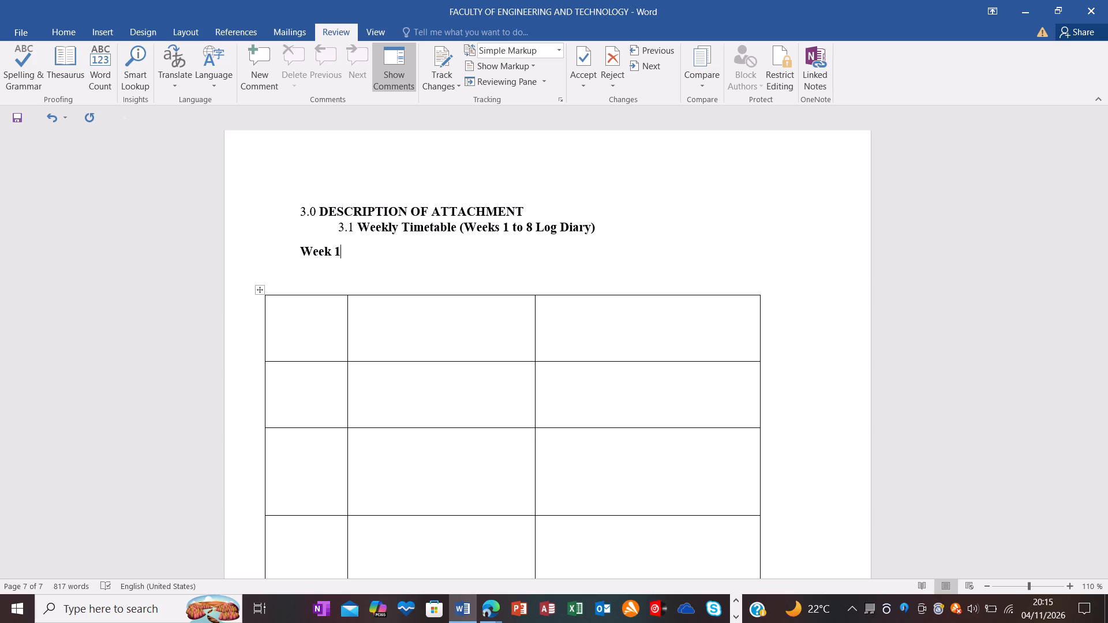
key("shift+colon")
key("space")
type("T")
type("emperature")
key("space")
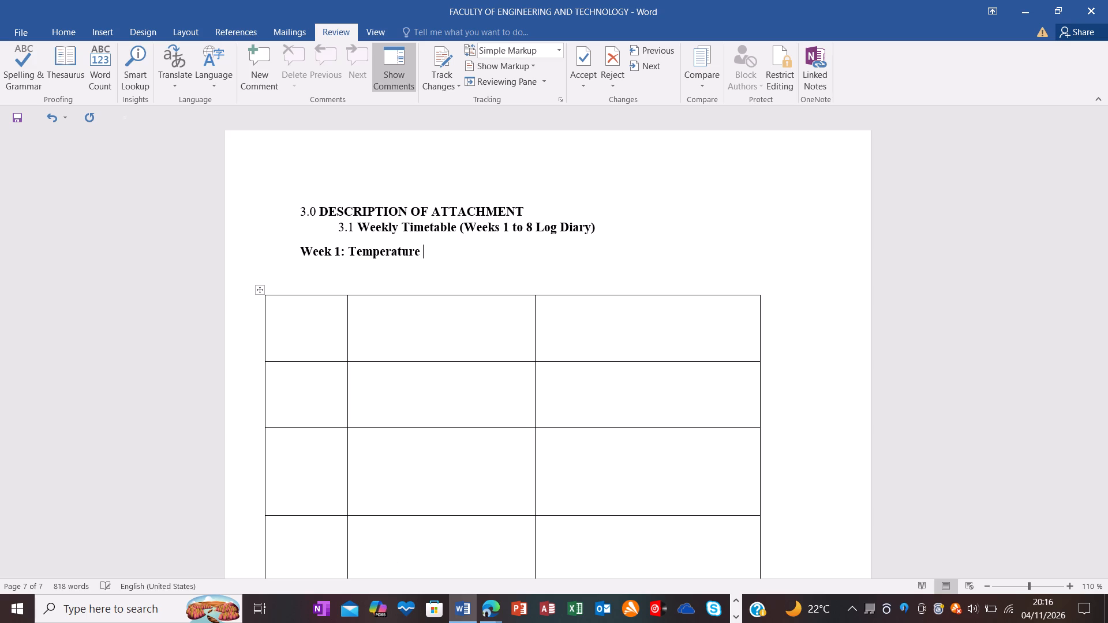
type("Me")
type("asurement")
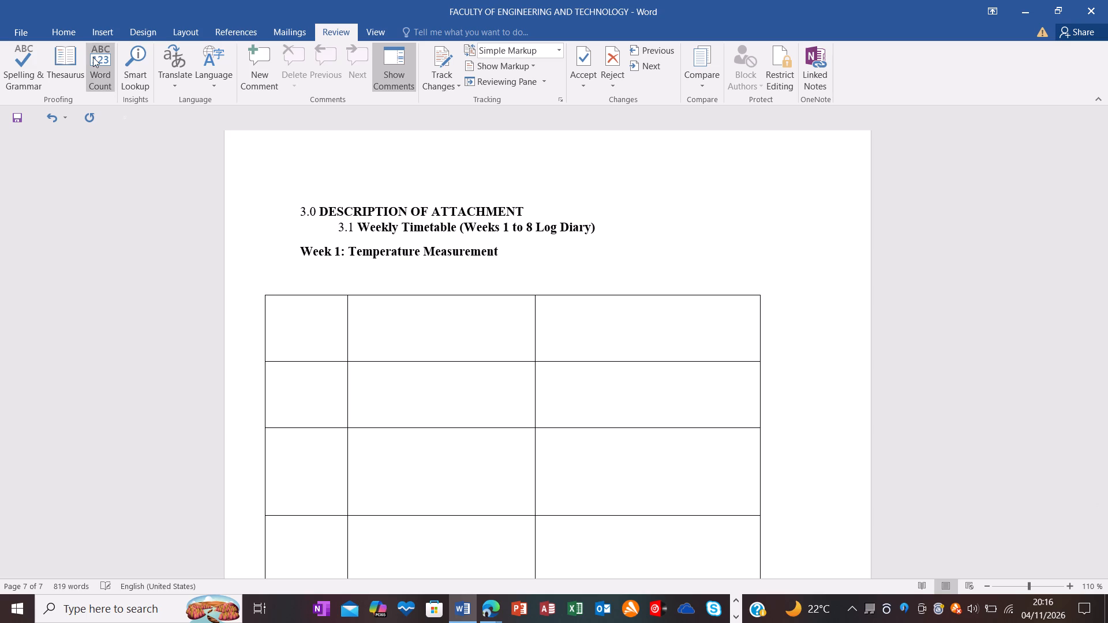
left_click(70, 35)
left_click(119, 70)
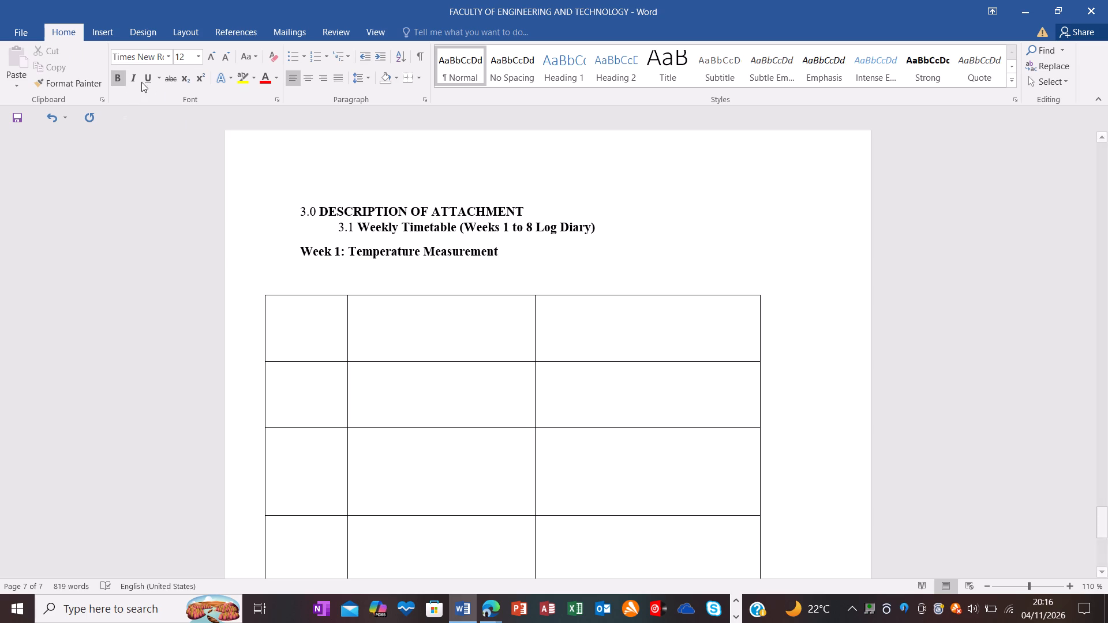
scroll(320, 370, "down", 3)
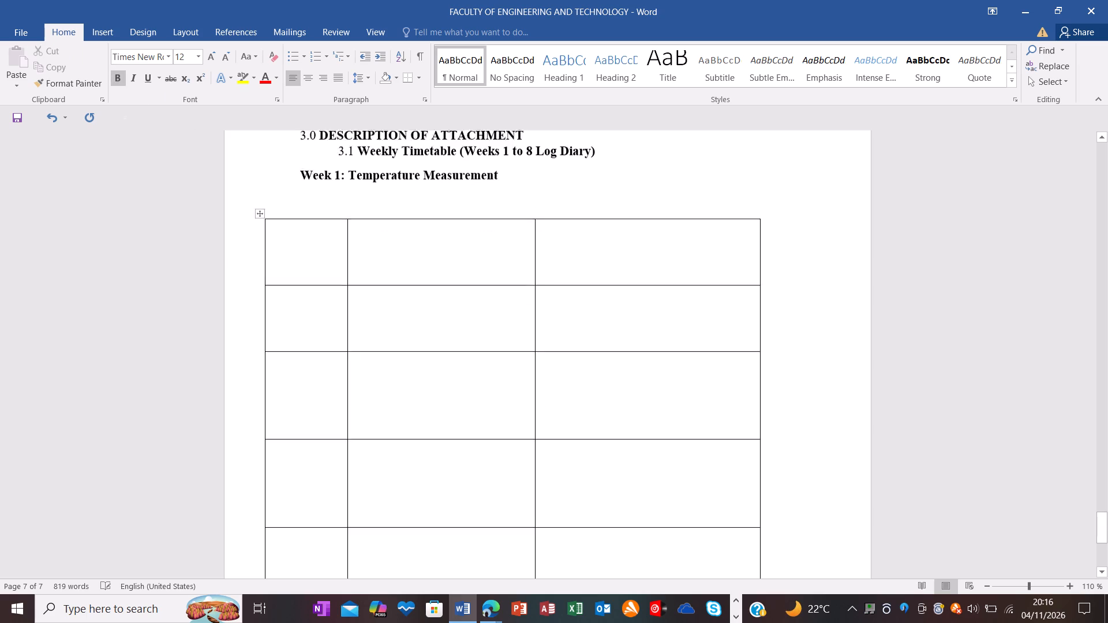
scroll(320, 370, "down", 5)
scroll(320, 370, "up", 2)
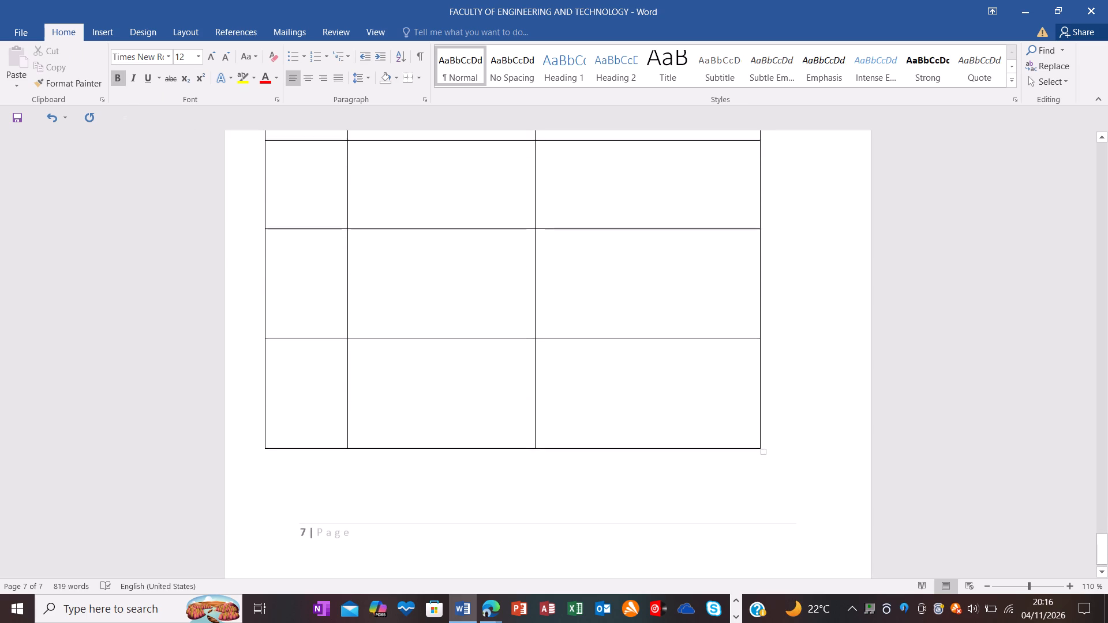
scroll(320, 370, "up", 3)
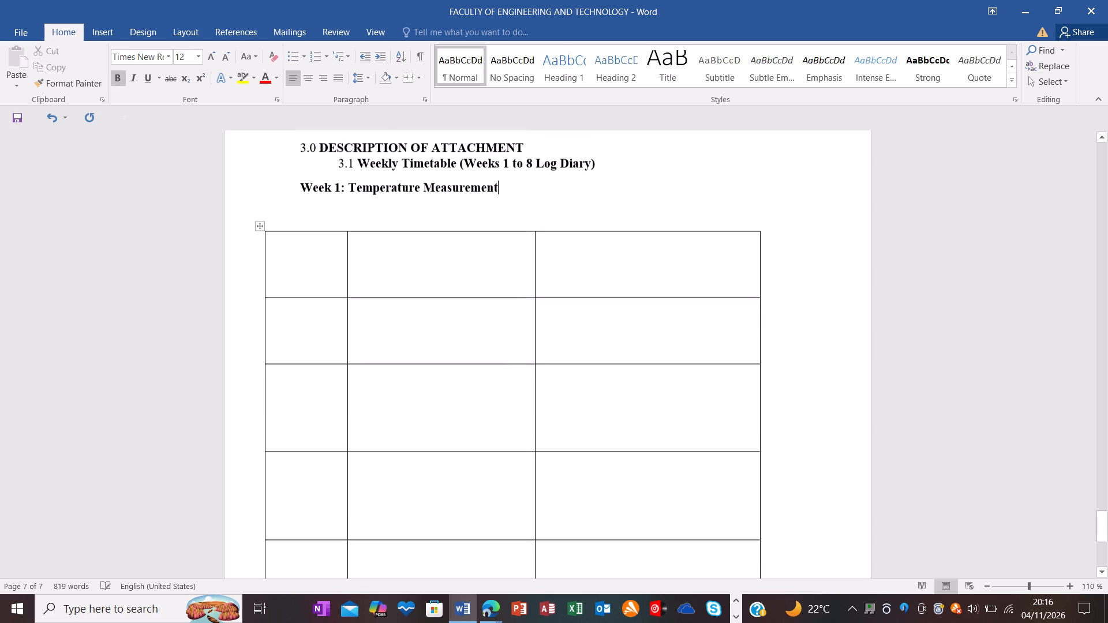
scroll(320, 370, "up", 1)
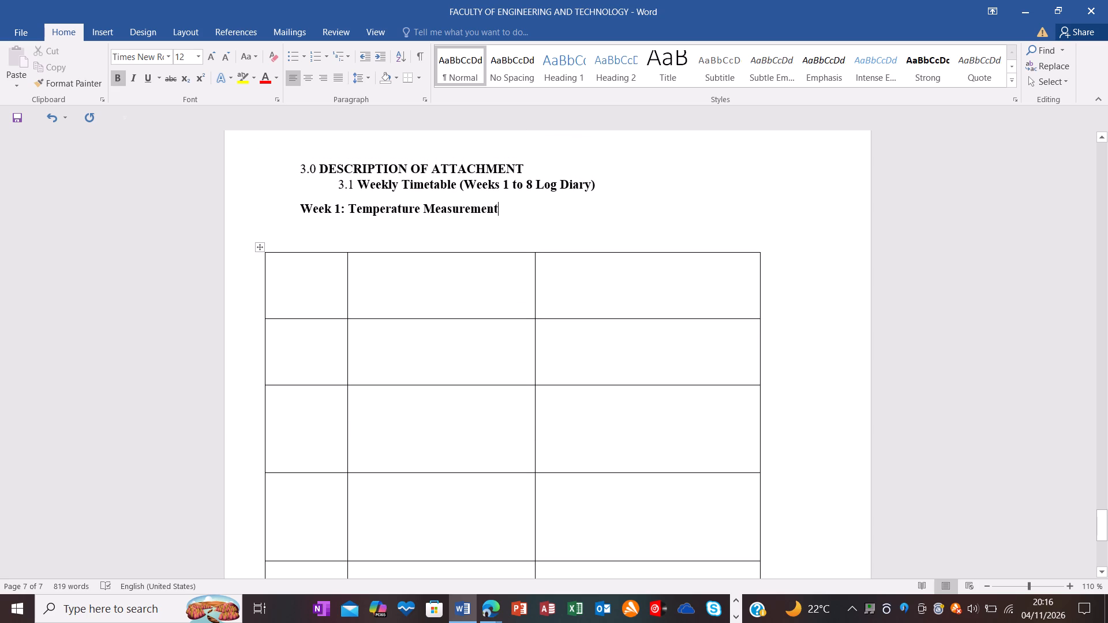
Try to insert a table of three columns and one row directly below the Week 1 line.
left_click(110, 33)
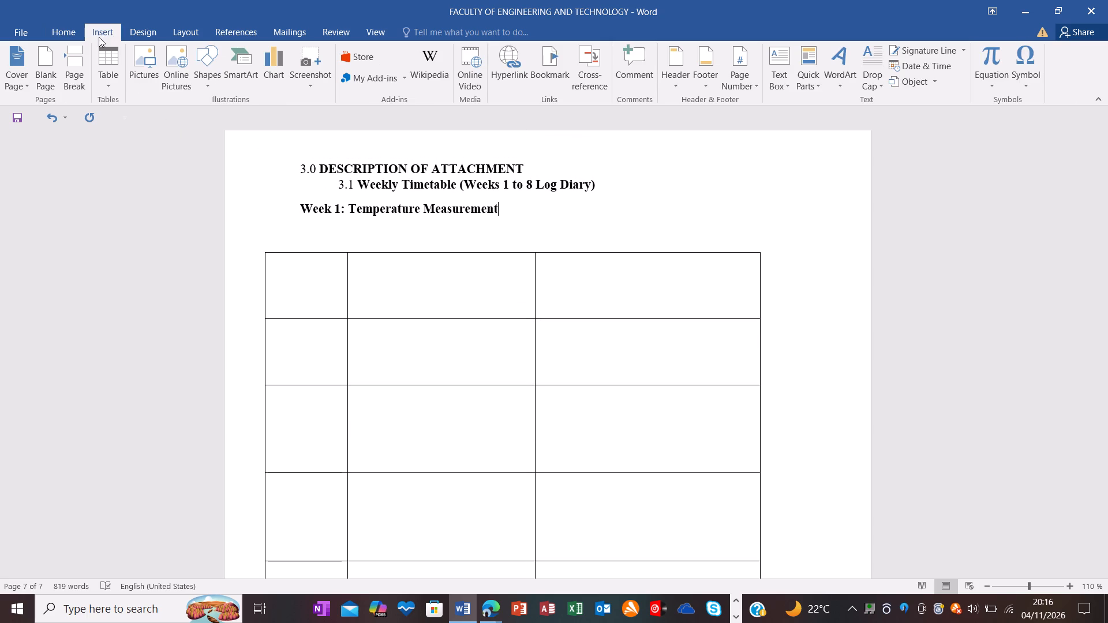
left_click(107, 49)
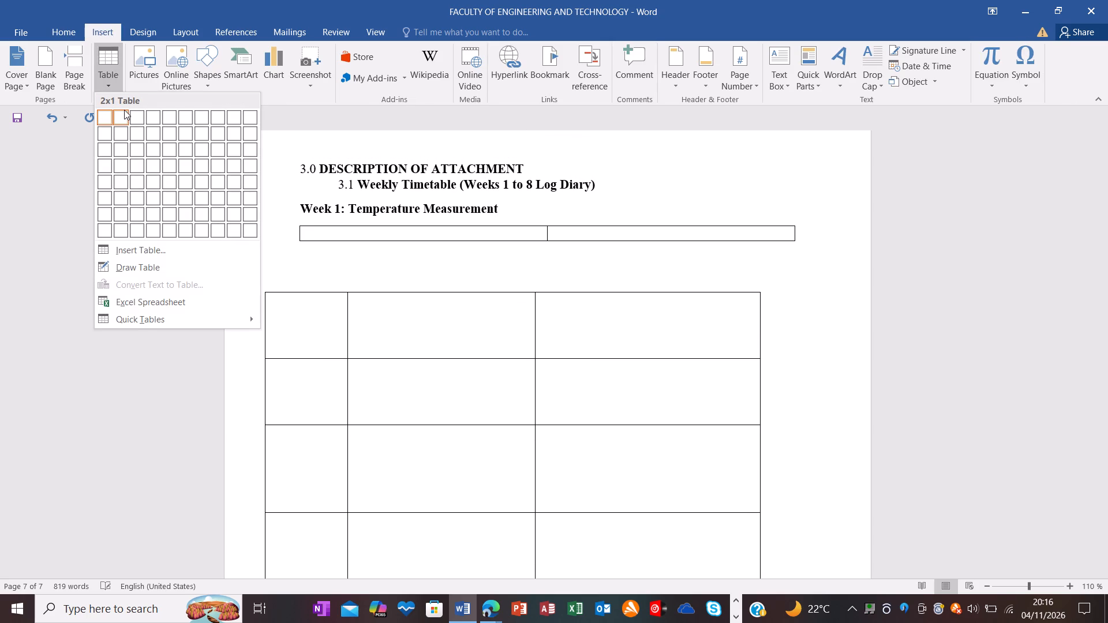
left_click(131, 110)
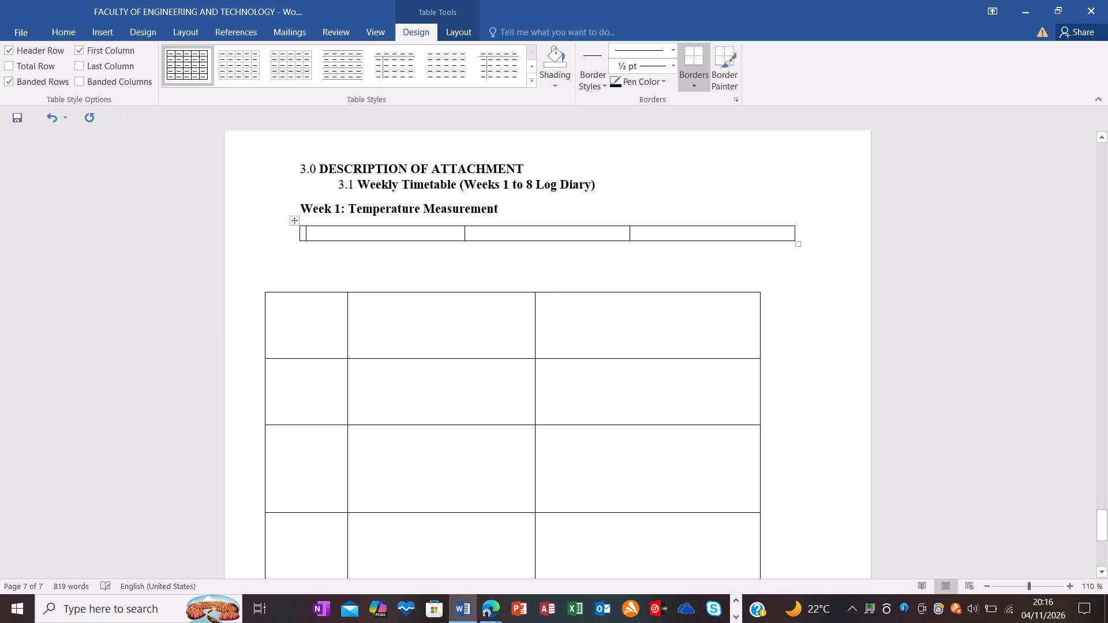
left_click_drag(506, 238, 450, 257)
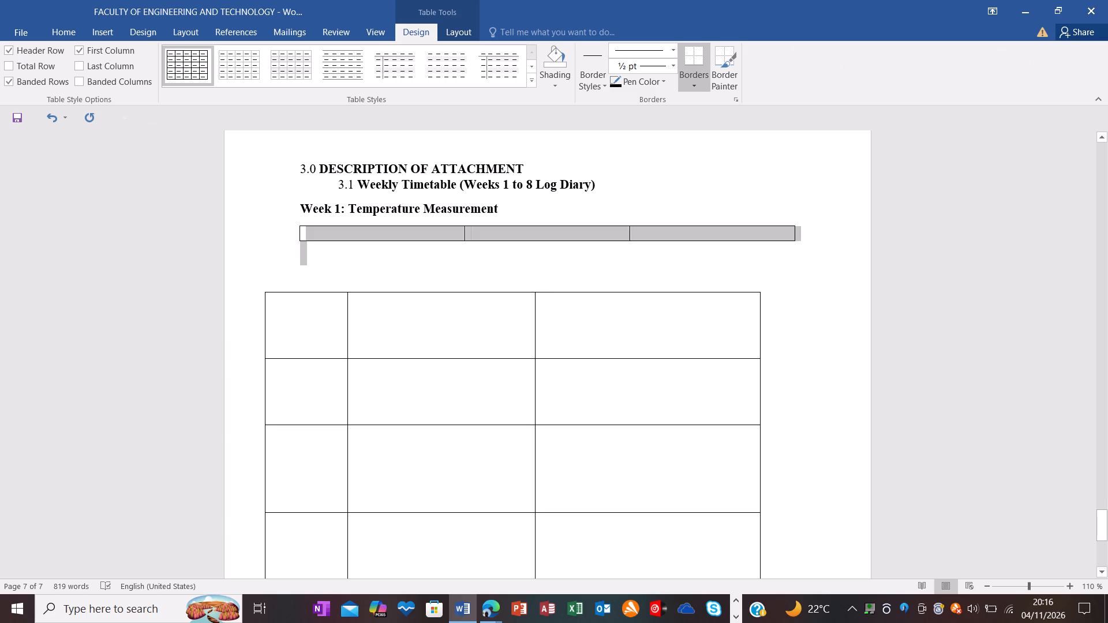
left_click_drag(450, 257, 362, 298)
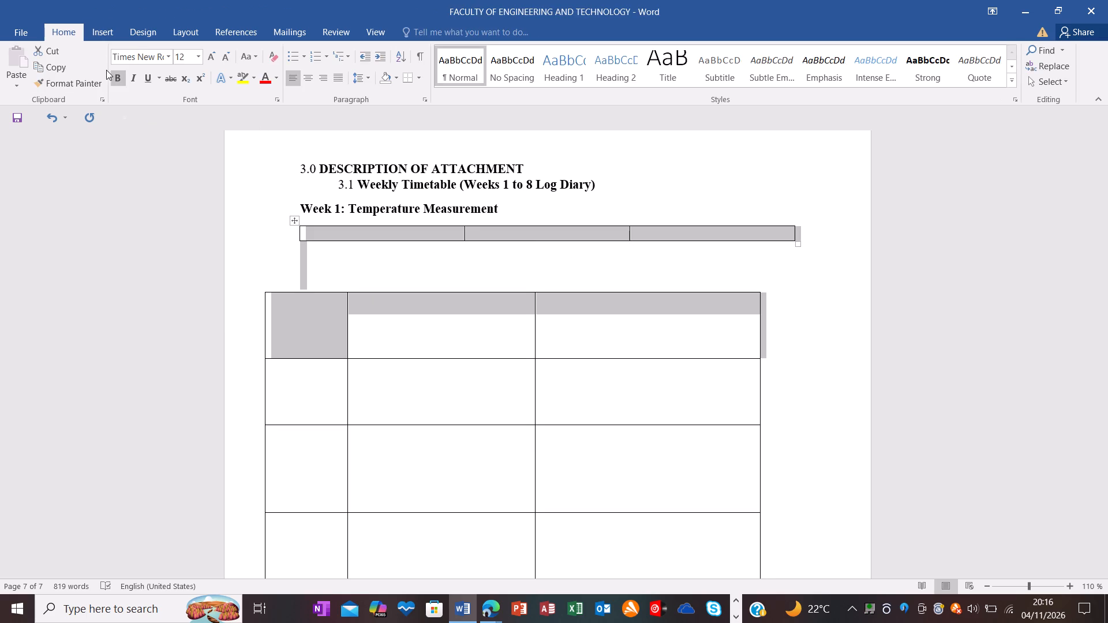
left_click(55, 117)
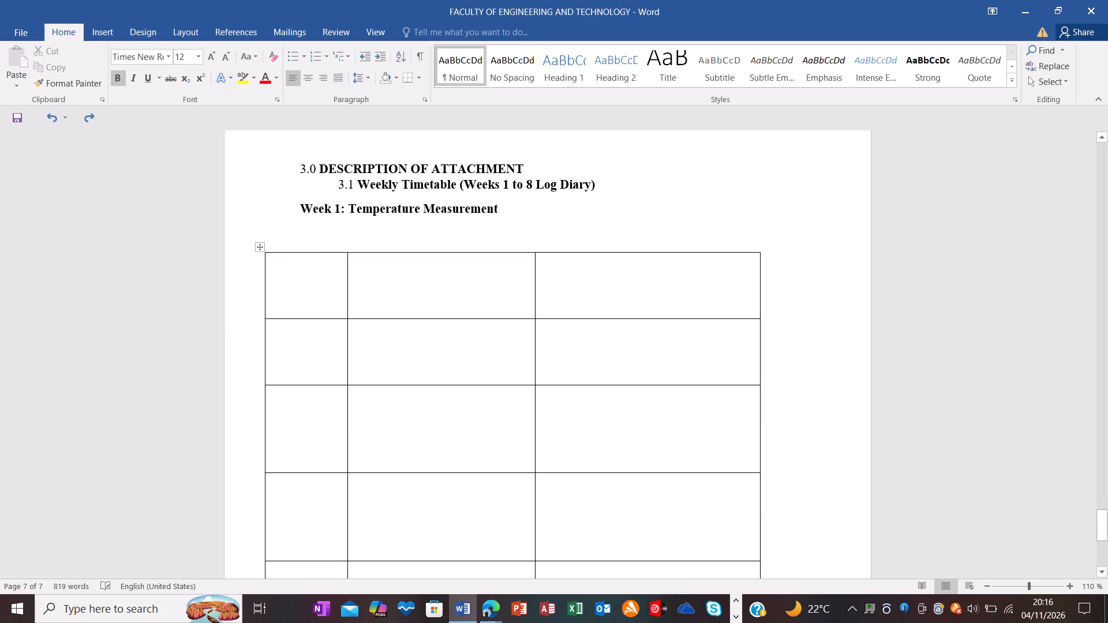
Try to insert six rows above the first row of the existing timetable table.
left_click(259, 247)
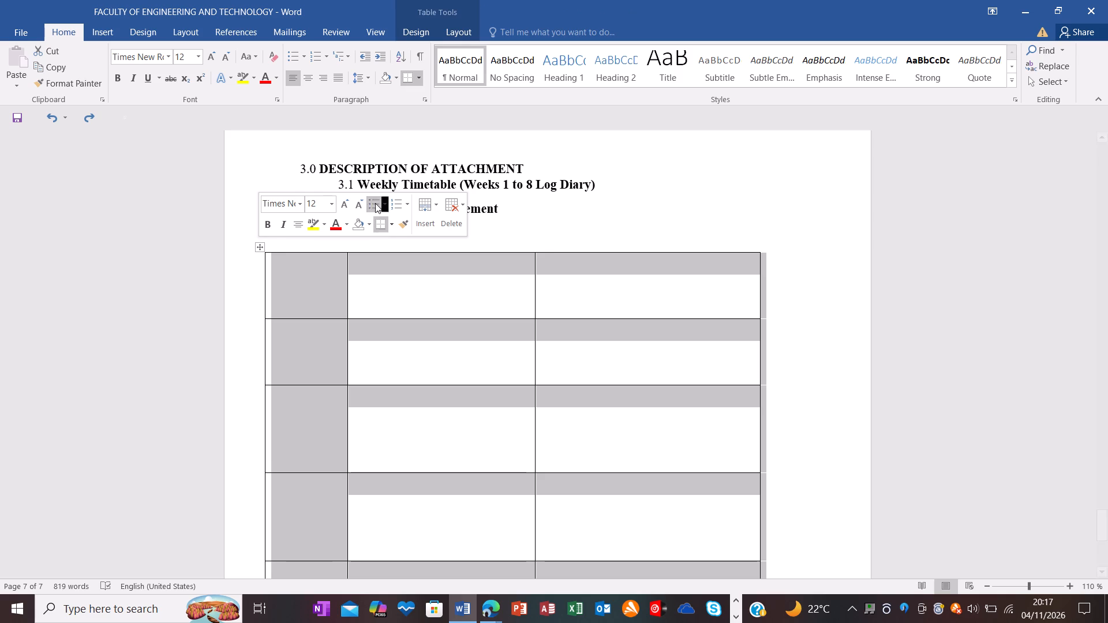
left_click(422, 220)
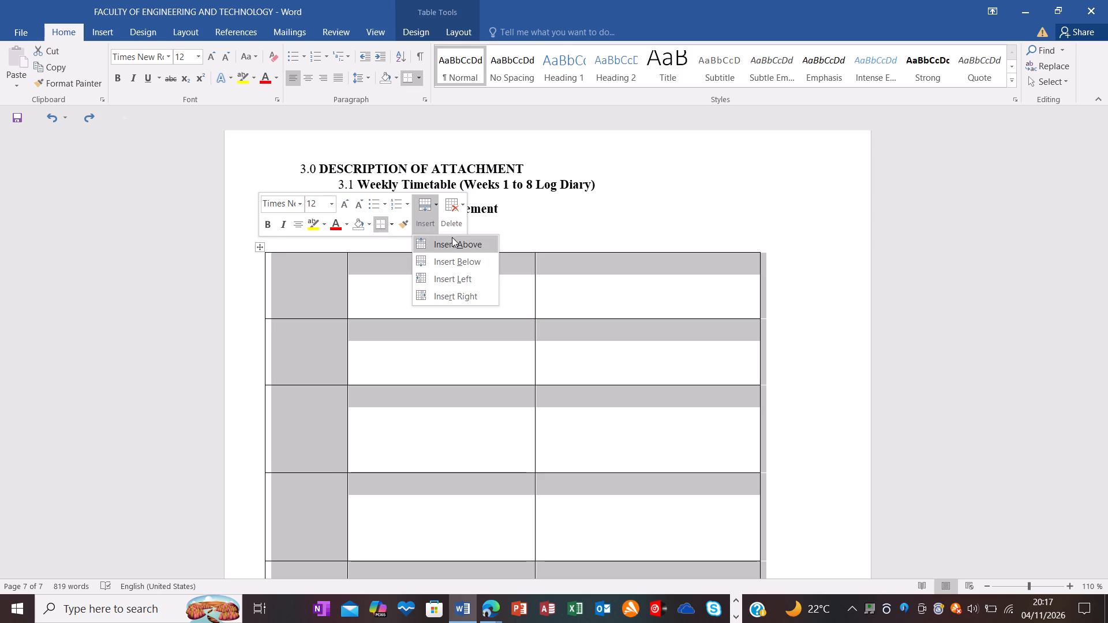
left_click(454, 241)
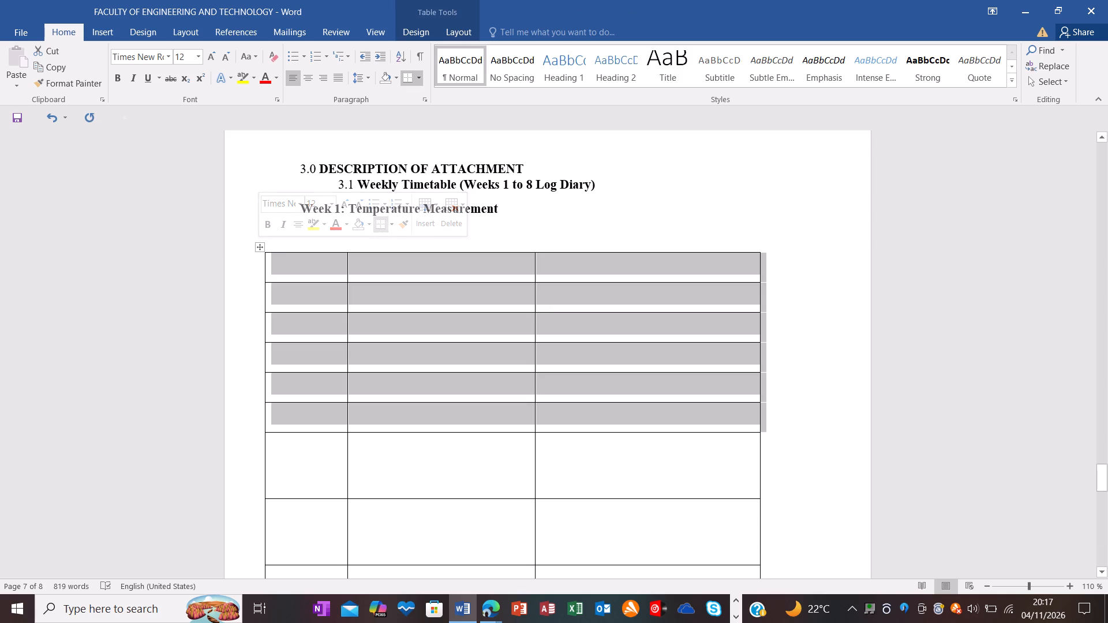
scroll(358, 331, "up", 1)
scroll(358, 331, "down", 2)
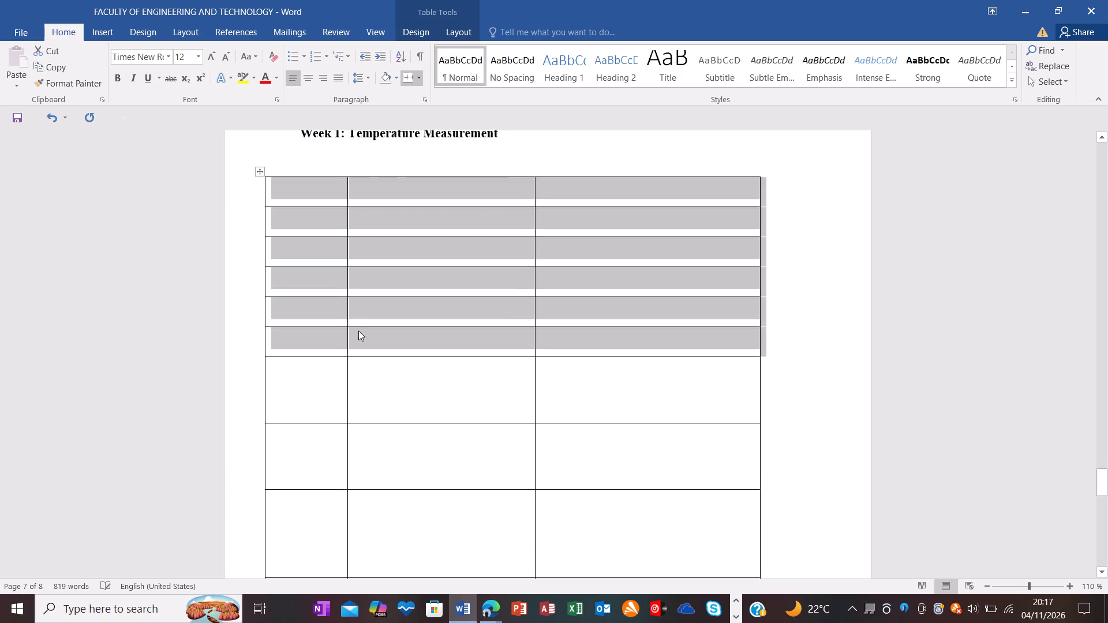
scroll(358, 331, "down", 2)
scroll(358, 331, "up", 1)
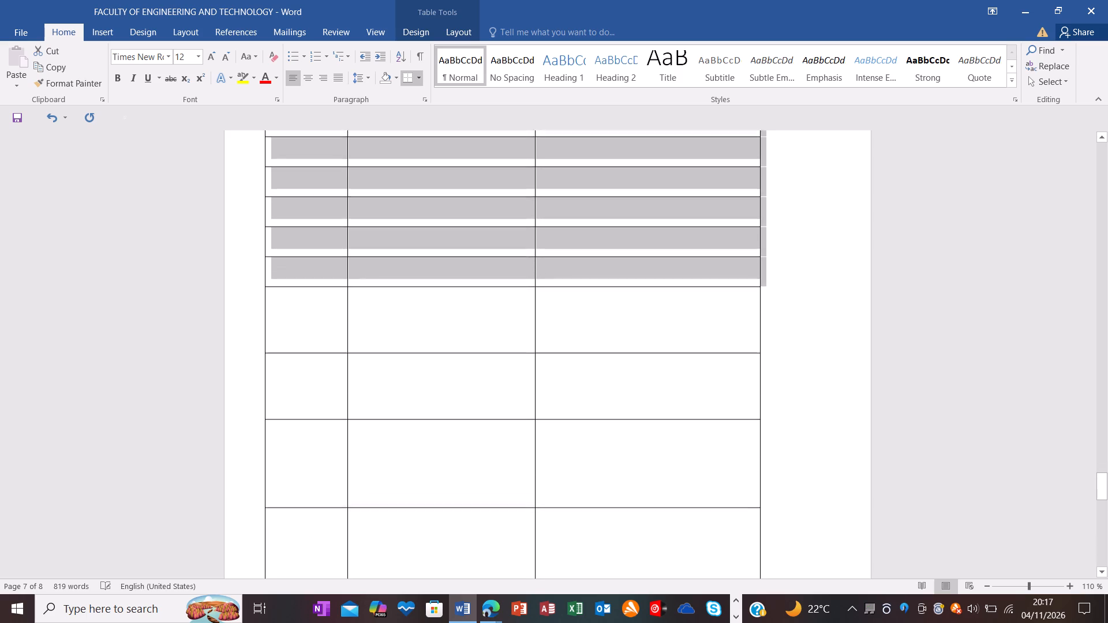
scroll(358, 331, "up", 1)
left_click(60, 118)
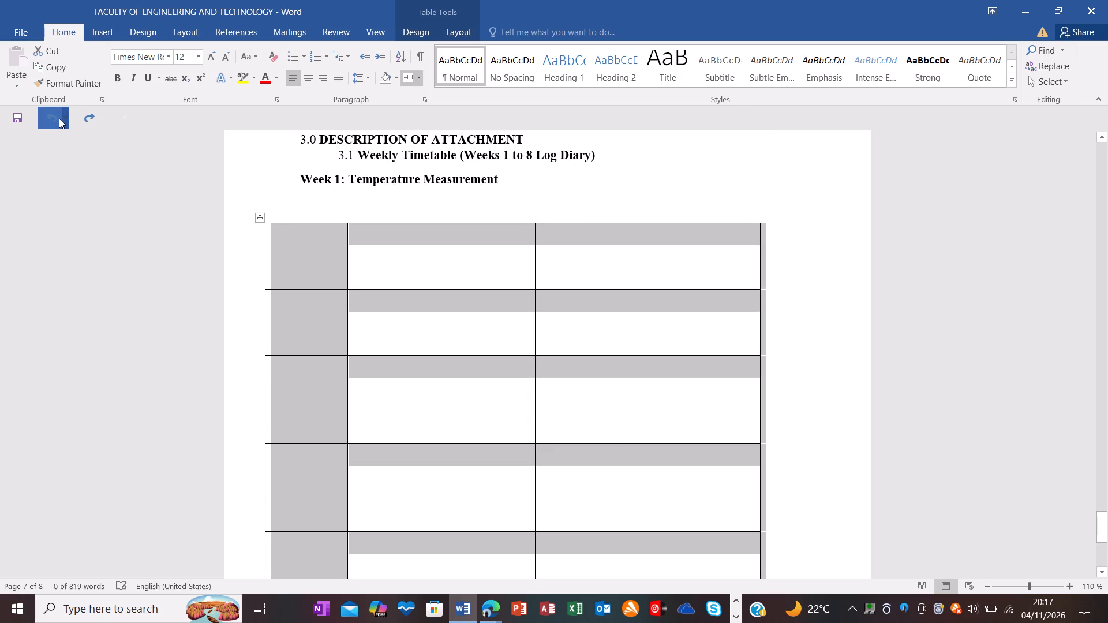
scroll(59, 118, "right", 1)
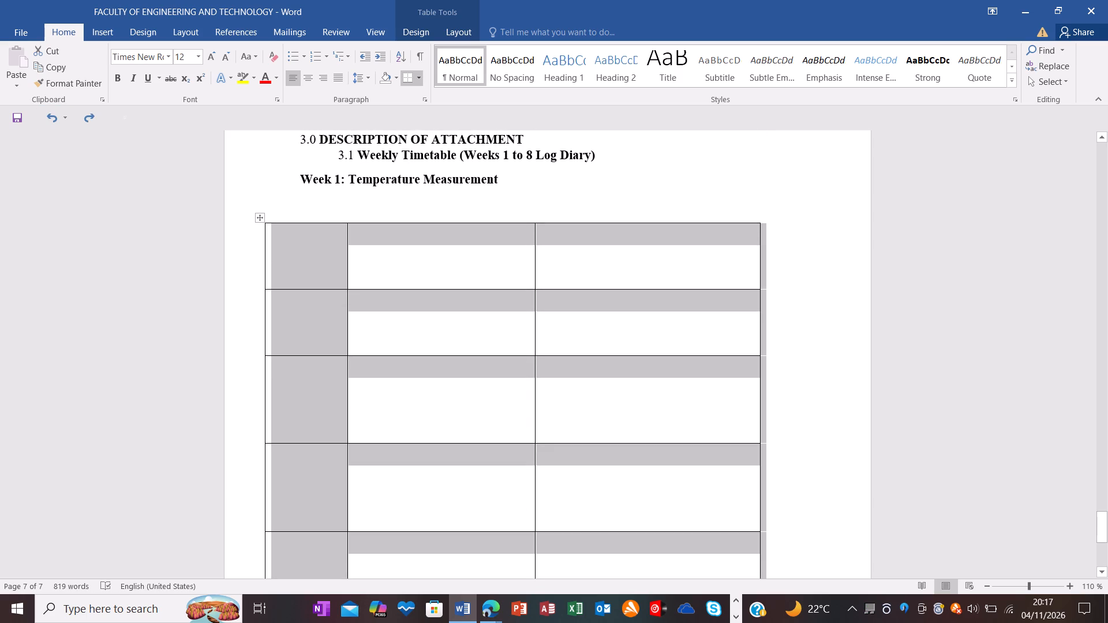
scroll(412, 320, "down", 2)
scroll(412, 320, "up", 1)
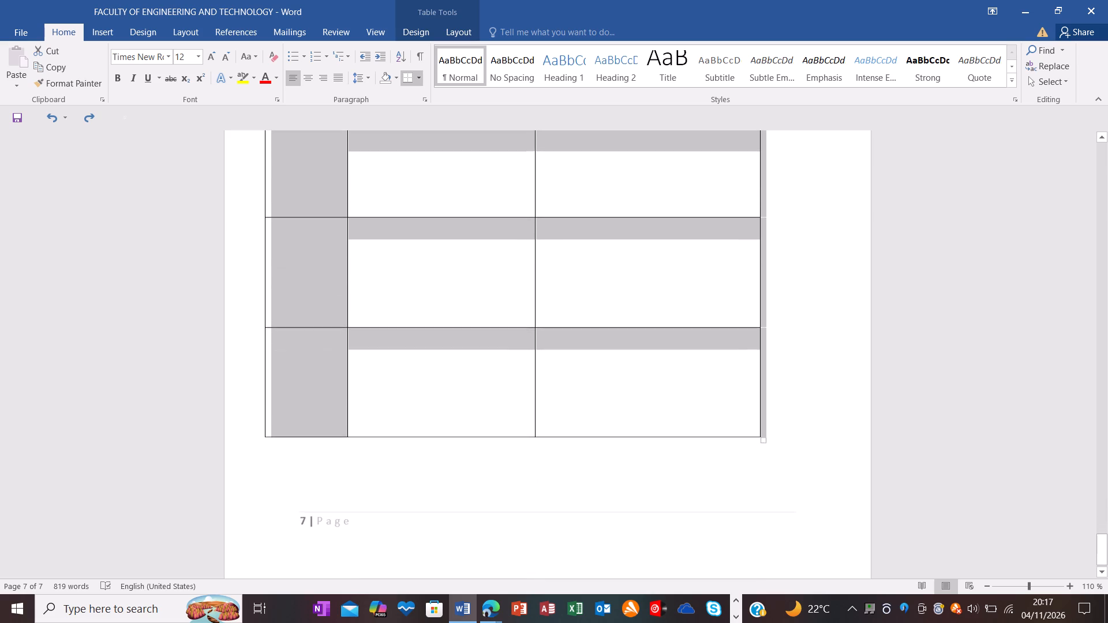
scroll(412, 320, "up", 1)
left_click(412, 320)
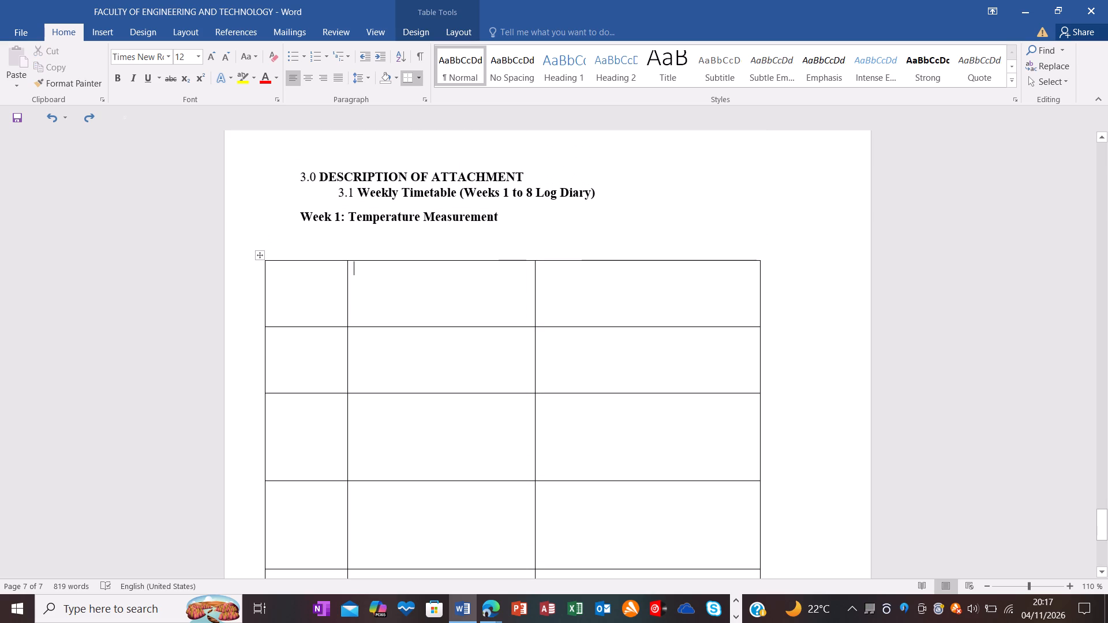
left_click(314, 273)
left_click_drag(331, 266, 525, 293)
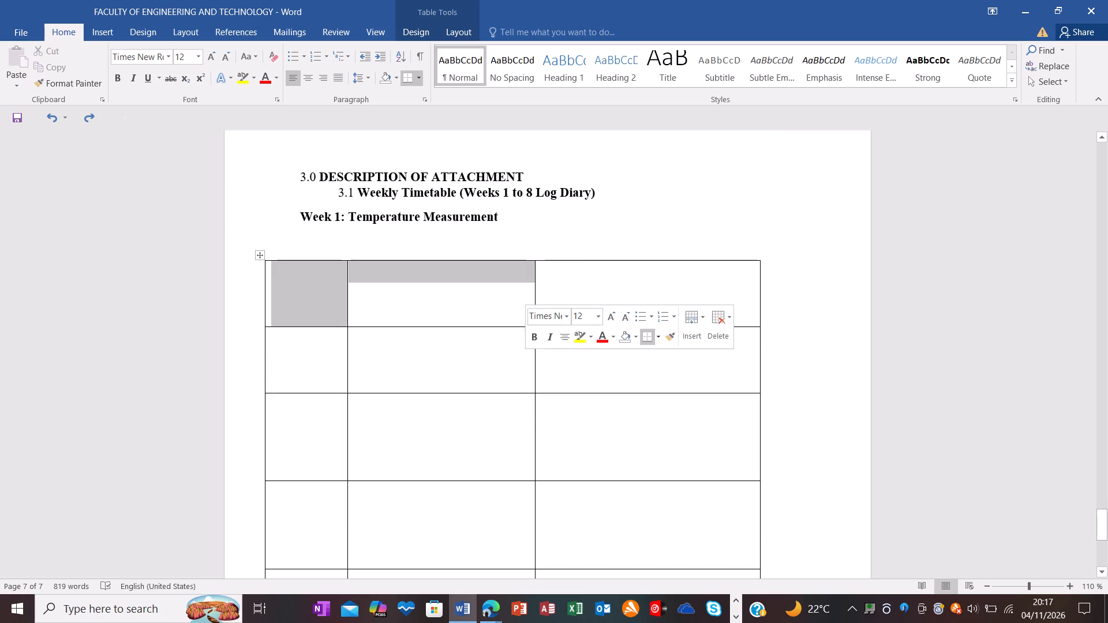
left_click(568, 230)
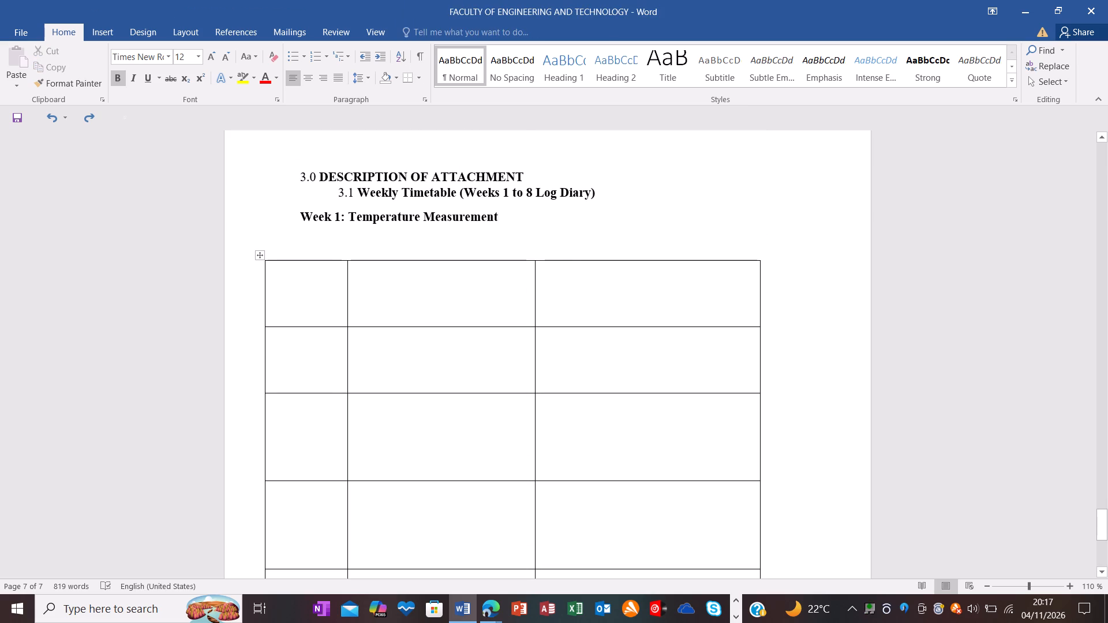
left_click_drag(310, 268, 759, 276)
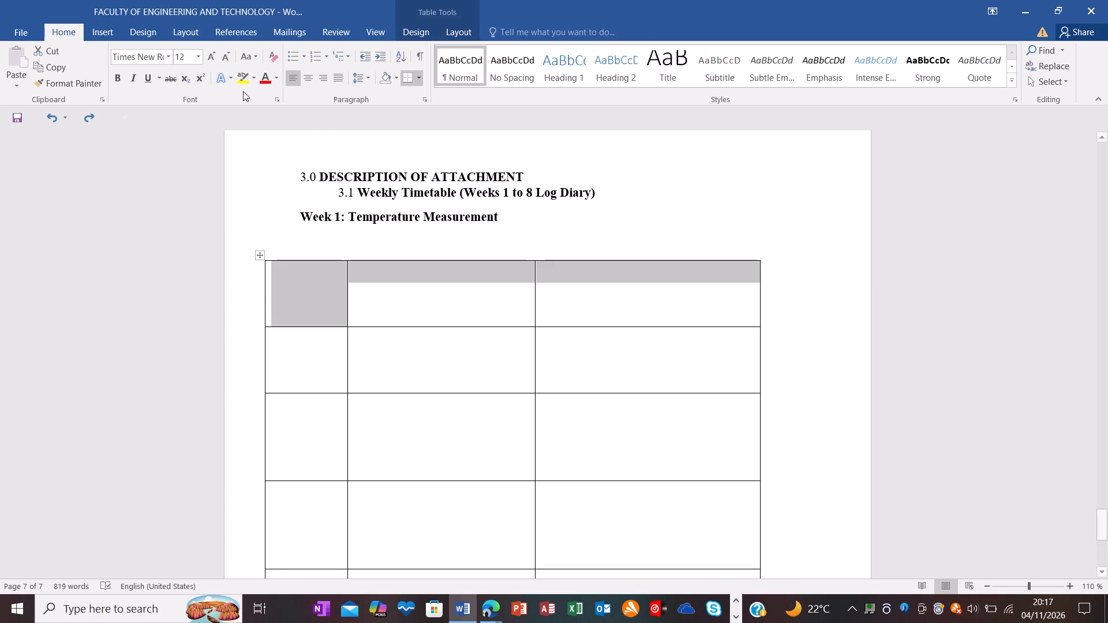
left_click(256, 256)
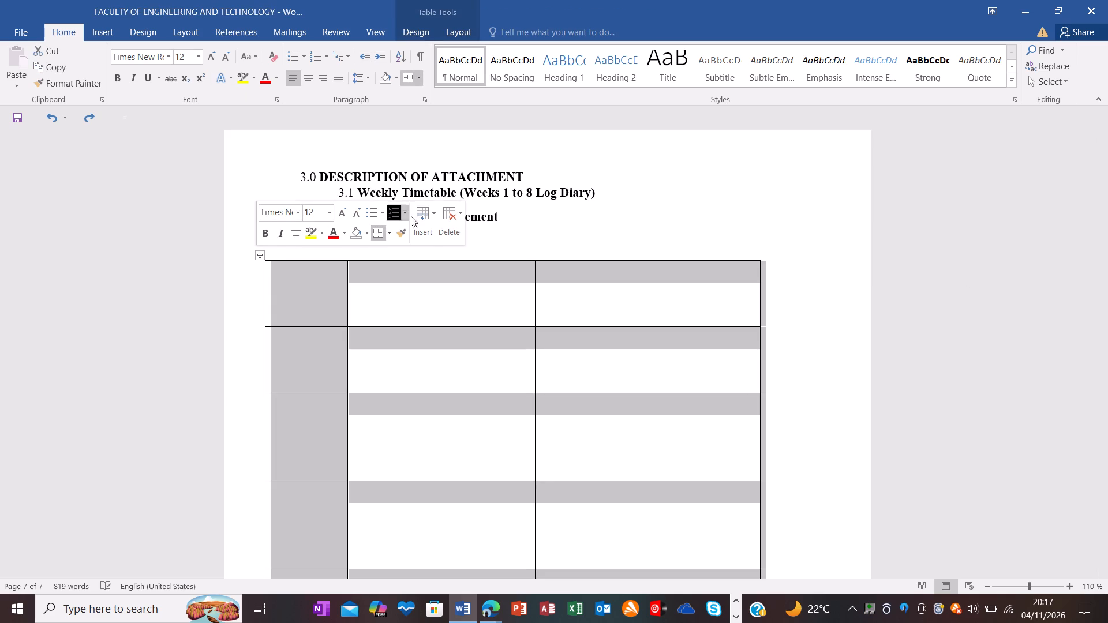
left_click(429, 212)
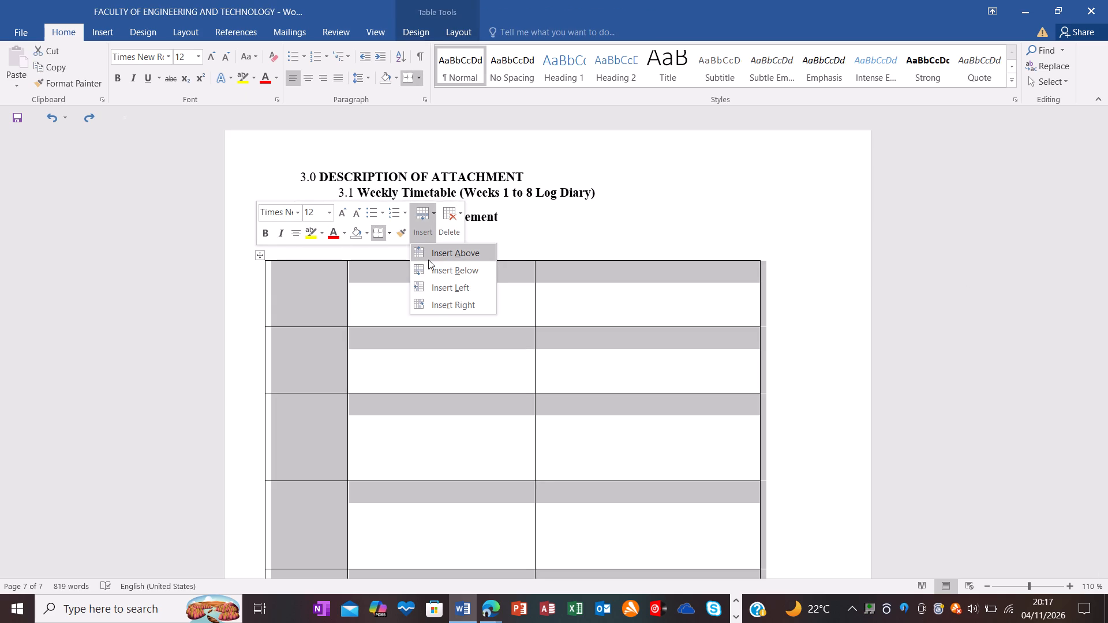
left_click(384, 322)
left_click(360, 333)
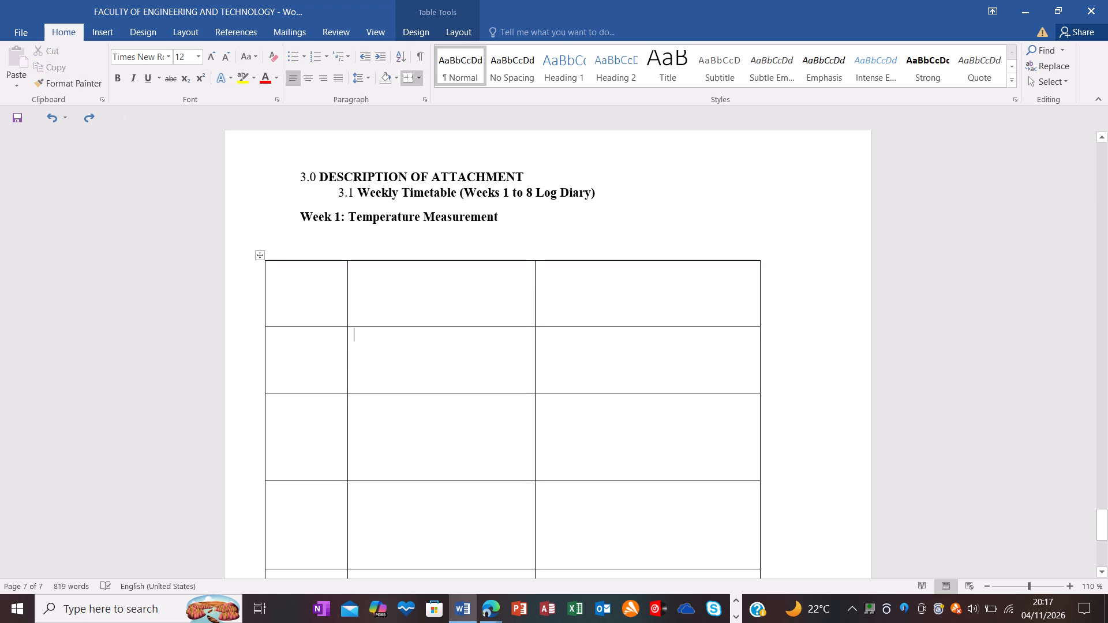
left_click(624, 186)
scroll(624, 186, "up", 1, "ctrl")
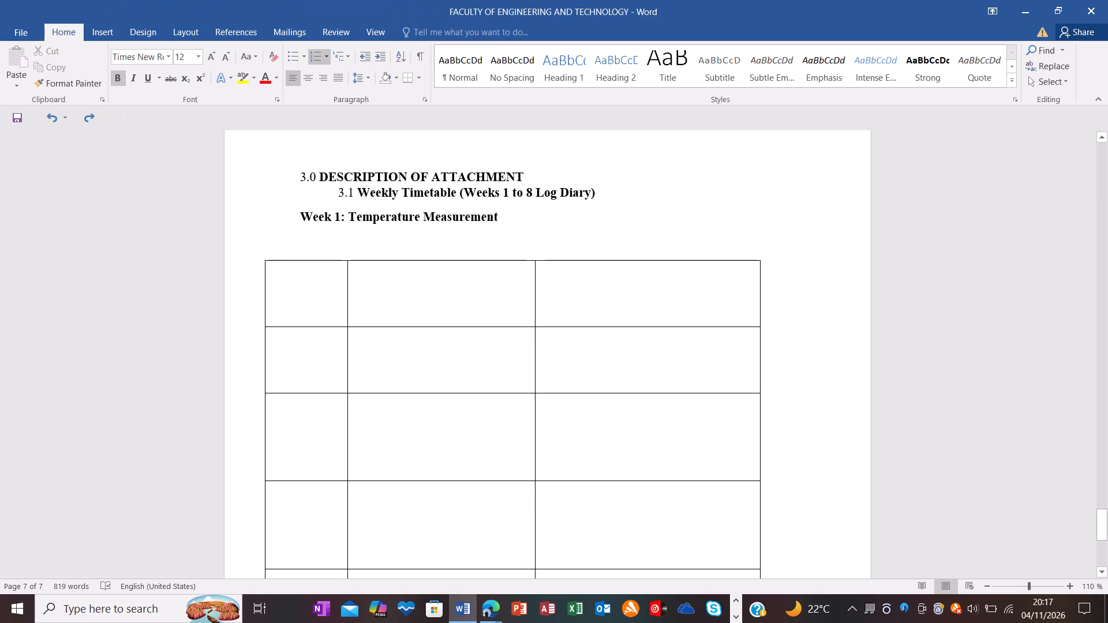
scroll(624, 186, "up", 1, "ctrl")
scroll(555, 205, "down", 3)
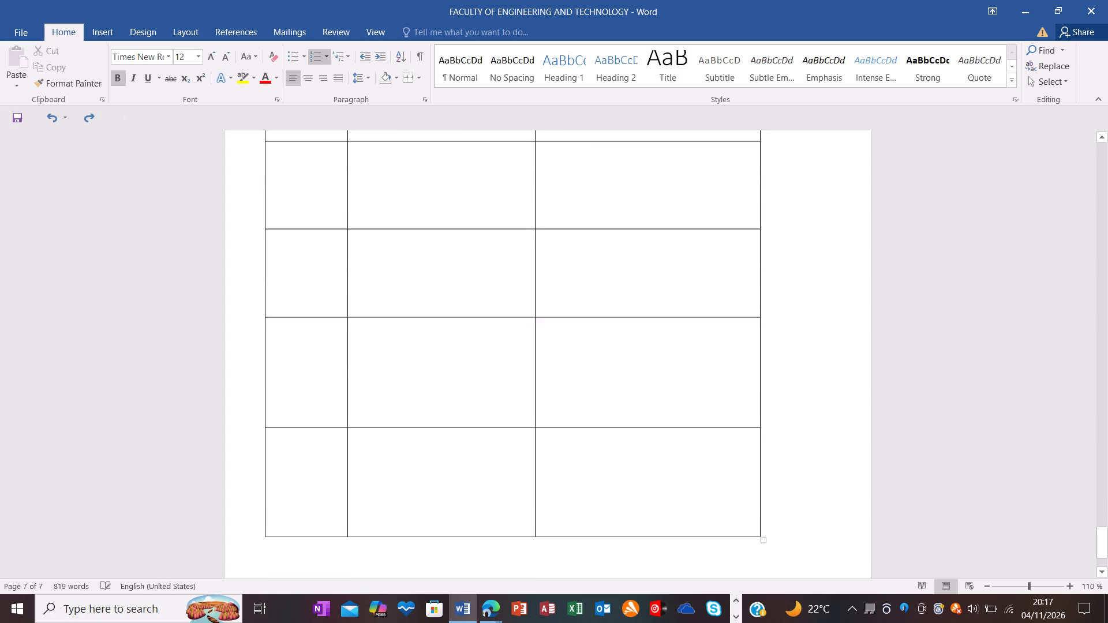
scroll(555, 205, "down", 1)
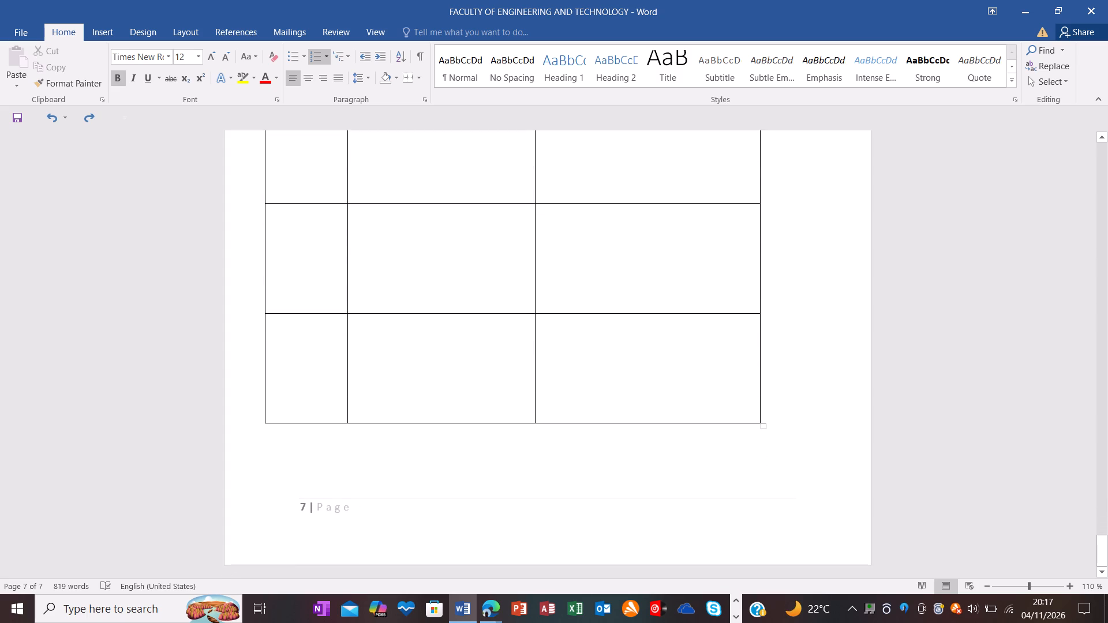
Enlarge the whole timetable table on page 7 proportionally, making it slightly wider and taller towards the page's outer margin.
left_click(765, 429)
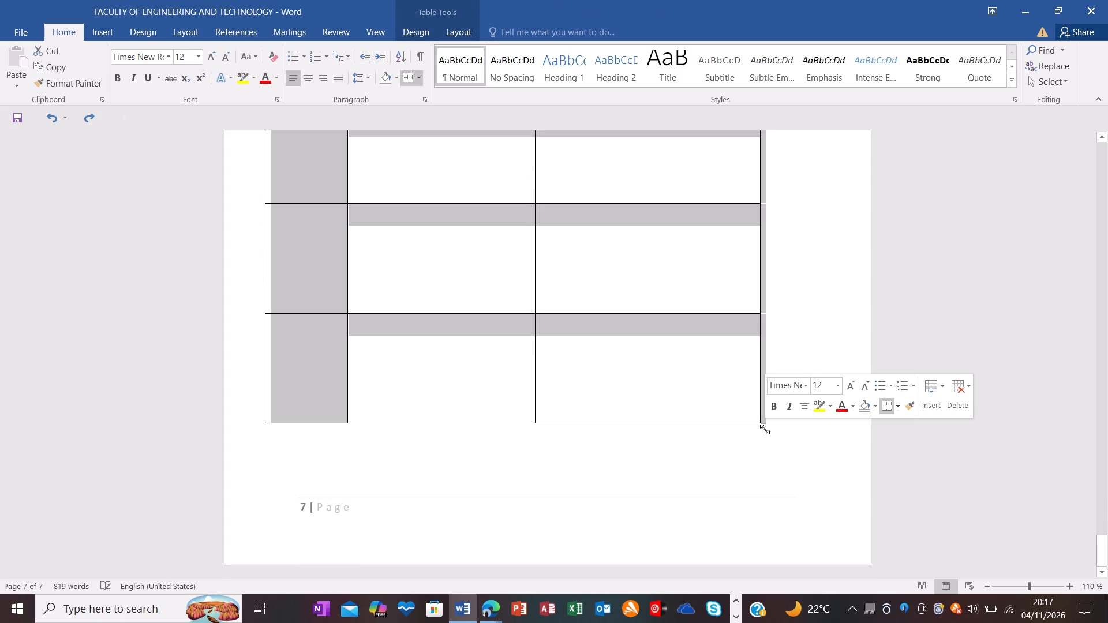
left_click_drag(765, 429, 812, 463)
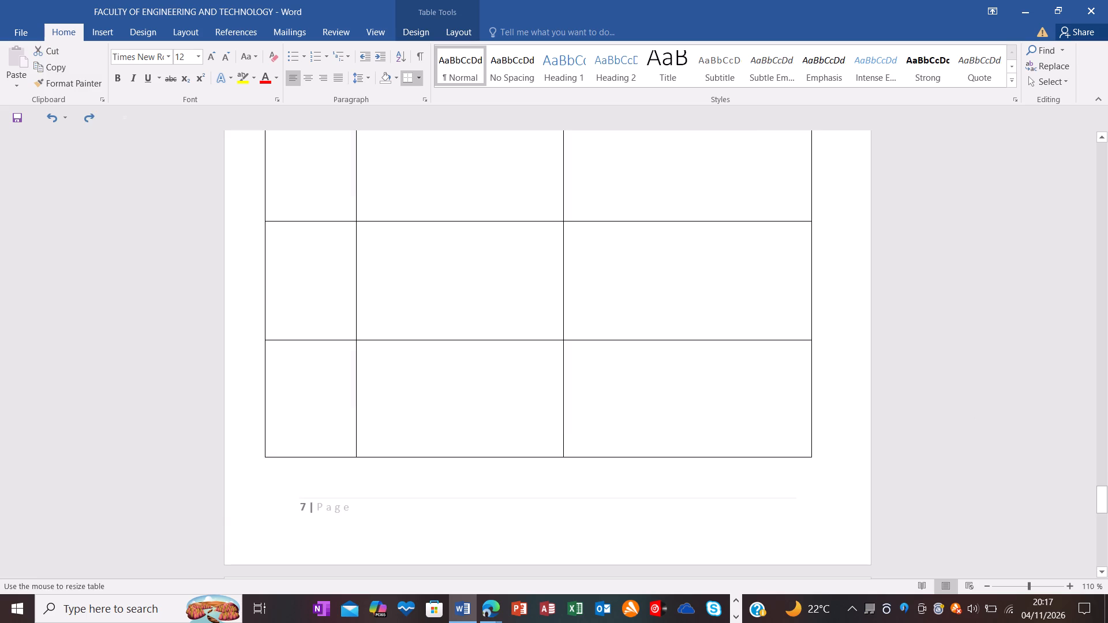
scroll(717, 384, "up", 2)
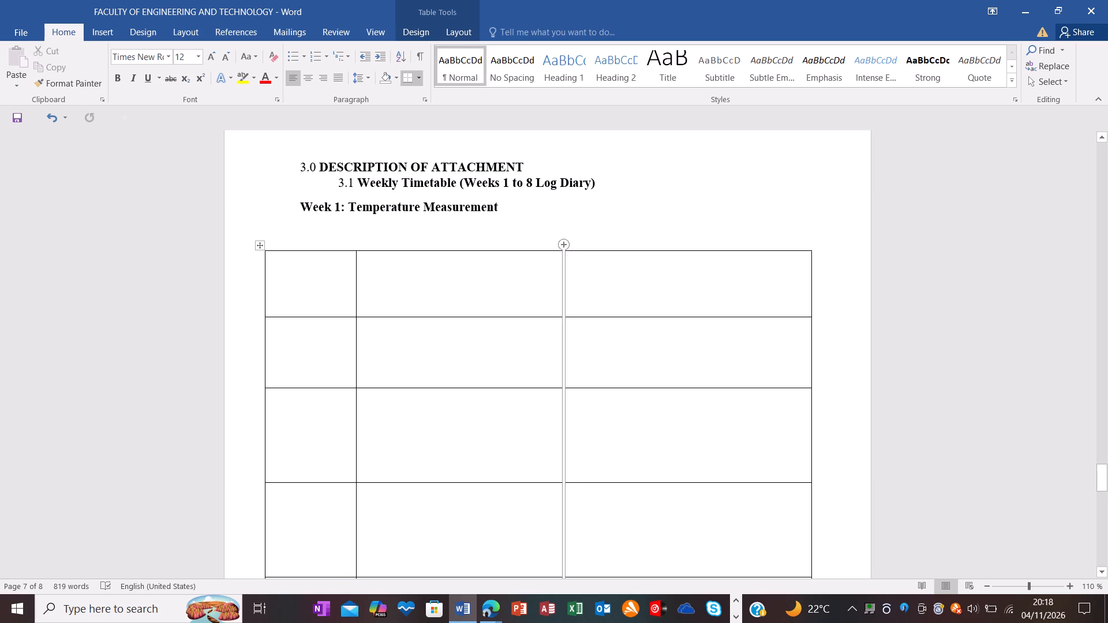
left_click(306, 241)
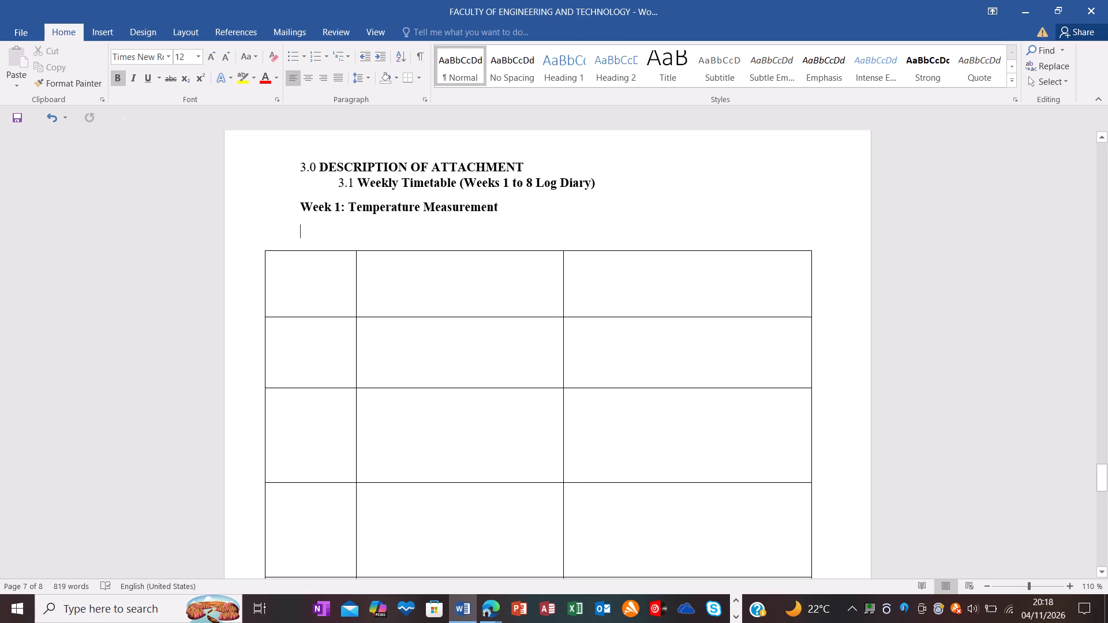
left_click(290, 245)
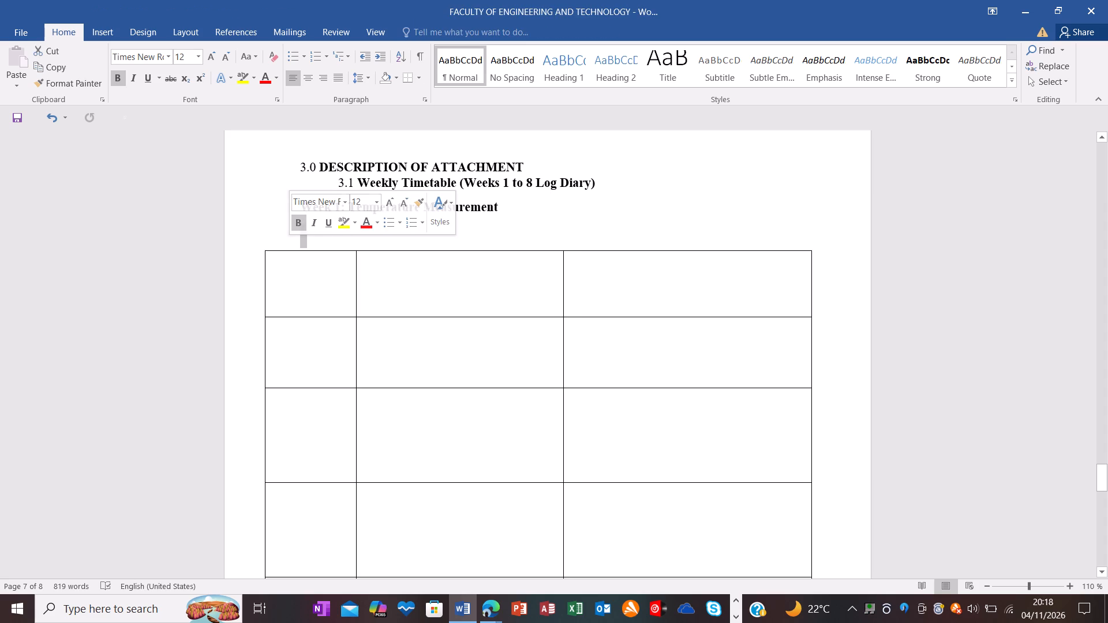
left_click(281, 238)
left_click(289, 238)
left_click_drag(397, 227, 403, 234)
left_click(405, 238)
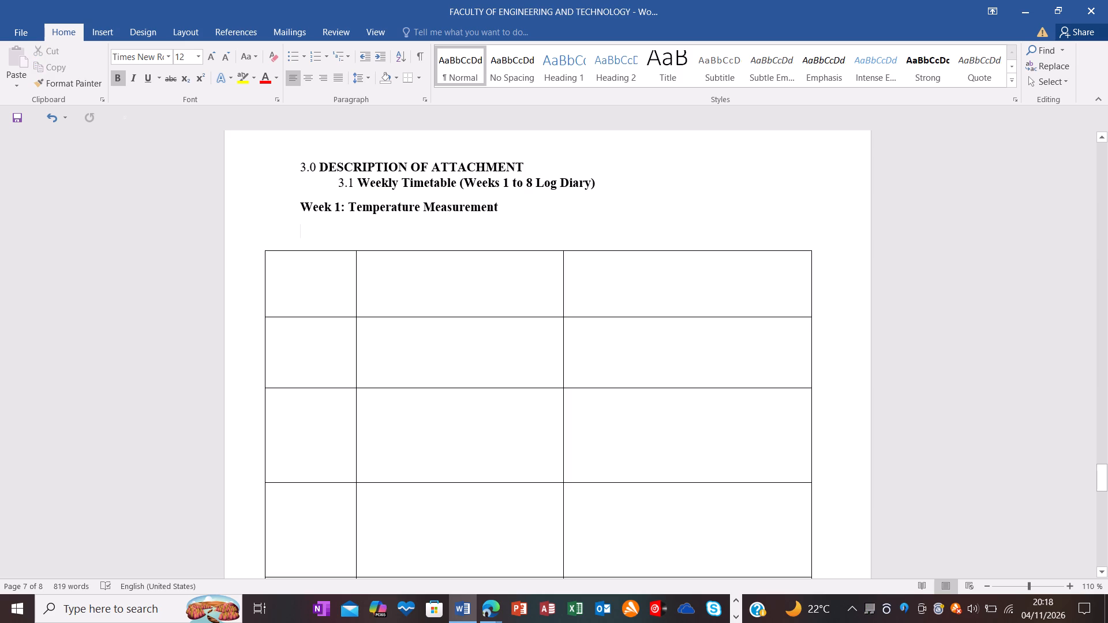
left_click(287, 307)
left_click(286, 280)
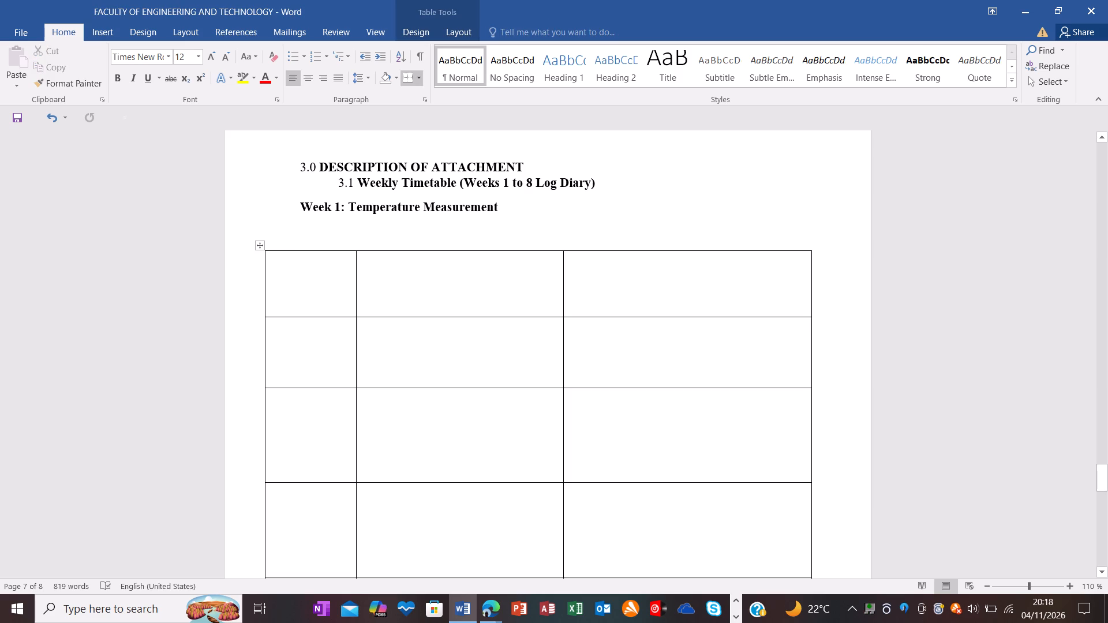
Draw a nearly horizontal line shape across the table's first row, spanning all three columns from outer border to outer border.
left_click(279, 273)
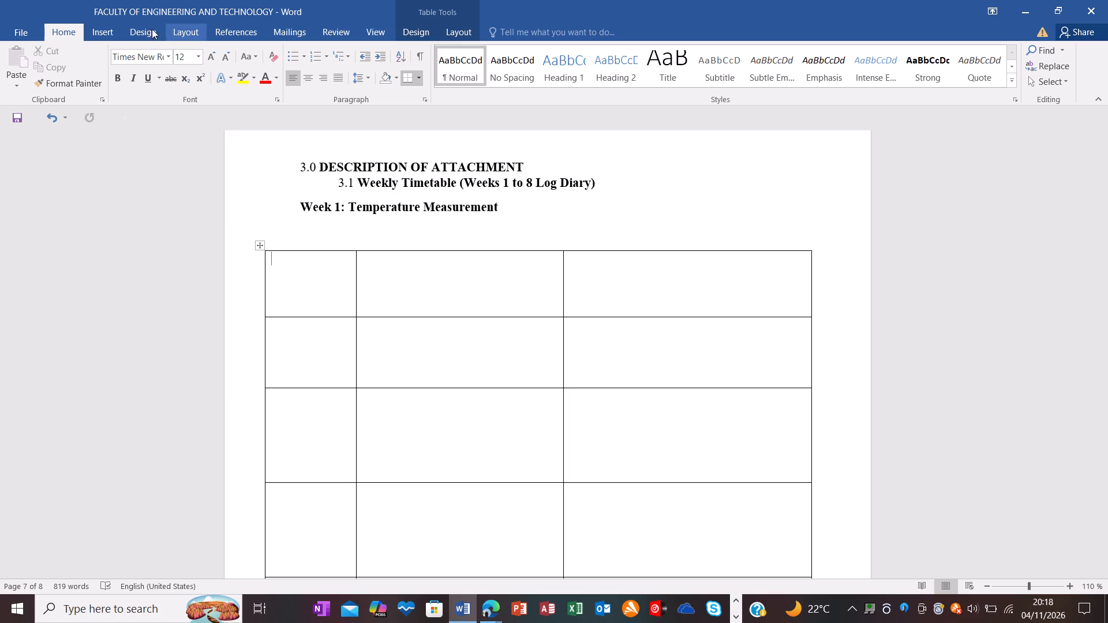
left_click(104, 25)
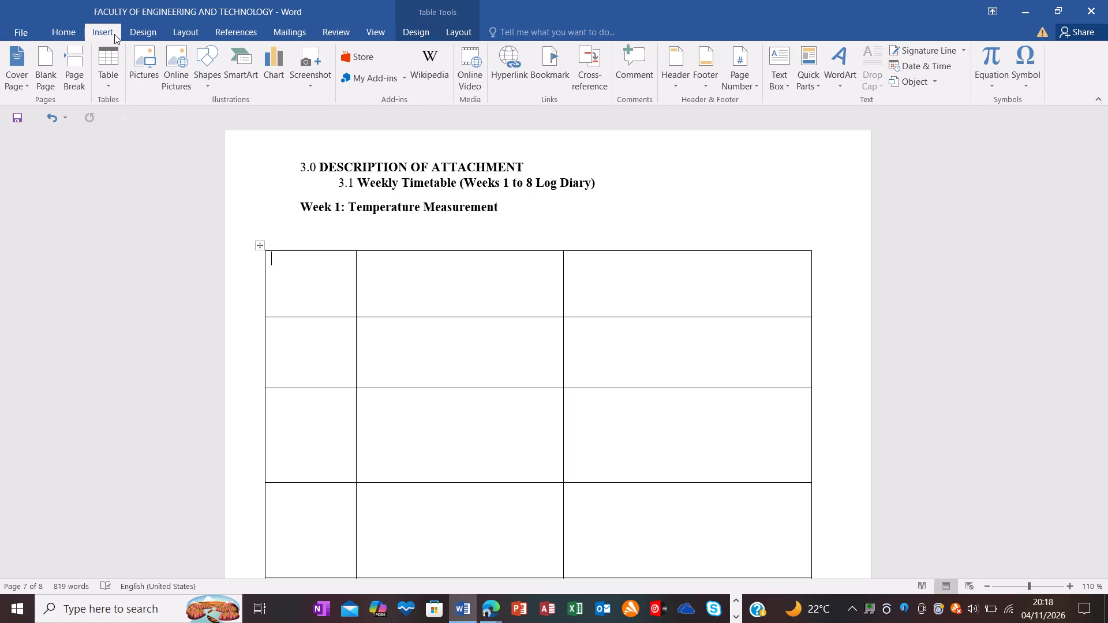
left_click(113, 33)
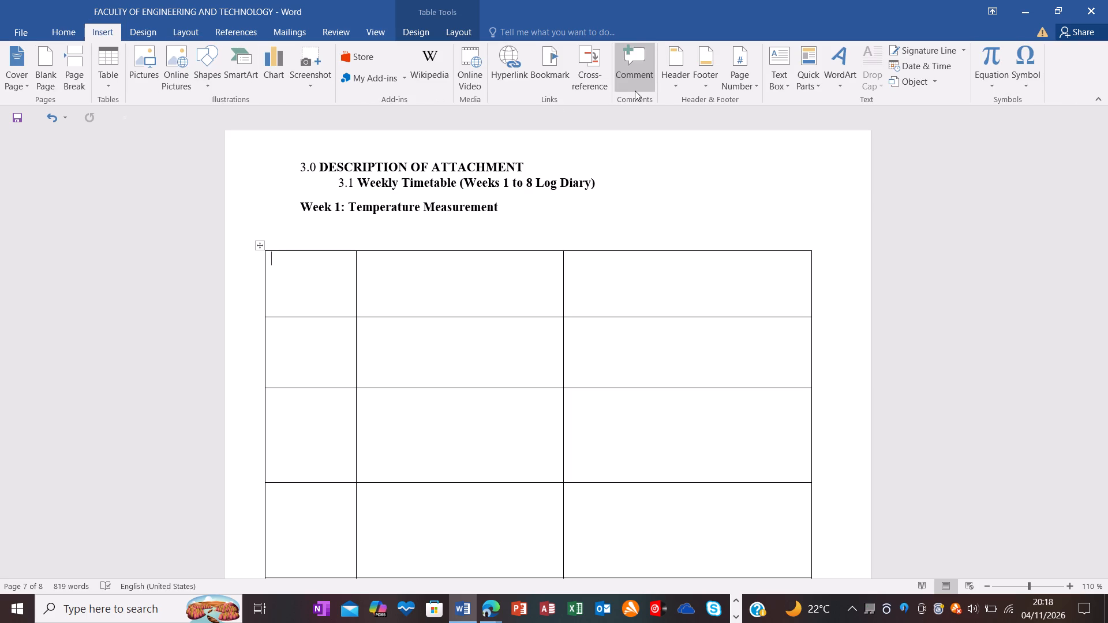
left_click(212, 73)
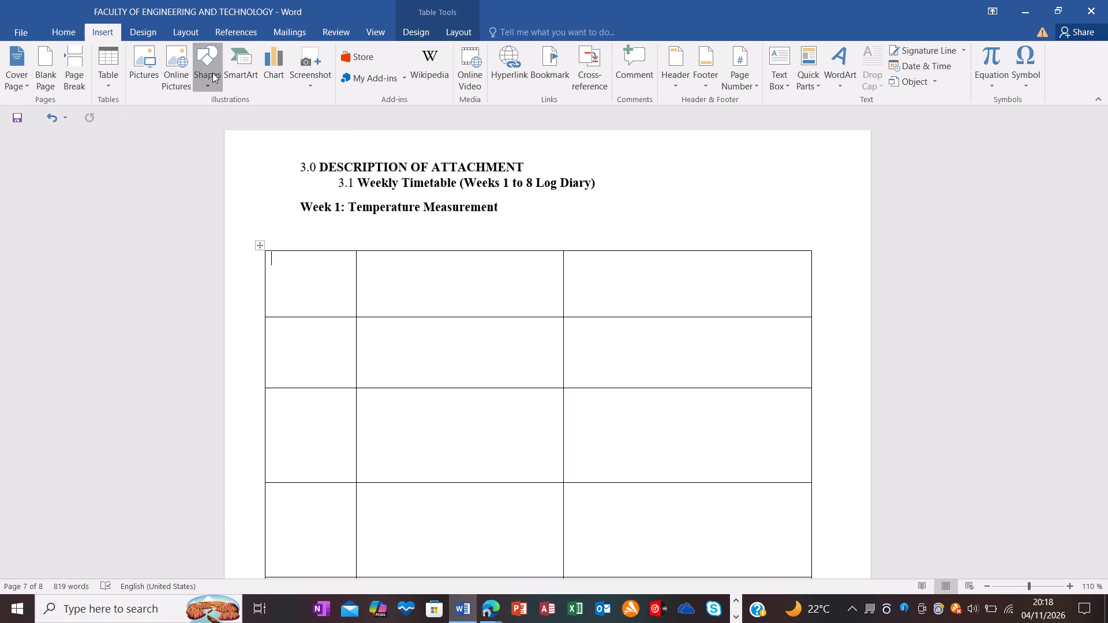
left_click(219, 119)
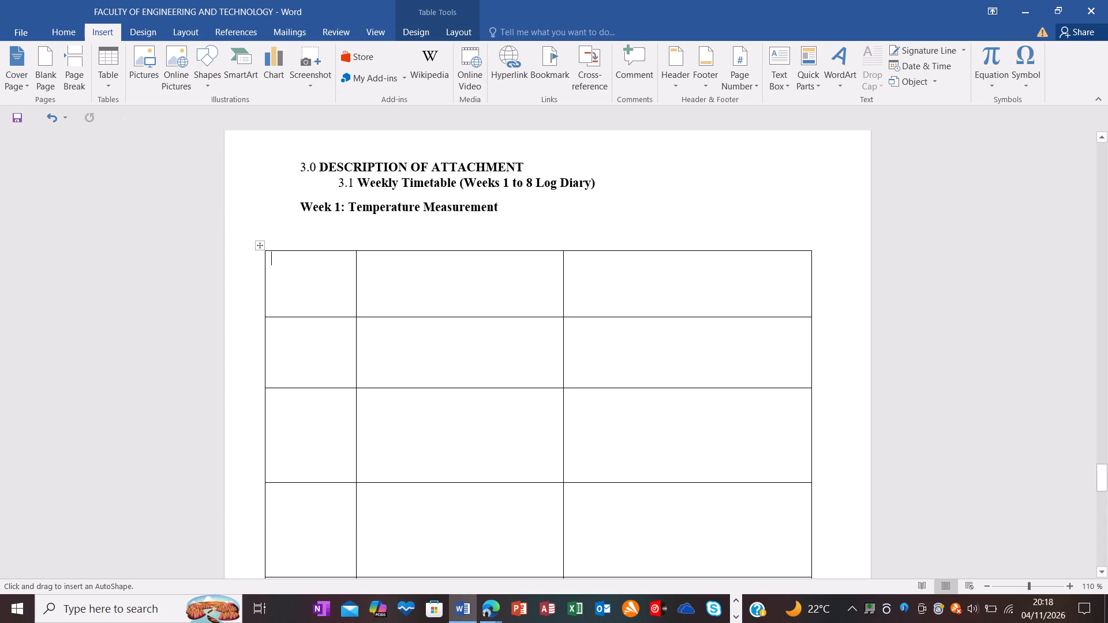
left_click_drag(265, 280, 329, 280)
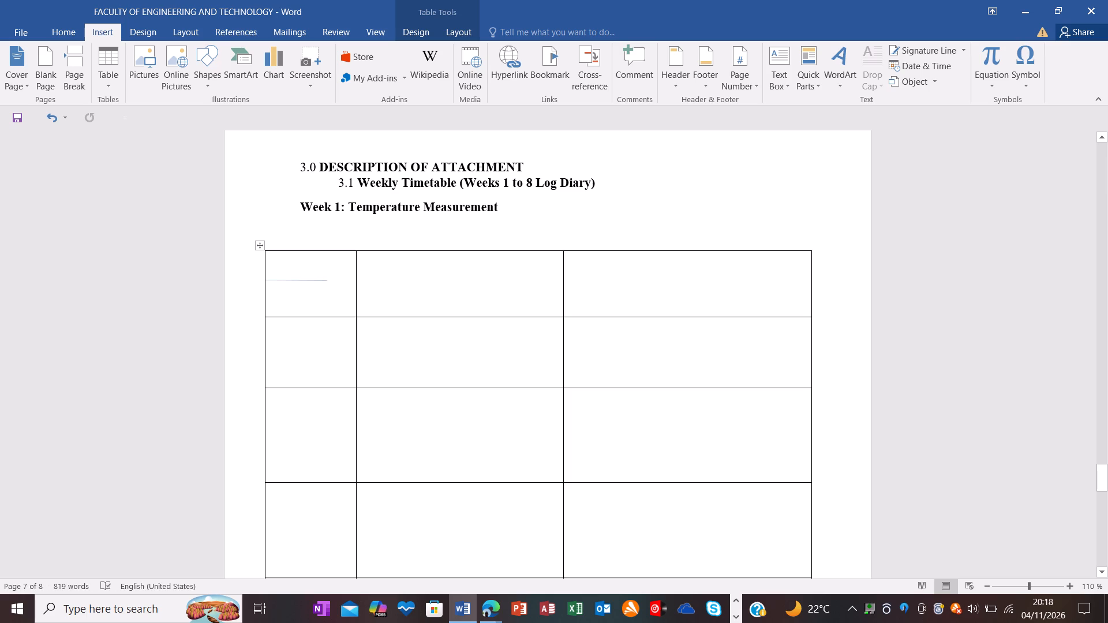
left_click_drag(329, 280, 814, 275)
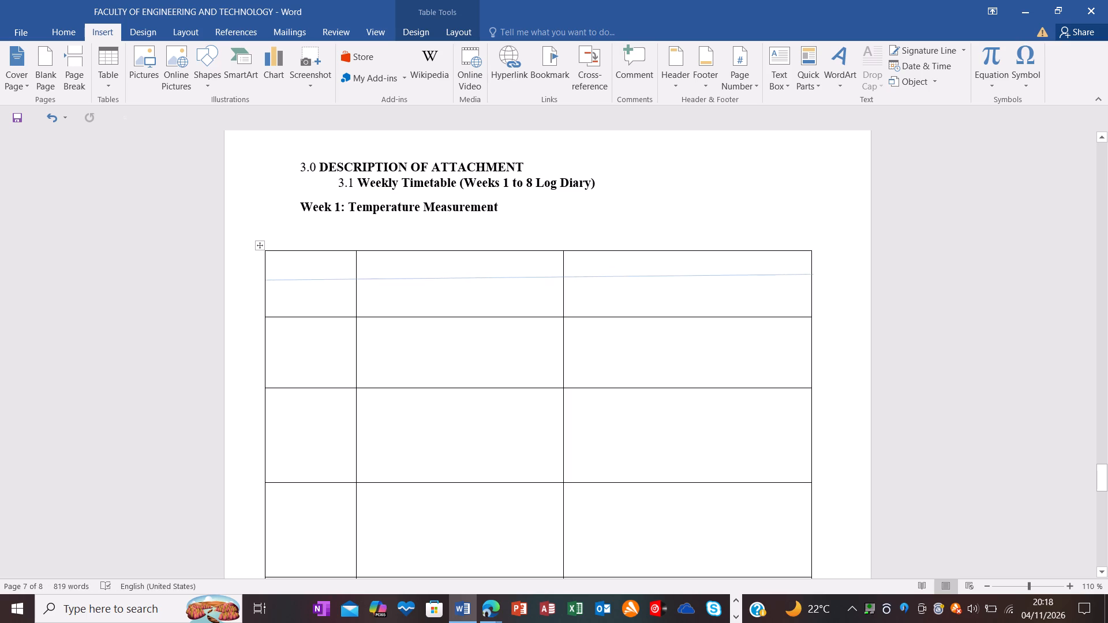
left_click_drag(814, 275, 812, 277)
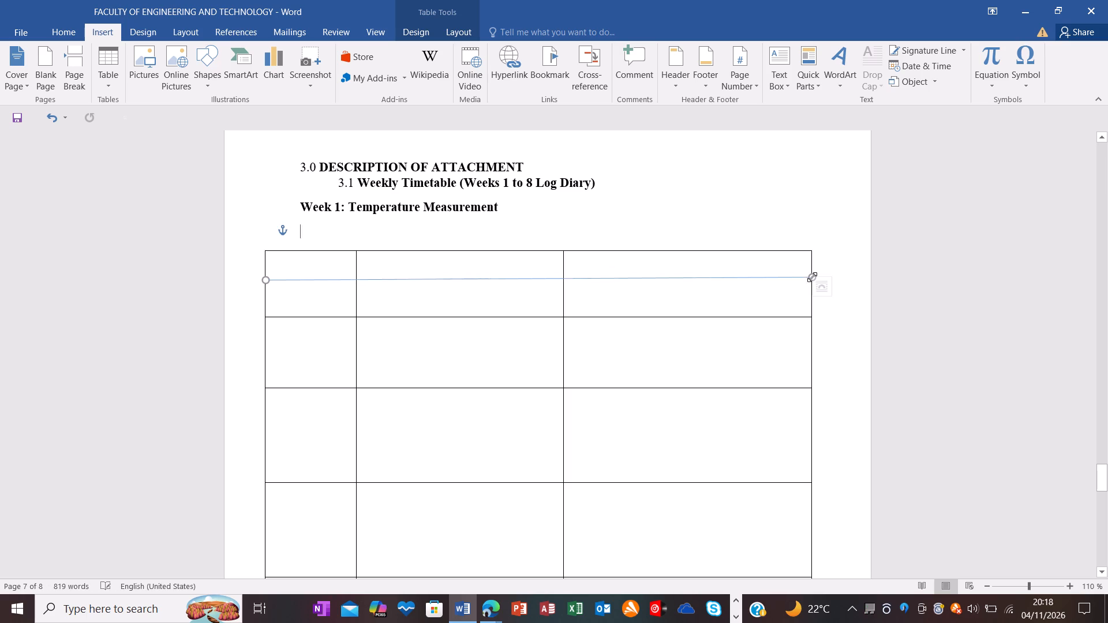
left_click(862, 297)
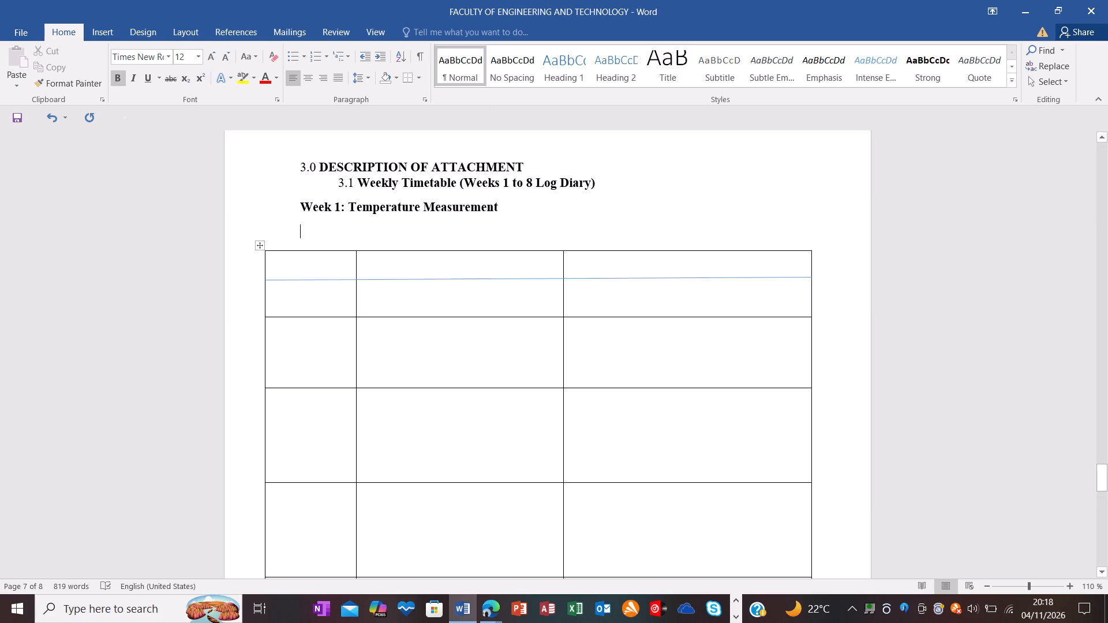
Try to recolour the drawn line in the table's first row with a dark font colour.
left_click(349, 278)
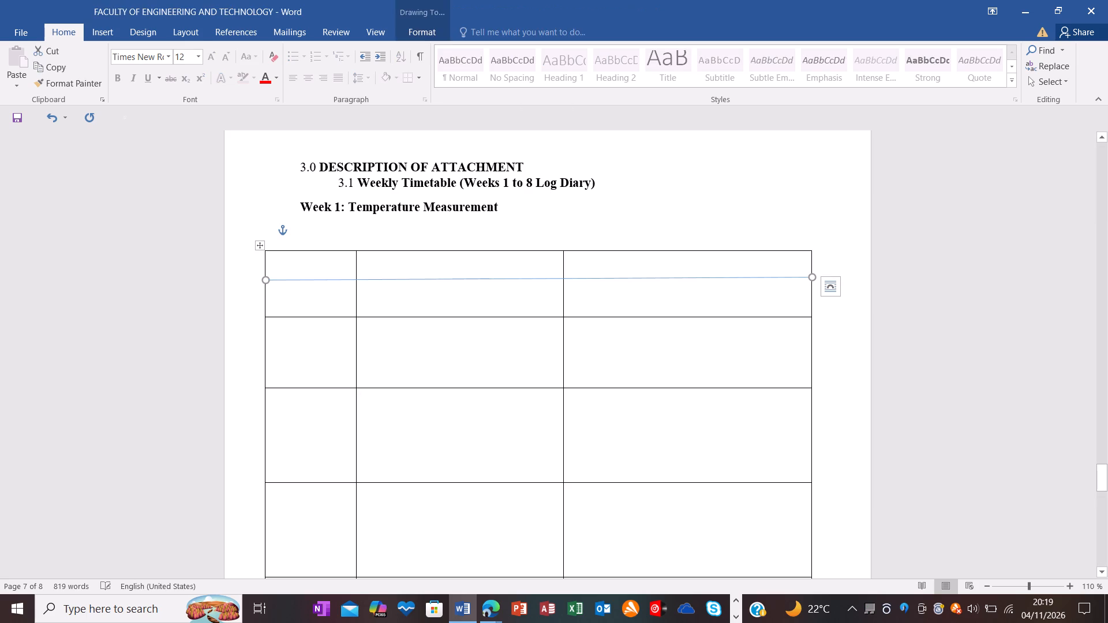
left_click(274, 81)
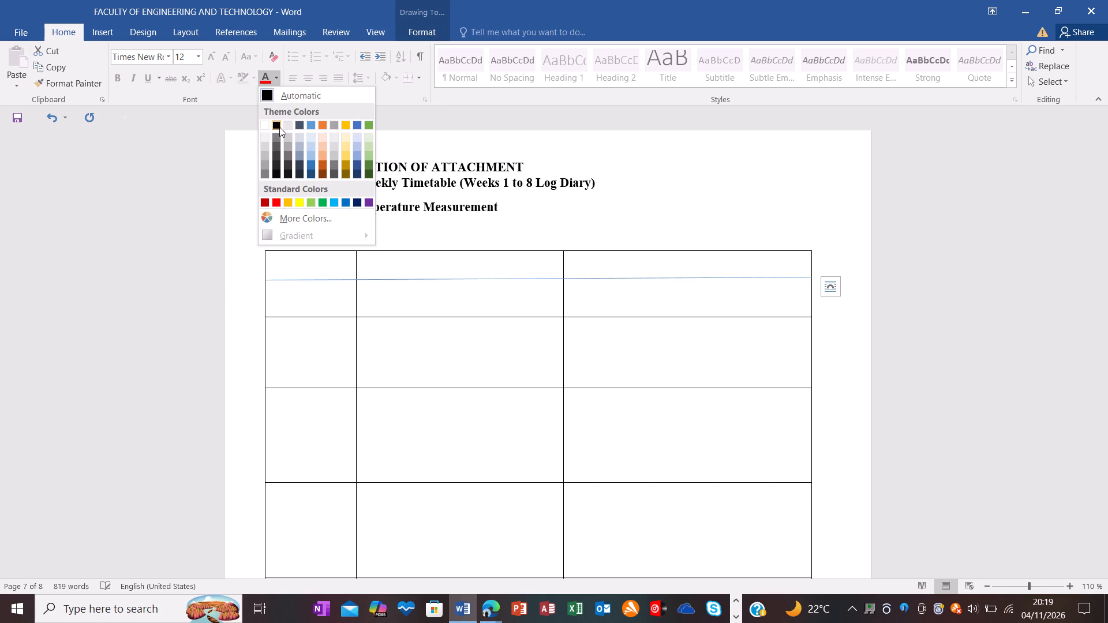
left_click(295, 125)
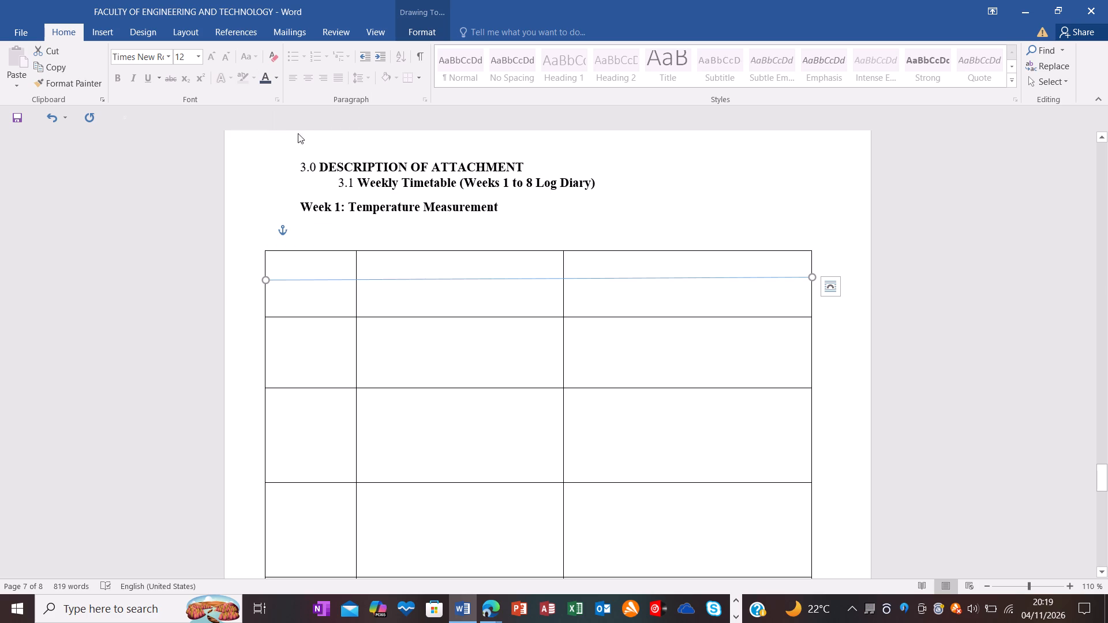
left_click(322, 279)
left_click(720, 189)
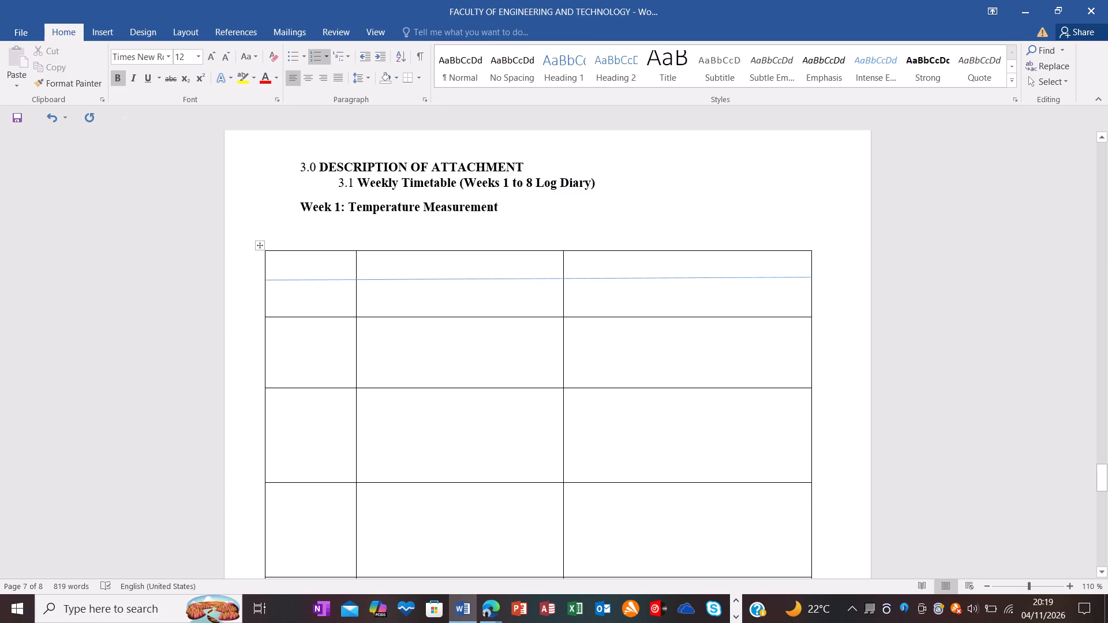
Enter the headings "Date" and "Task Performed" in the first two cells of the table's top row.
left_click(307, 270)
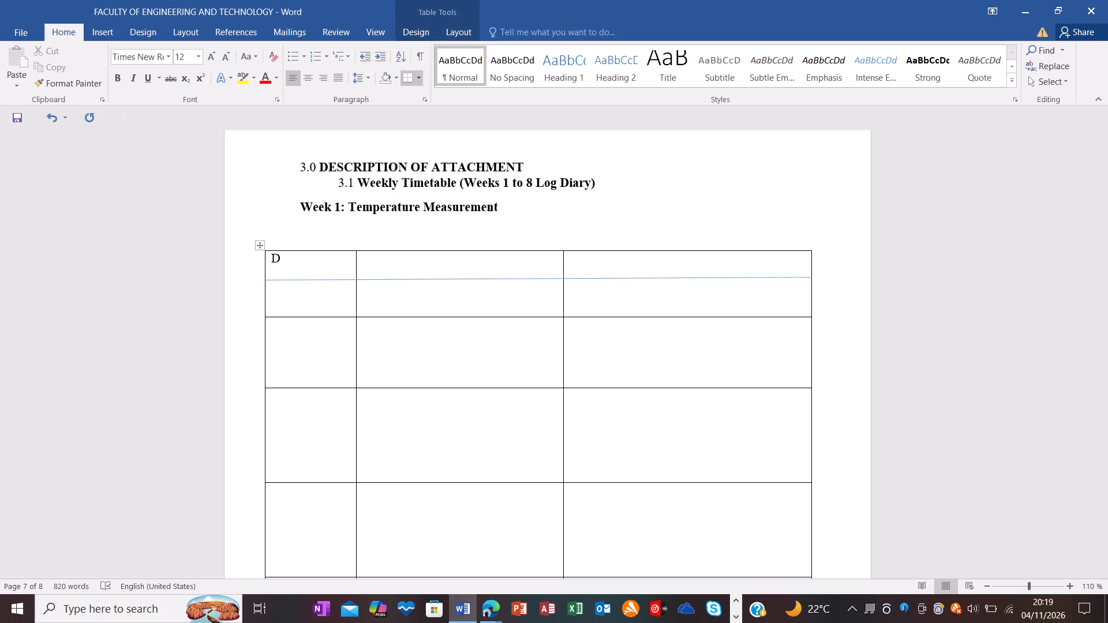
key("a")
type("te")
left_click(375, 261)
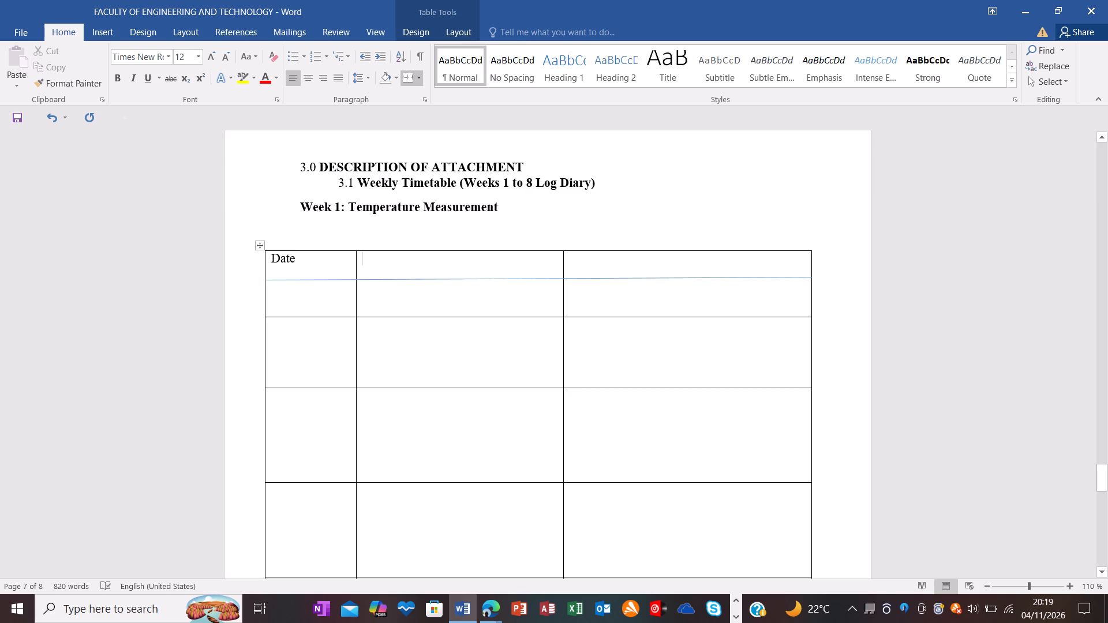
type("Tas")
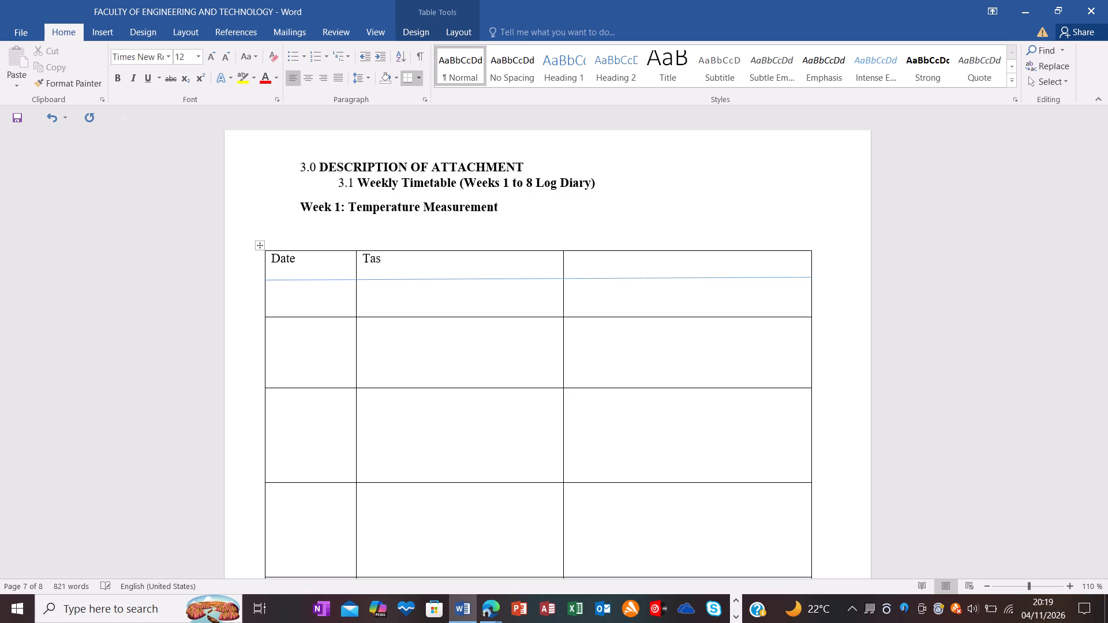
type("k")
key("space")
type("Performed")
left_click(579, 265)
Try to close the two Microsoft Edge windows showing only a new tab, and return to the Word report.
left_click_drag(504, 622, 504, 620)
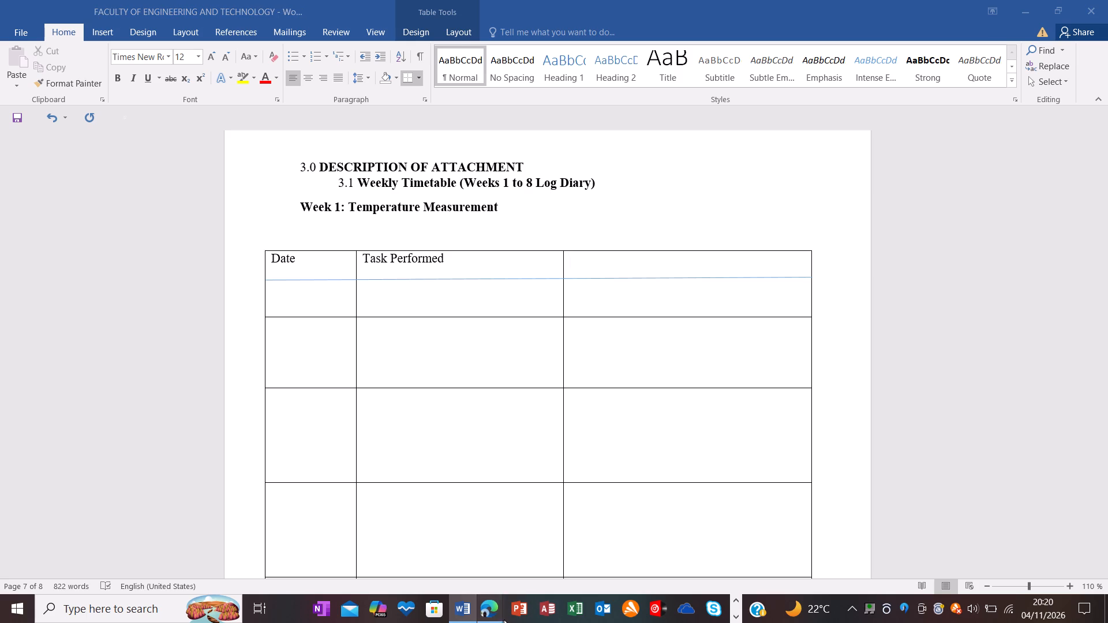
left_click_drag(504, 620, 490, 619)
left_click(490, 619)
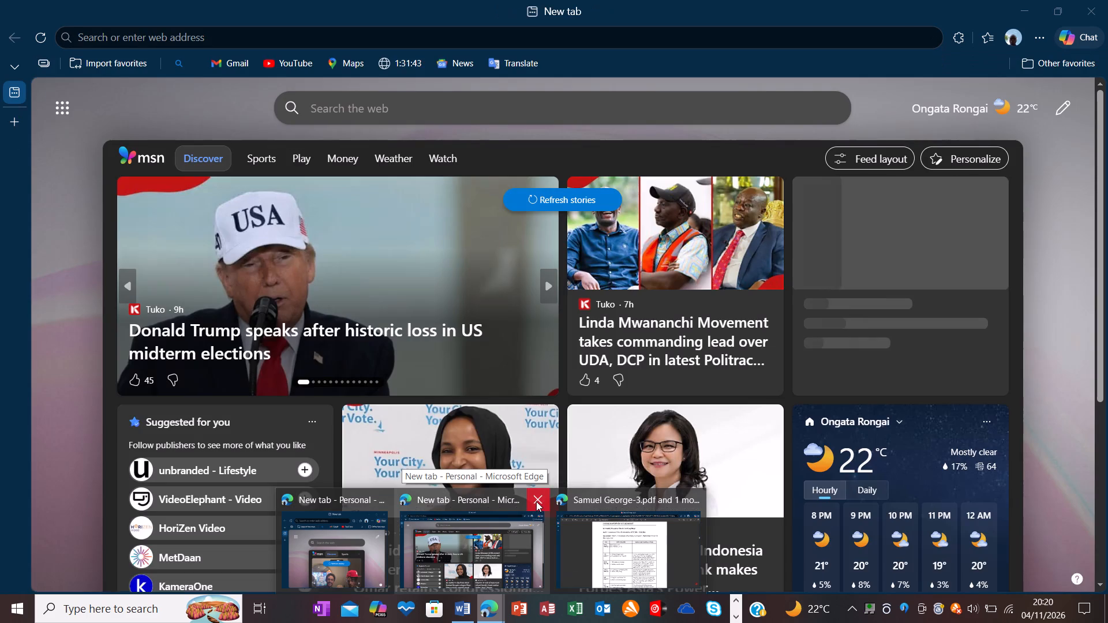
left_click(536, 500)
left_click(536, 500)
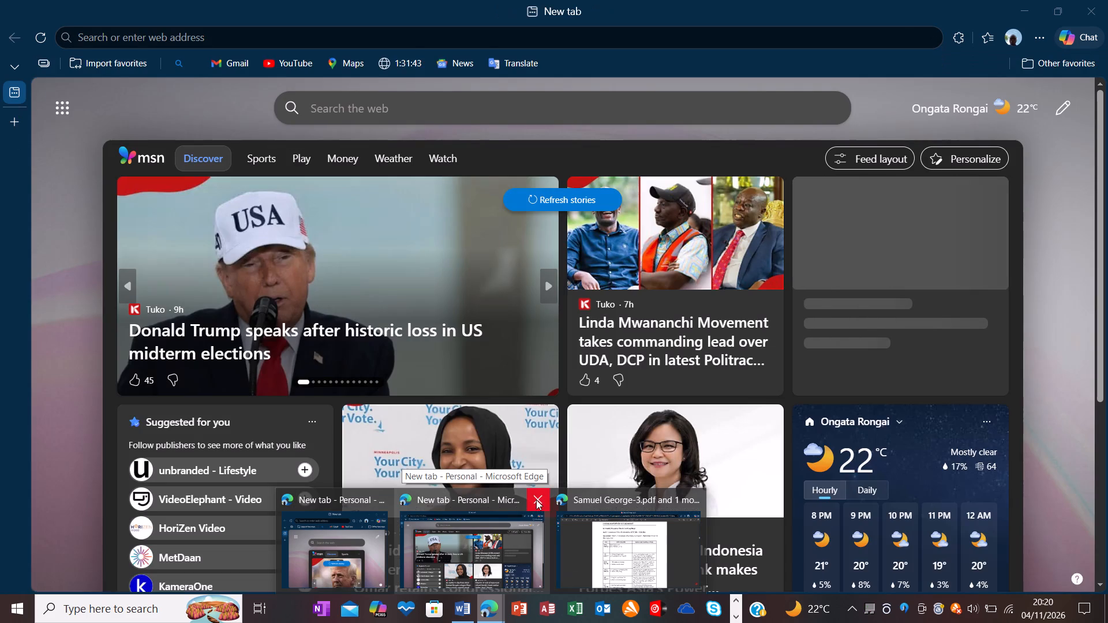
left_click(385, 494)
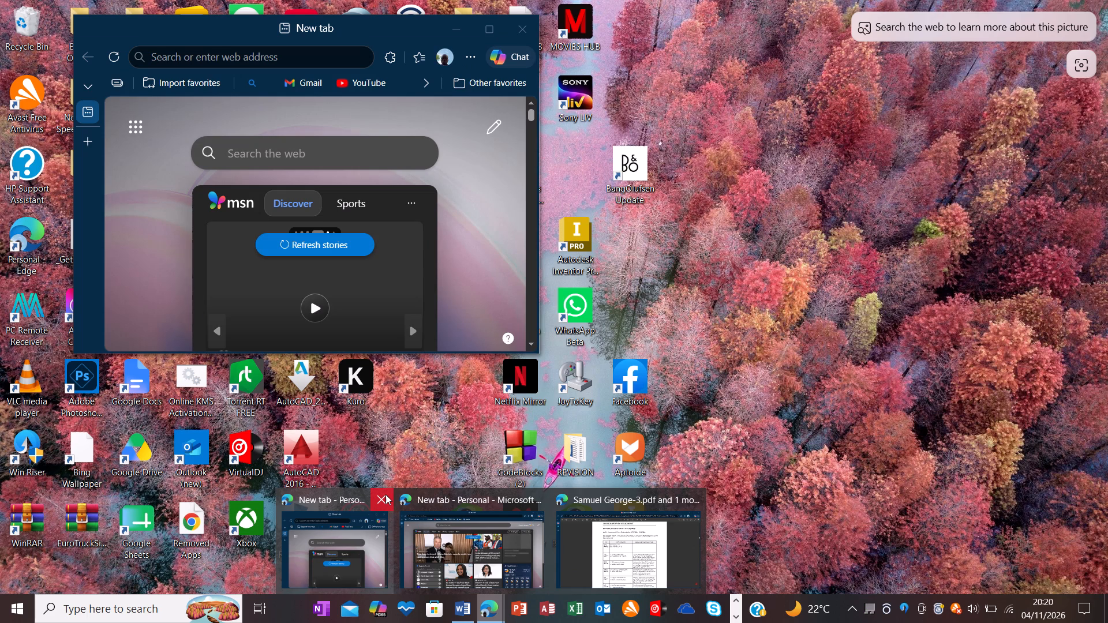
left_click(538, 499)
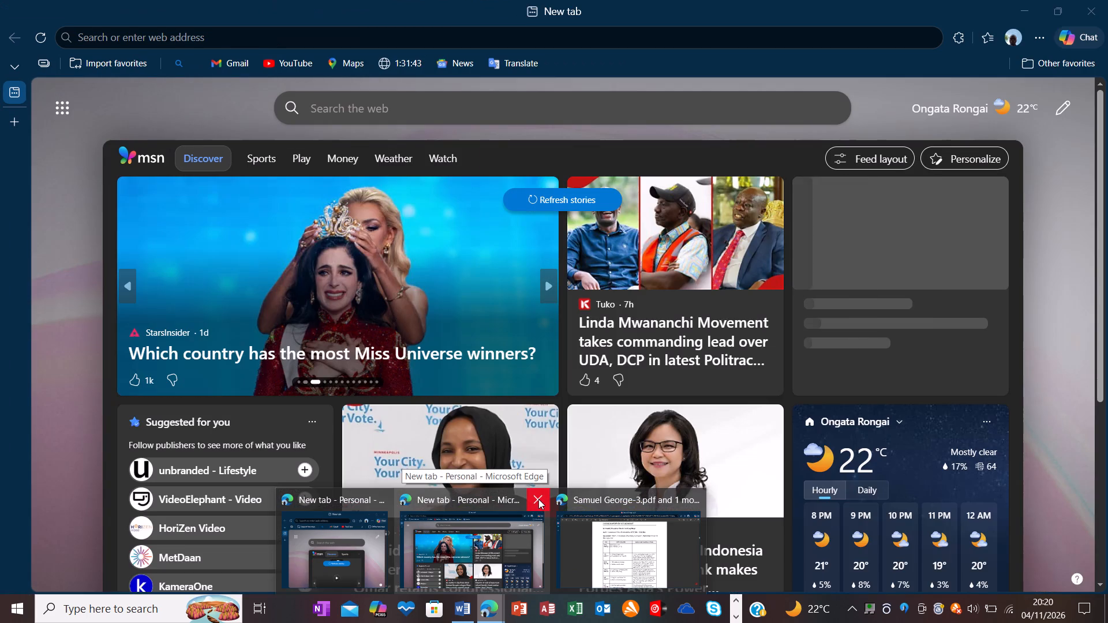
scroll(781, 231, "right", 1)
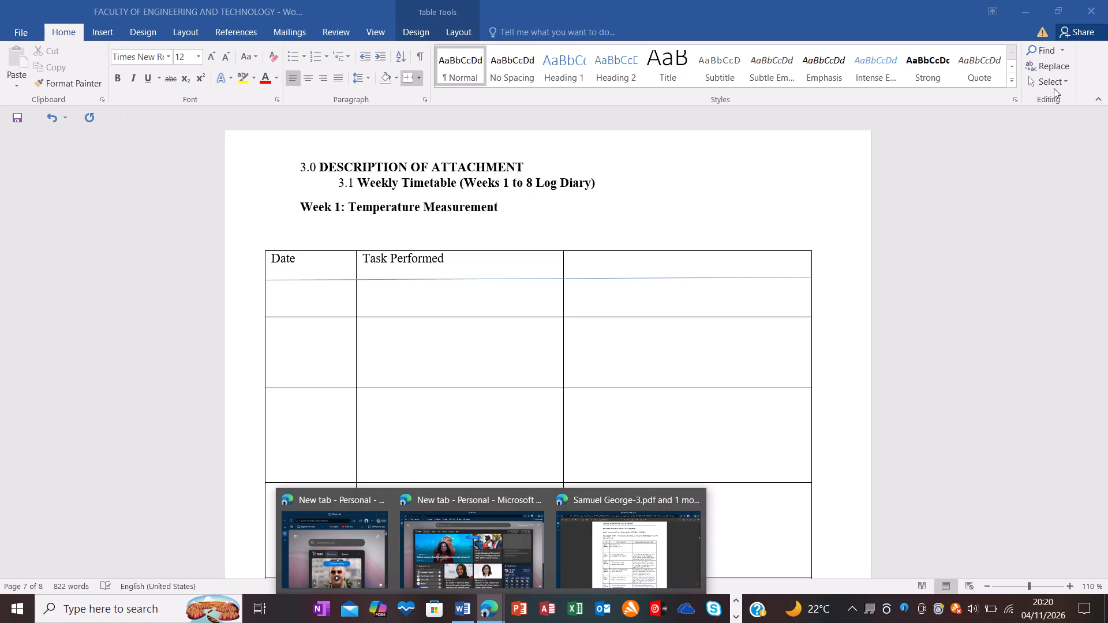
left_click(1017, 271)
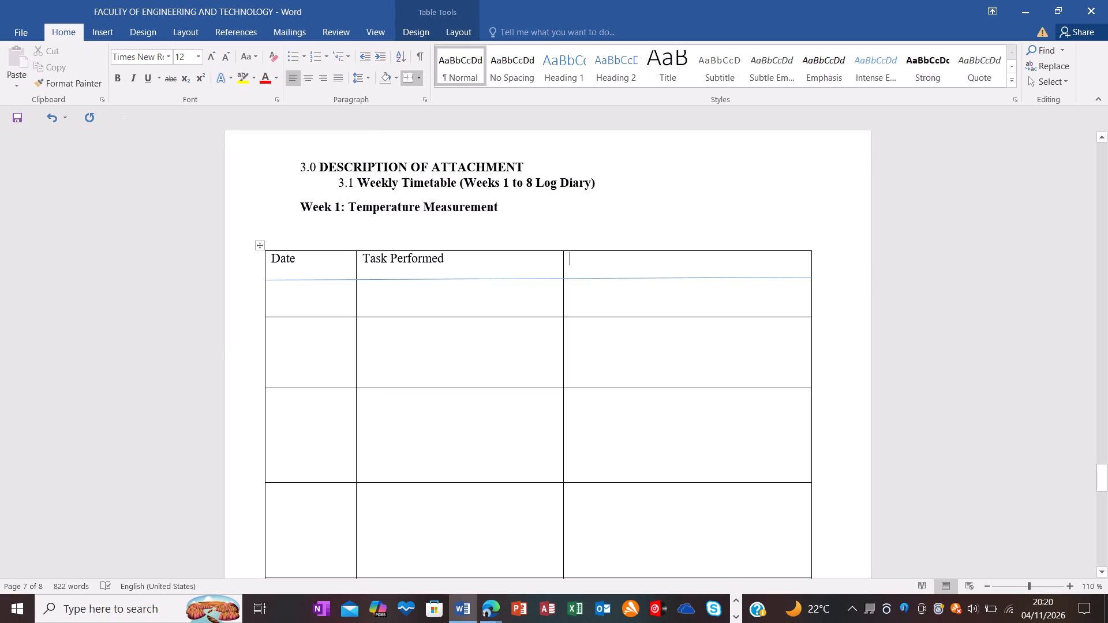
Browse the remaining taskbar apps as far as the row with WhatsApp, Telegram and Settings.
scroll(677, 622, "down", 1)
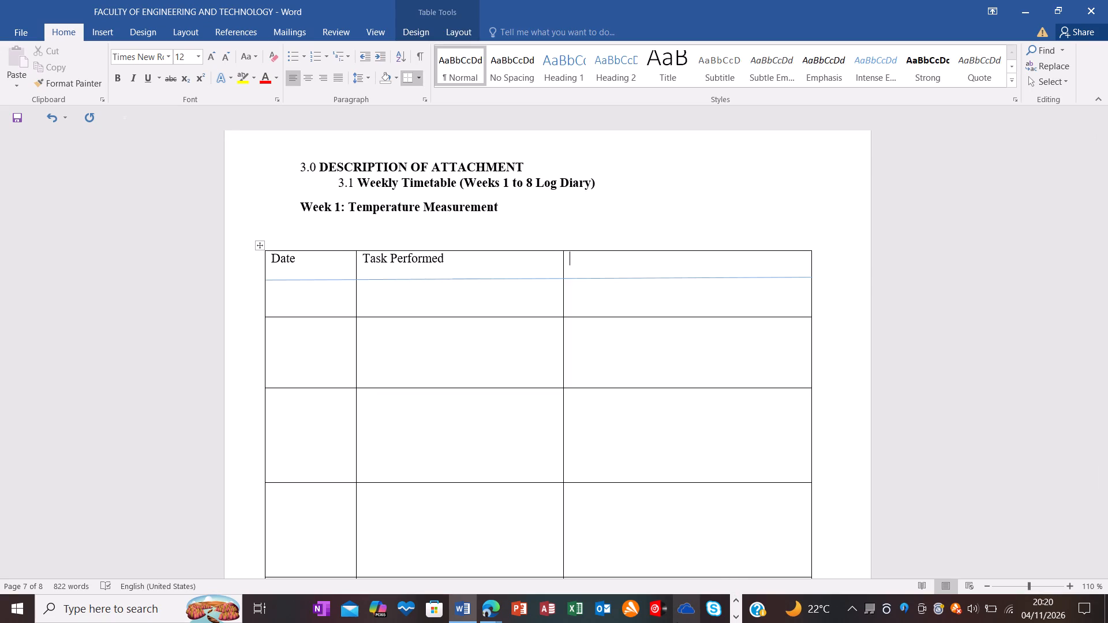
scroll(677, 622, "down", 1)
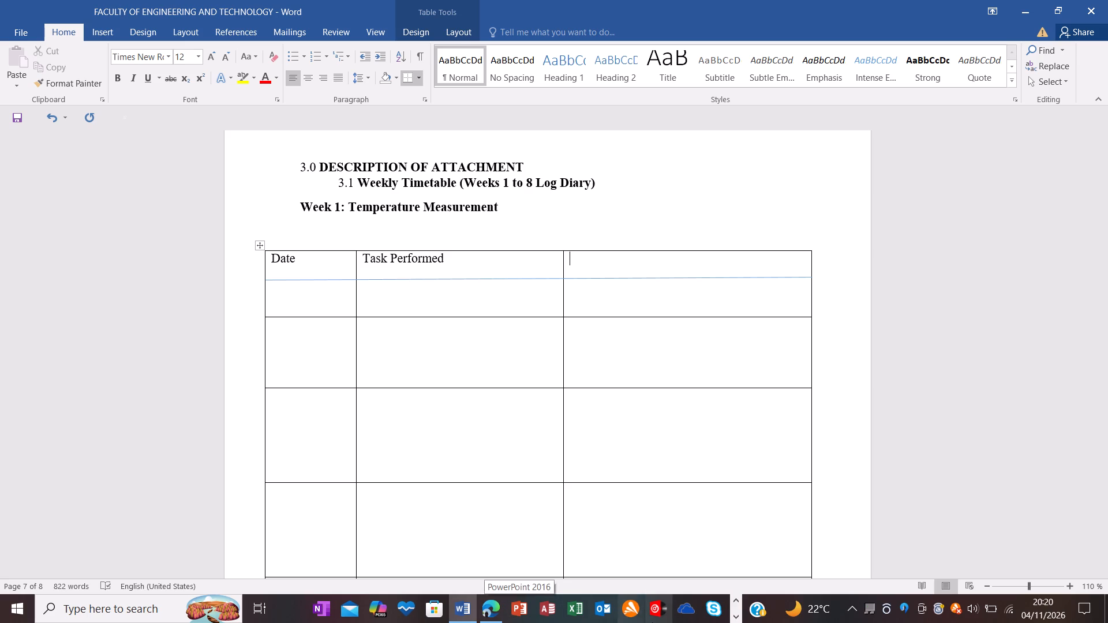
left_click(735, 621)
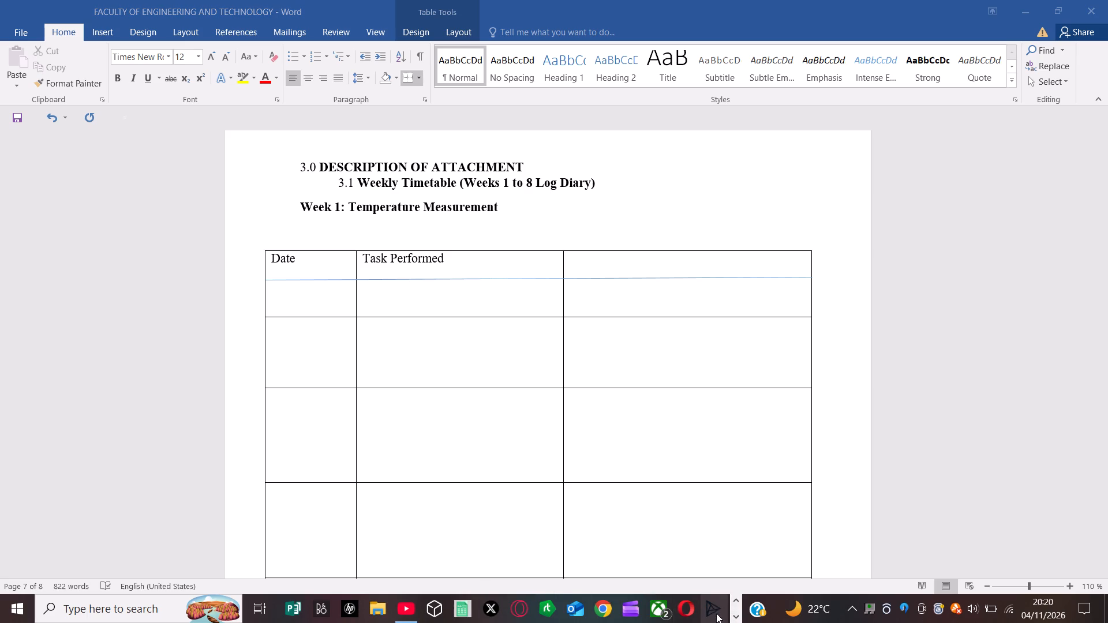
left_click(734, 620)
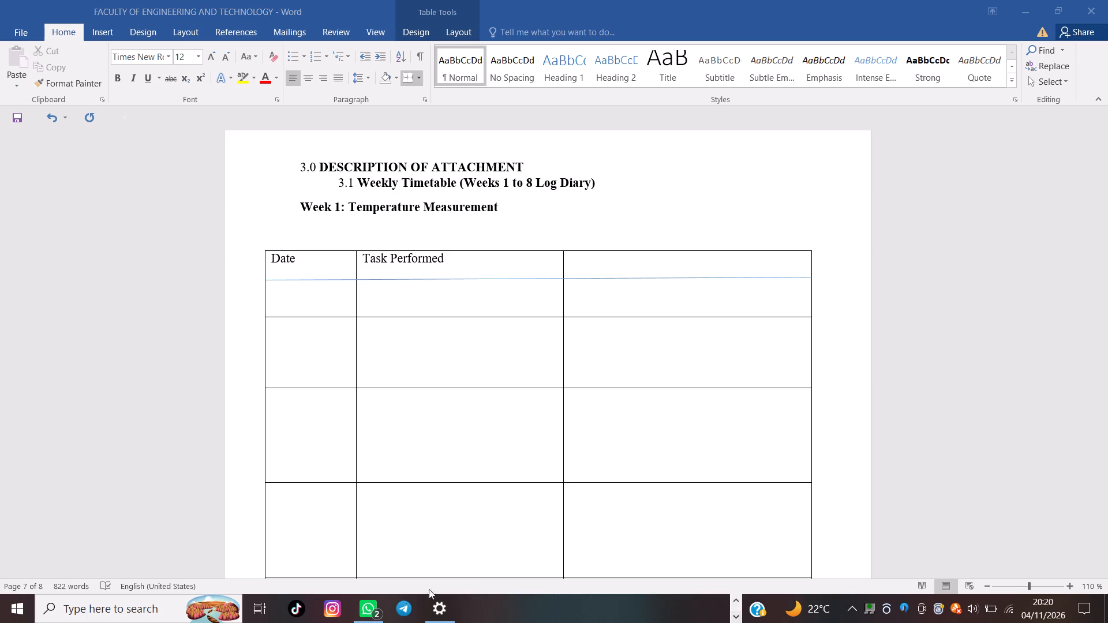
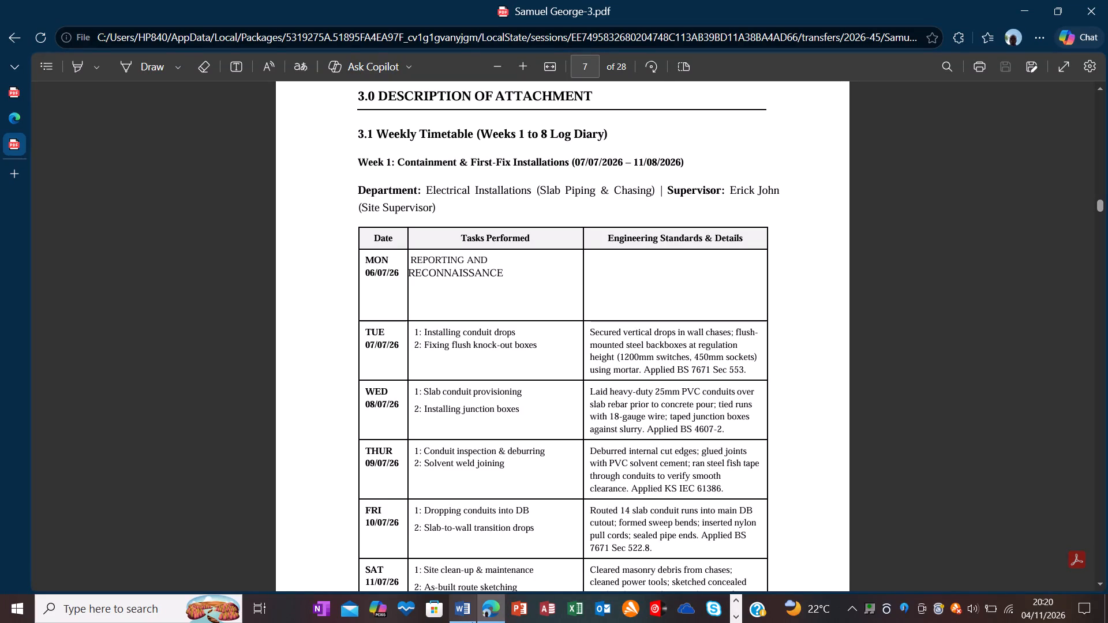
Browse the hidden taskbar apps through to the row containing WhatsApp, Telegram and Settings.
left_click(732, 618)
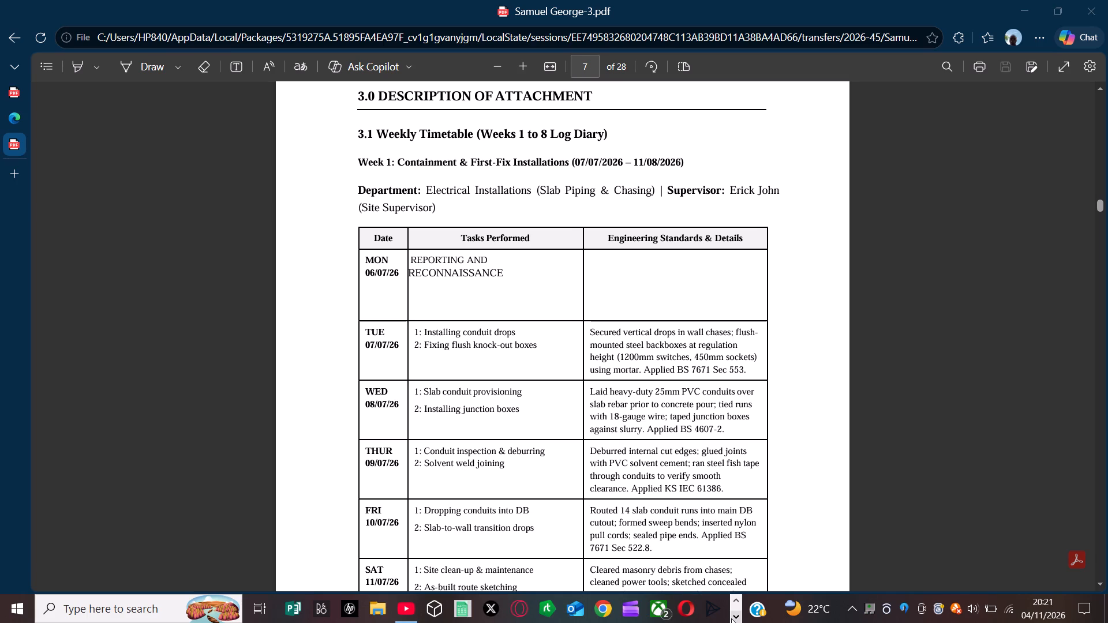
left_click(734, 616)
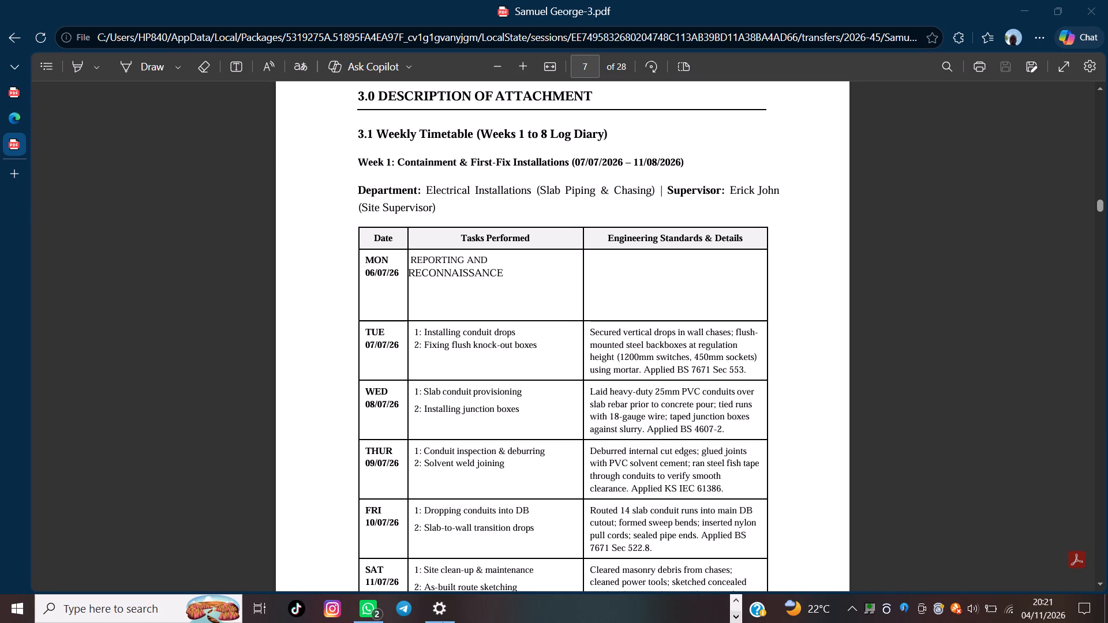
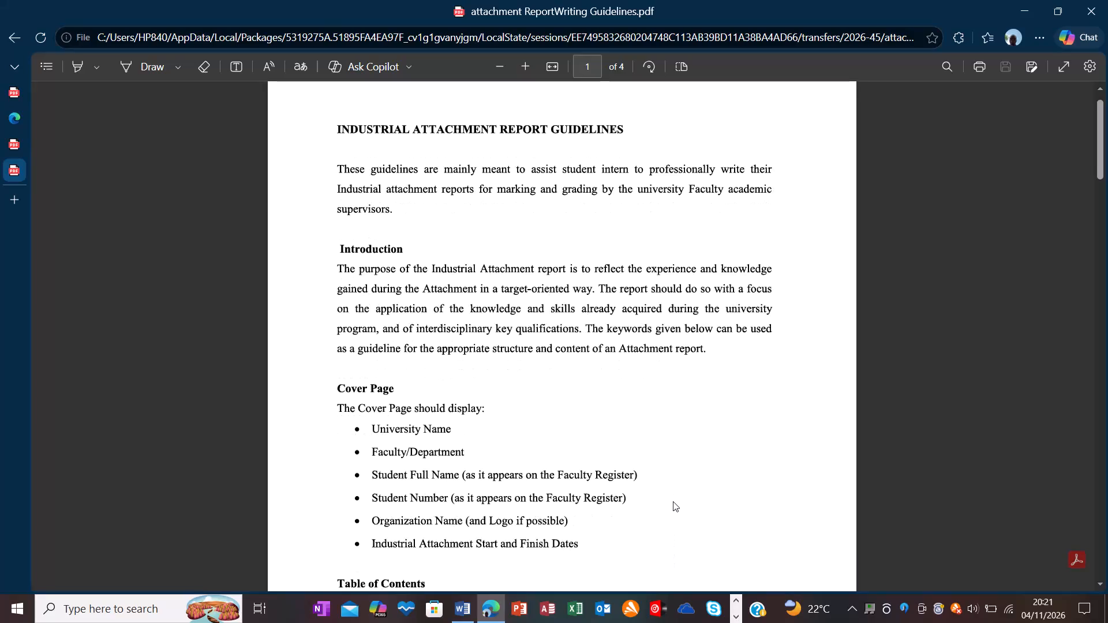
Read through the attachment report writing guidelines from the cover page requirements to the rules for writing the report on page 4.
scroll(673, 501, "down", 4)
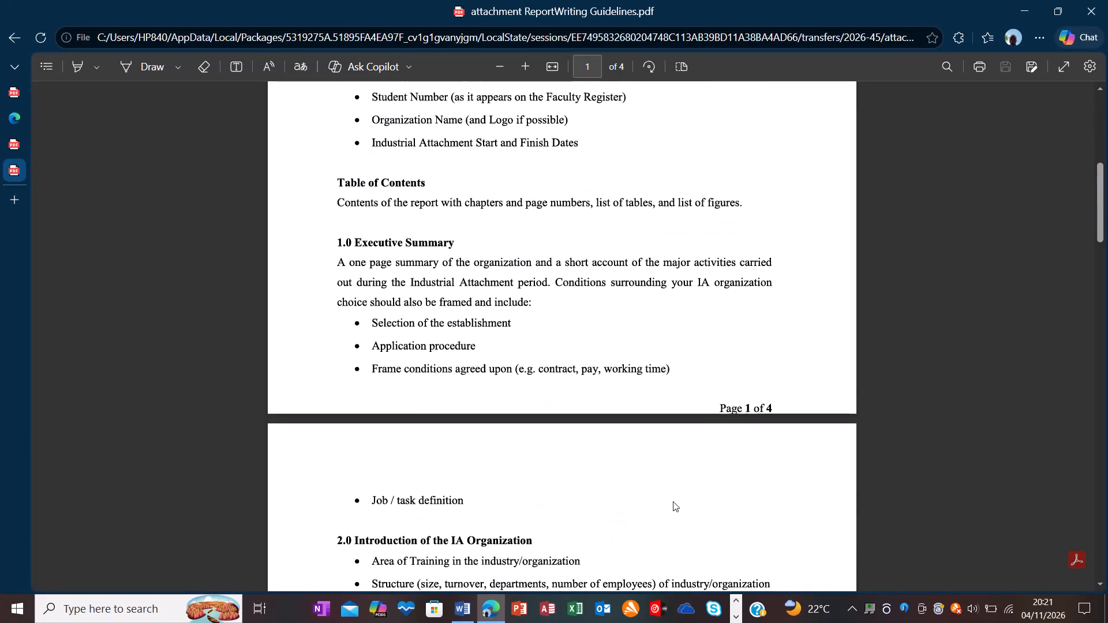
scroll(673, 501, "down", 3)
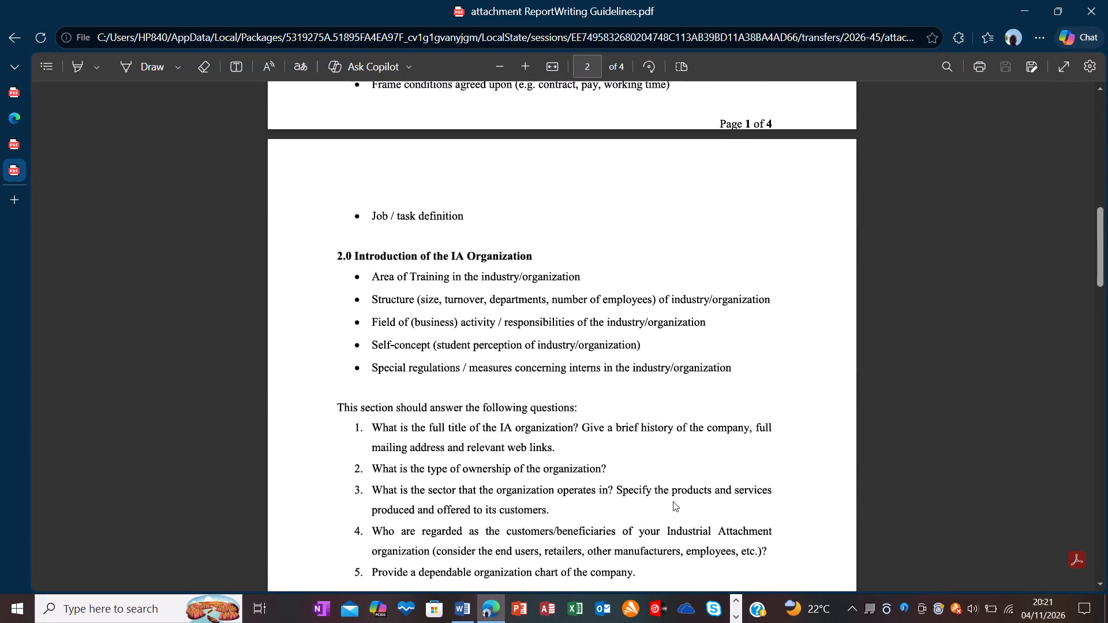
scroll(673, 501, "down", 8)
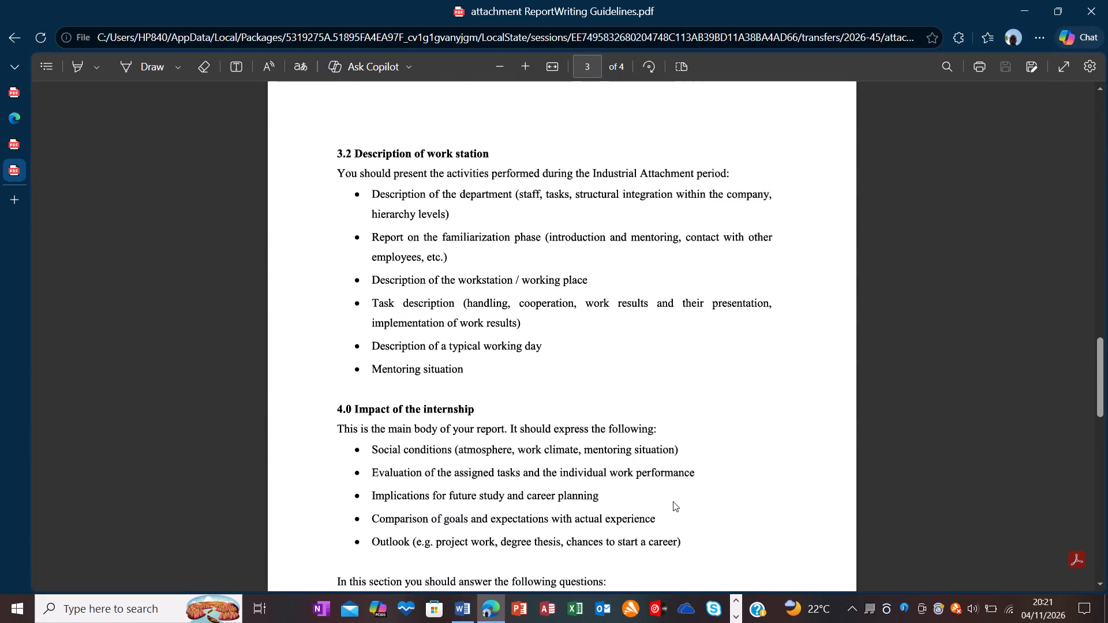
scroll(673, 501, "down", 7)
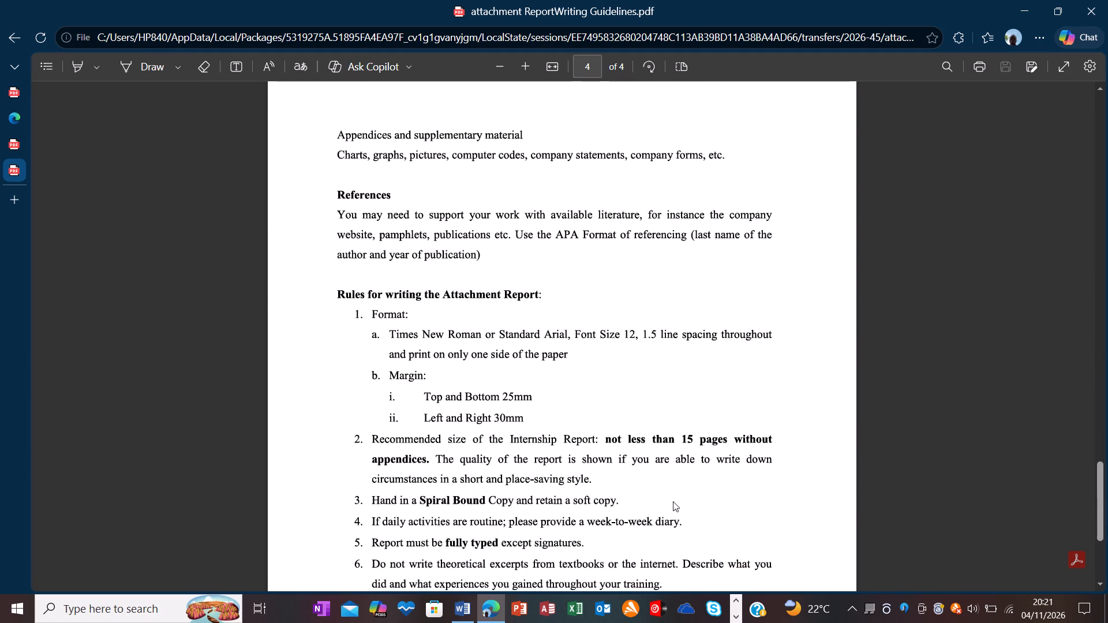
Go back through the guidelines to section 3.1 Weekly timetable and examine what the weekly table should contain, along with section 3.2.
scroll(673, 501, "up", 6)
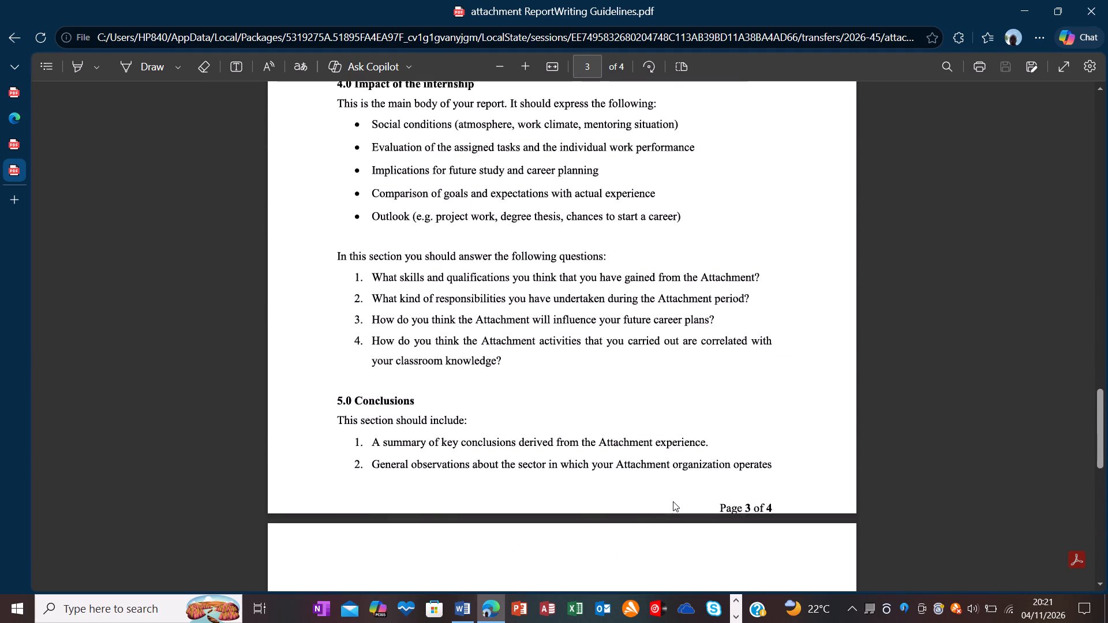
scroll(673, 501, "up", 1)
scroll(673, 501, "down", 2)
scroll(673, 501, "up", 5)
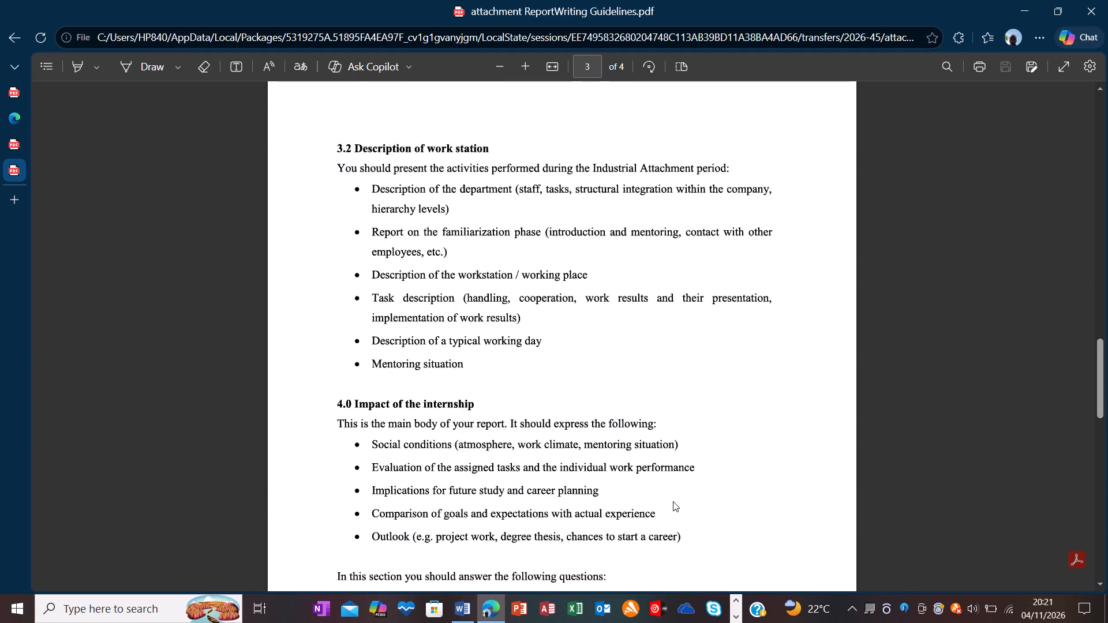
scroll(673, 501, "up", 1)
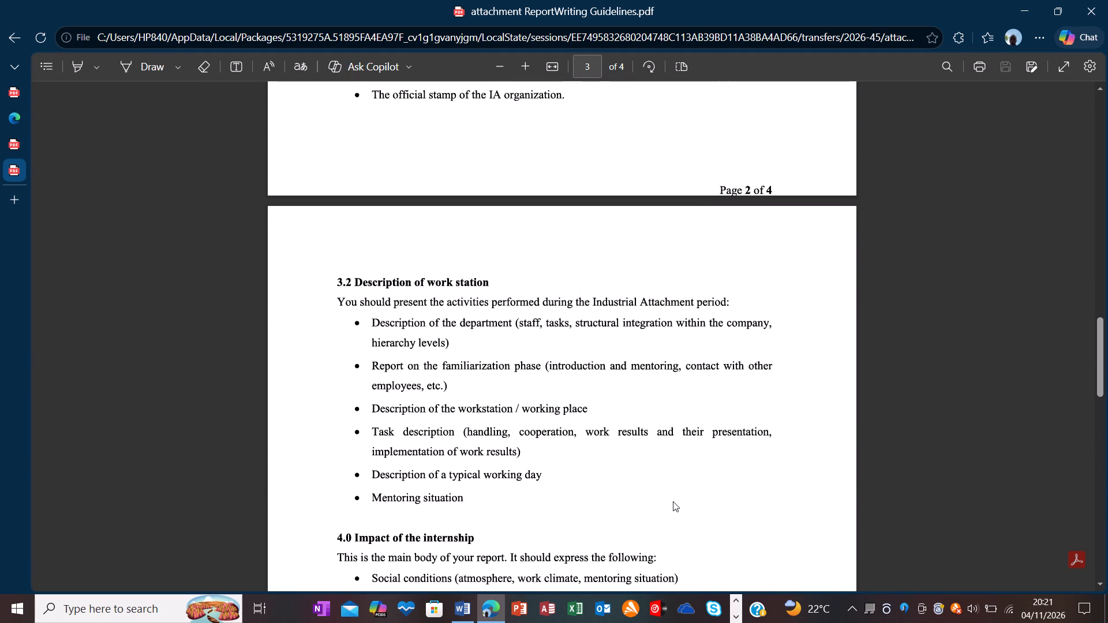
scroll(673, 501, "up", 4)
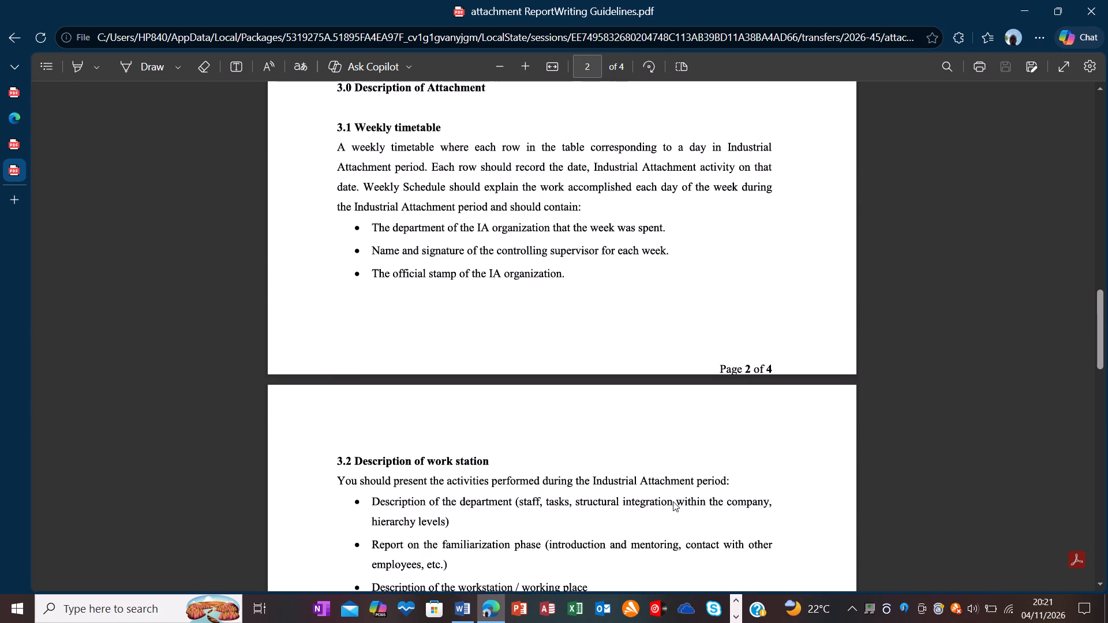
scroll(673, 501, "up", 1)
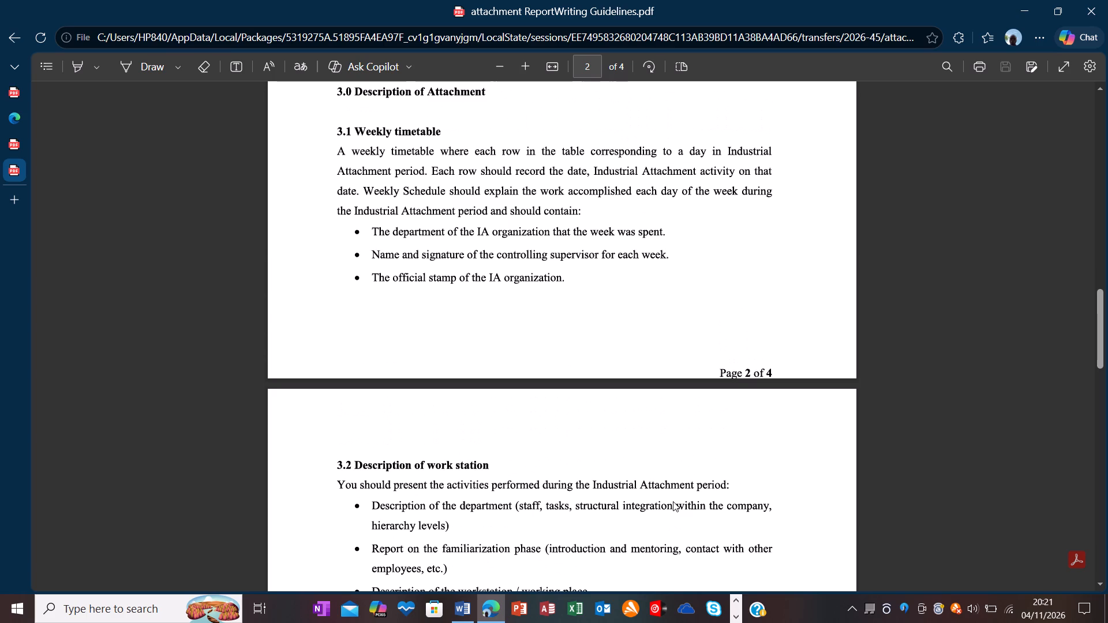
scroll(673, 501, "down", 1)
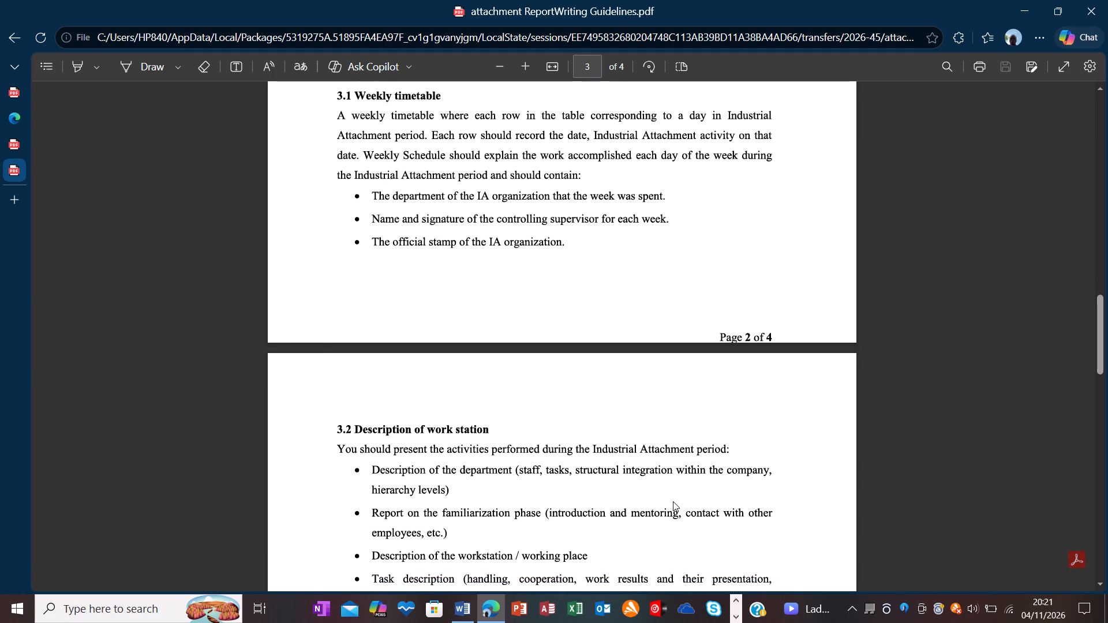
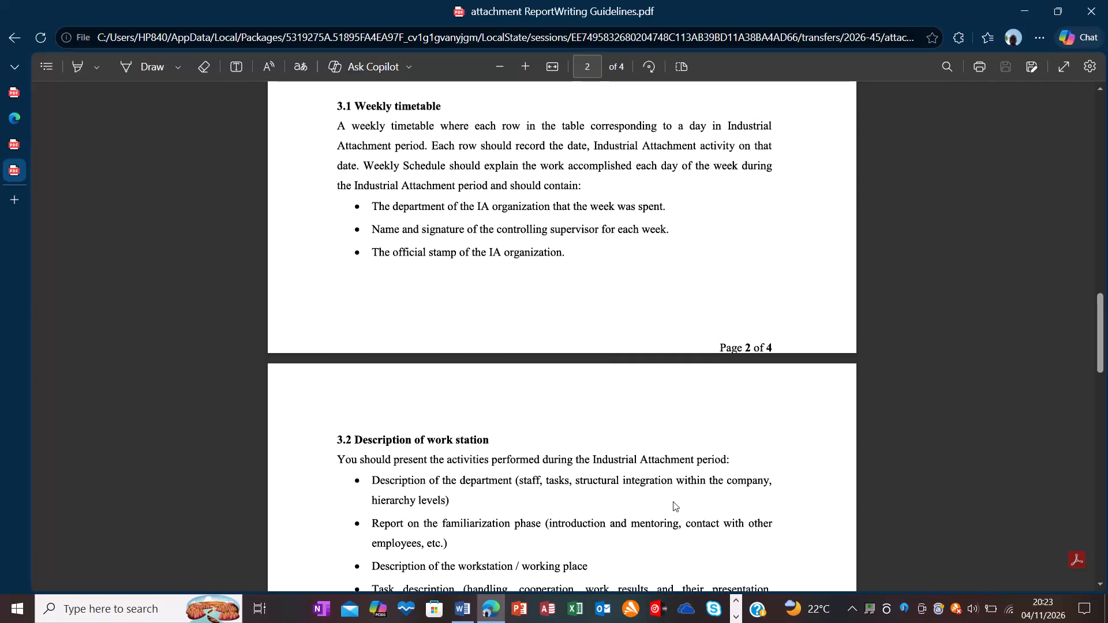
Review the guidelines' questions about the attachment organization, and reread sections 3.1 Weekly timetable and 3.2 Description of work station.
scroll(673, 501, "up", 4)
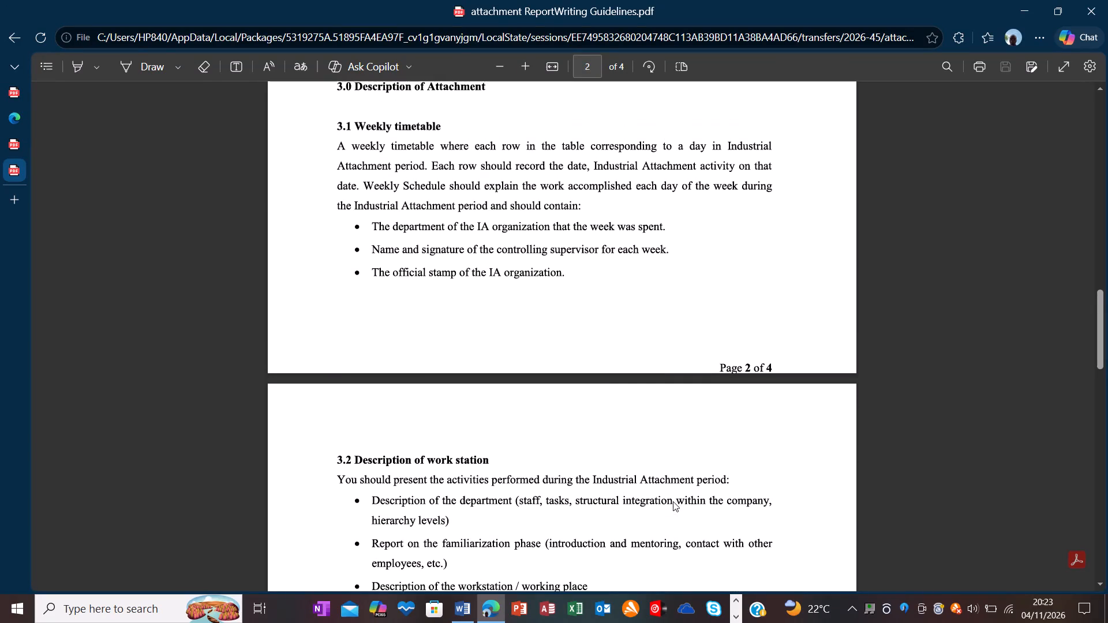
scroll(673, 501, "up", 2)
right_click(673, 501)
scroll(673, 501, "up", 2)
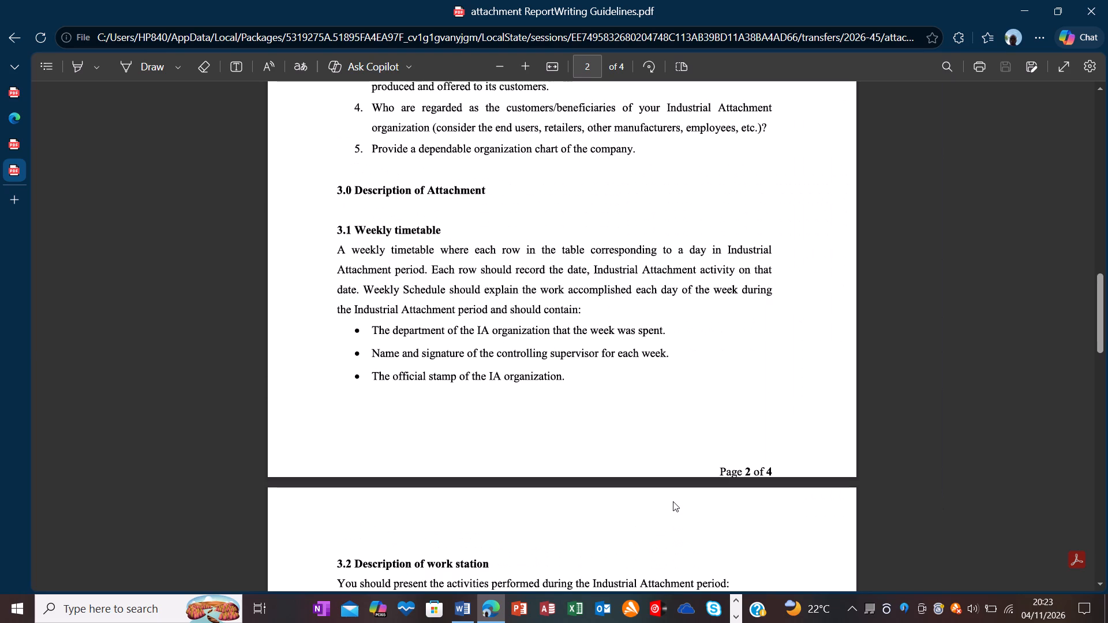
scroll(673, 501, "up", 3)
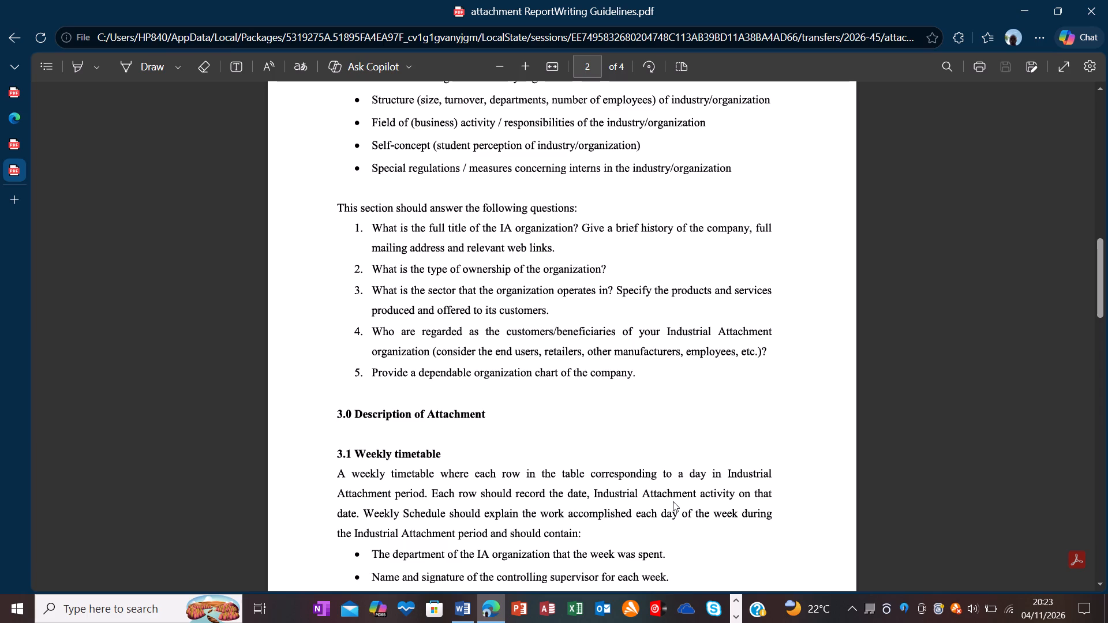
scroll(673, 501, "down", 3)
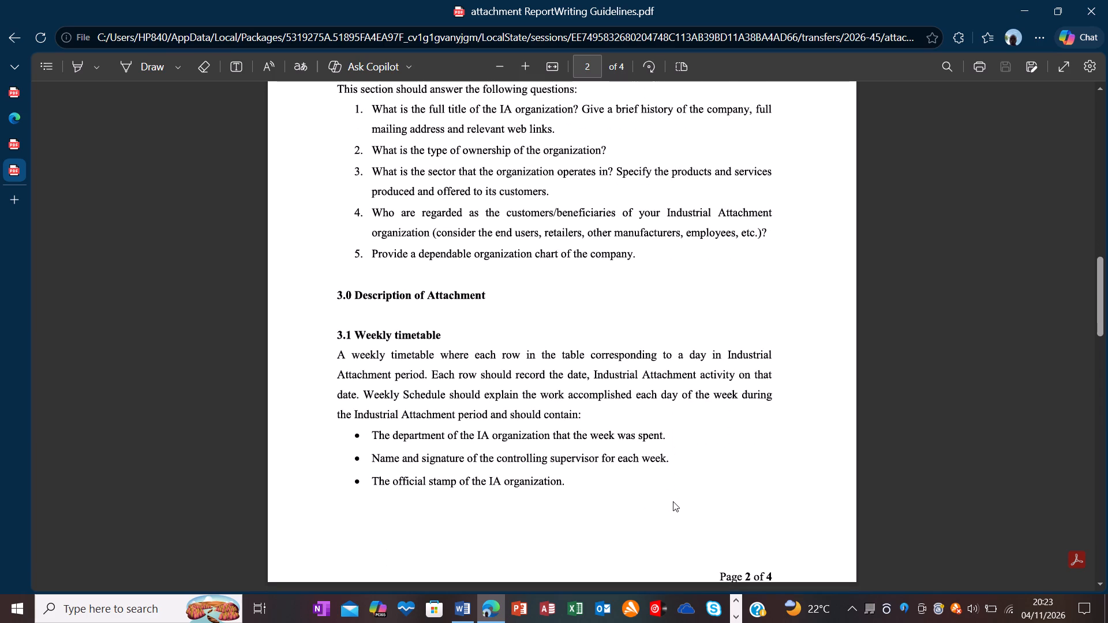
scroll(692, 430, "down", 4)
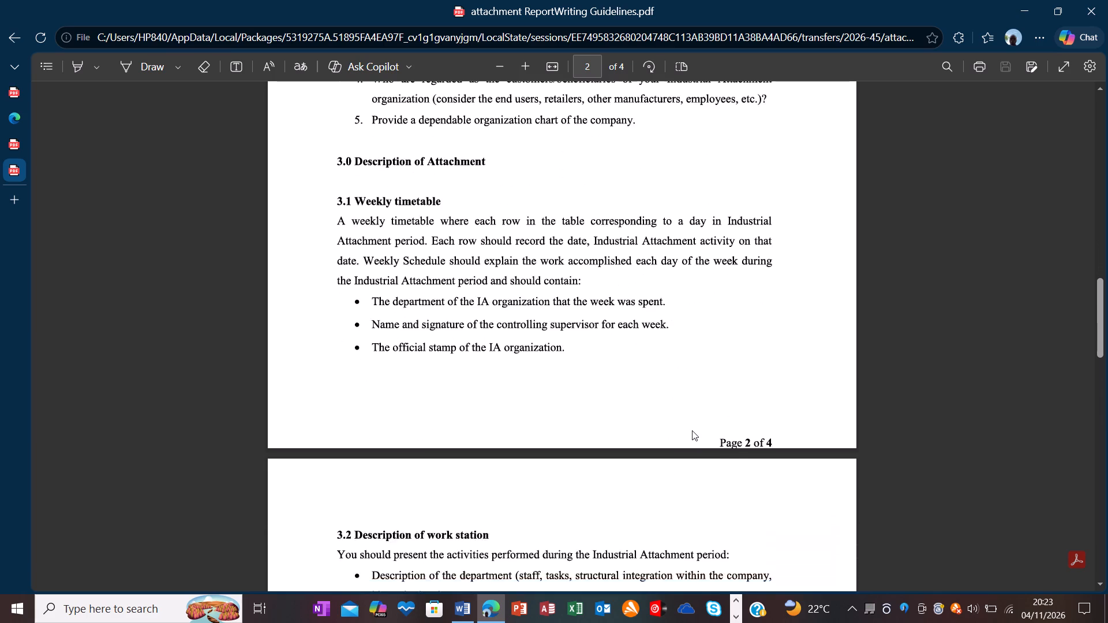
scroll(692, 430, "down", 1)
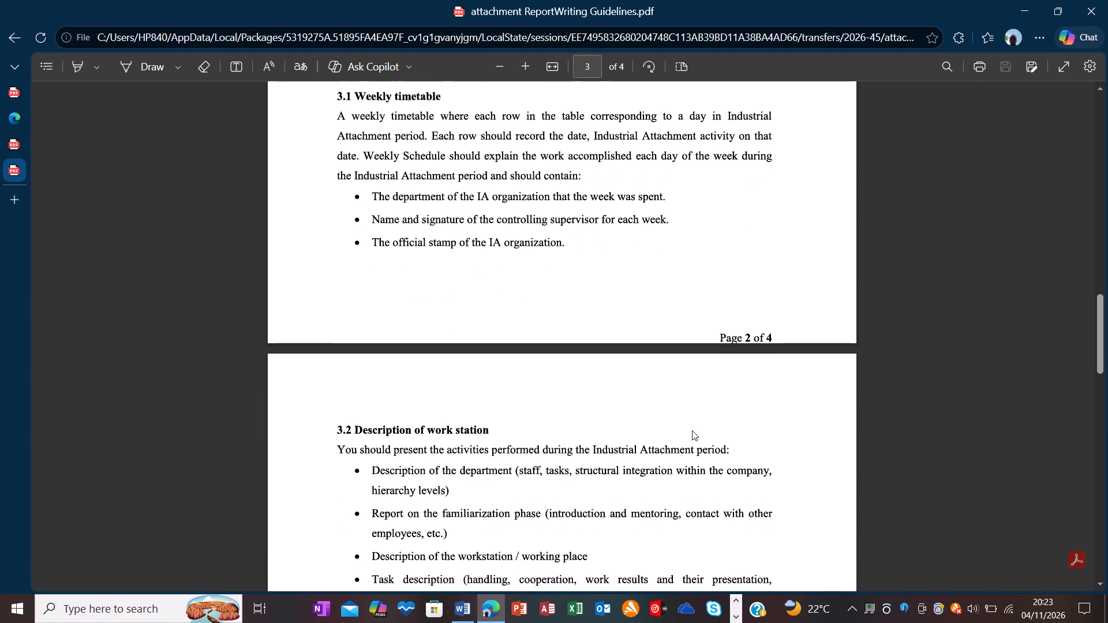
scroll(692, 430, "down", 2)
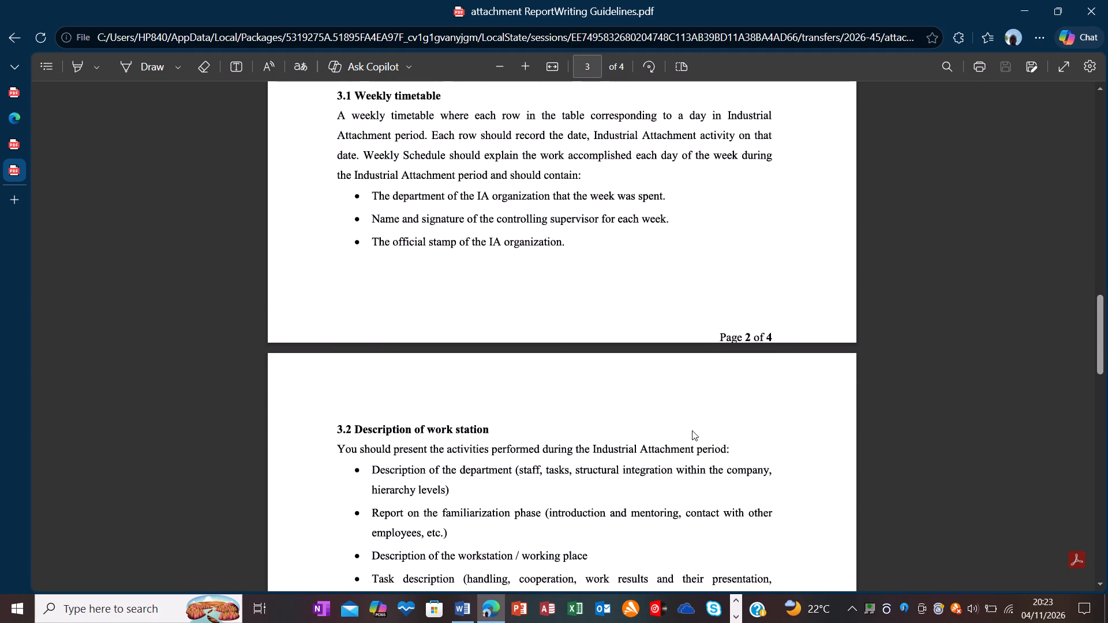
scroll(692, 430, "down", 1)
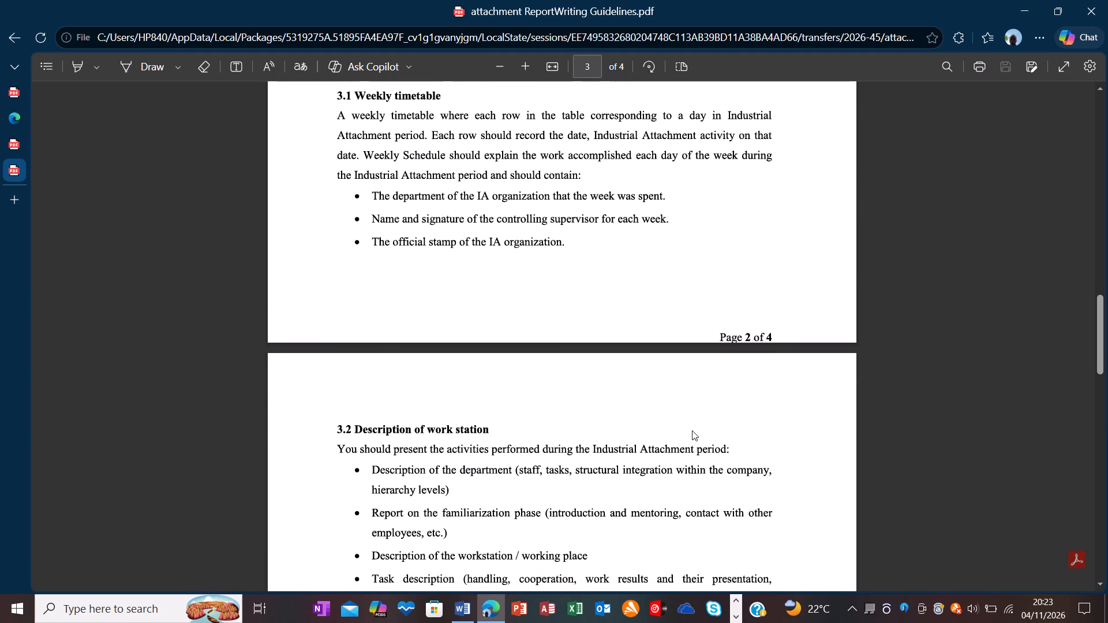
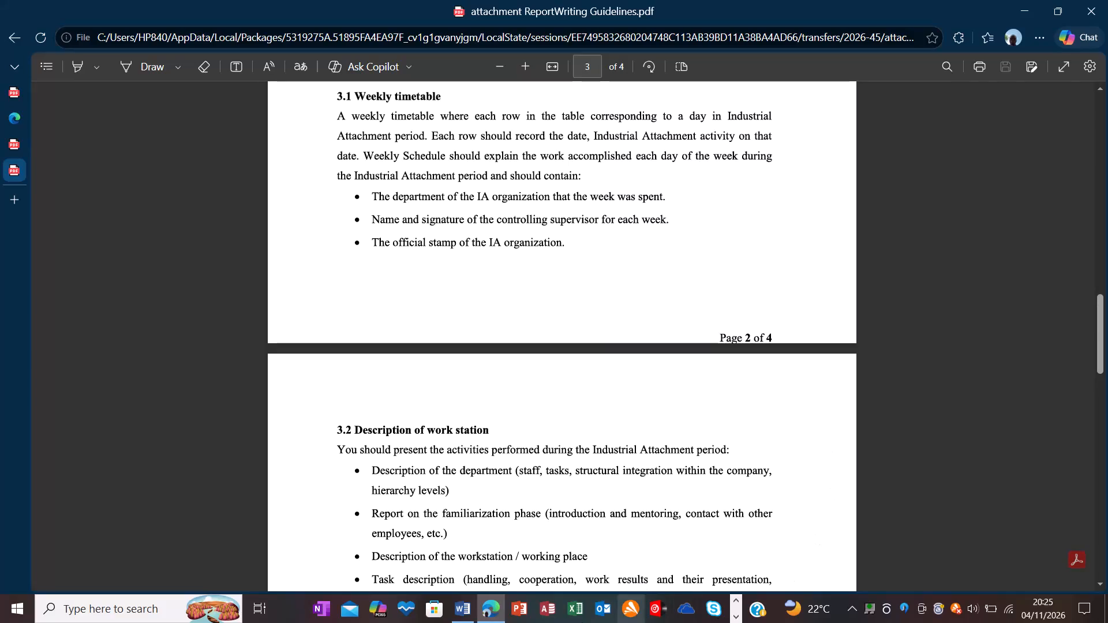
In the Word report, add the non-bold line "Department: Instrumentation" between the Week 1 heading and the timetable.
left_click(451, 614)
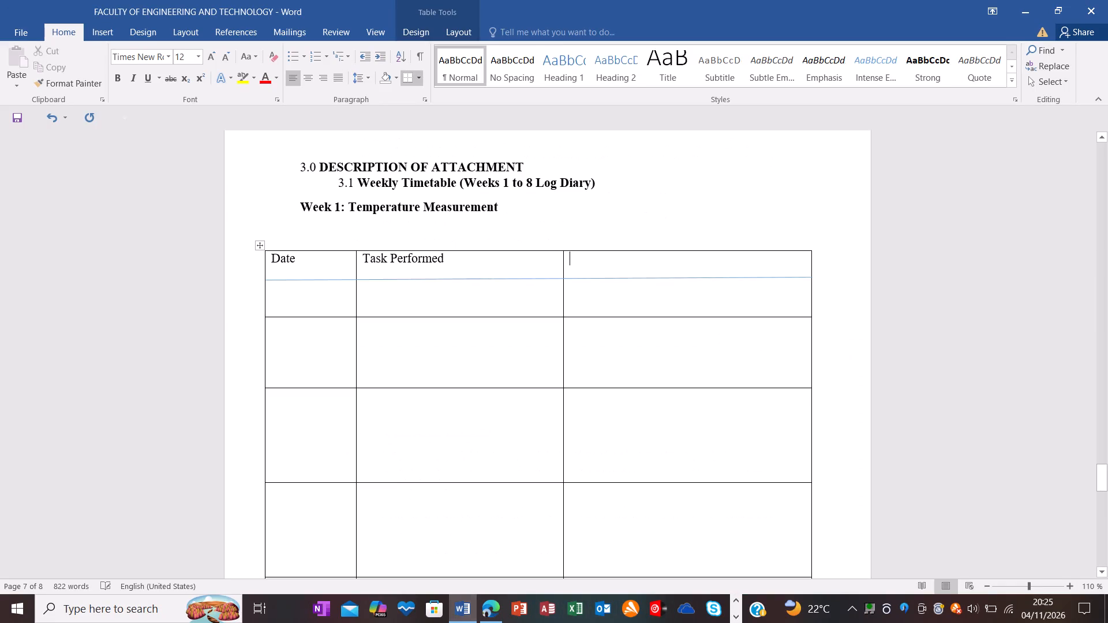
left_click_drag(358, 227, 350, 227)
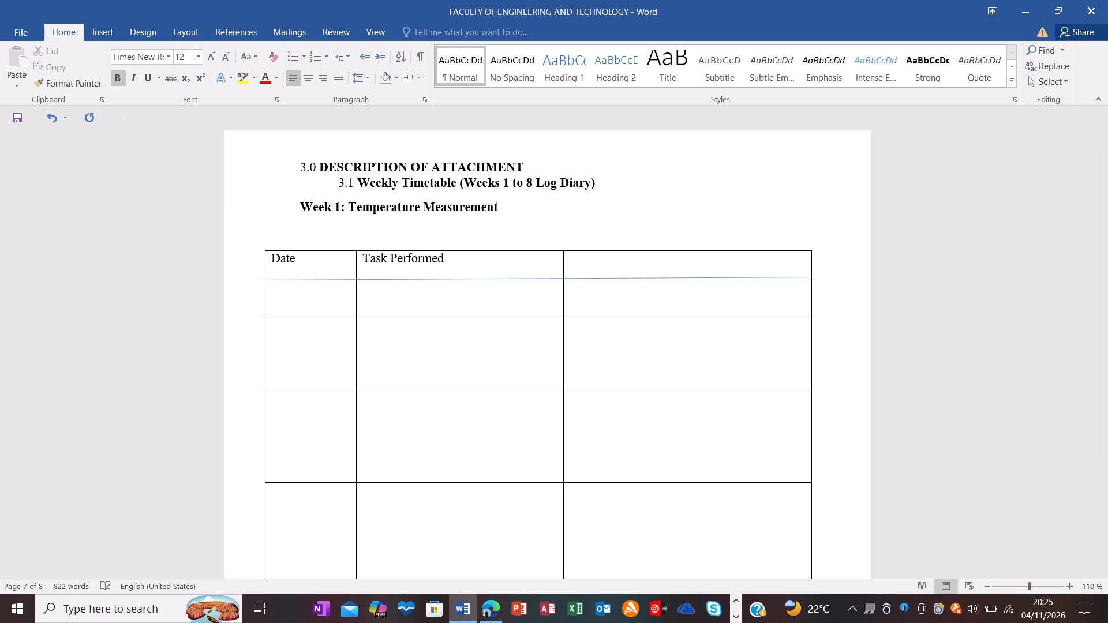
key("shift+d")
key("BackSpace")
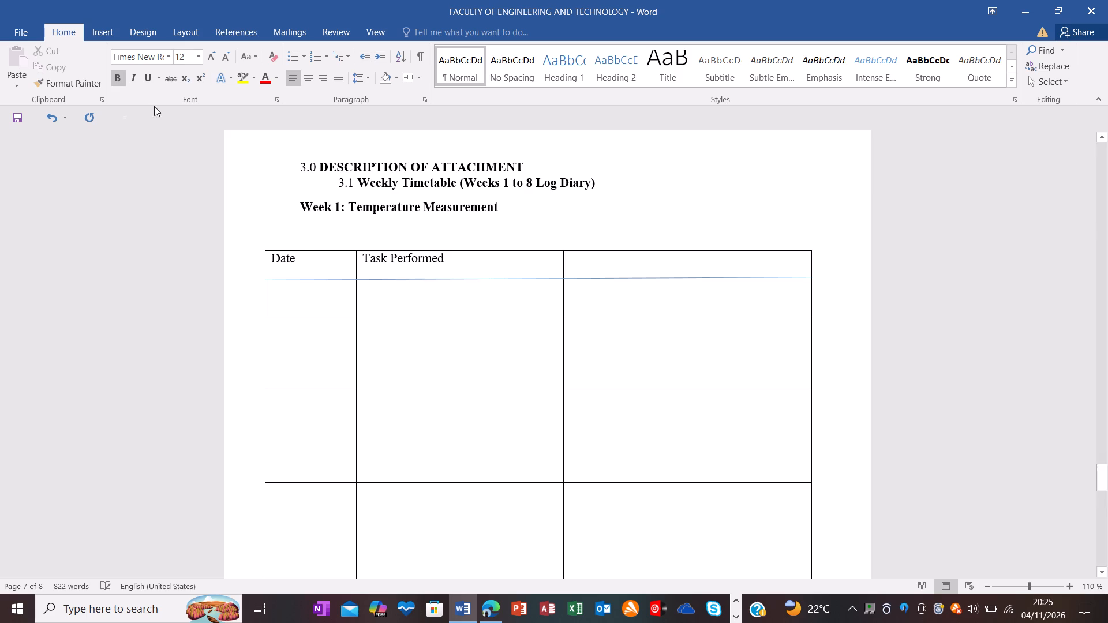
left_click(121, 83)
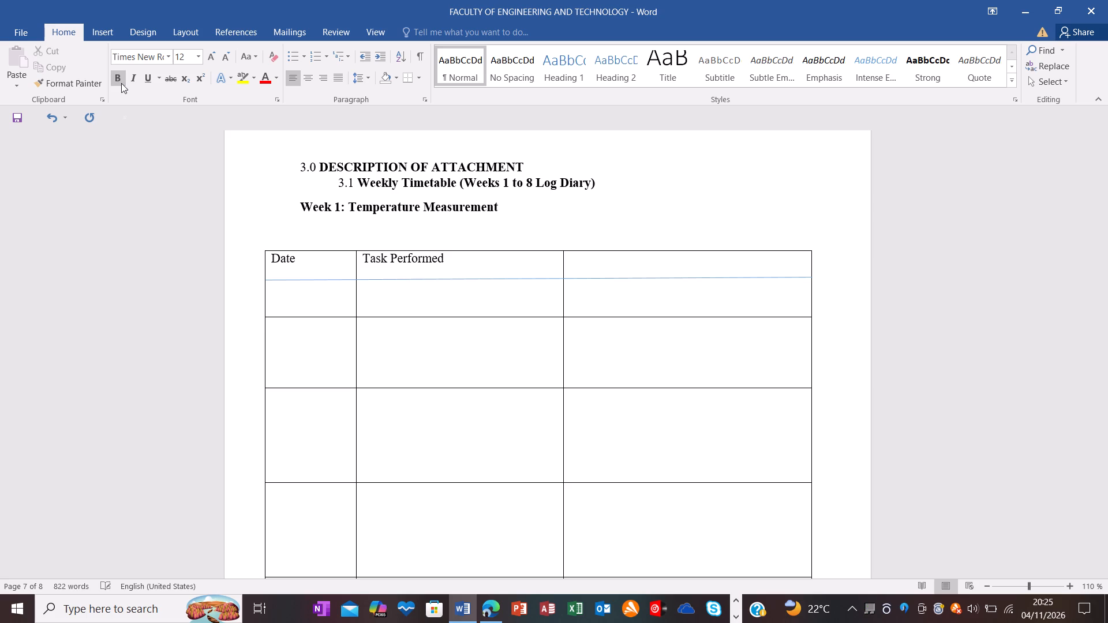
left_click(121, 83)
left_click(121, 85)
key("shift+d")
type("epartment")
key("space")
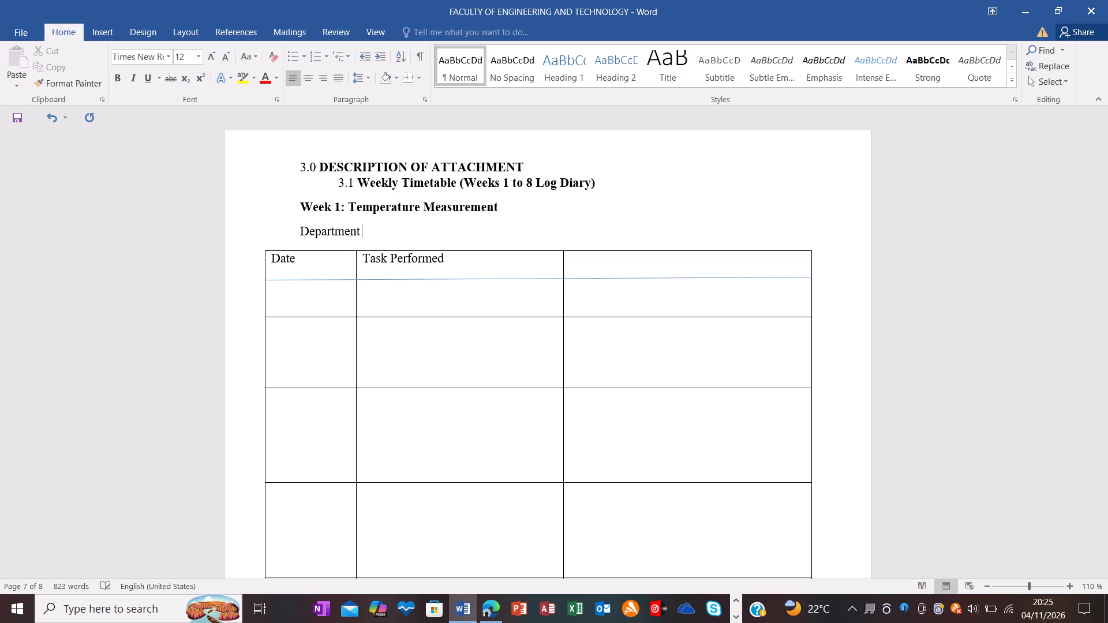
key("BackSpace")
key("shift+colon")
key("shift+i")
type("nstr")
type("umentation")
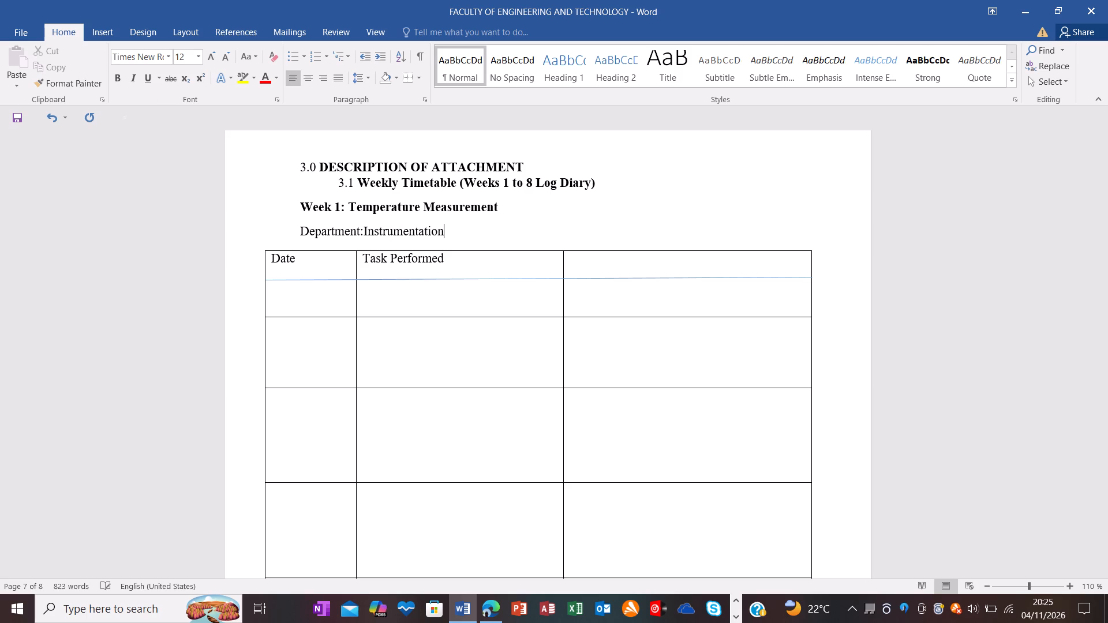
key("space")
left_click(362, 227)
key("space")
Add "Supervisor:" and the supervisor's name on the department line, separated from the department by a wide gap.
left_click(459, 238)
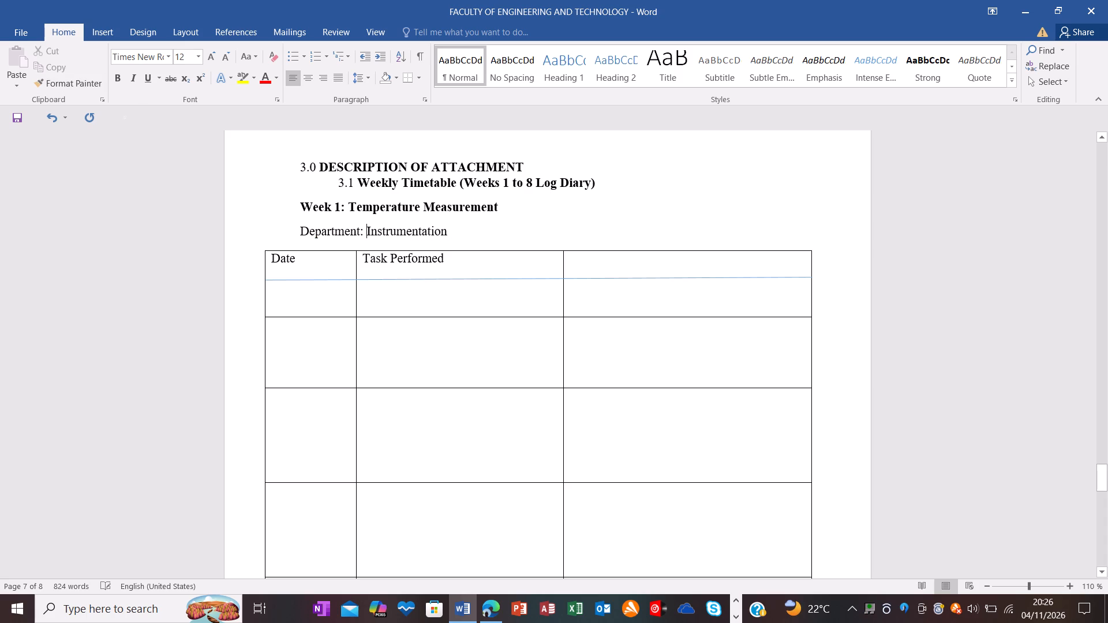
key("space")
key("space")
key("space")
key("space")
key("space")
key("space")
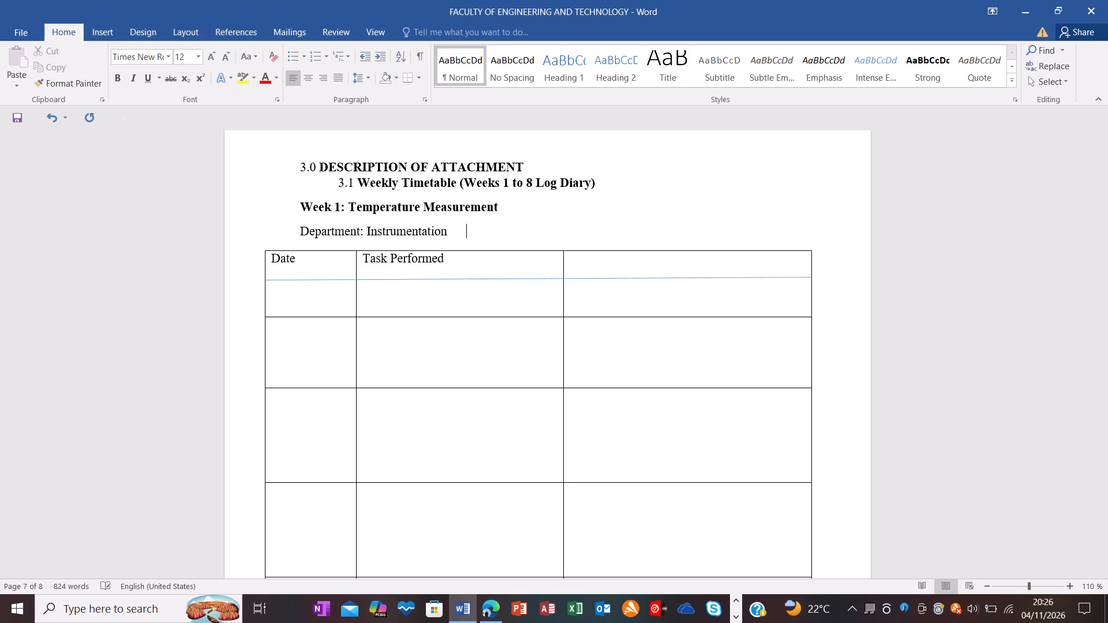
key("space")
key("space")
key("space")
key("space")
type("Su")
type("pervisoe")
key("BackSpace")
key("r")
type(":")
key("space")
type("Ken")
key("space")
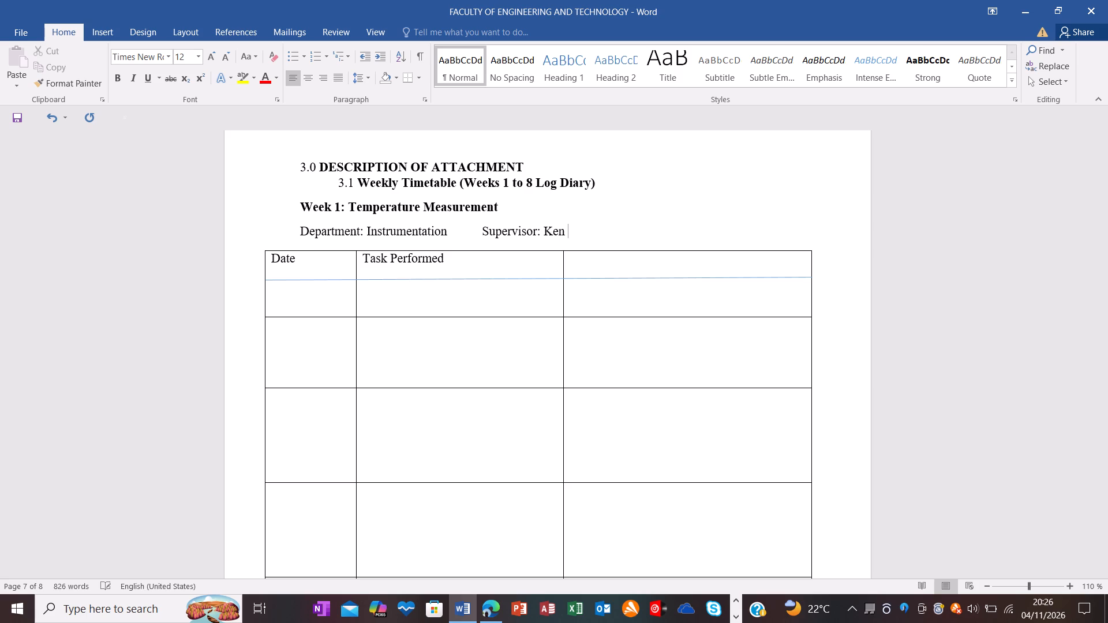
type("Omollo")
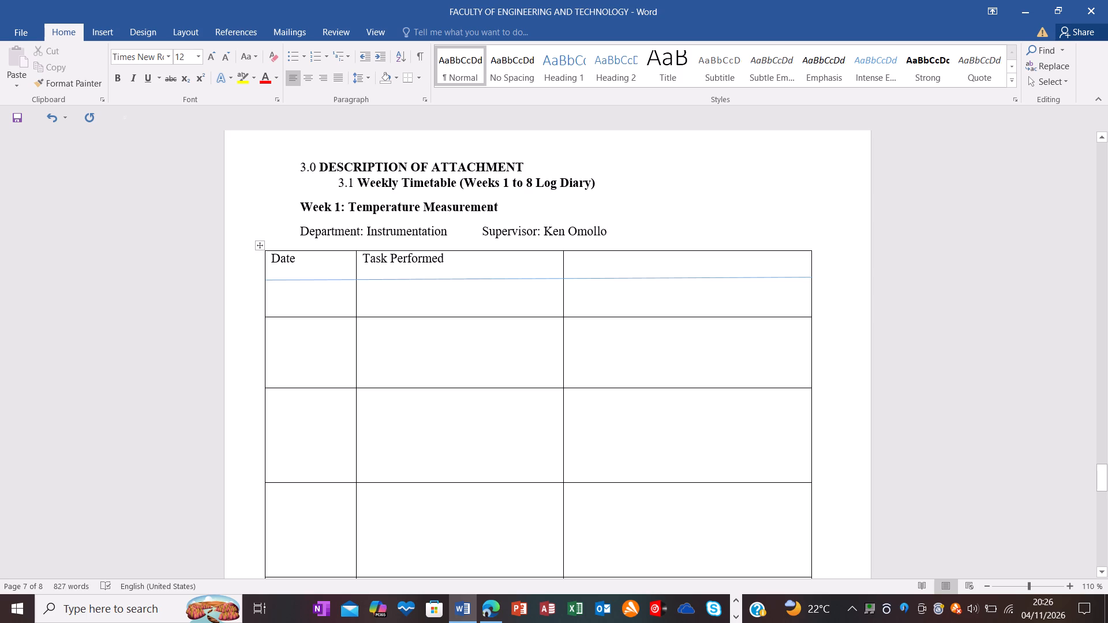
Enter "Engineering Standards & Details" as the heading of the timetable's third column.
left_click(570, 260)
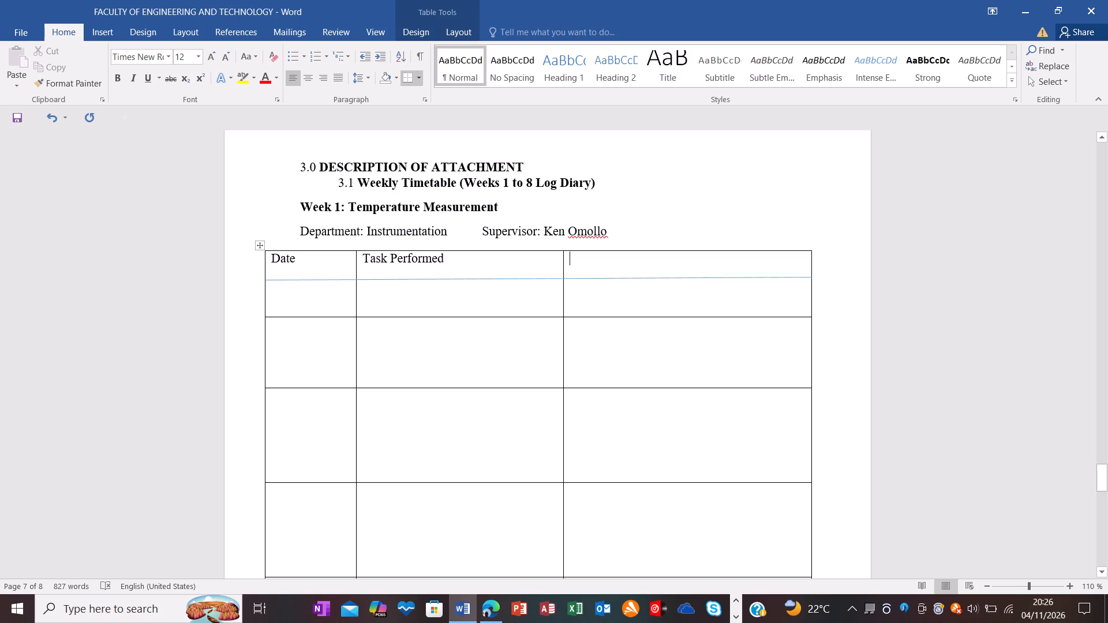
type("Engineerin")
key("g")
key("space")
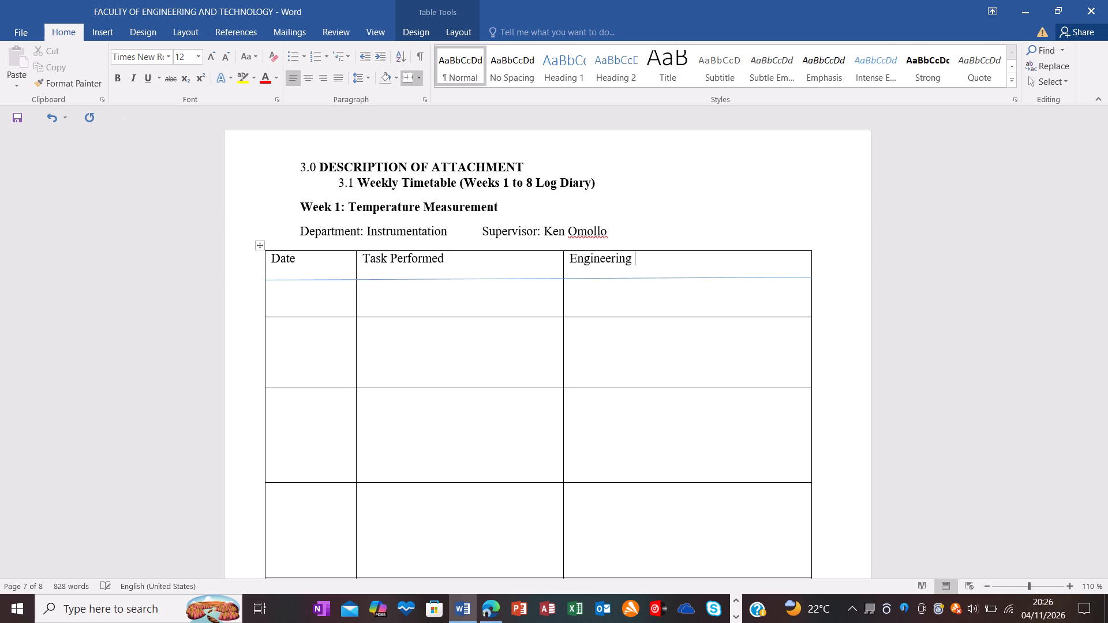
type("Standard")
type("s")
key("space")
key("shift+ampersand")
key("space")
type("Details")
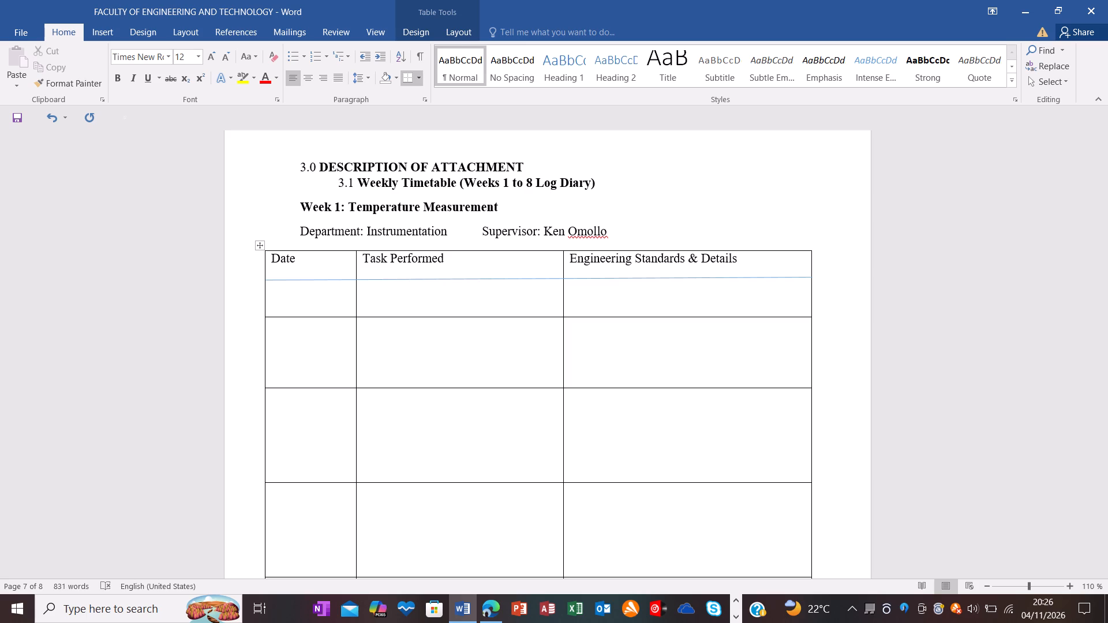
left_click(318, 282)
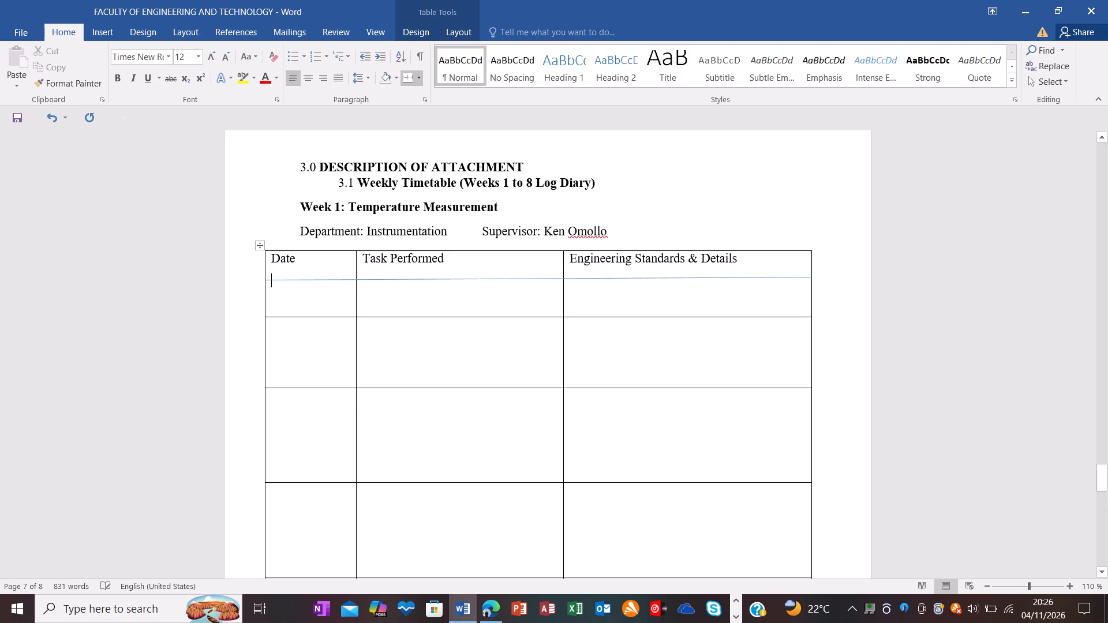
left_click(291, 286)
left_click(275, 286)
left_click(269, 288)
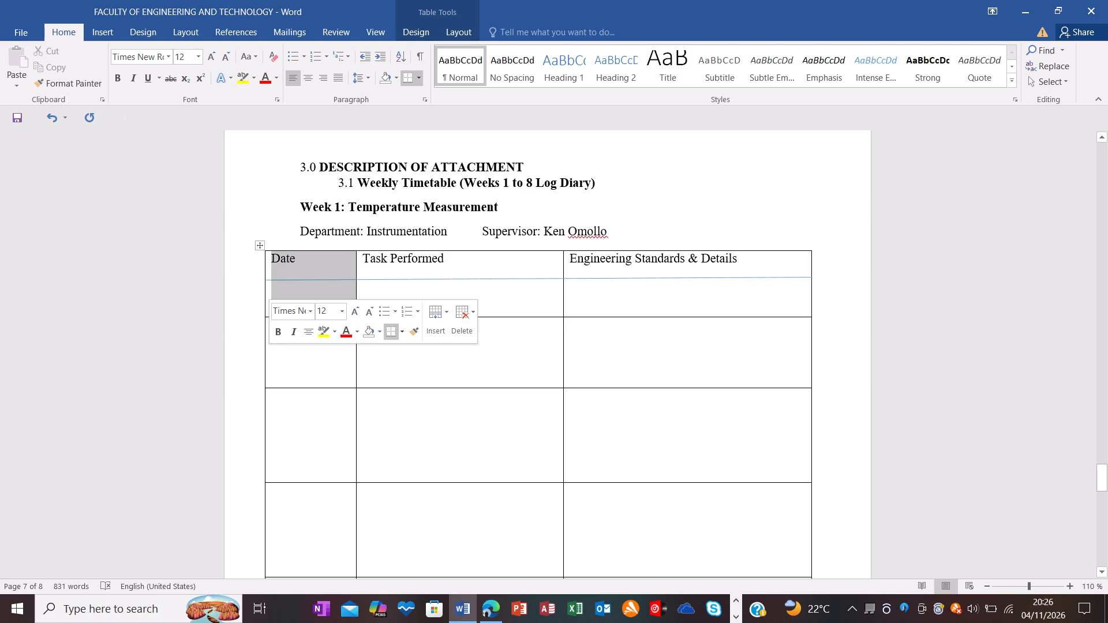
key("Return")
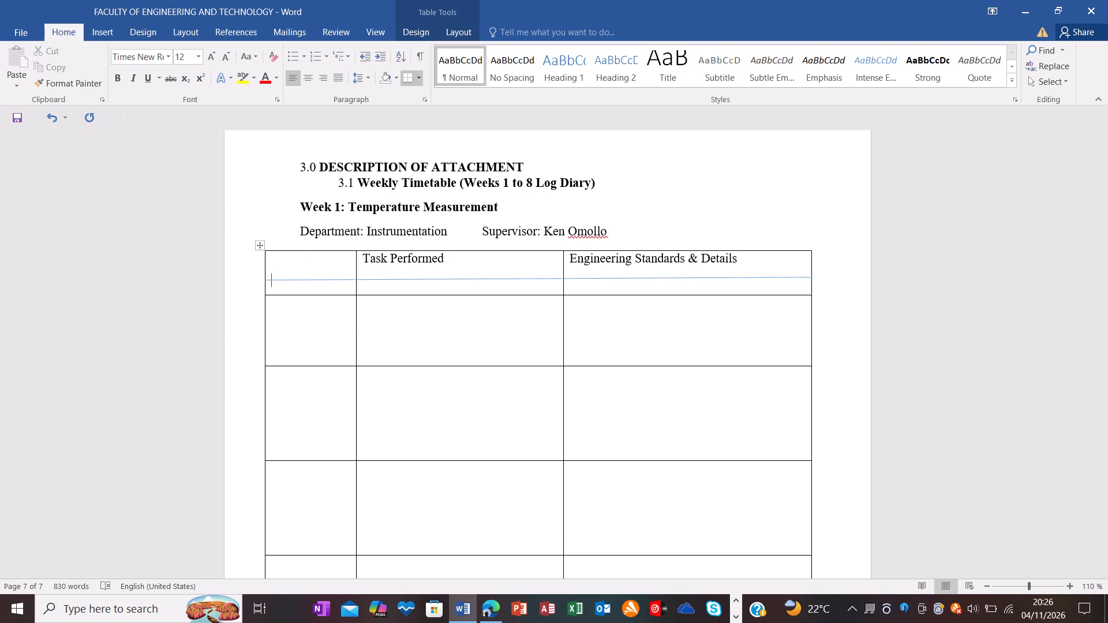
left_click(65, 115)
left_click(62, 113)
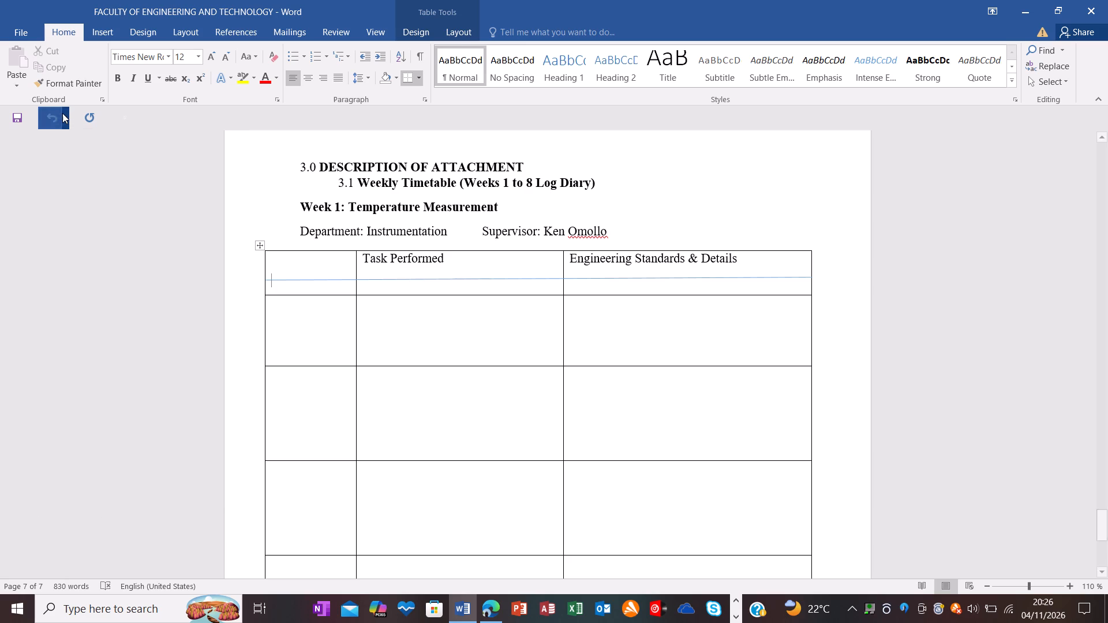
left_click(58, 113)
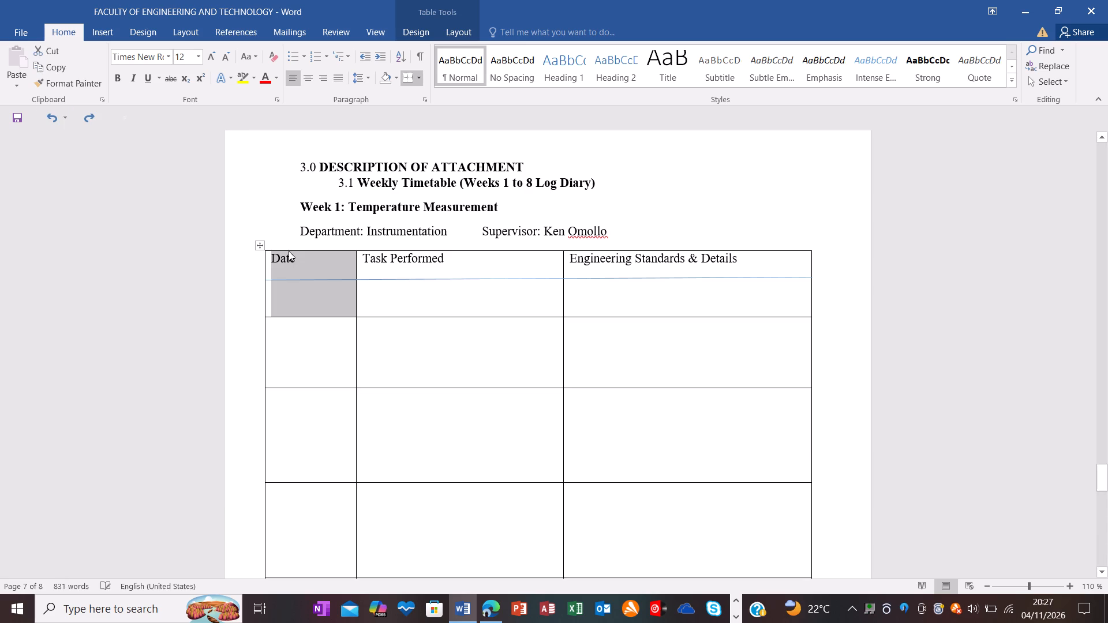
Add two blank lines below "Date" in the first cell of the Week 1 timetable.
left_click(314, 280)
left_click(285, 294)
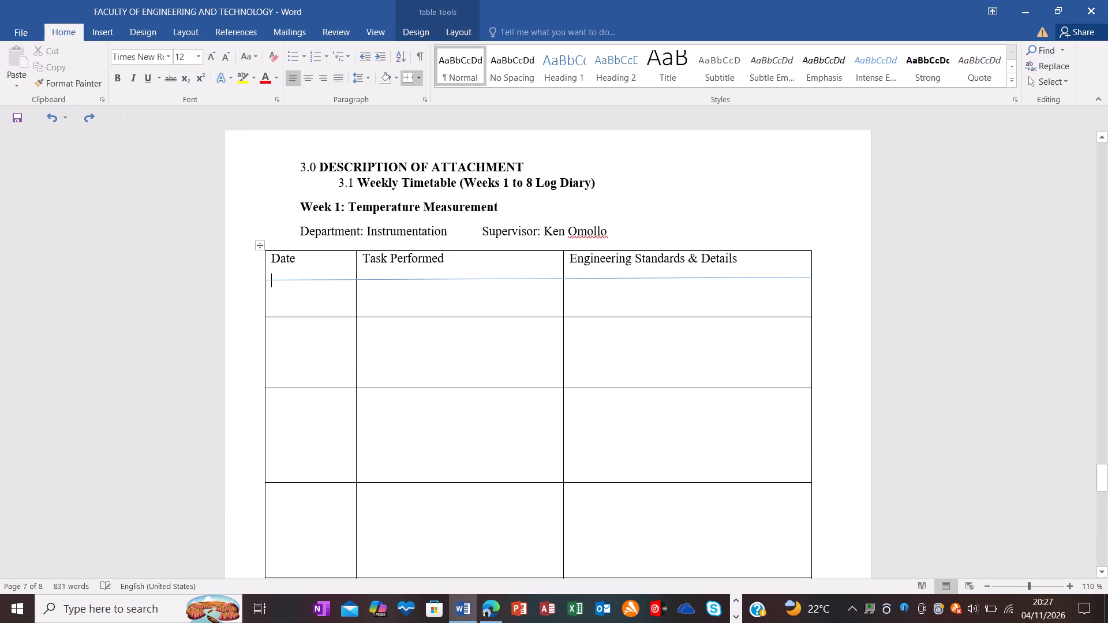
left_click(271, 294)
left_click(271, 294)
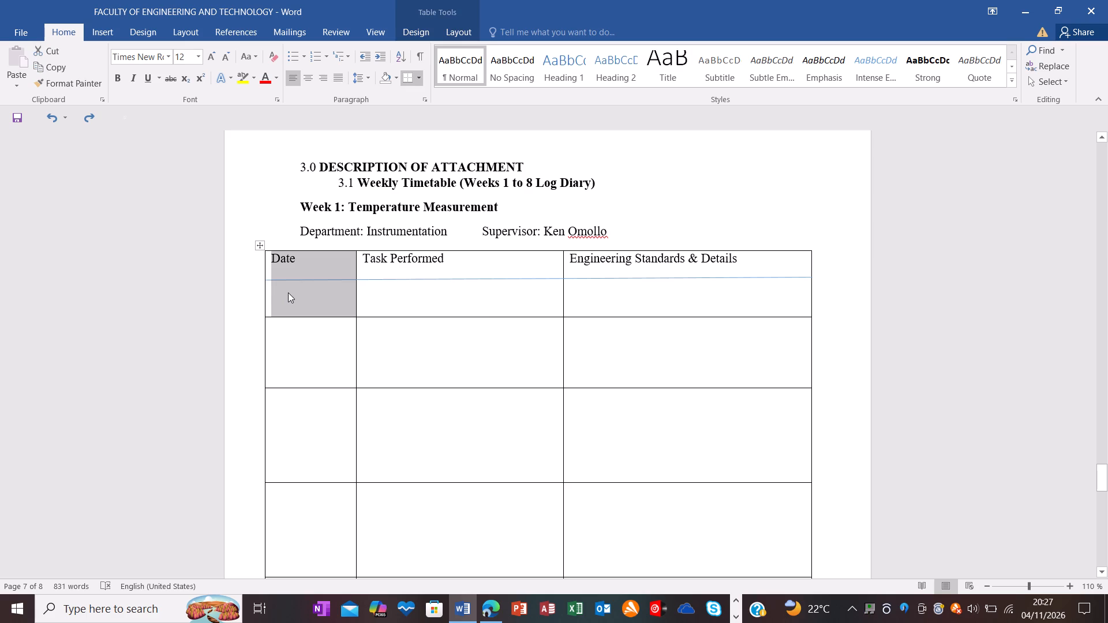
left_click(319, 330)
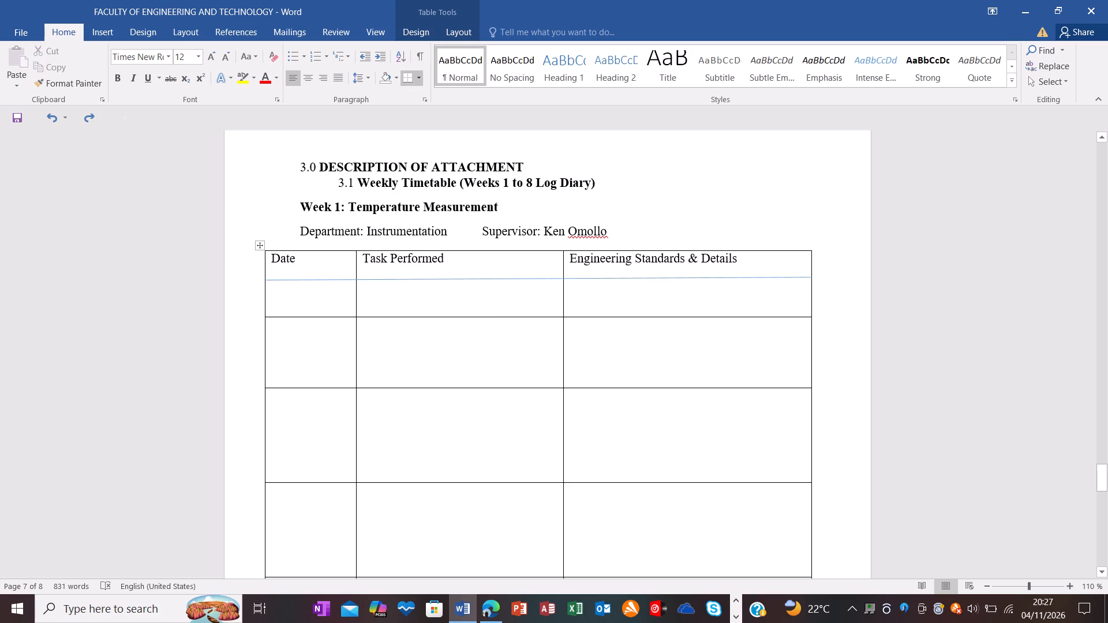
left_click(386, 304)
left_click(330, 267)
key("Return")
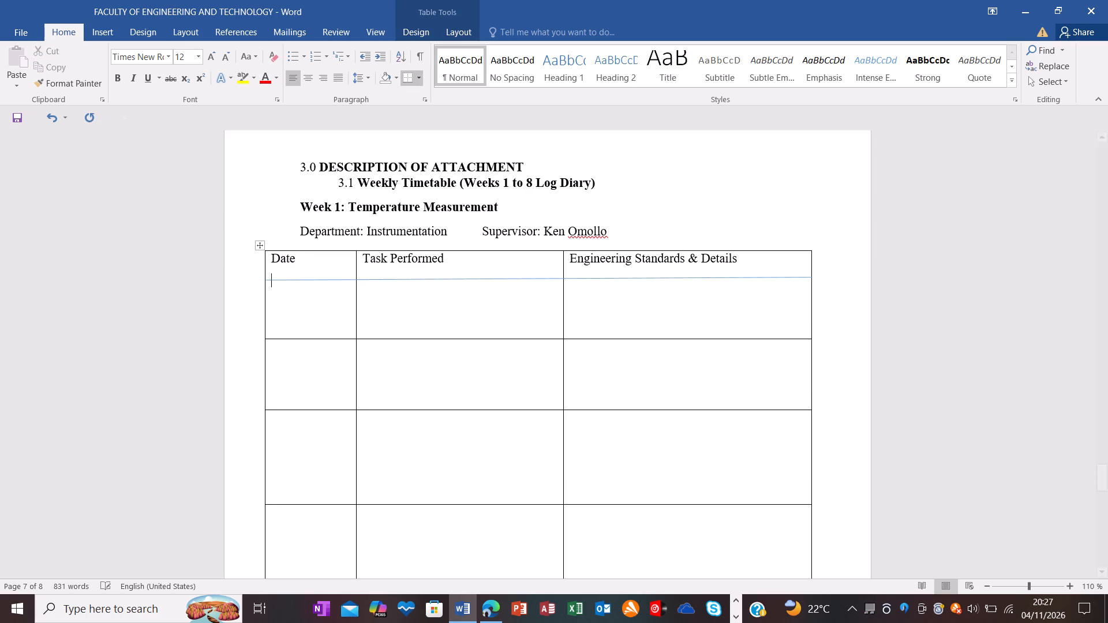
key("Return")
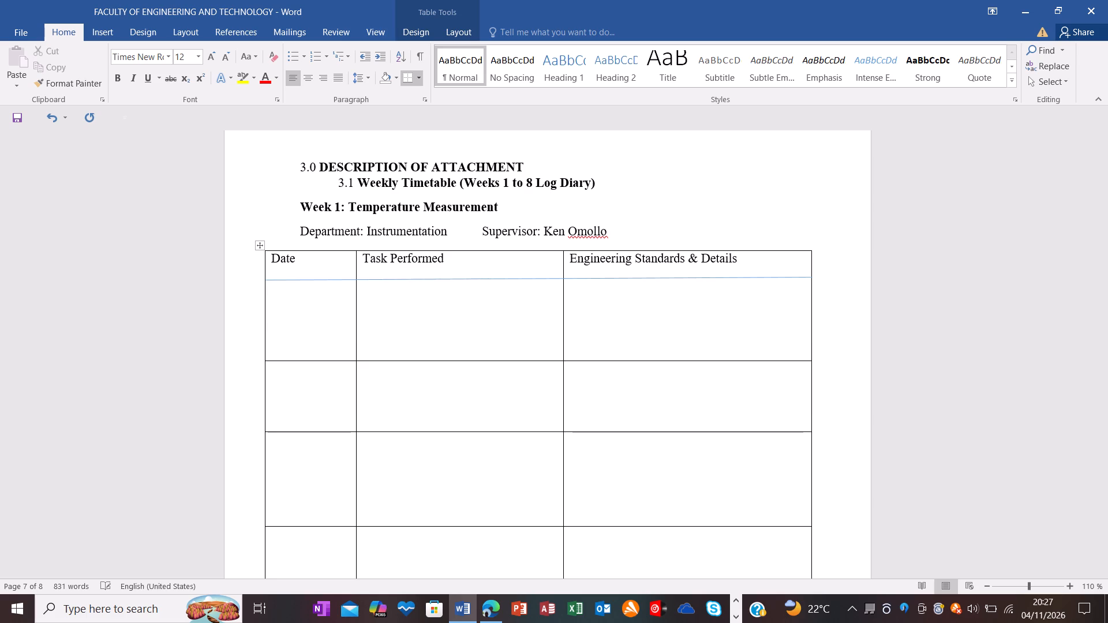
Shorten the fourth row of the Week 1 timetable by moving its lower border up.
scroll(330, 267, "down", 3)
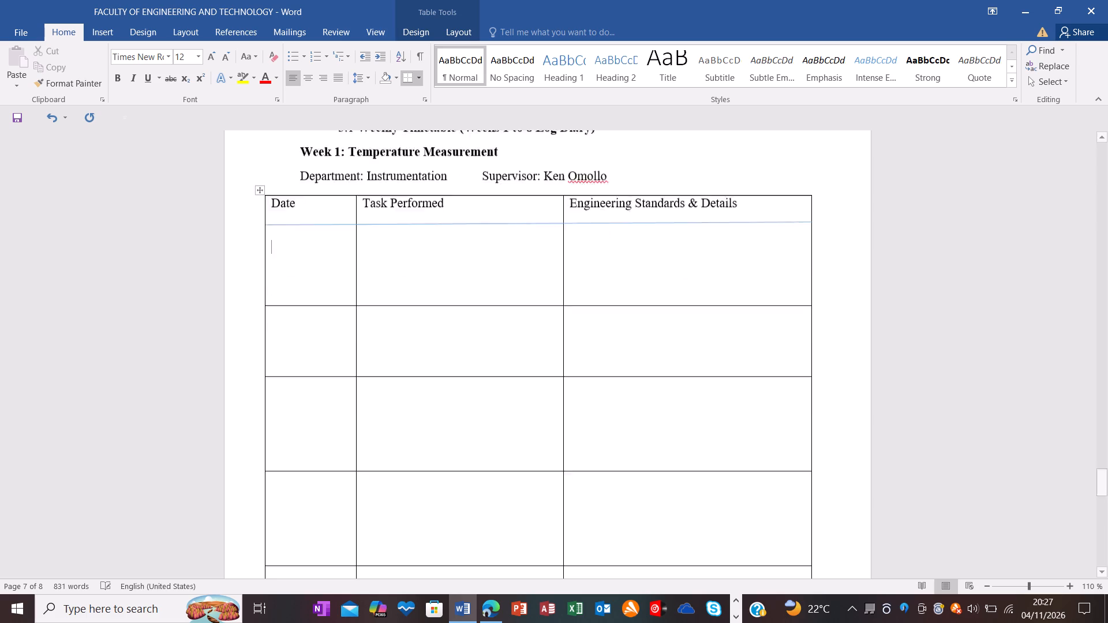
scroll(330, 267, "down", 6)
scroll(330, 267, "up", 1)
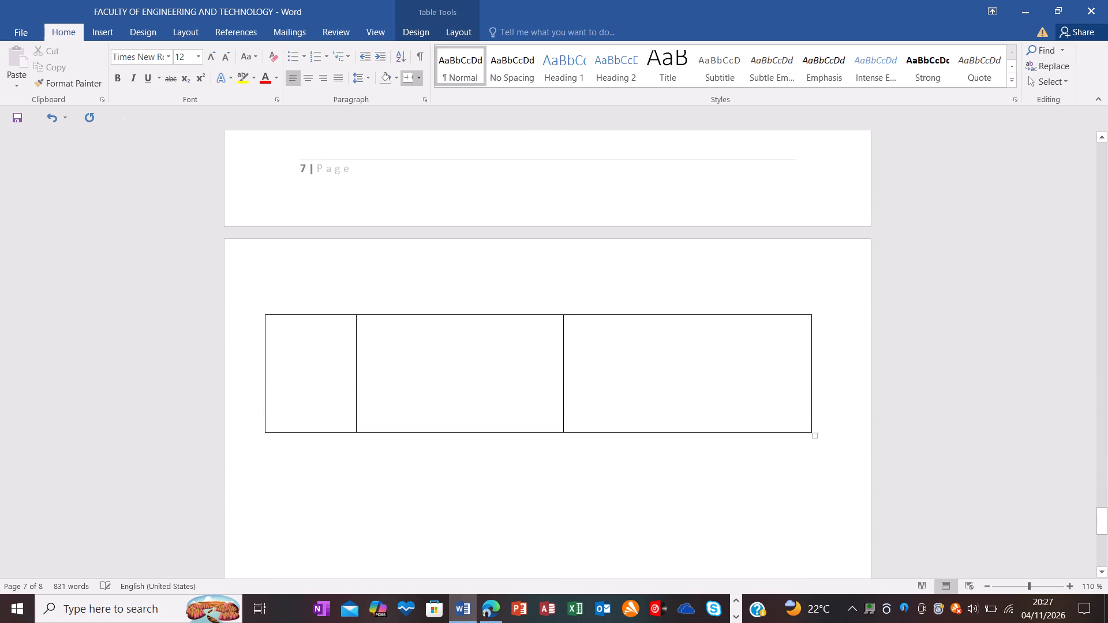
scroll(330, 267, "up", 5)
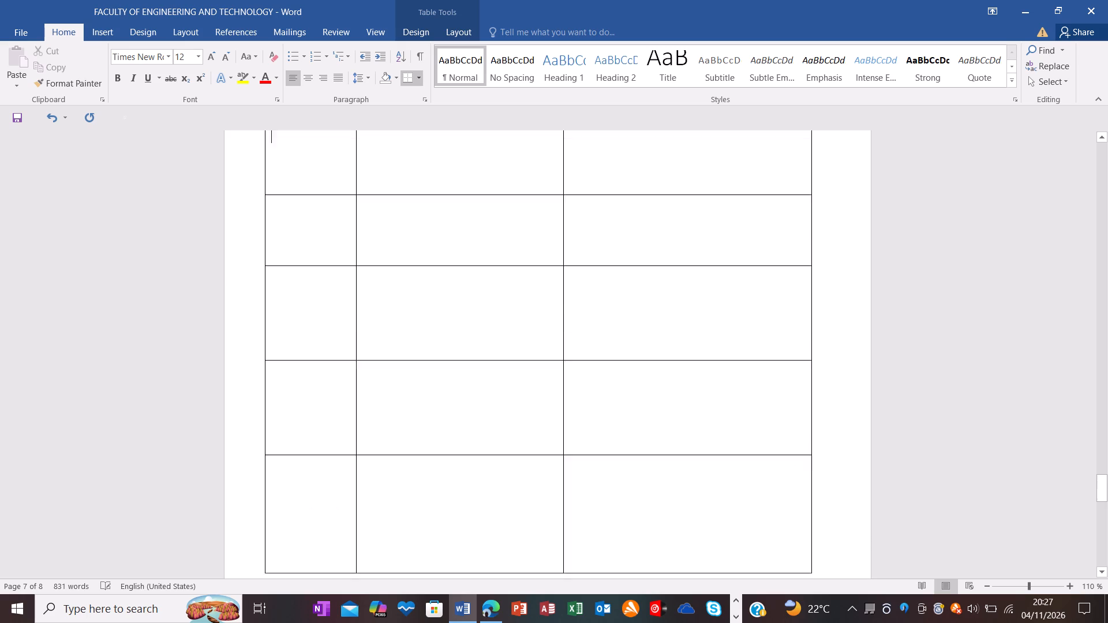
scroll(330, 267, "up", 2)
scroll(330, 267, "down", 1)
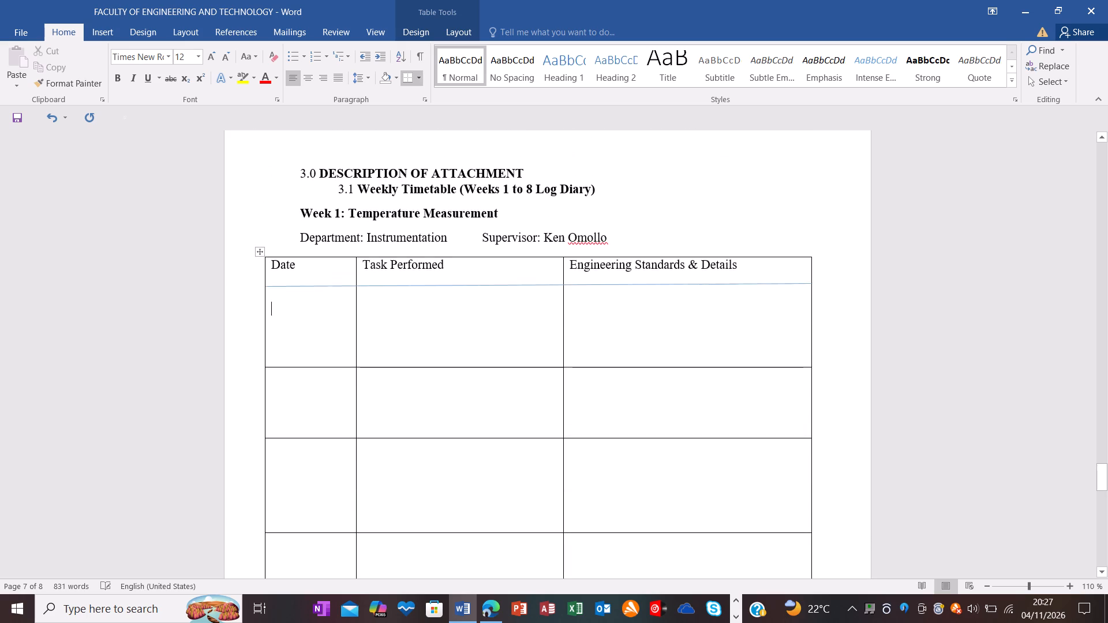
scroll(330, 267, "down", 1)
scroll(330, 267, "up", 1)
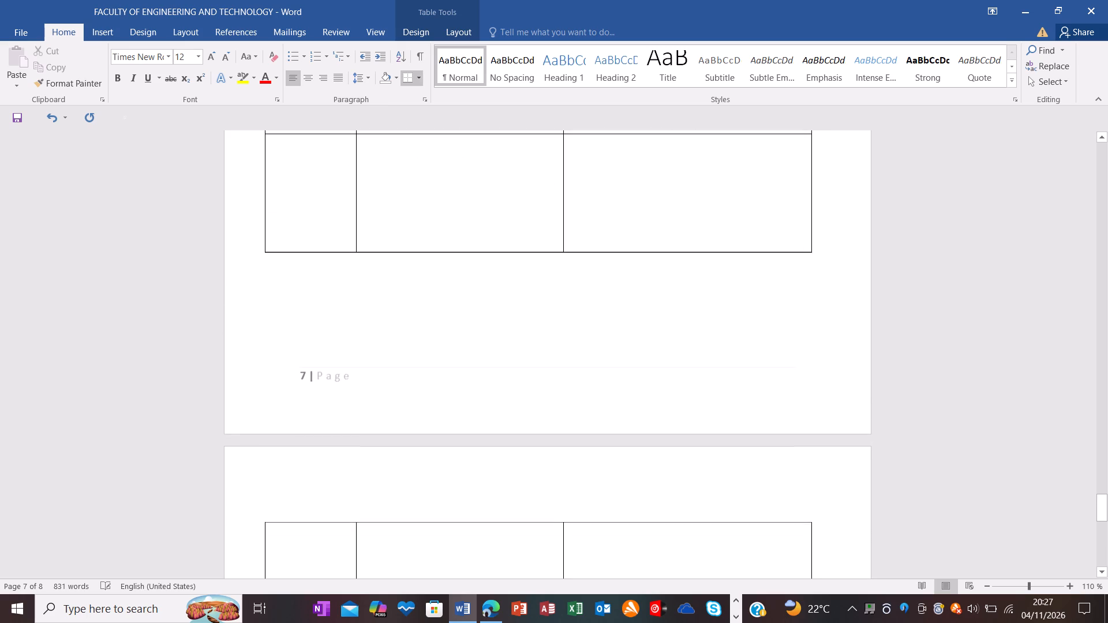
scroll(330, 267, "up", 1)
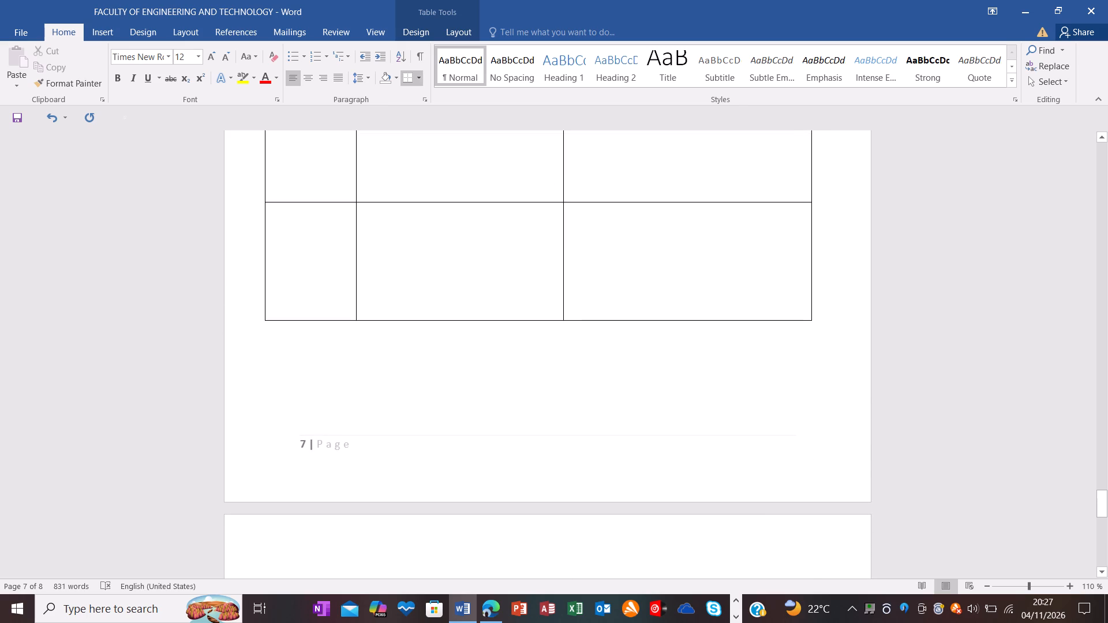
left_click_drag(402, 321, 415, 278)
left_click(491, 310)
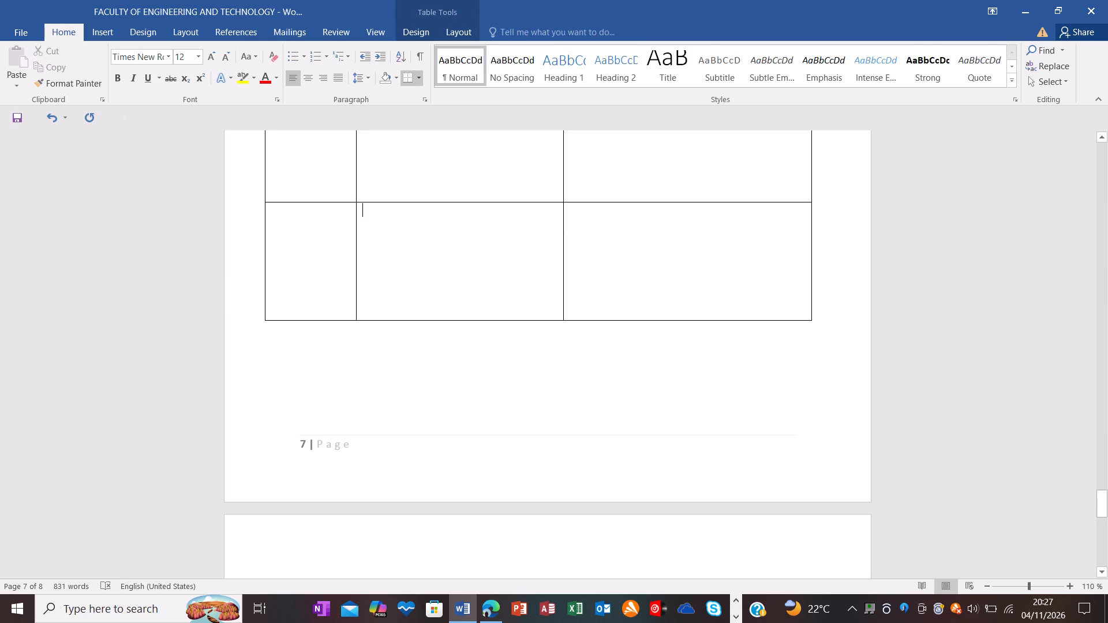
left_click(557, 320)
left_click(536, 320)
left_click_drag(473, 203, 496, 165)
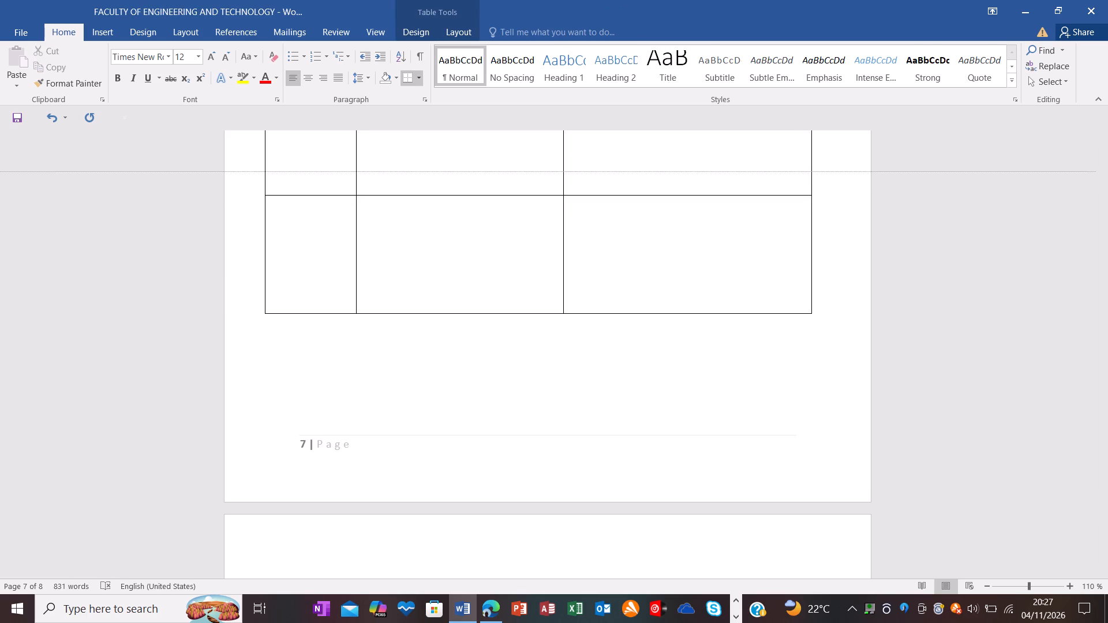
left_click_drag(496, 165, 518, 140)
Shorten the timetable's third row by moving its lower border up, fitting the whole table on page 7.
scroll(518, 140, "up", 2)
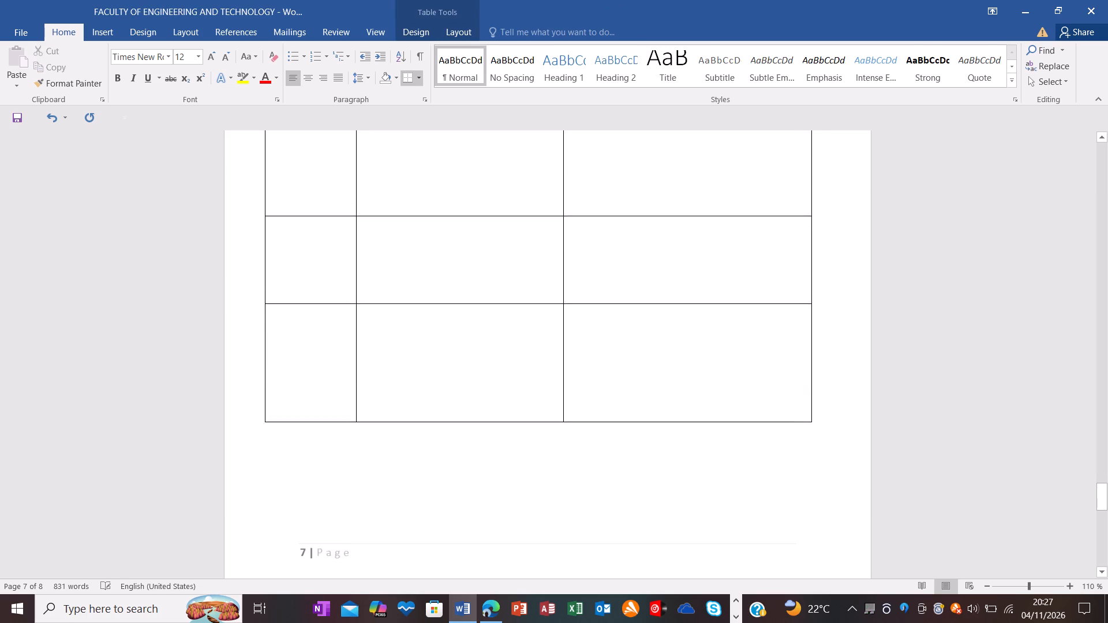
scroll(518, 140, "up", 3)
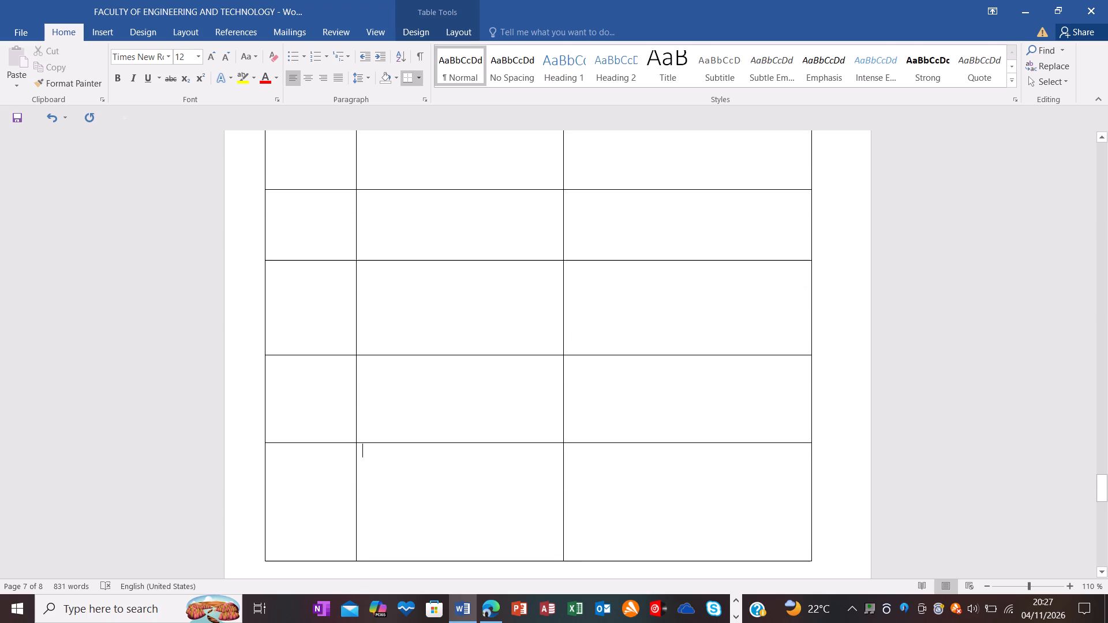
left_click(484, 353)
left_click_drag(466, 355, 481, 308)
scroll(482, 308, "down", 4)
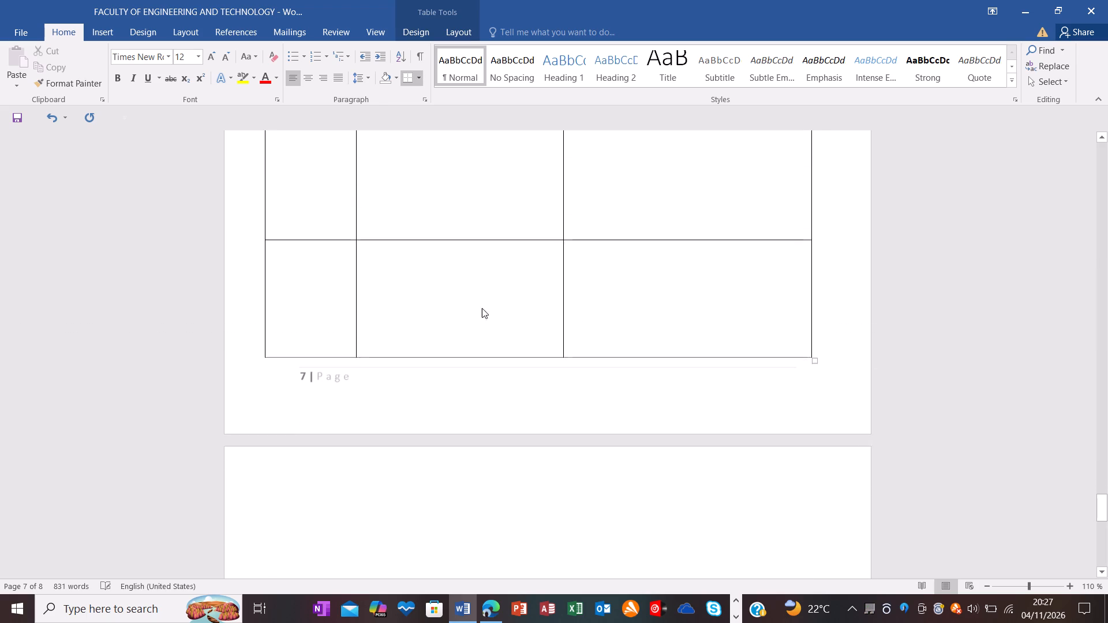
scroll(482, 308, "down", 1)
scroll(482, 308, "up", 3)
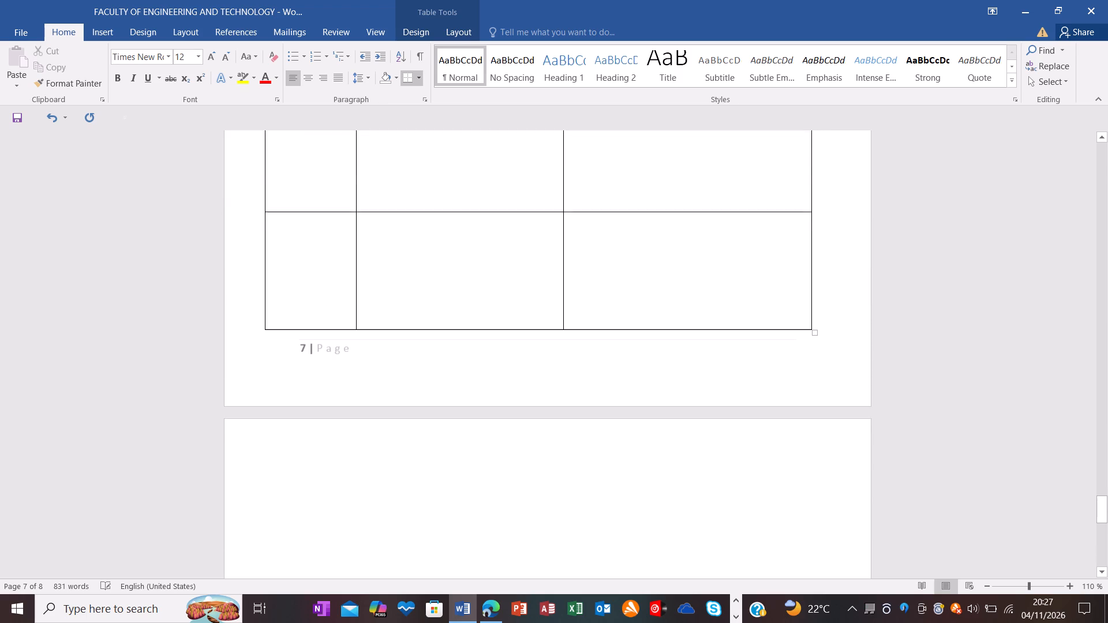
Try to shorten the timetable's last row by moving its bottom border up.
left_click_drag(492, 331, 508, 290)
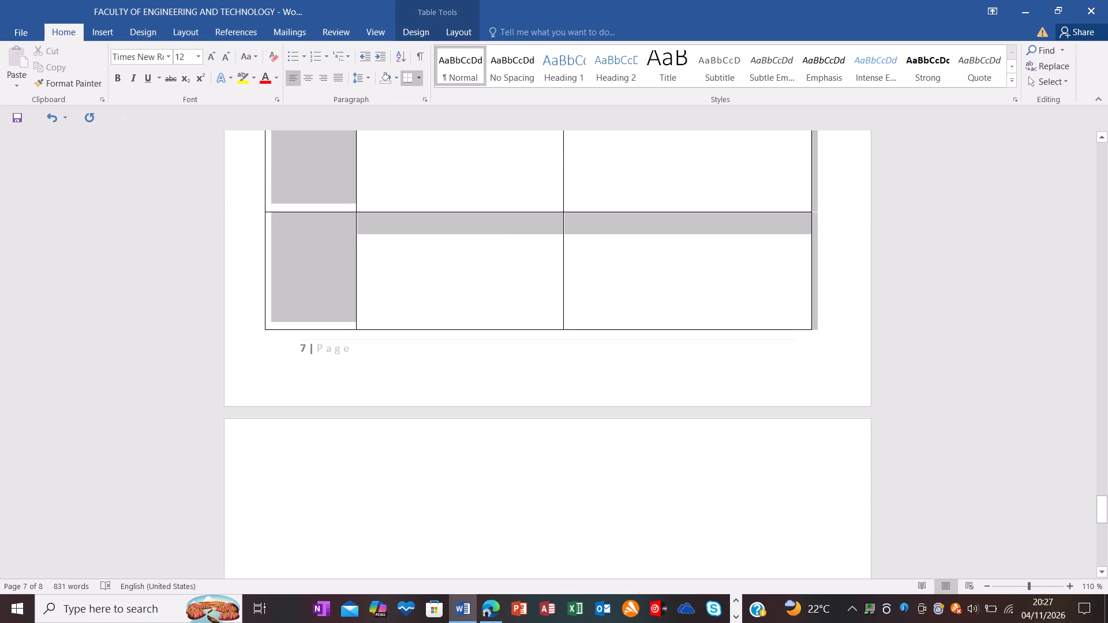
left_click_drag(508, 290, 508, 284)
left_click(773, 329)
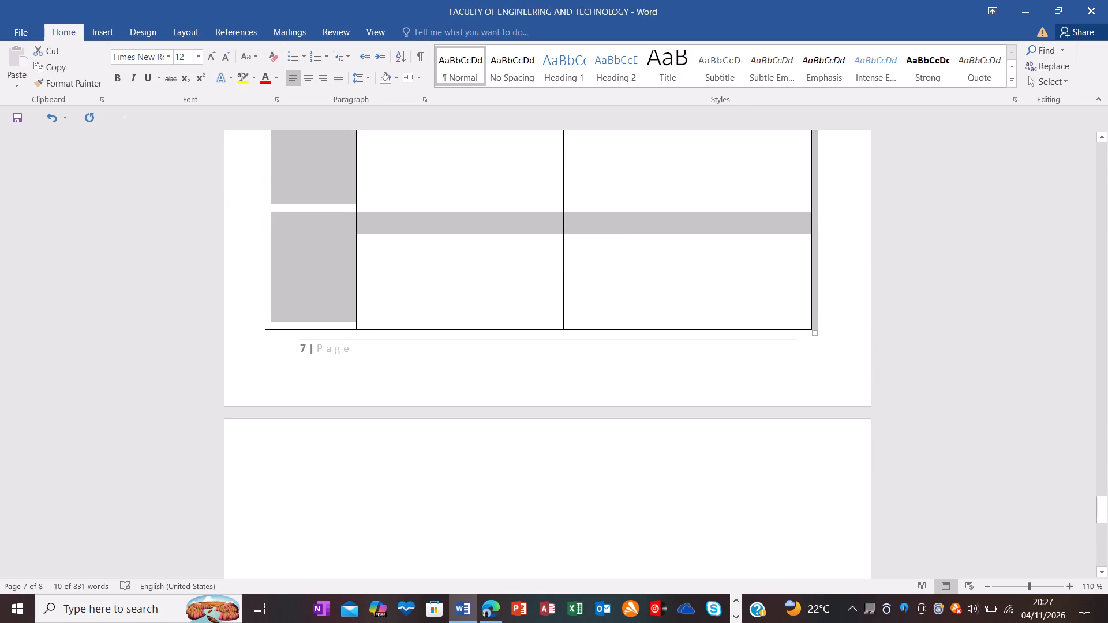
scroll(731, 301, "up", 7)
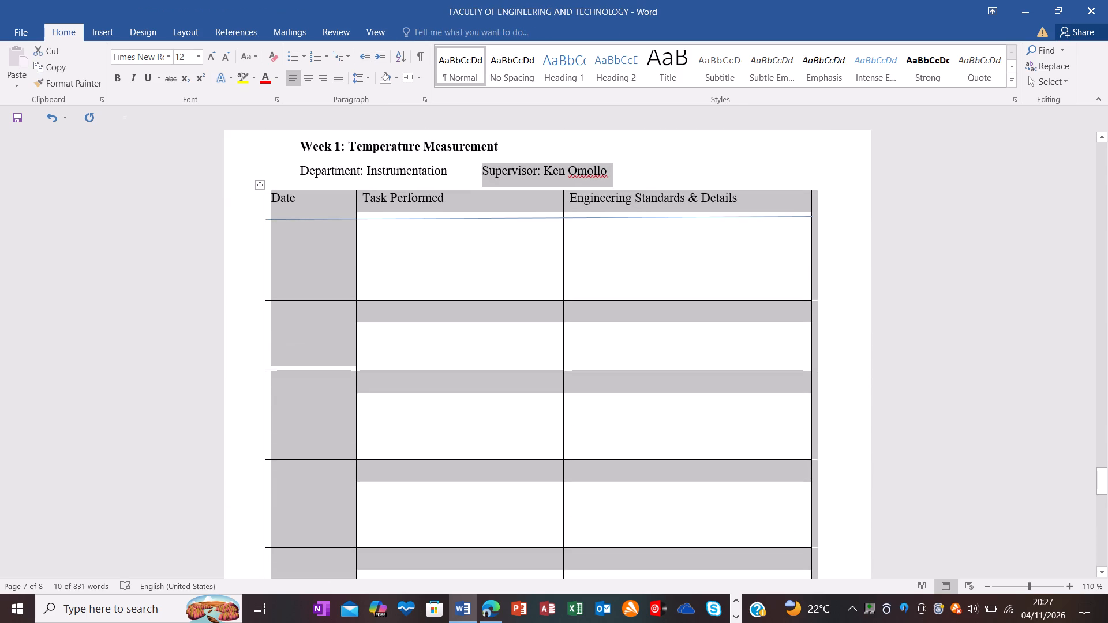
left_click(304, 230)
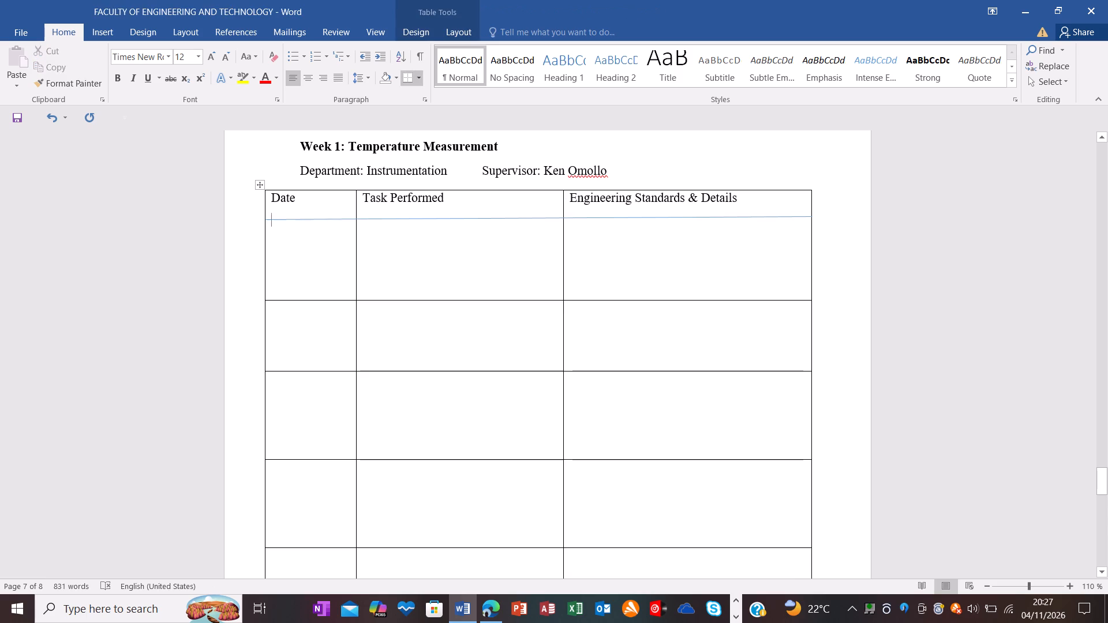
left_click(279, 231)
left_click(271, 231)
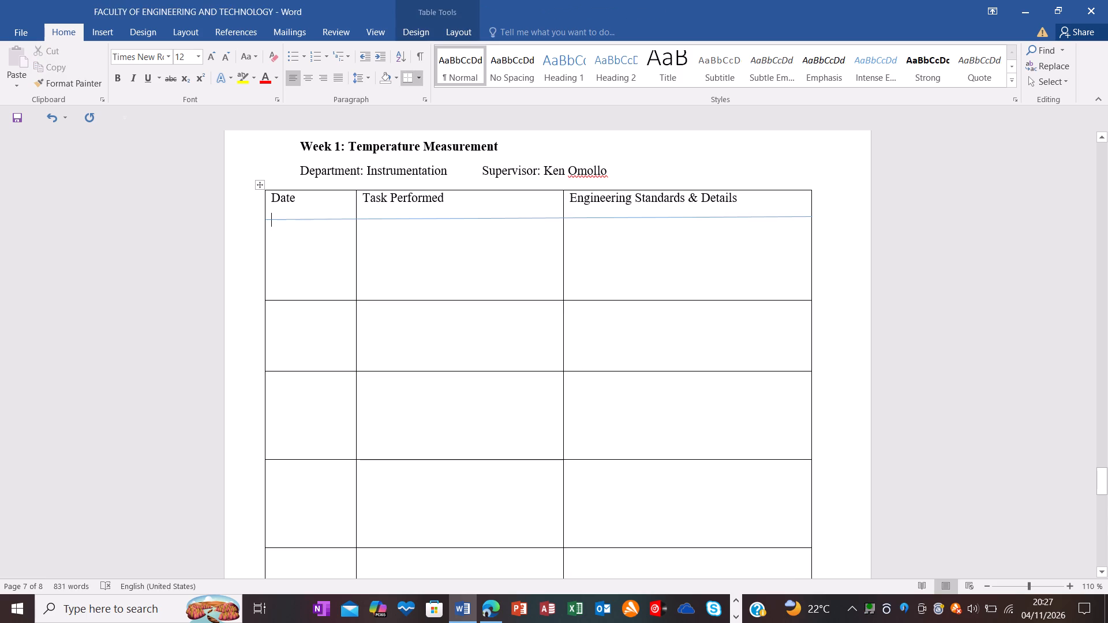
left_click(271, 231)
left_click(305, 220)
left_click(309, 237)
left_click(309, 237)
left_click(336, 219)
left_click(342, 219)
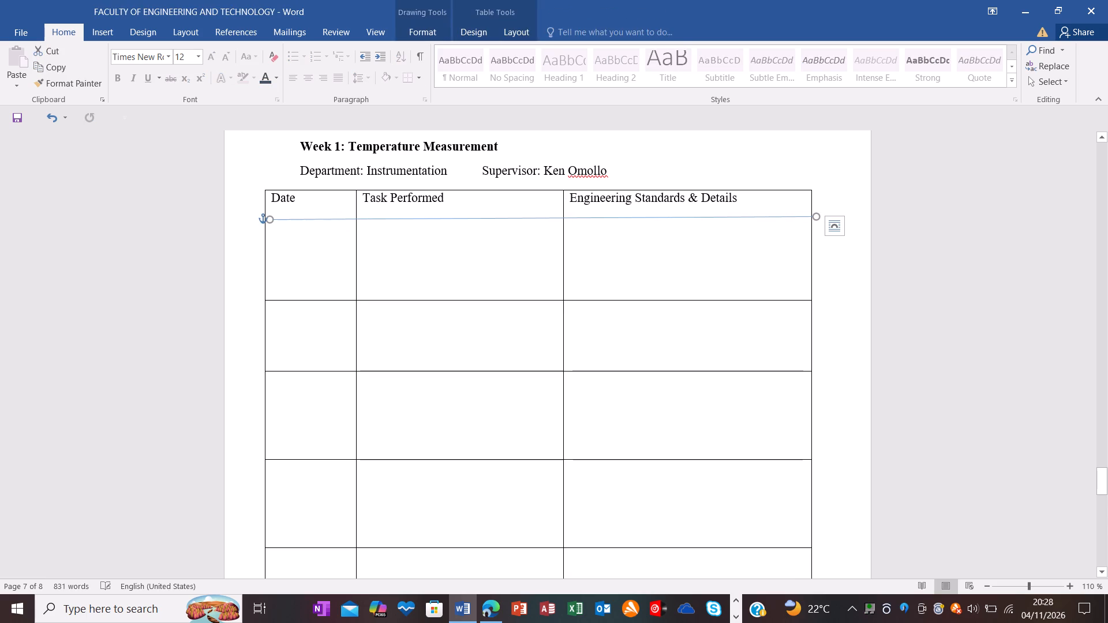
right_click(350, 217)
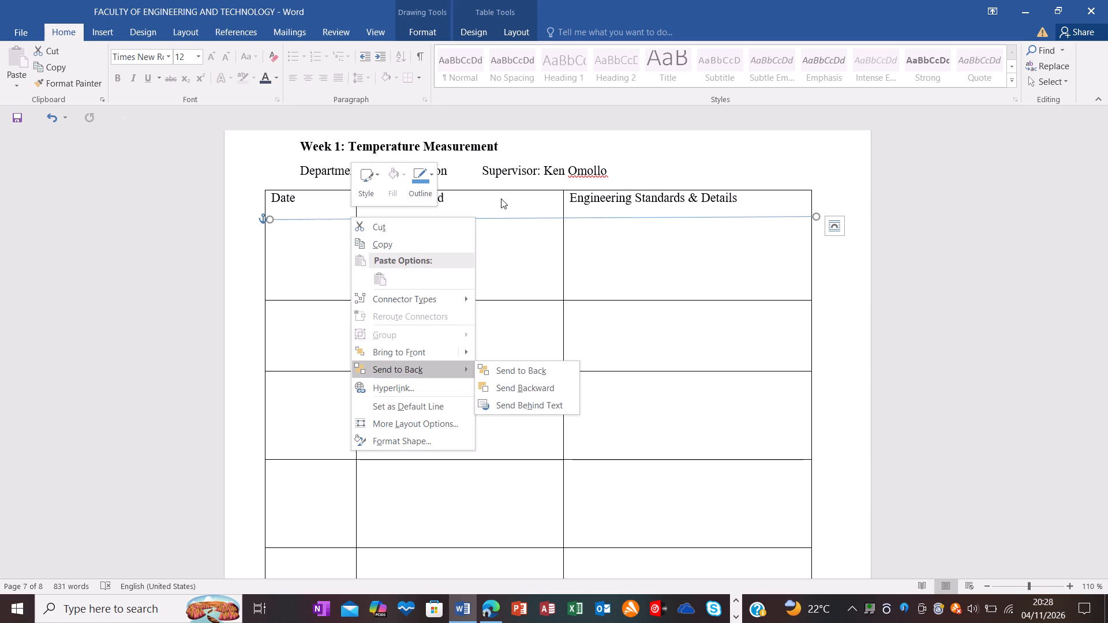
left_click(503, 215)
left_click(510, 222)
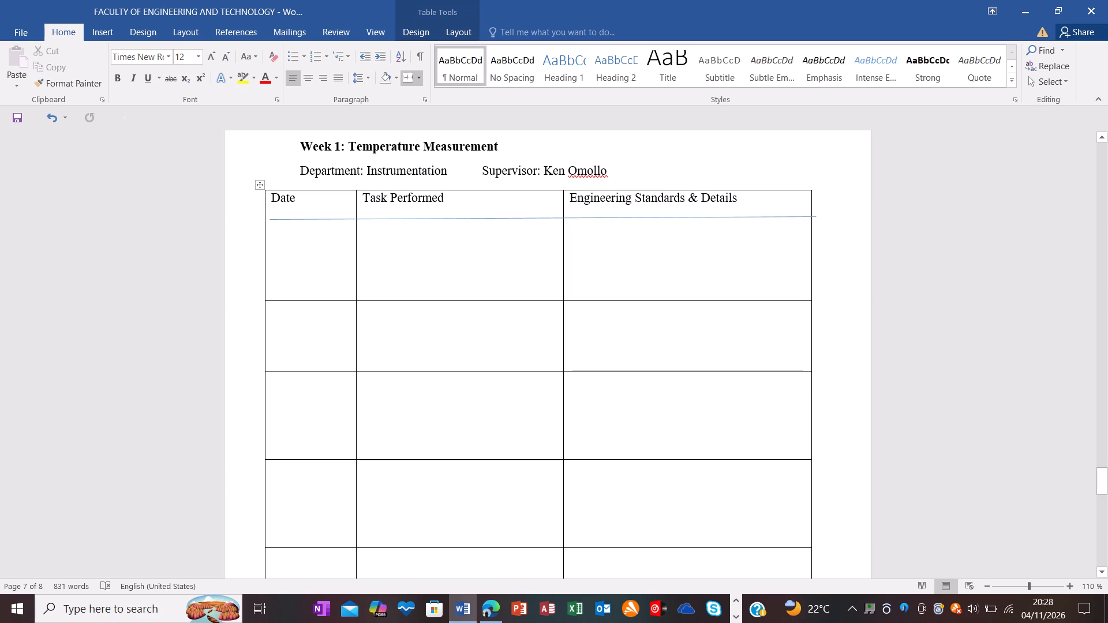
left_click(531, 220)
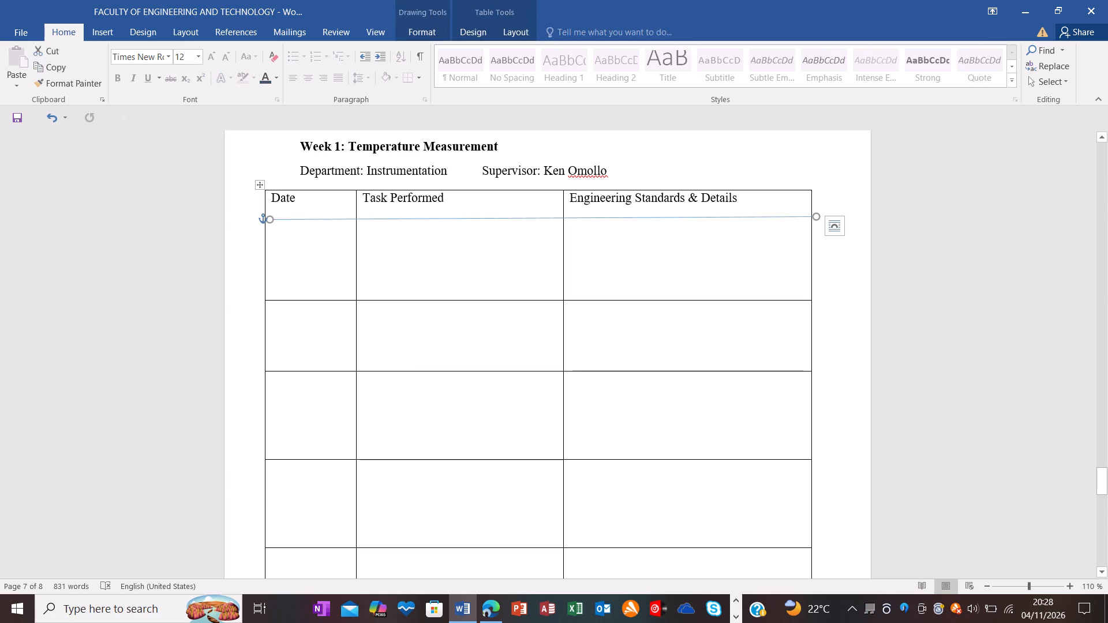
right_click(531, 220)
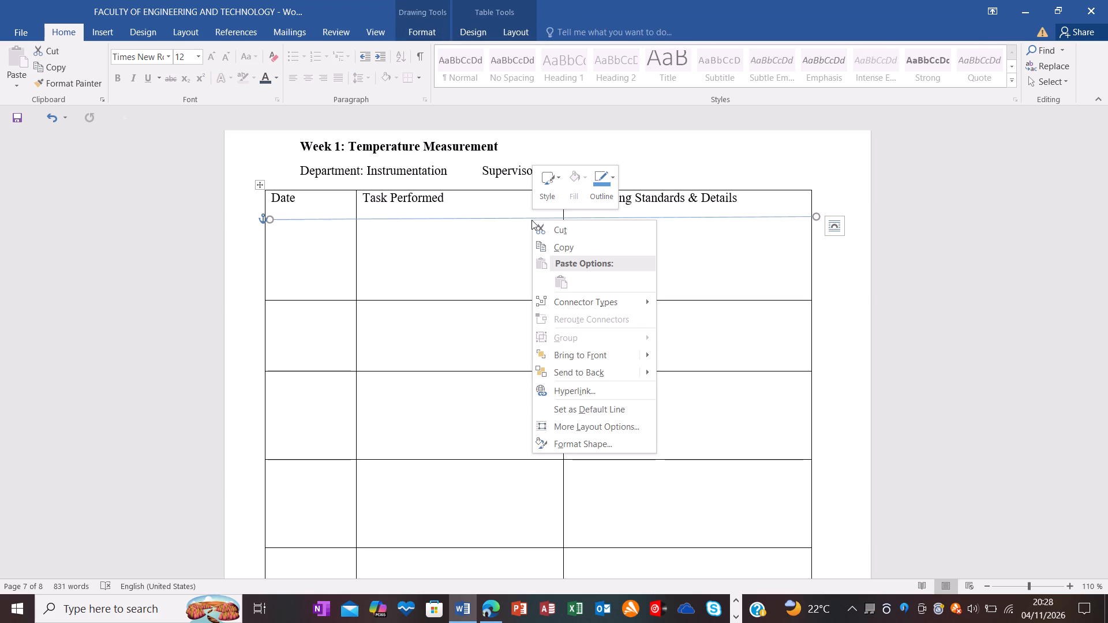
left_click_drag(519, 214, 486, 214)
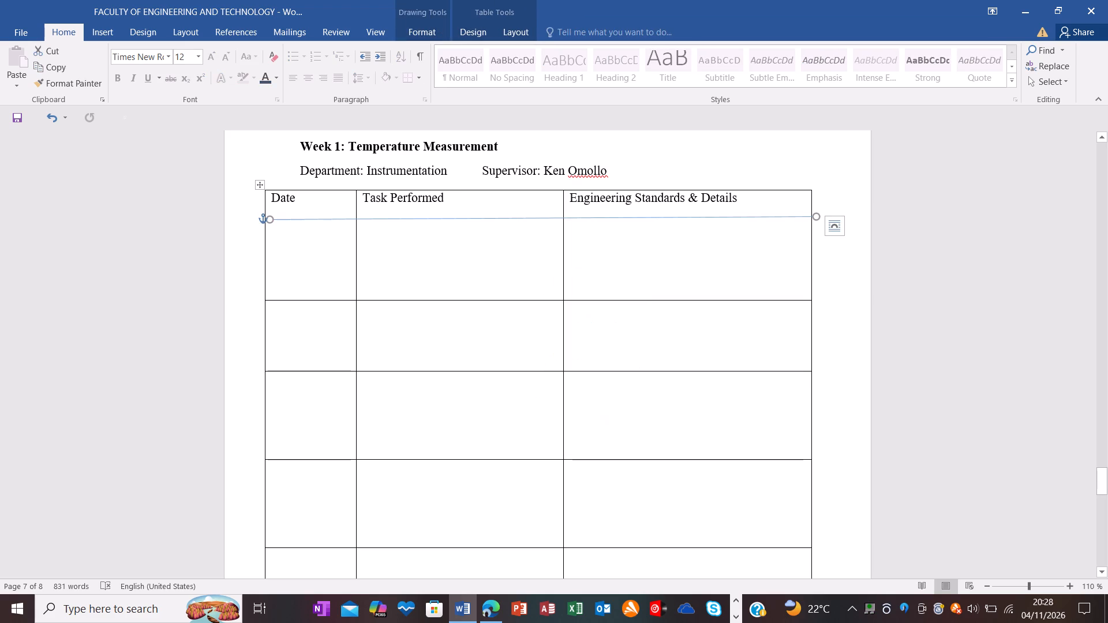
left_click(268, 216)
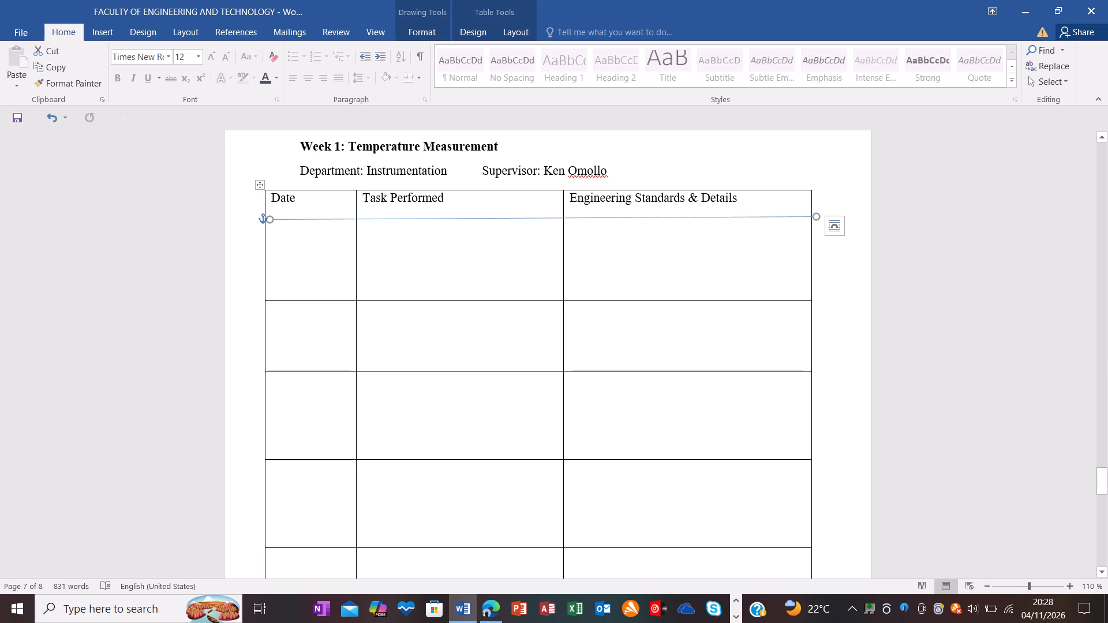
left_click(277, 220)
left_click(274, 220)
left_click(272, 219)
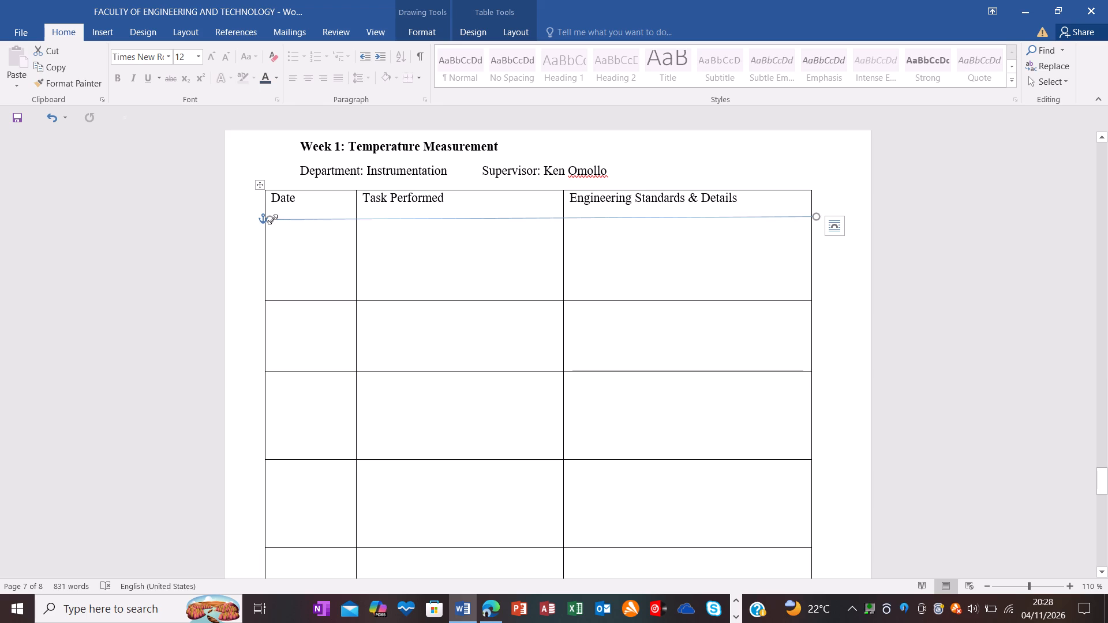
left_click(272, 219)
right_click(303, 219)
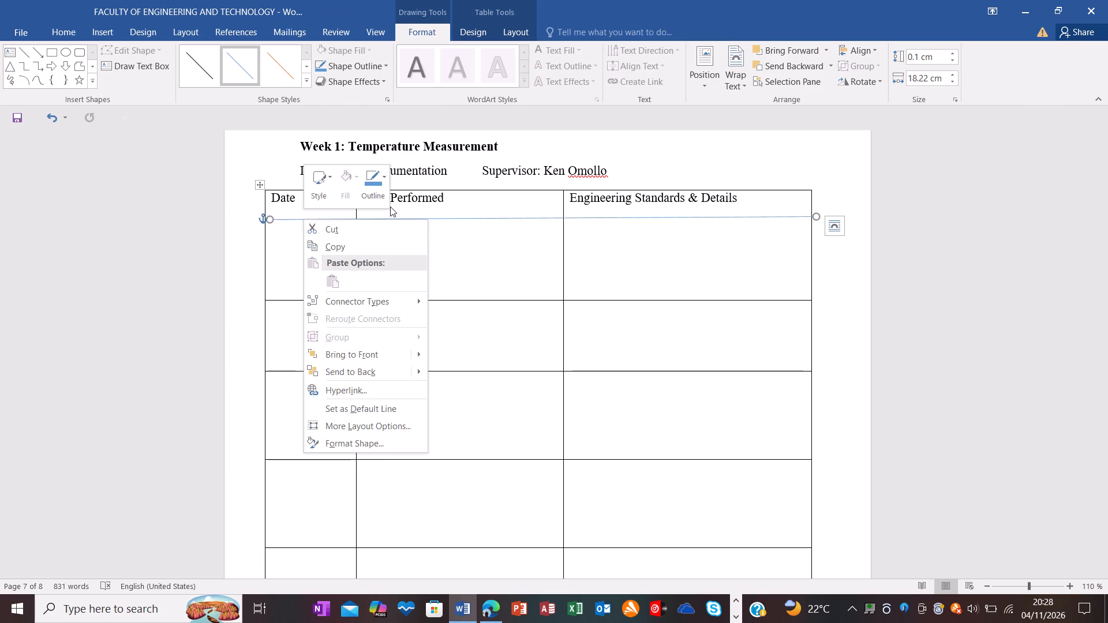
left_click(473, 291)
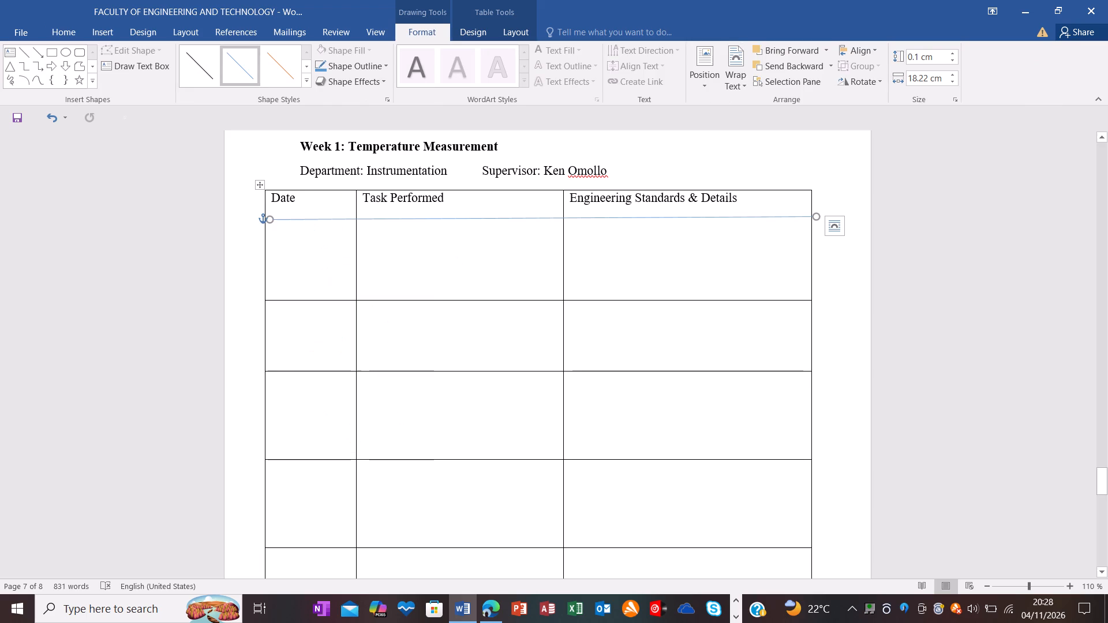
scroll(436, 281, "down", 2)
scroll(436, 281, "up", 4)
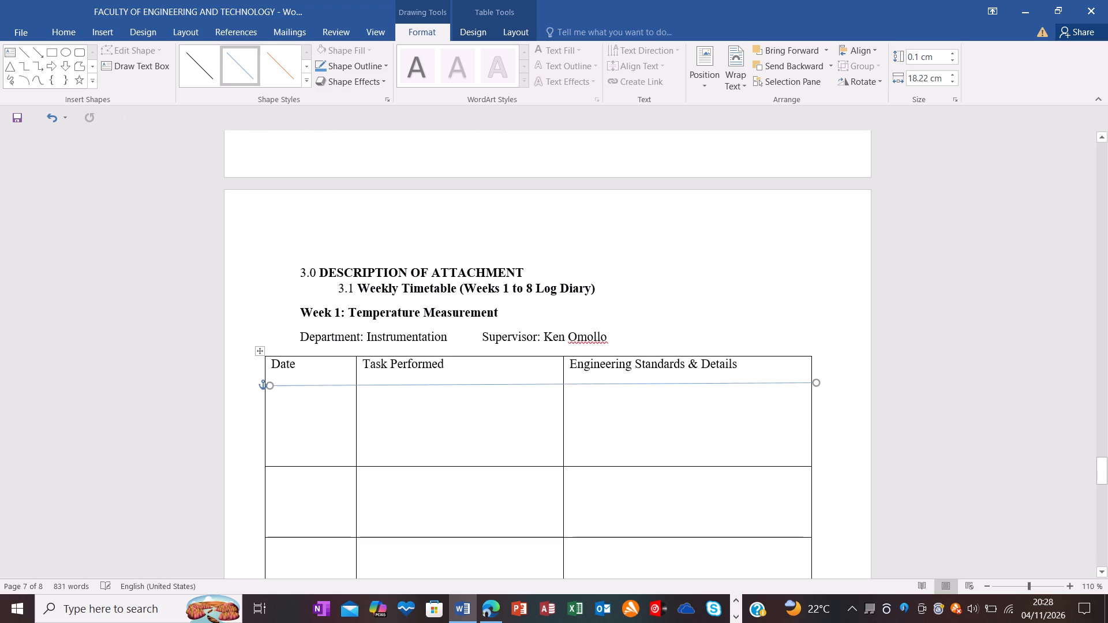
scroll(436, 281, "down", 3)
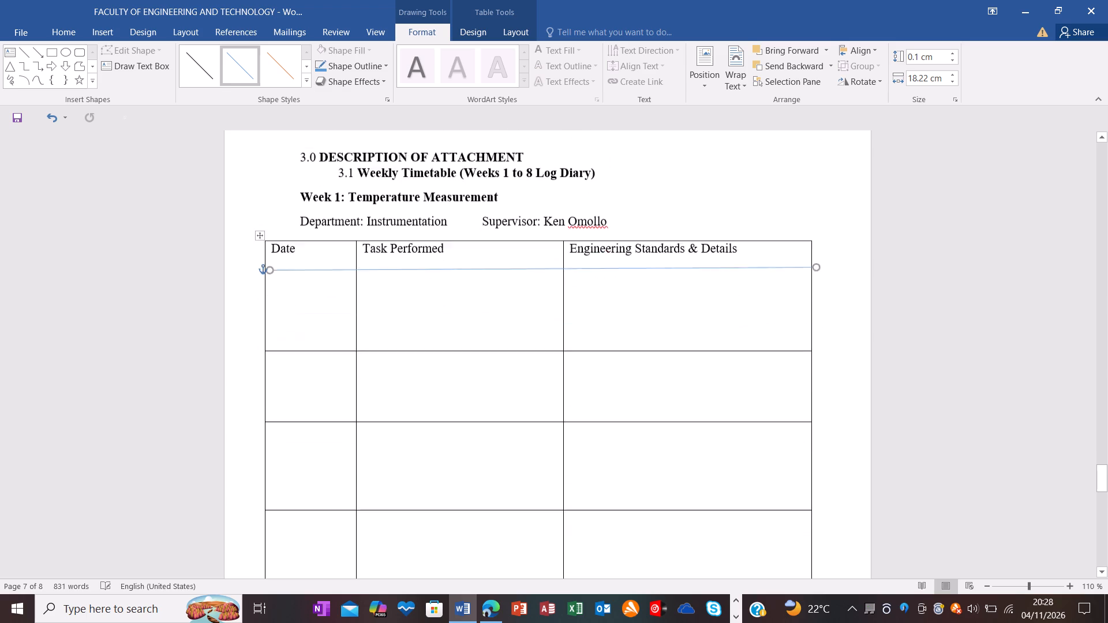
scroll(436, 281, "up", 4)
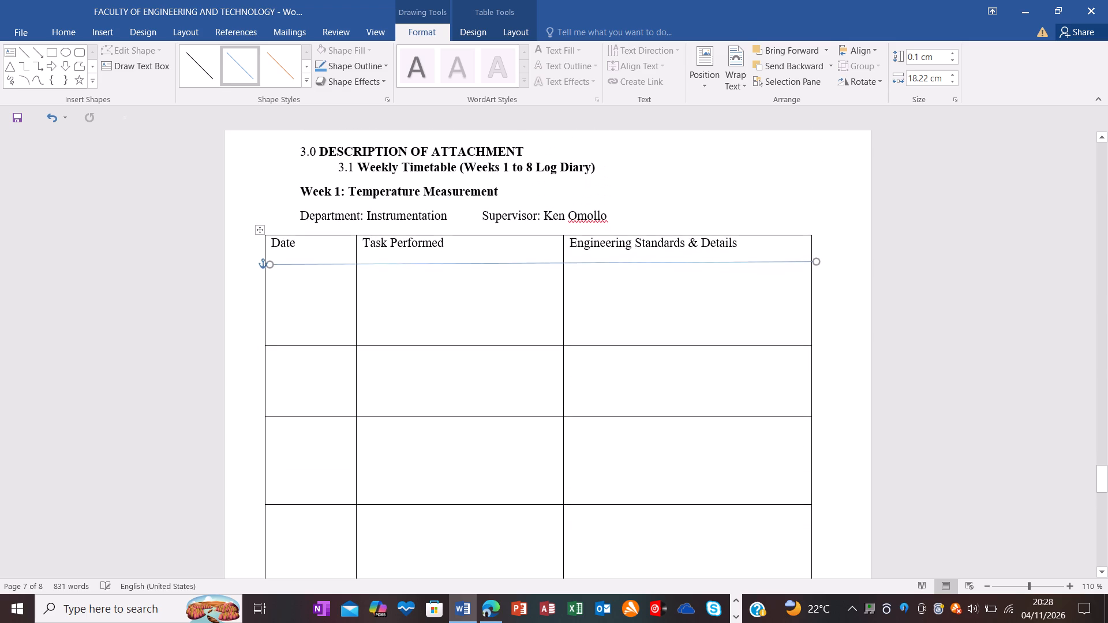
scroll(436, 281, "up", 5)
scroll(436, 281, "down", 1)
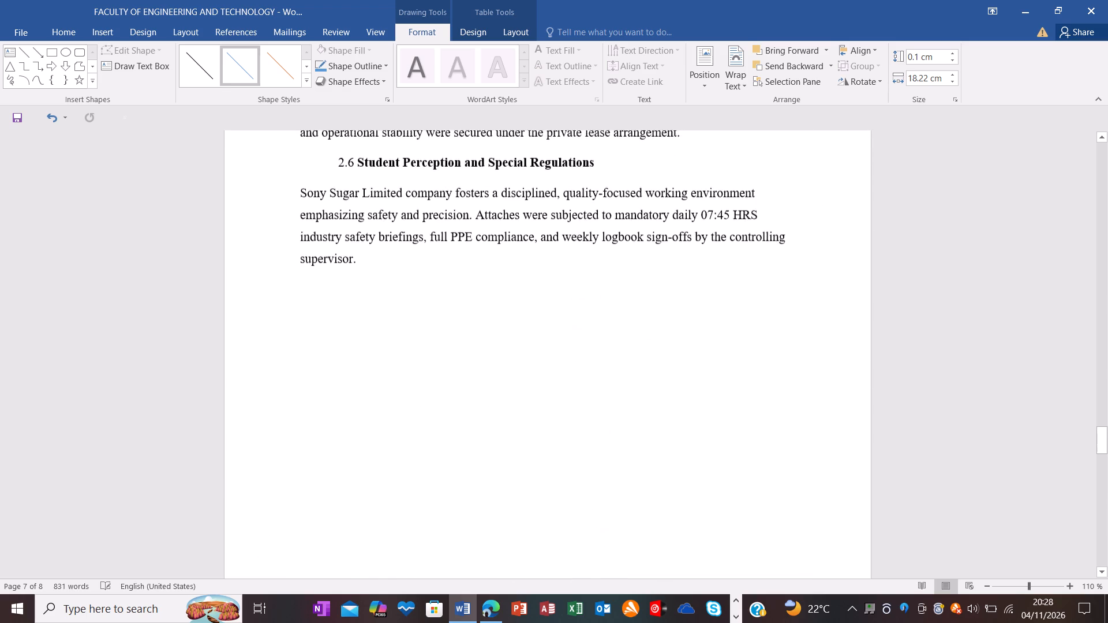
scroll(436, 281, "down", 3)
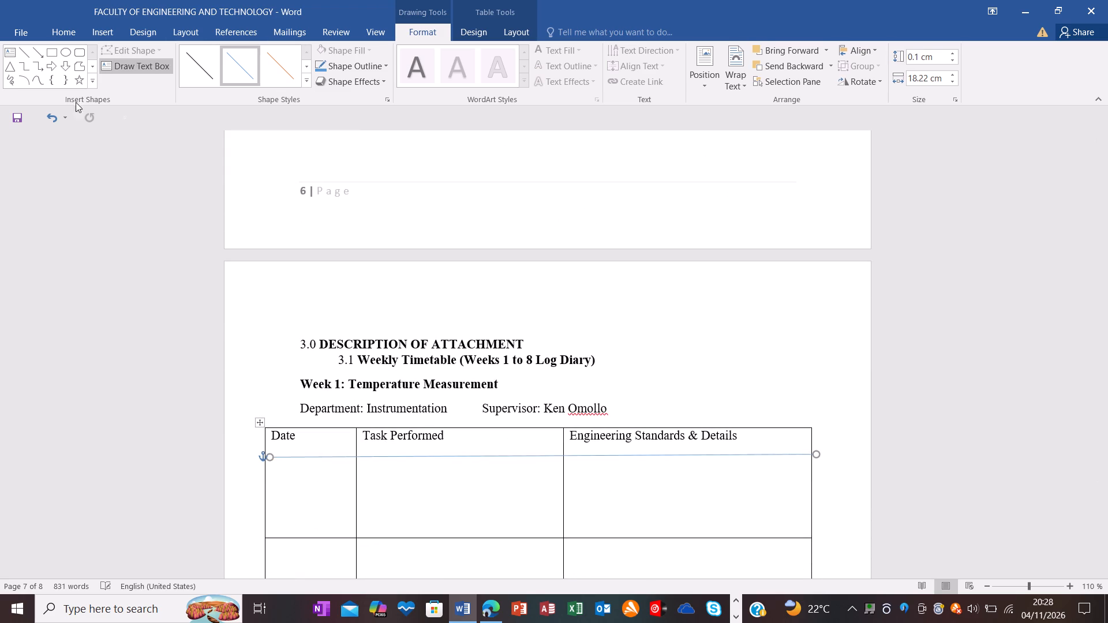
Undo the recent timetable edits back through the third column's heading and the department and supervisor line.
triple_click(51, 122)
triple_click(51, 122)
triple_click(51, 122)
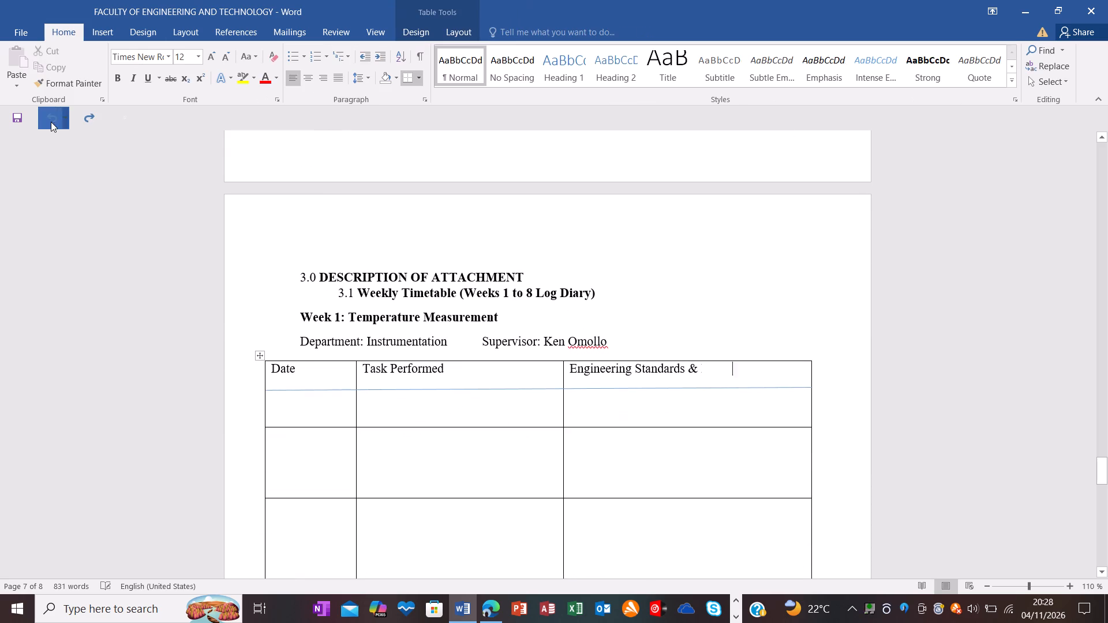
triple_click(51, 122)
left_click(51, 122)
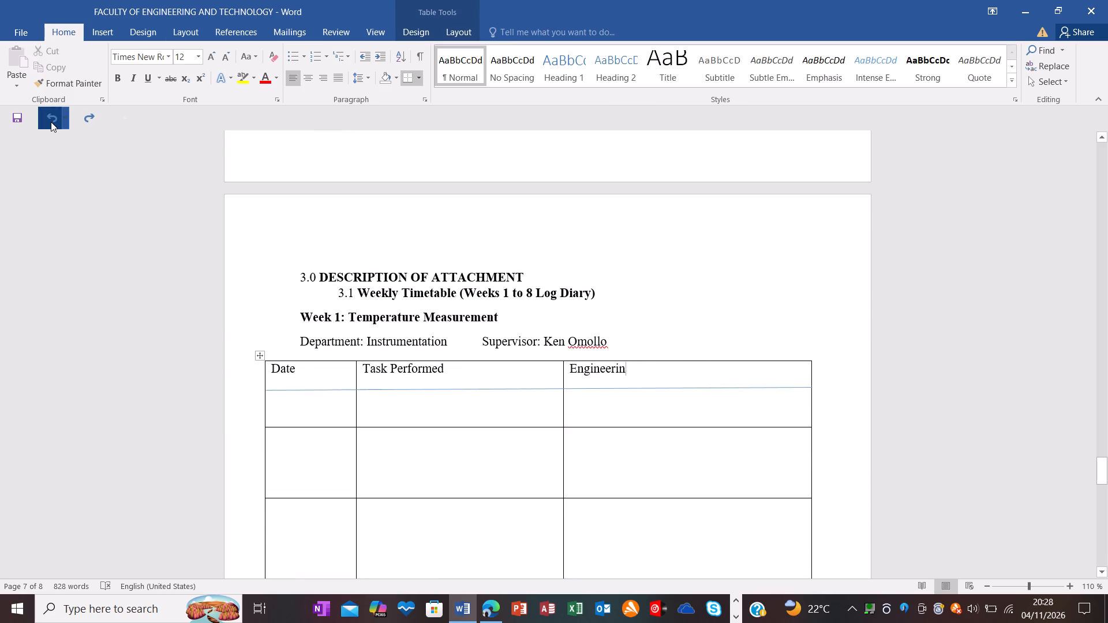
triple_click(51, 122)
triple_click(51, 122)
triple_click(51, 122)
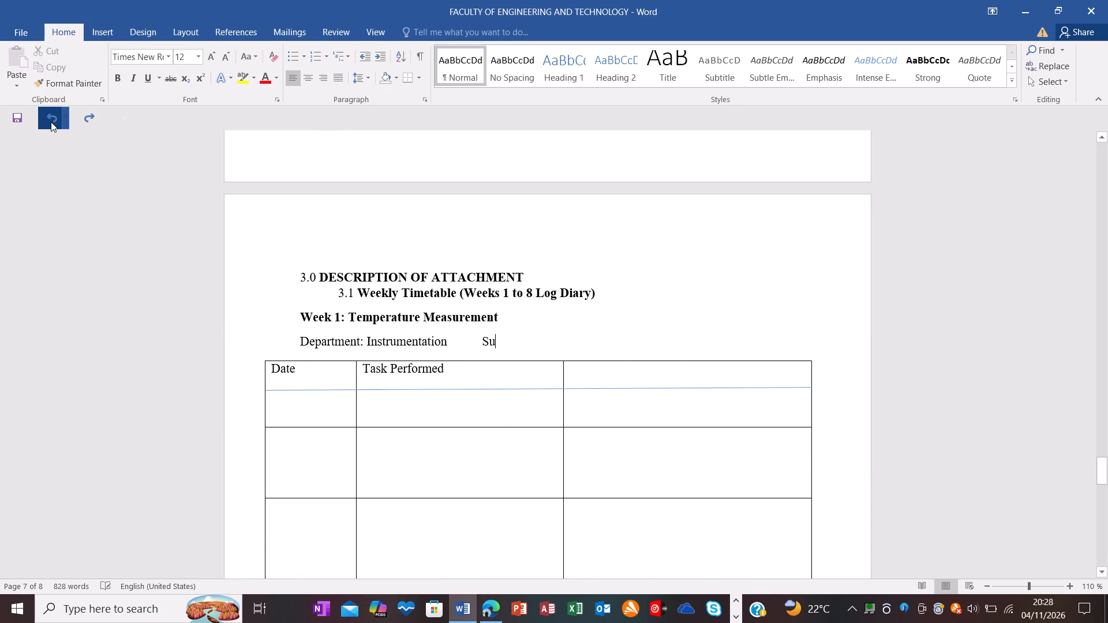
triple_click(51, 122)
triple_click(51, 122)
triple_click(51, 122)
triple_click(51, 122)
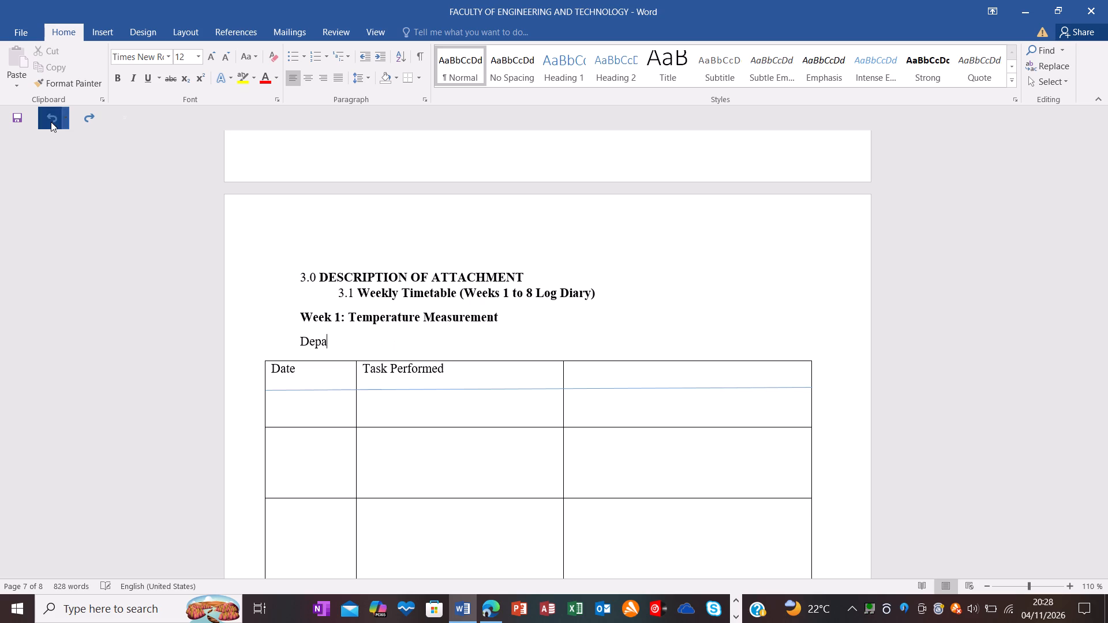
double_click(51, 122)
Undo the "Task Performed" and "Date" column labels, the drawn line beneath them and the table's widening.
triple_click(51, 122)
triple_click(51, 122)
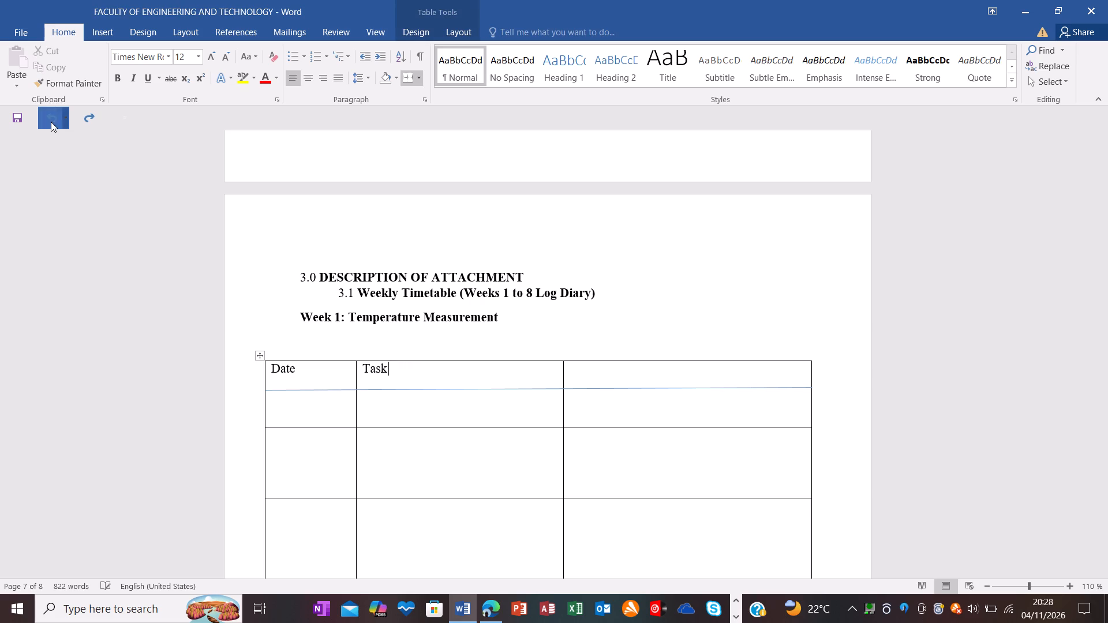
triple_click(51, 122)
triple_click(51, 122)
triple_click(51, 122)
triple_click(51, 122)
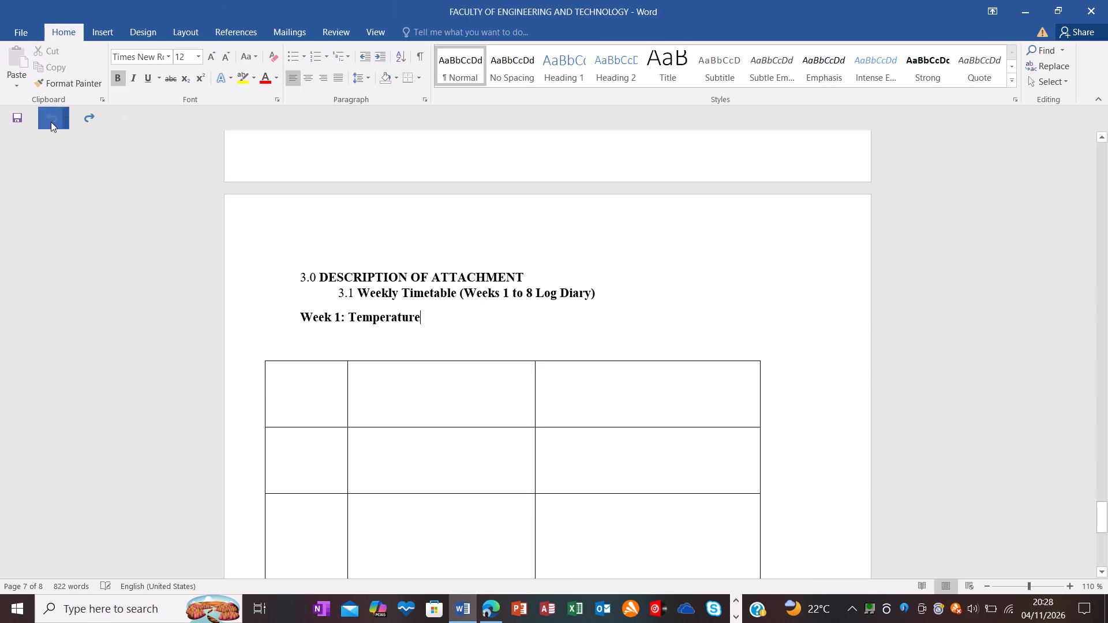
Undo the "Week 1: Temperature Measurement" title and the 3.1 and 3.0 section headings above the table.
triple_click(51, 122)
triple_click(51, 122)
left_click(51, 122)
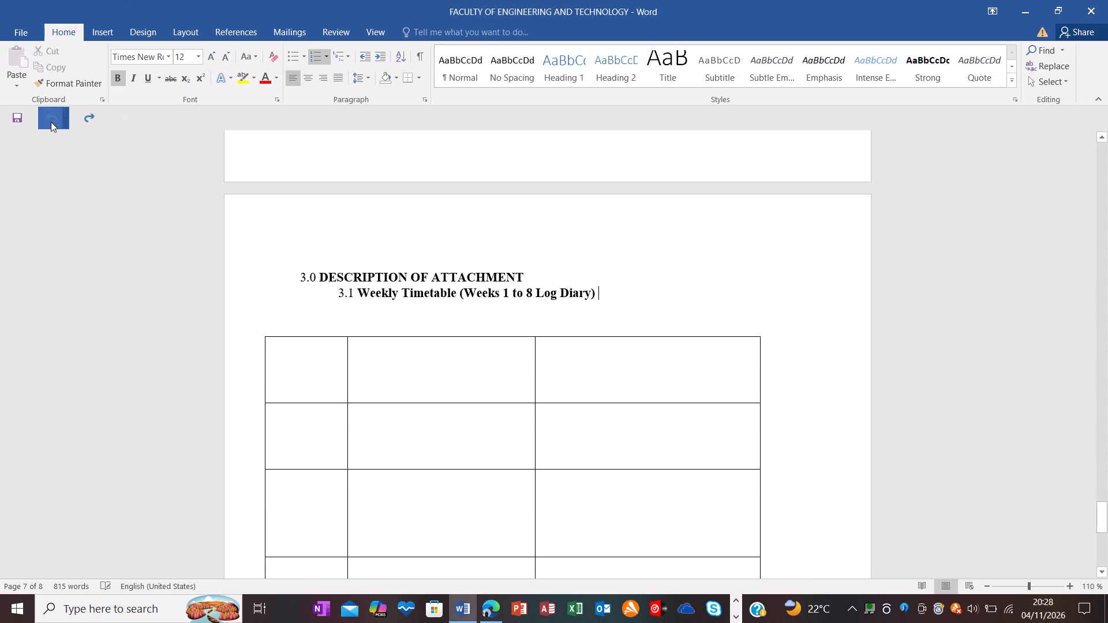
triple_click(51, 122)
triple_click(51, 122)
triple_click(51, 122)
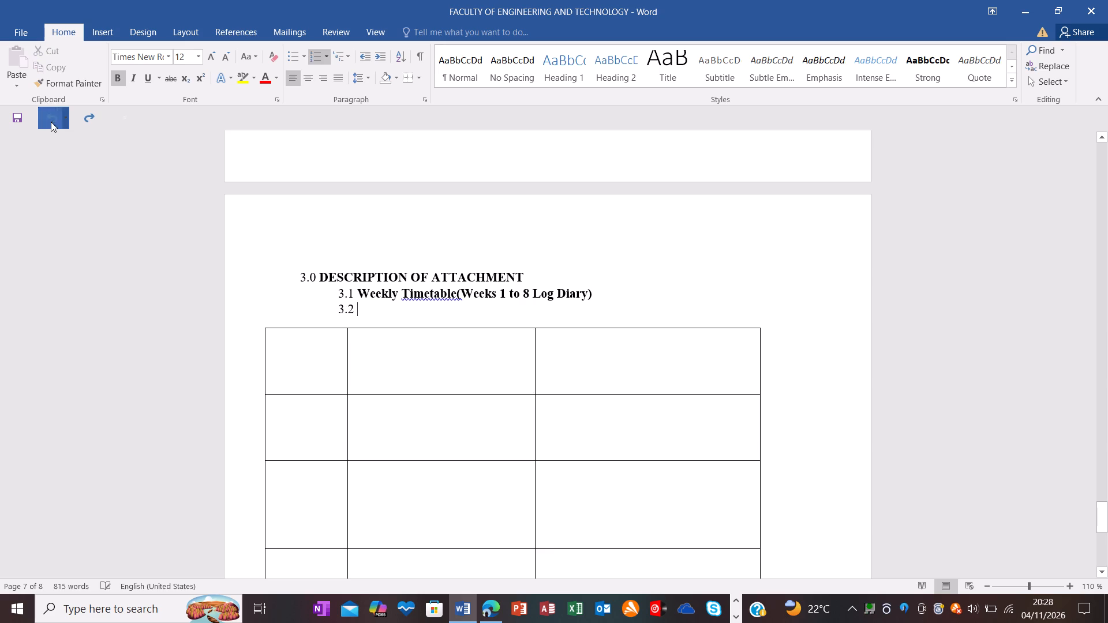
triple_click(51, 122)
triple_click(51, 122)
triple_click(51, 122)
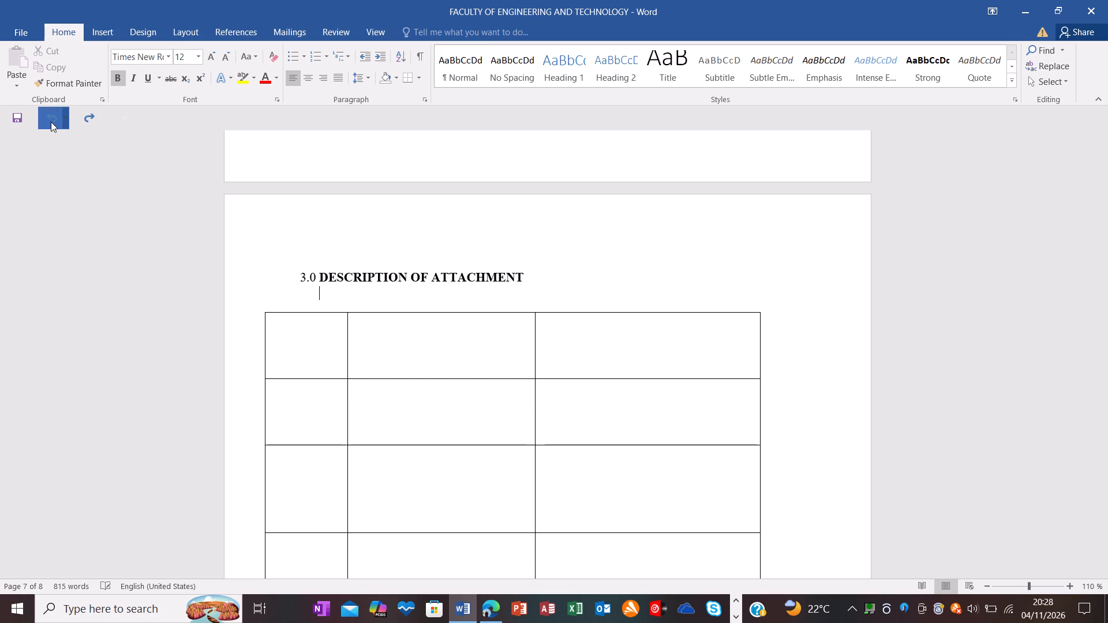
triple_click(51, 122)
triple_click(51, 122)
left_click(51, 122)
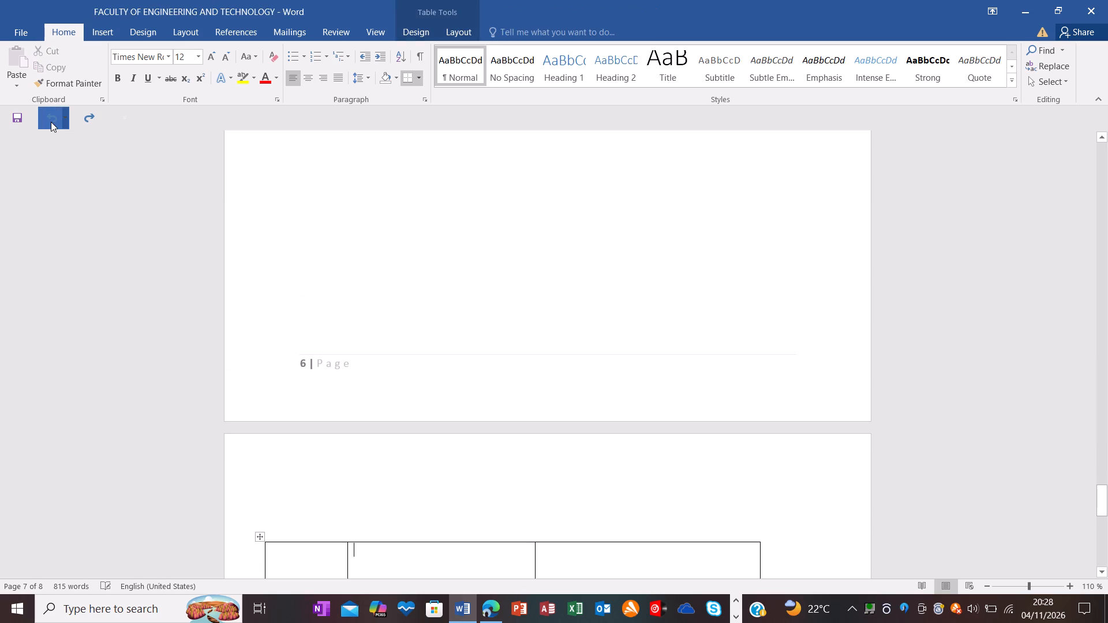
Undo the table's row and position changes and the table insertion itself, clearing page 7.
left_click(51, 122)
left_click(51, 122)
left_click(51, 122)
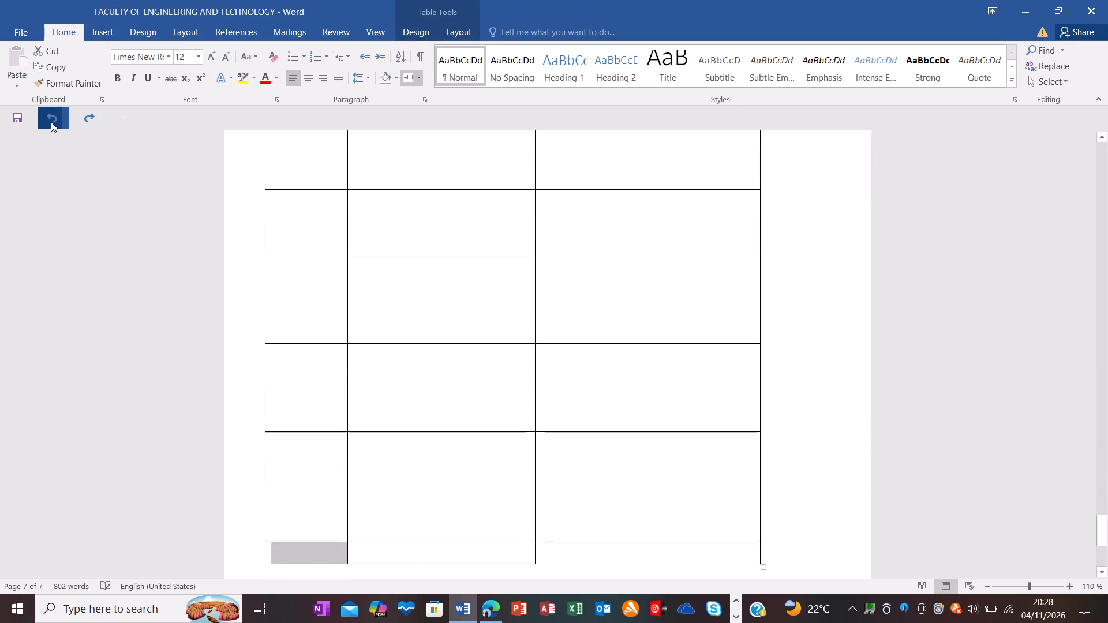
triple_click(51, 122)
triple_click(51, 122)
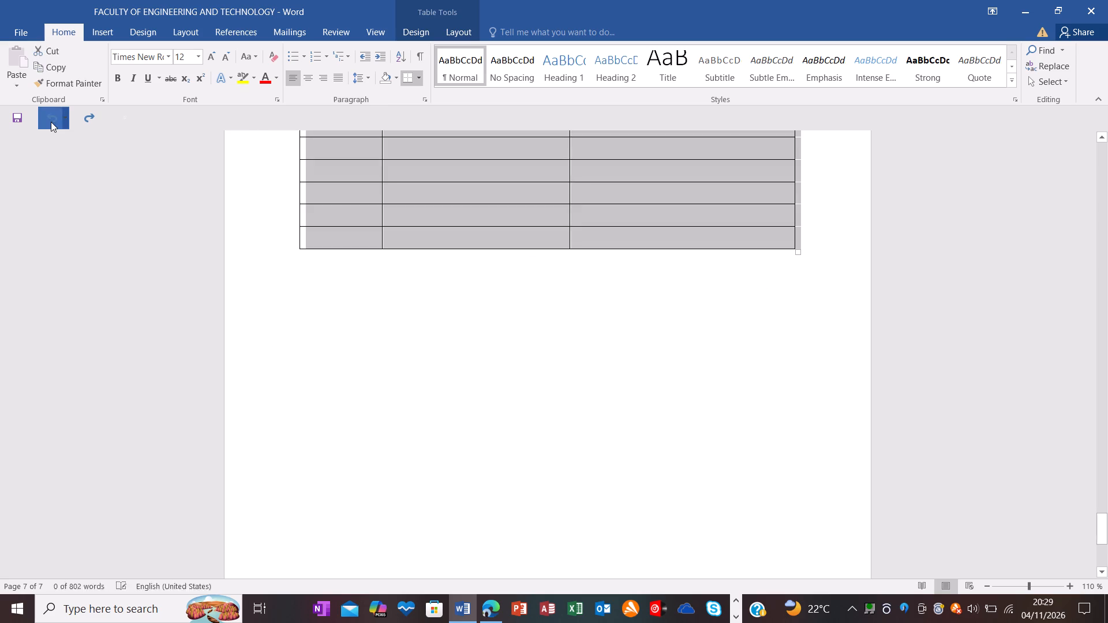
left_click(51, 122)
left_click(51, 122)
triple_click(51, 122)
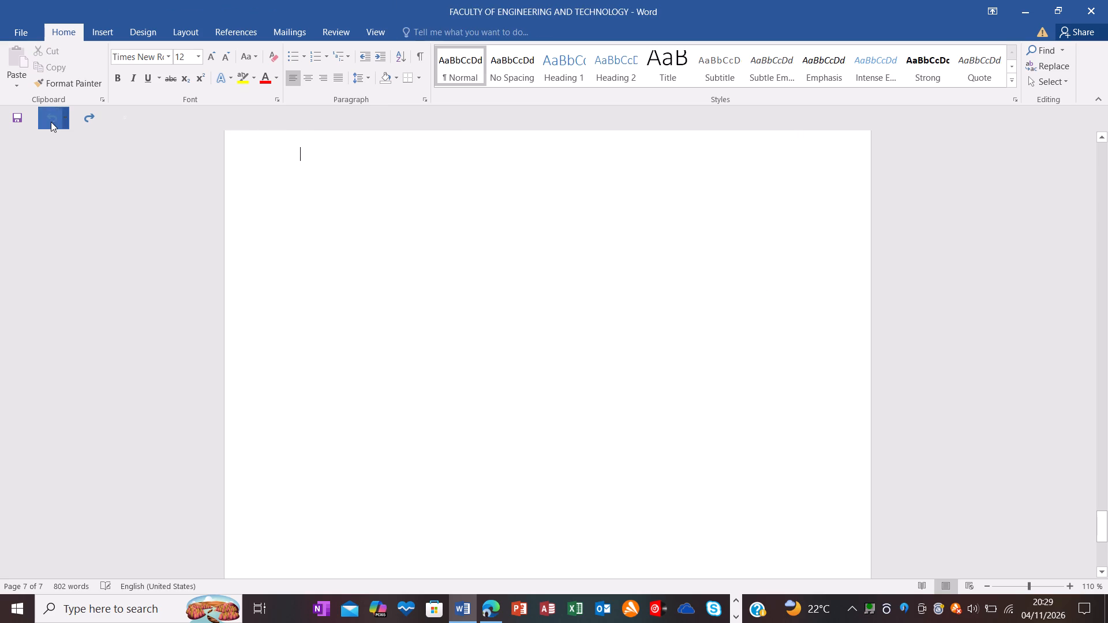
Insert a paragraph break after the last text on page 6, continuing onto the blank page 7.
scroll(420, 286, "up", 5)
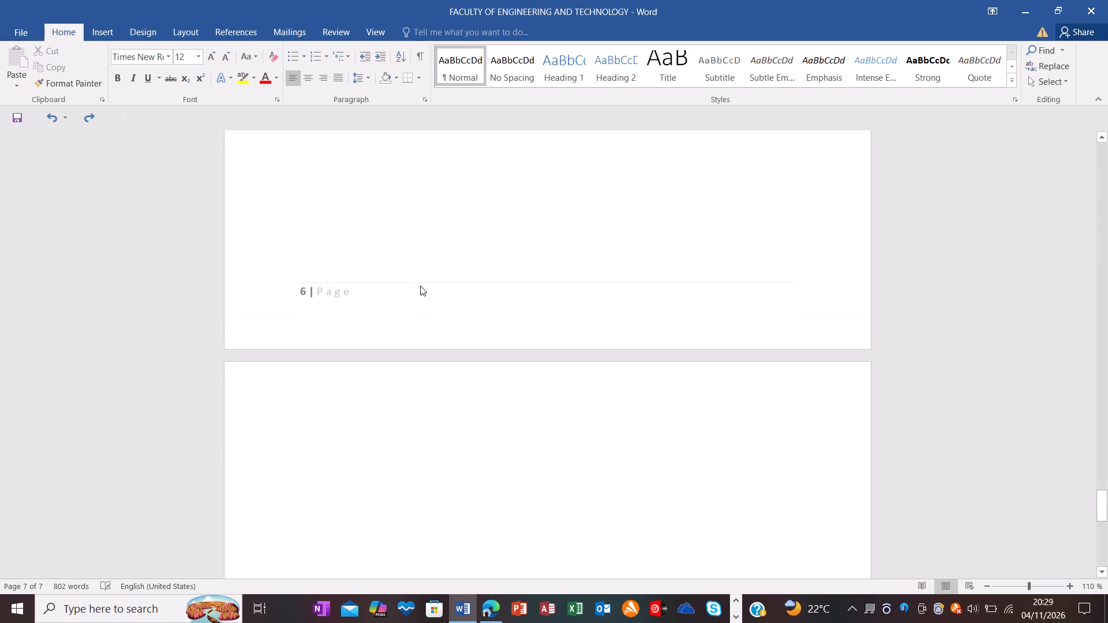
scroll(420, 286, "up", 1)
left_click(420, 286)
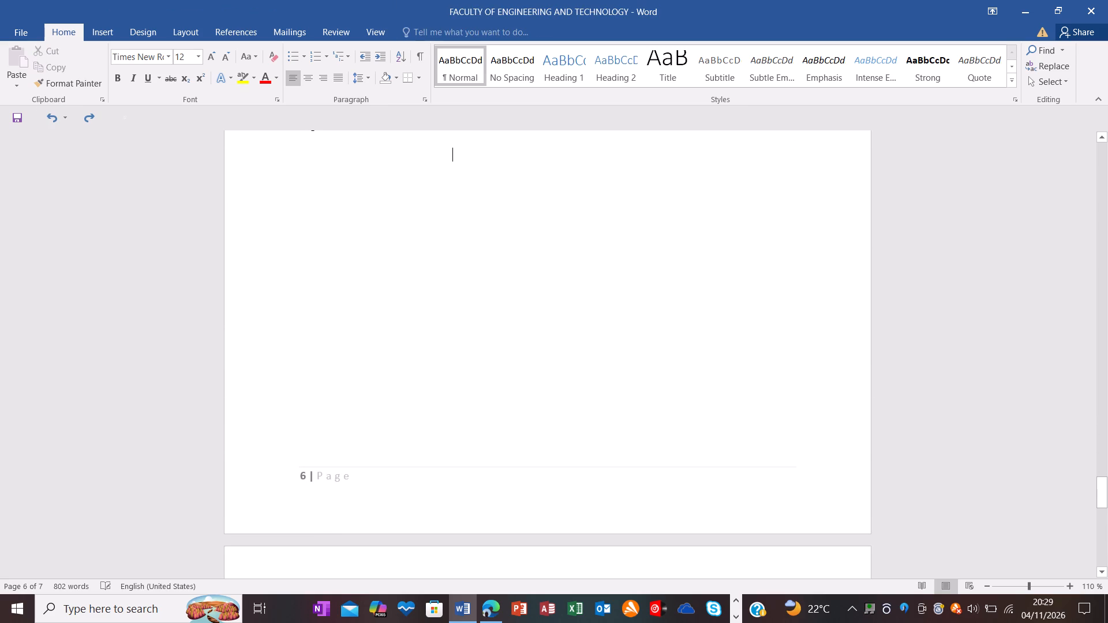
key("Return")
scroll(414, 289, "down", 2)
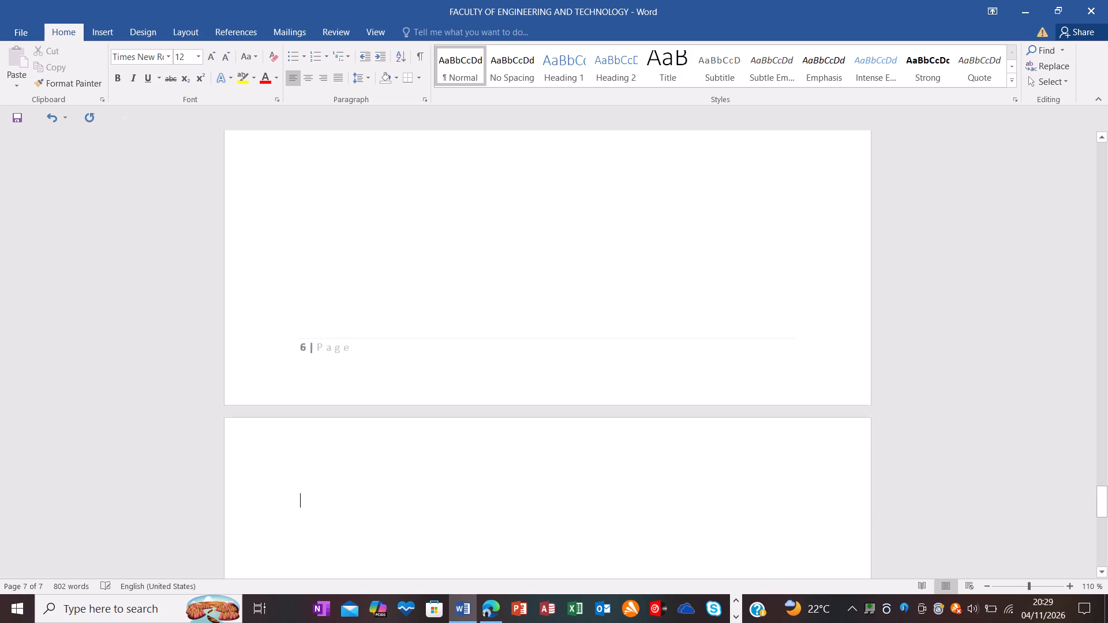
scroll(414, 289, "down", 3)
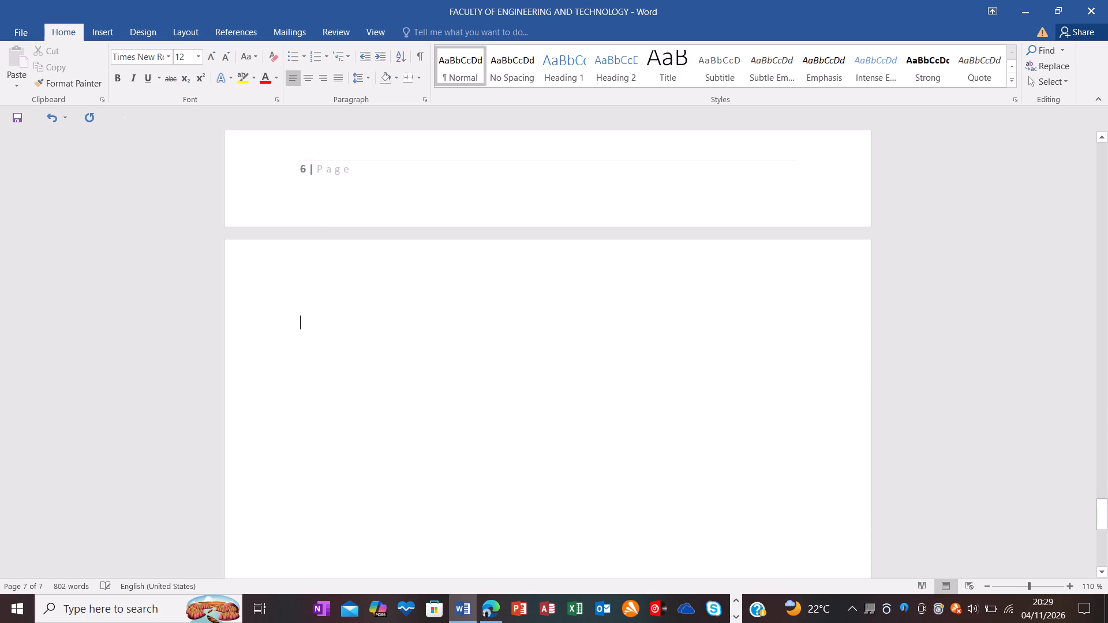
Switch to the attachment report writing guidelines PDF, review sections 2.0 to 3.2 around the weekly timetable requirements, and return to Word.
left_click(485, 622)
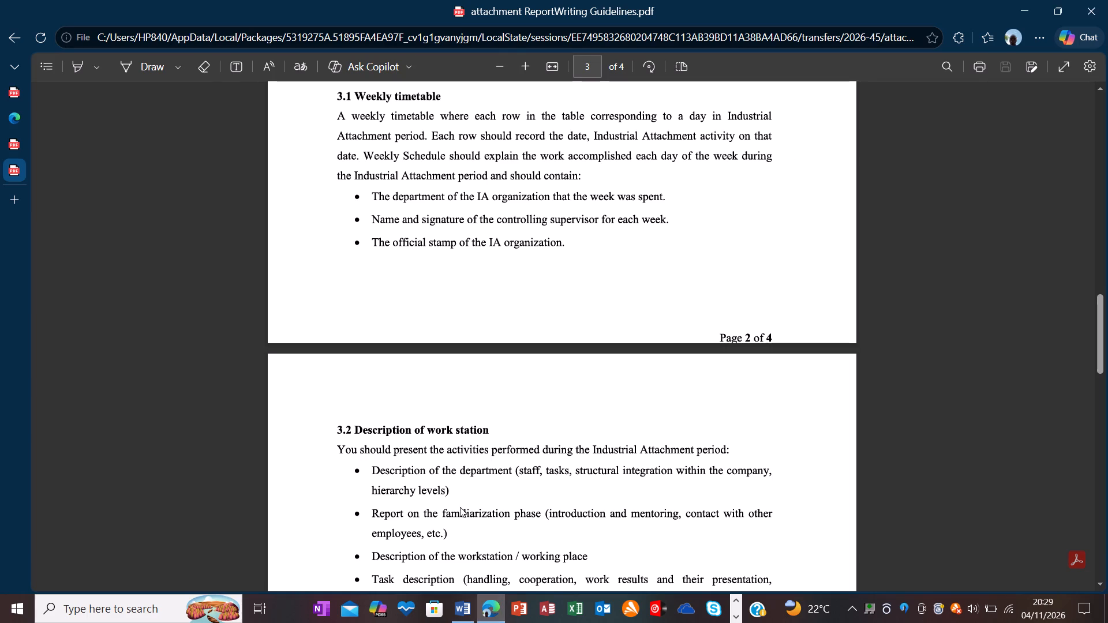
scroll(456, 487, "down", 3)
scroll(456, 487, "up", 8)
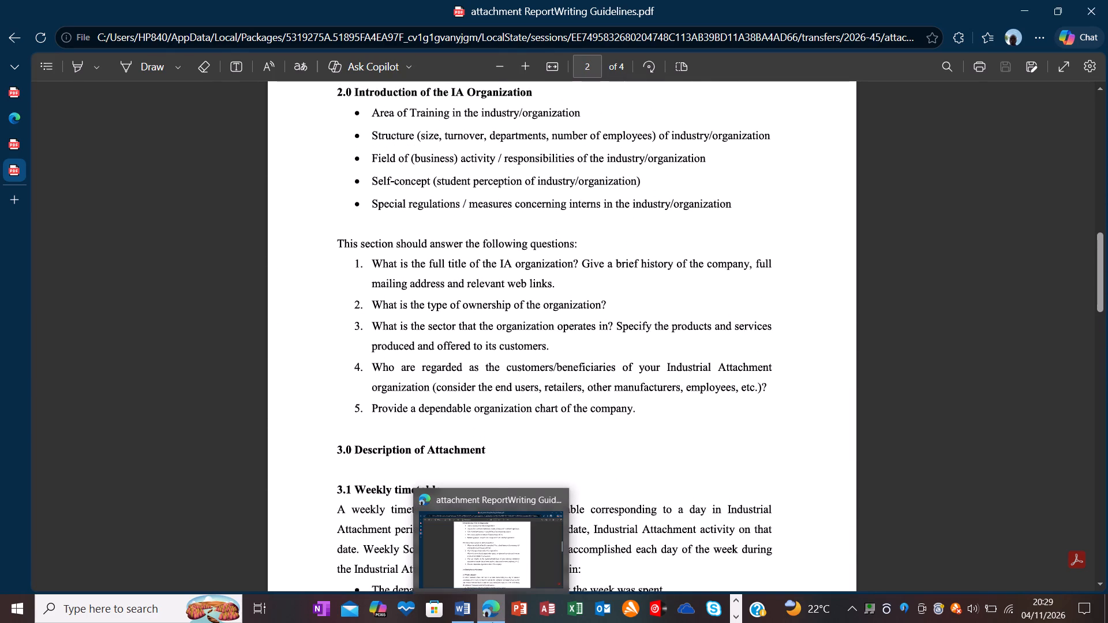
left_click(492, 621)
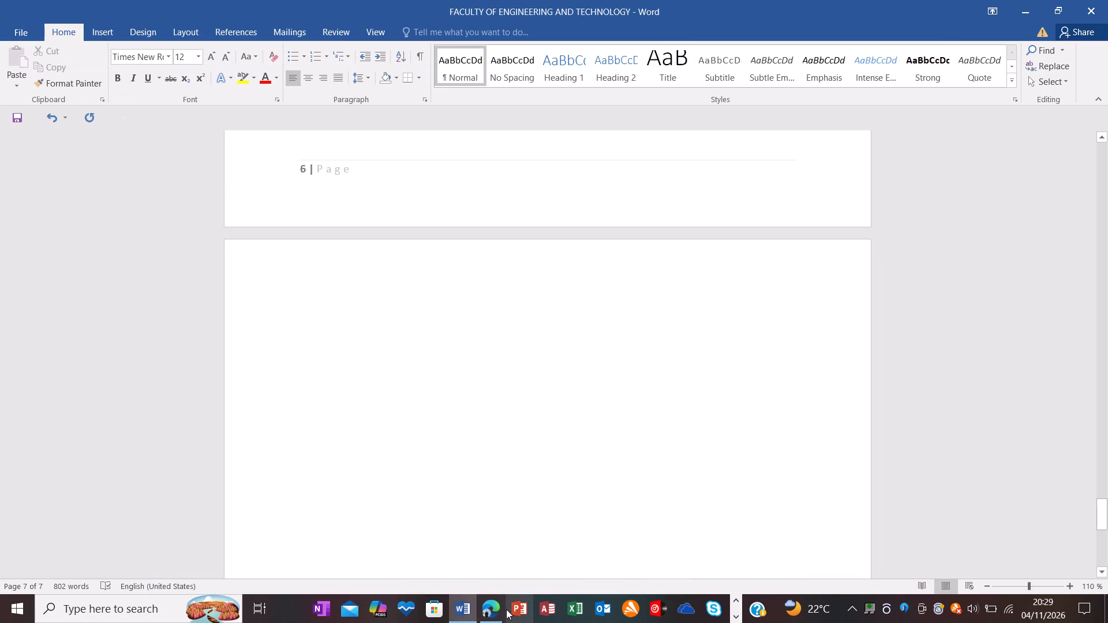
Copy the 3.0 and 3.1 headings, Week 1 title and department/supervisor line from the sample report PDF in Edge onto Word's blank page 7.
left_click(496, 614)
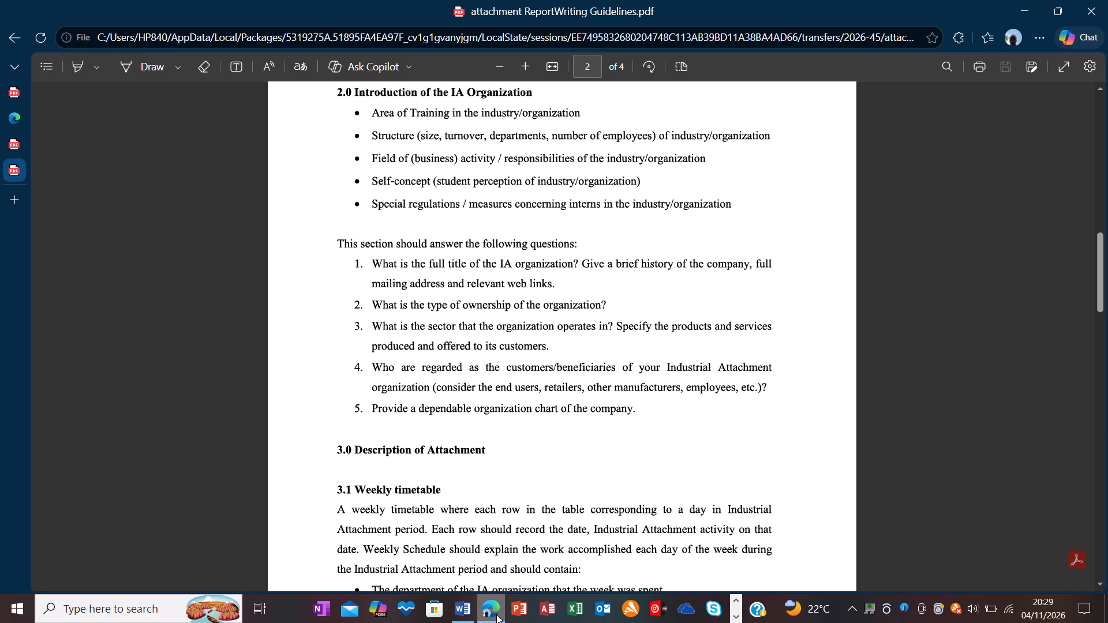
left_click(13, 141)
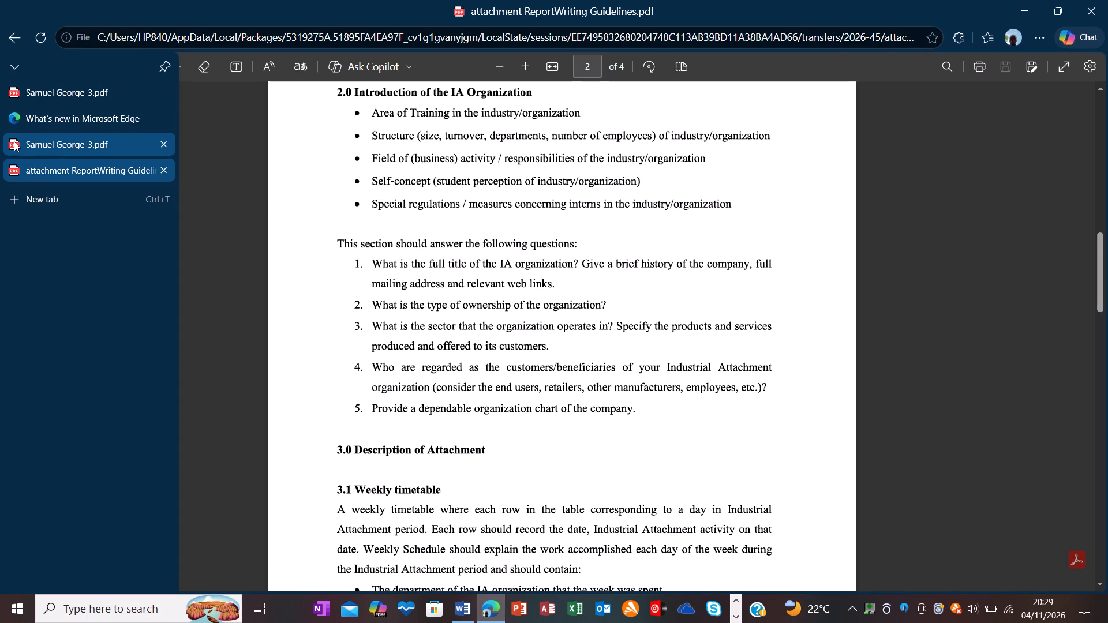
scroll(586, 339, "up", 1)
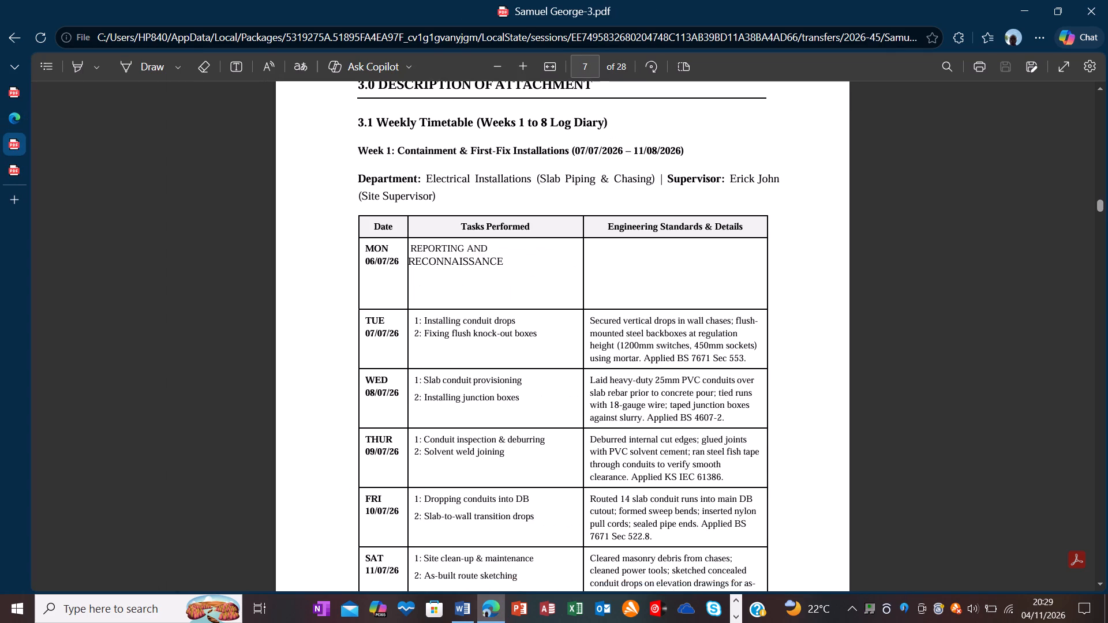
scroll(586, 339, "up", 1)
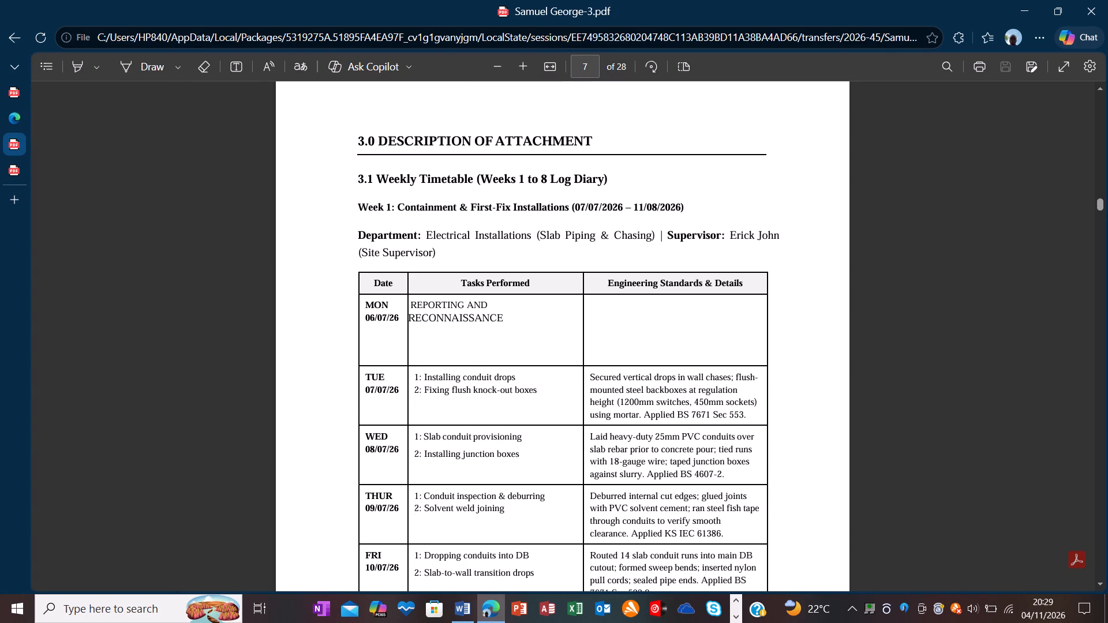
left_click_drag(353, 136, 740, 250)
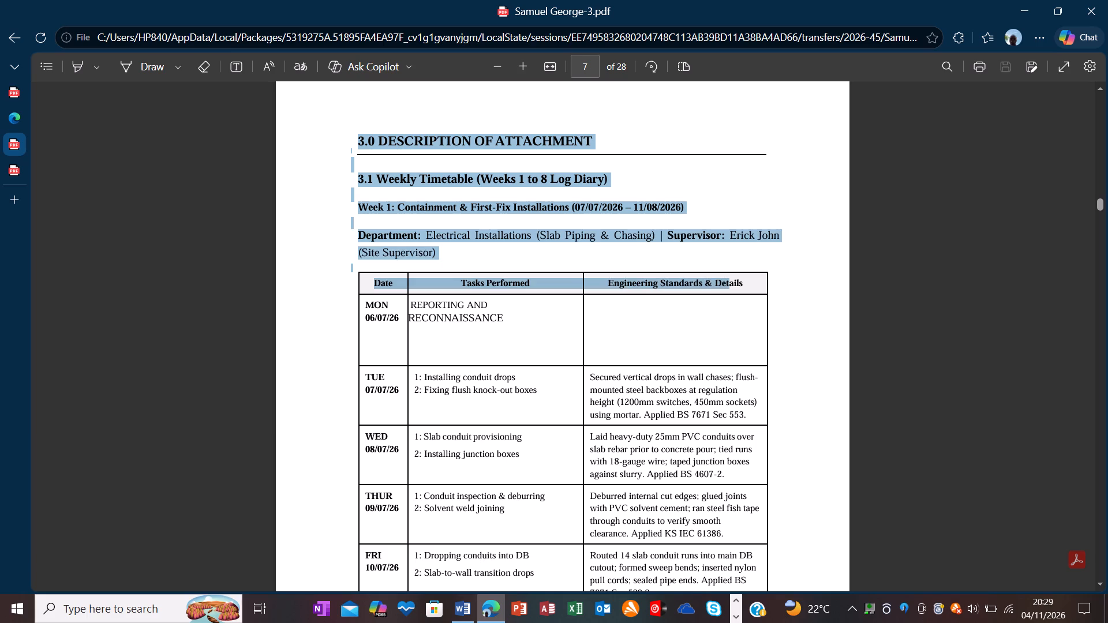
left_click_drag(740, 250, 512, 241)
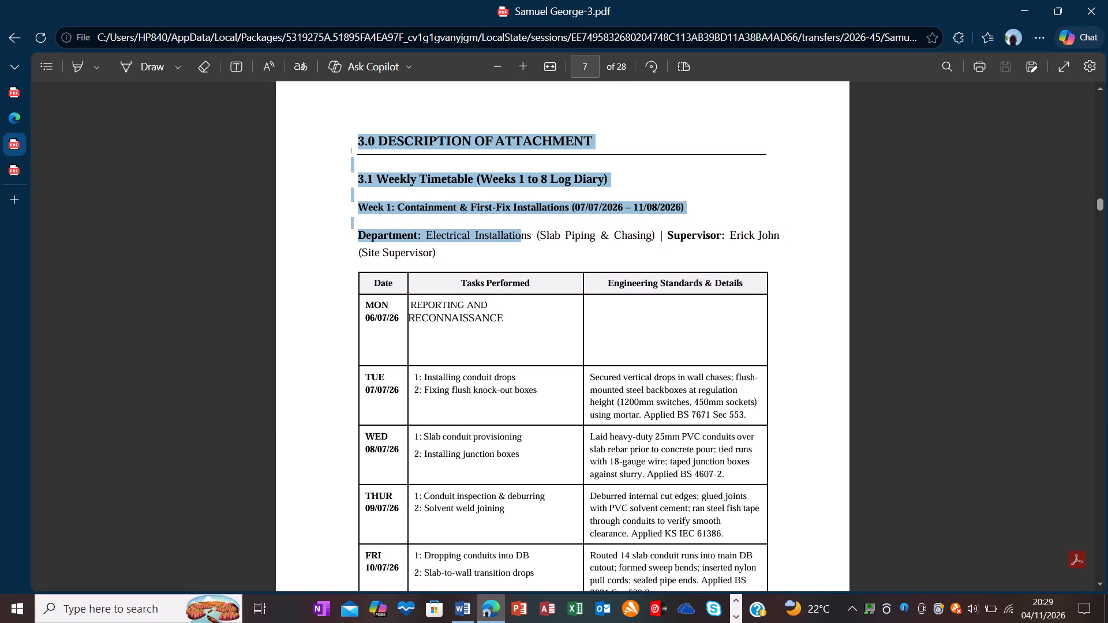
left_click_drag(512, 241, 456, 261)
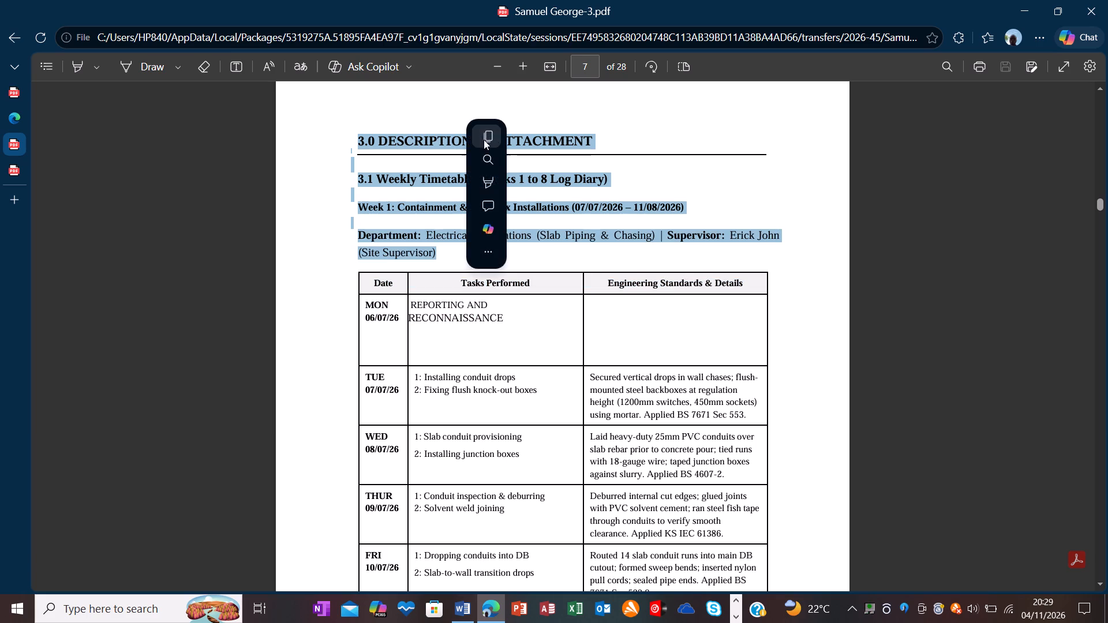
left_click(484, 129)
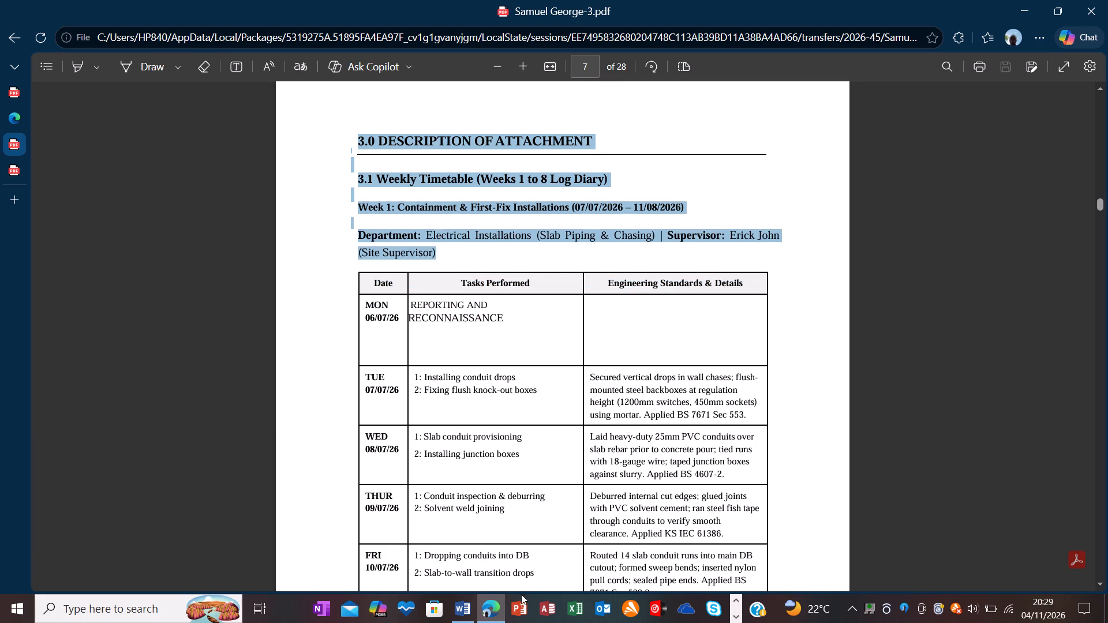
left_click(462, 622)
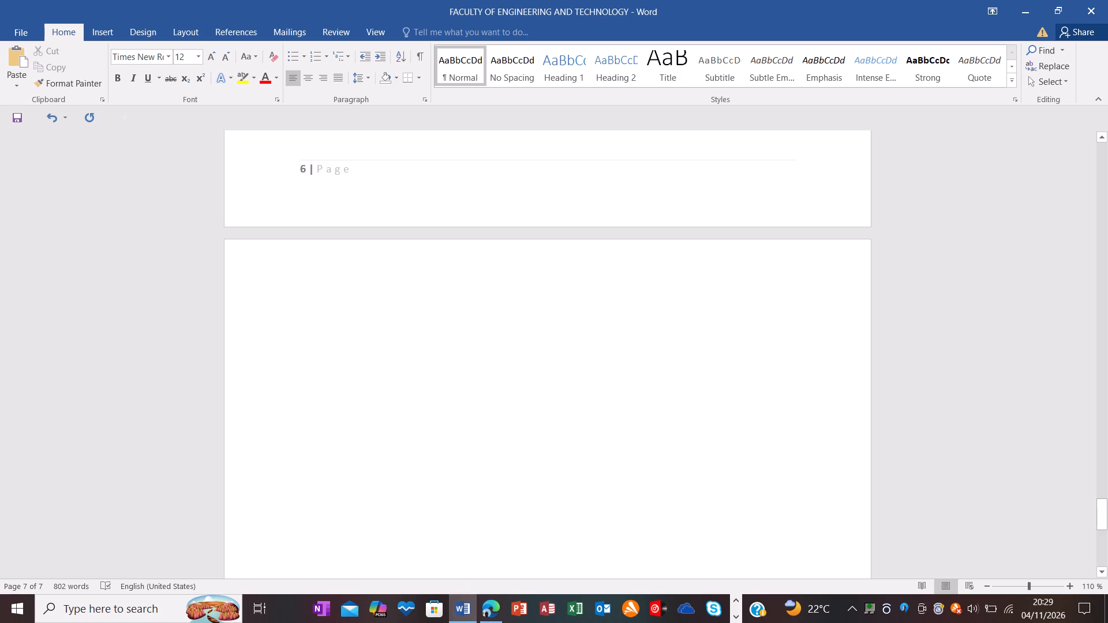
left_click(305, 321)
key("ctrl+v")
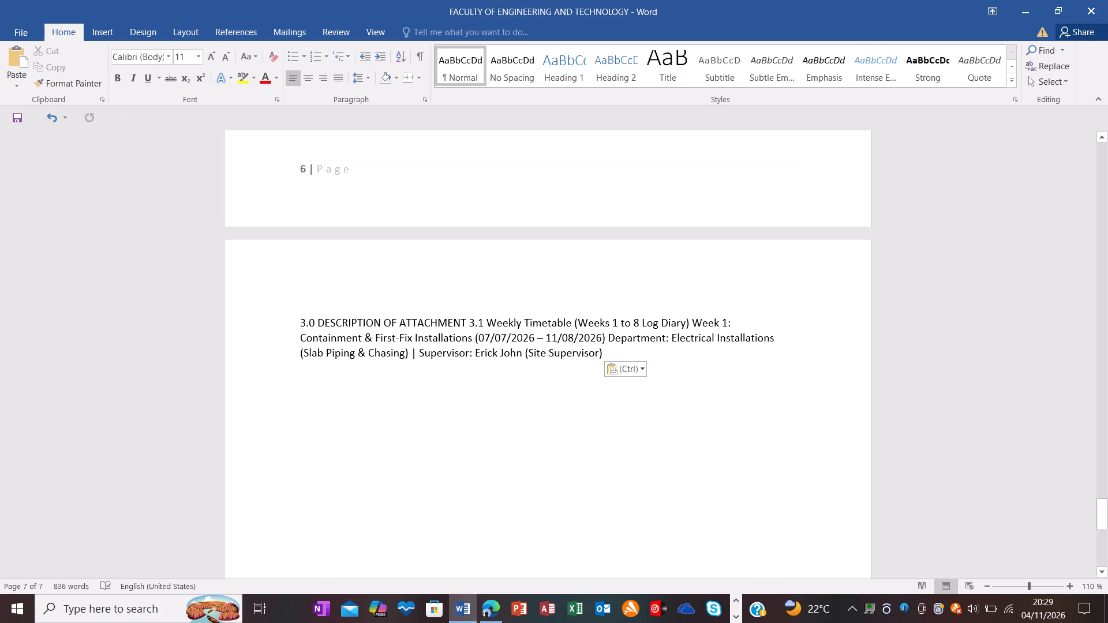
Split the pasted text into separate paragraphs for the 3.0 heading, 3.1 heading, Week 1 title and department line.
left_click(469, 318)
key("Return")
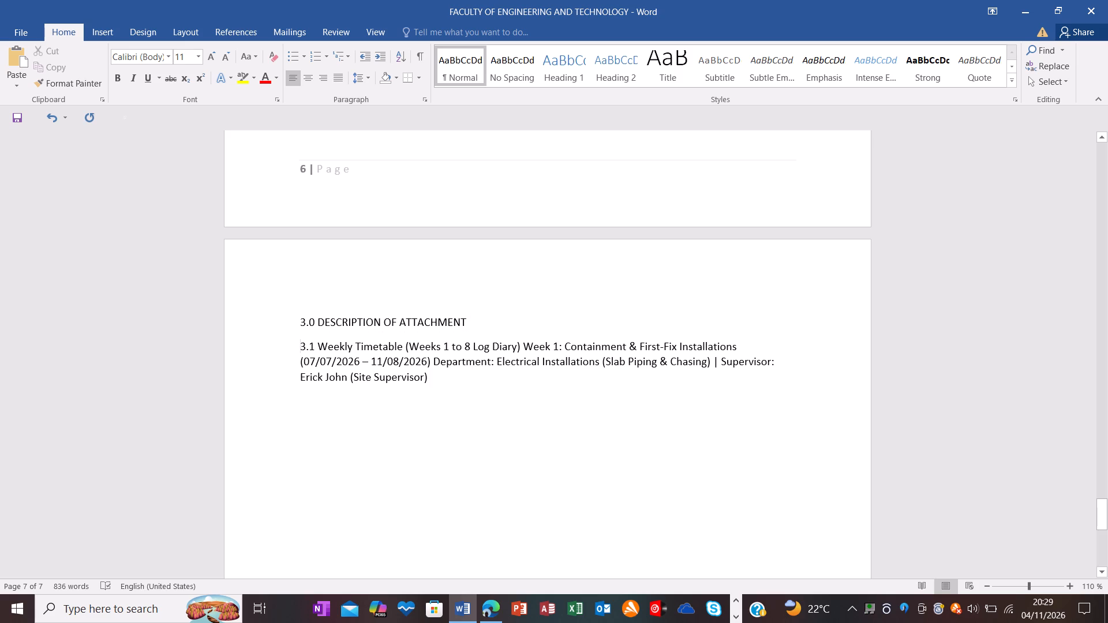
left_click(565, 349)
left_click(525, 348)
key("Return")
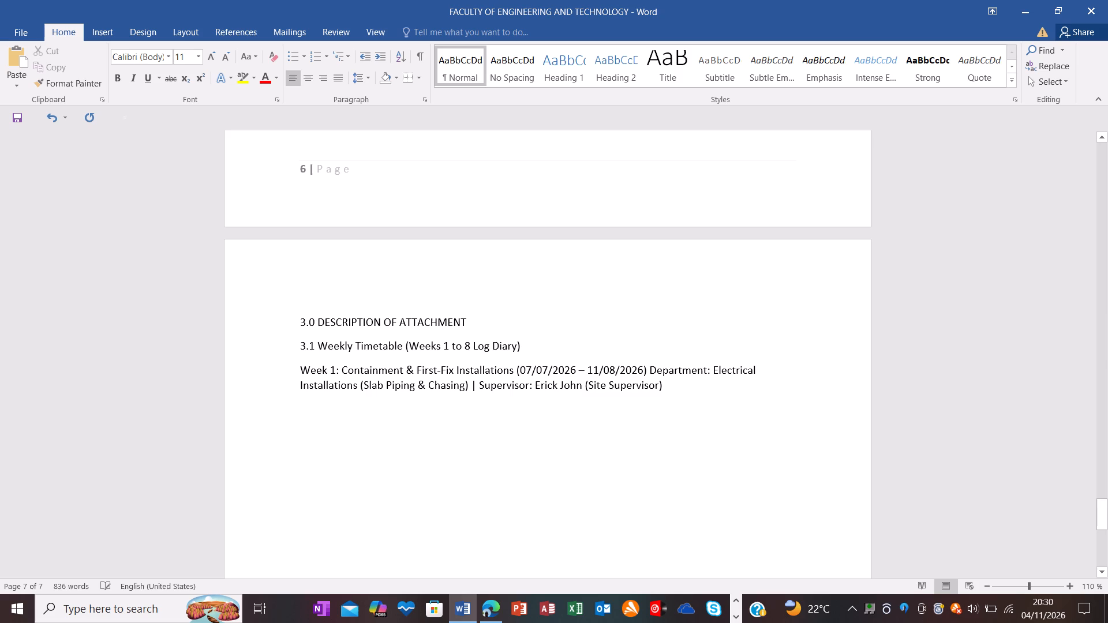
left_click(650, 370)
key("Return")
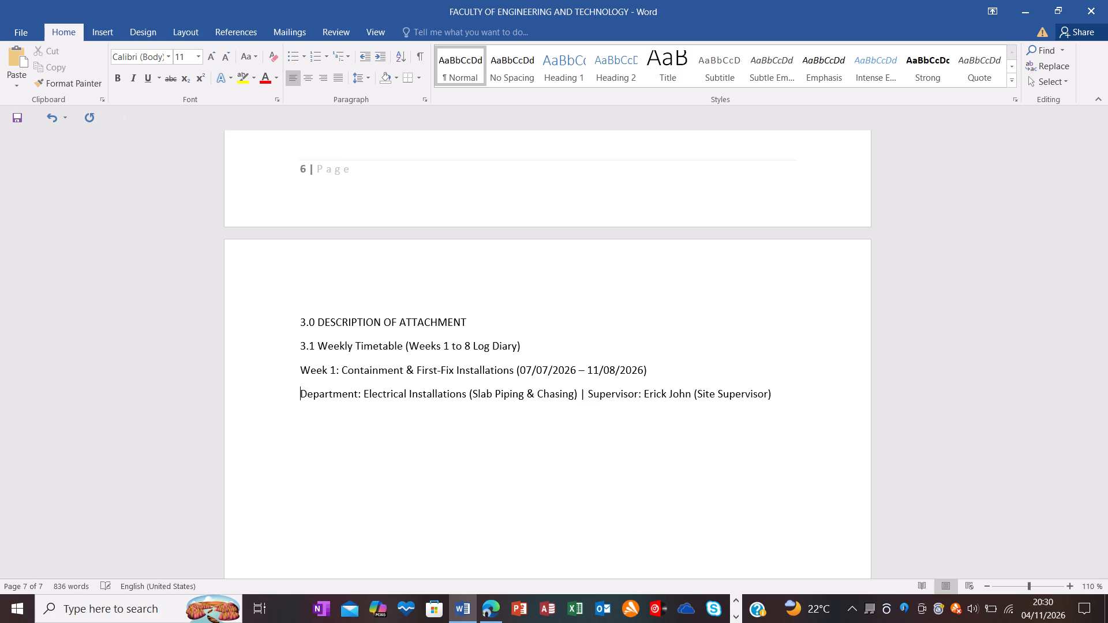
Format the pasted section 3.0 lines in Times New Roman, size 12, with 1.5 line spacing.
scroll(668, 389, "down", 1)
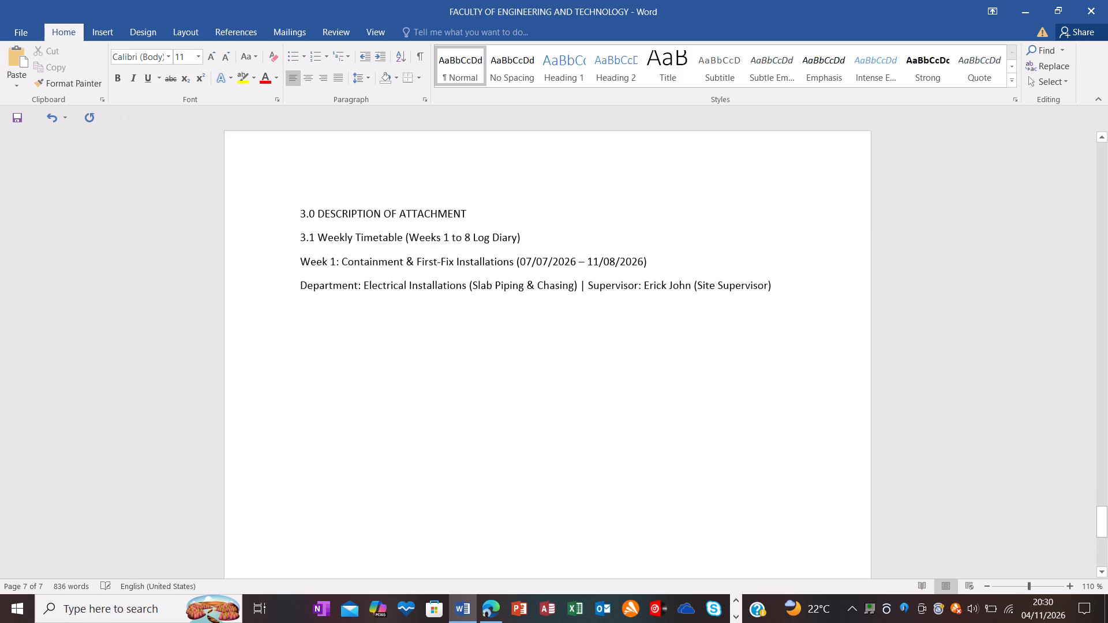
scroll(668, 389, "down", 1)
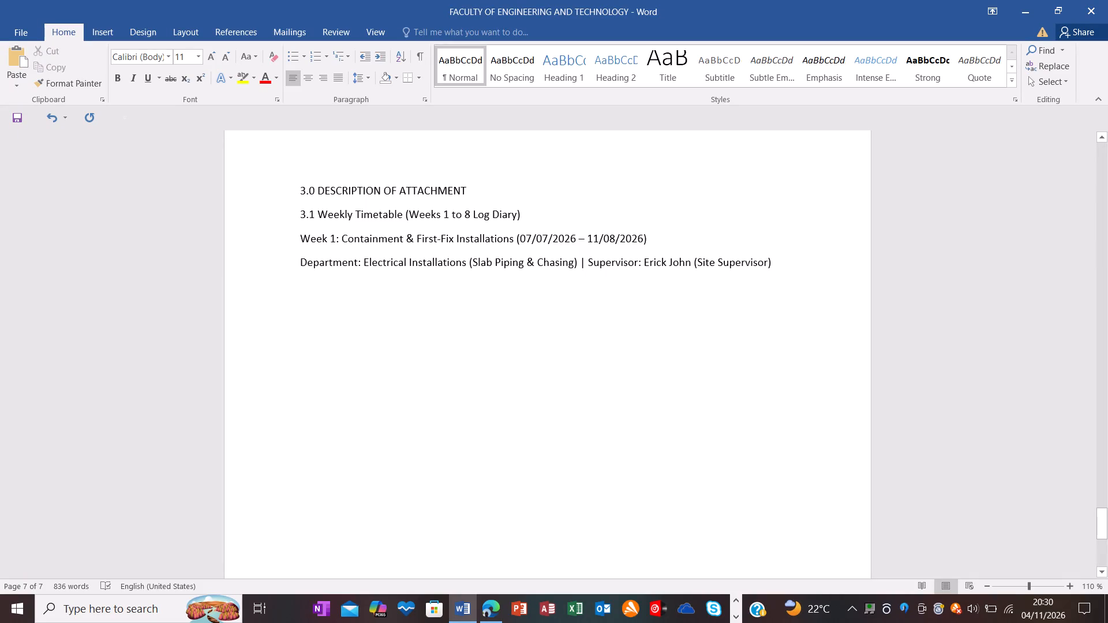
left_click_drag(296, 185, 454, 221)
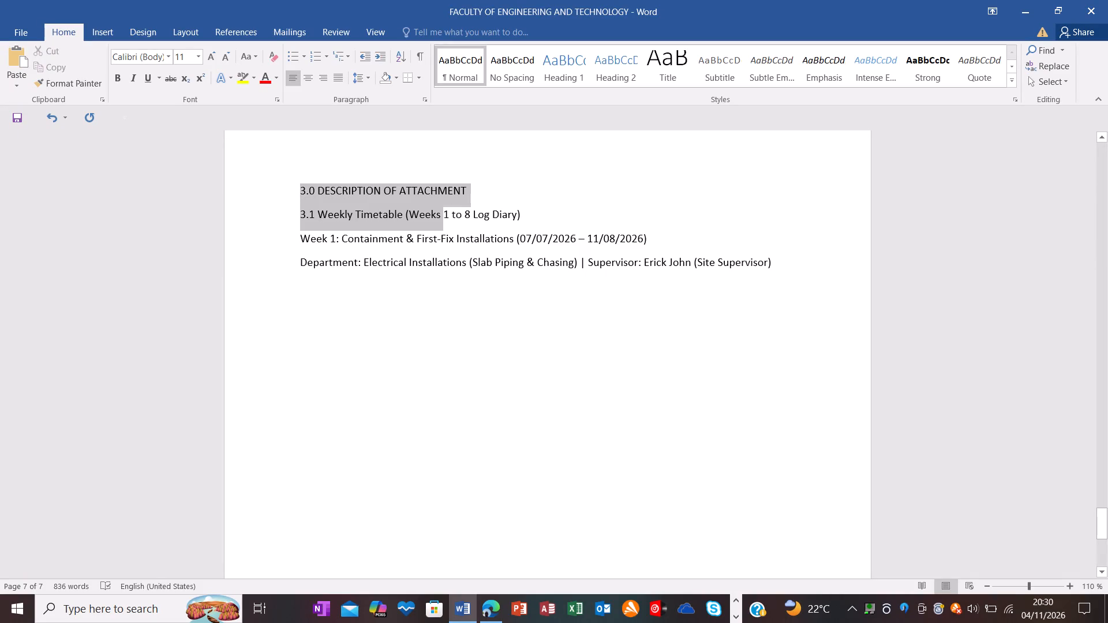
left_click_drag(454, 221, 786, 328)
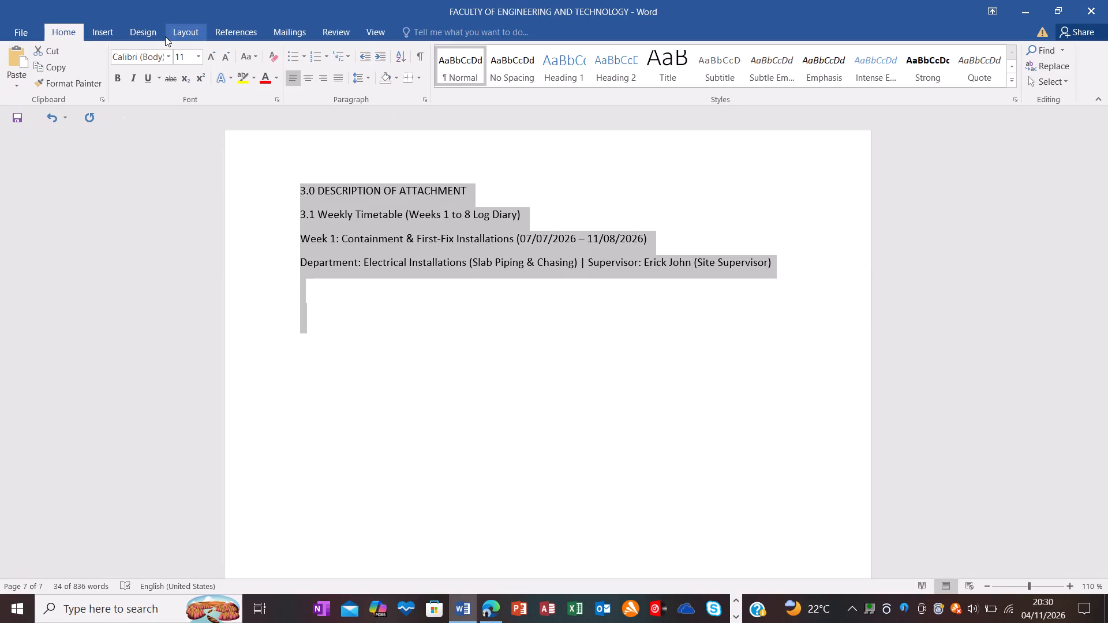
left_click(171, 54)
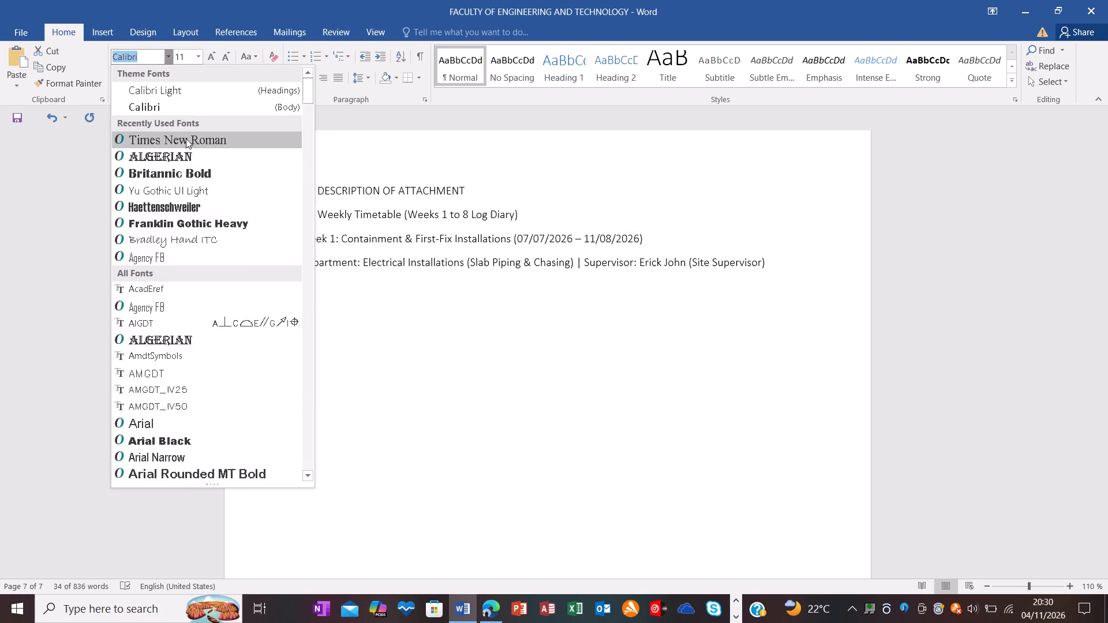
left_click(189, 140)
left_click(197, 58)
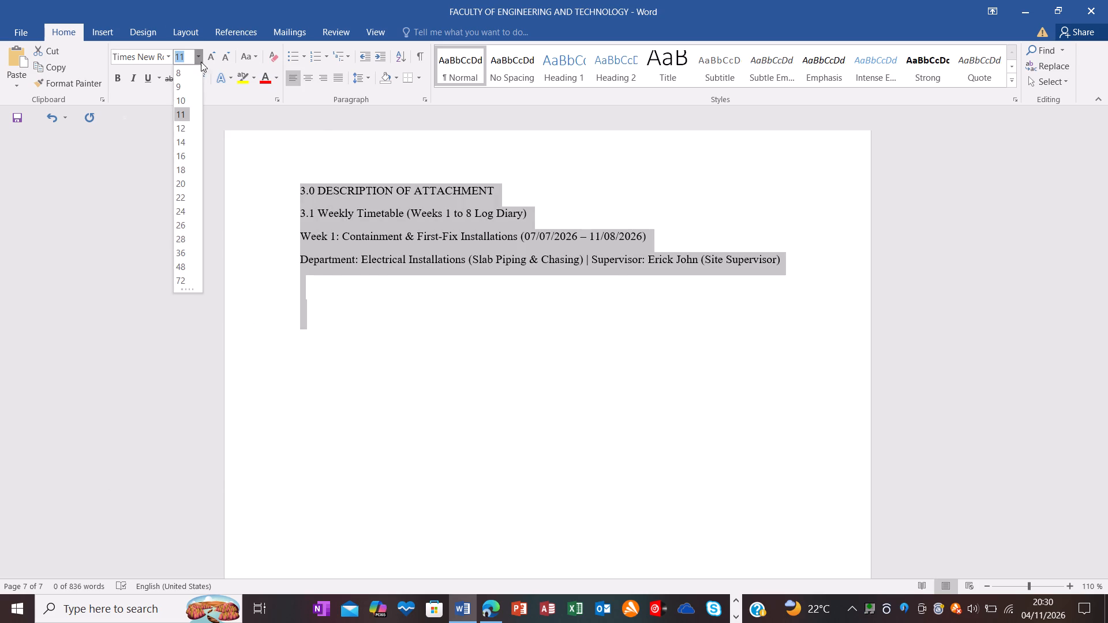
left_click(185, 126)
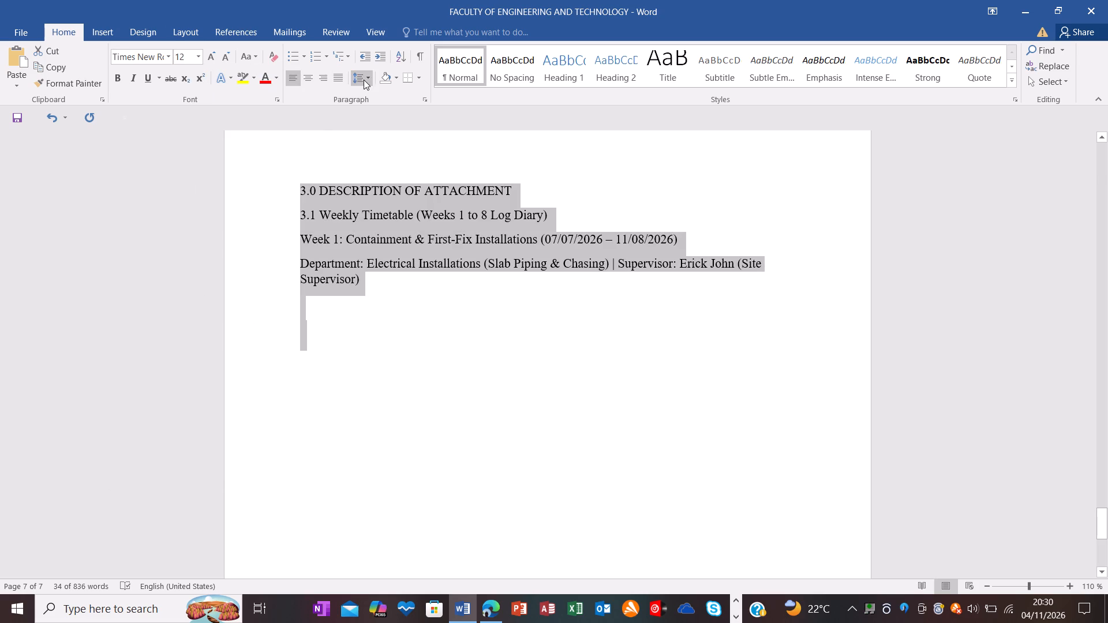
left_click(364, 80)
left_click(391, 123)
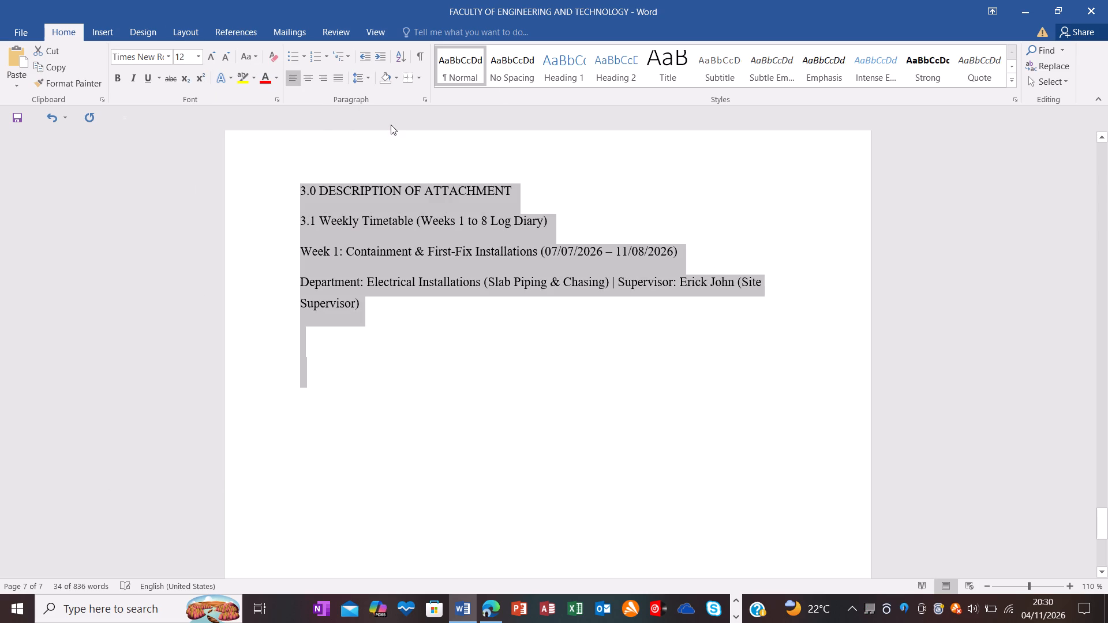
left_click(561, 177)
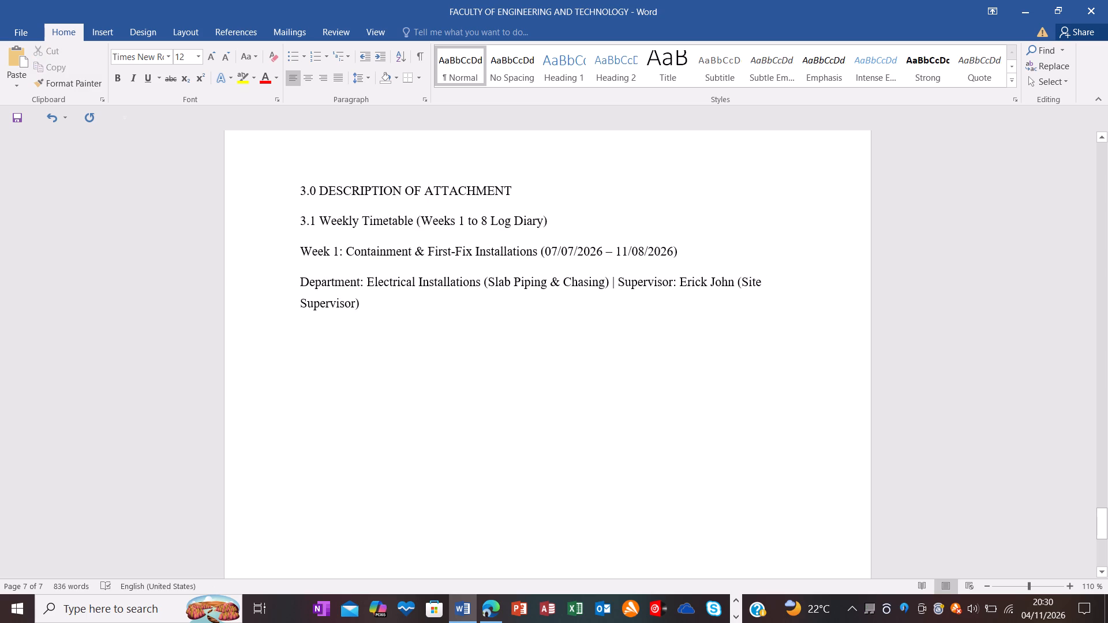
Reapply 1.5 line spacing to the headings, Week 1 title and department line on page 7.
scroll(612, 309, "up", 8)
scroll(612, 309, "down", 1)
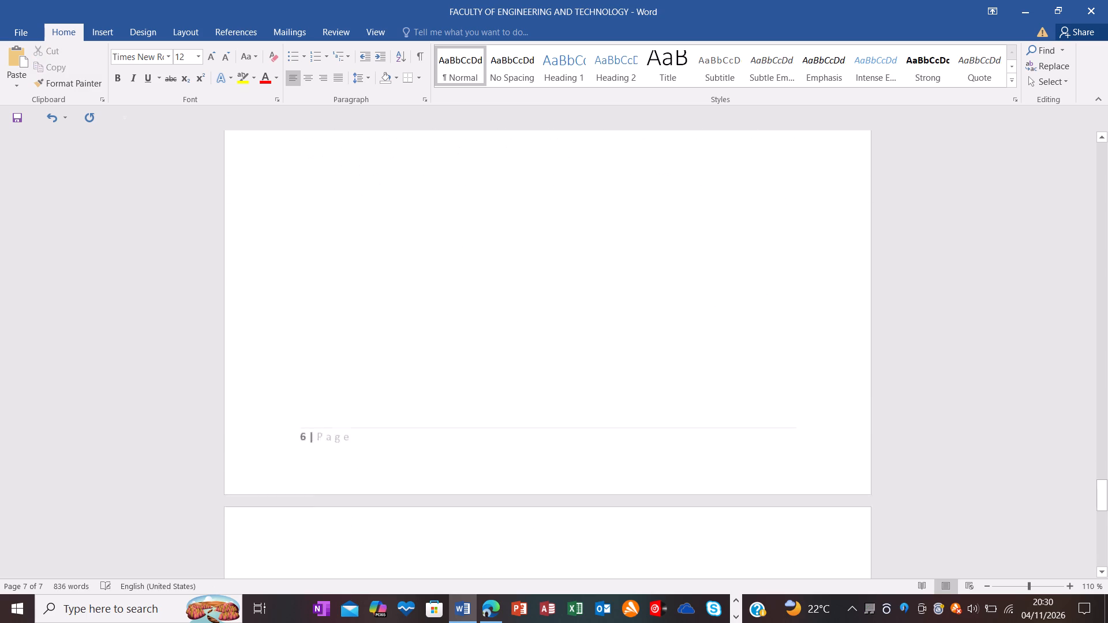
scroll(612, 309, "down", 4)
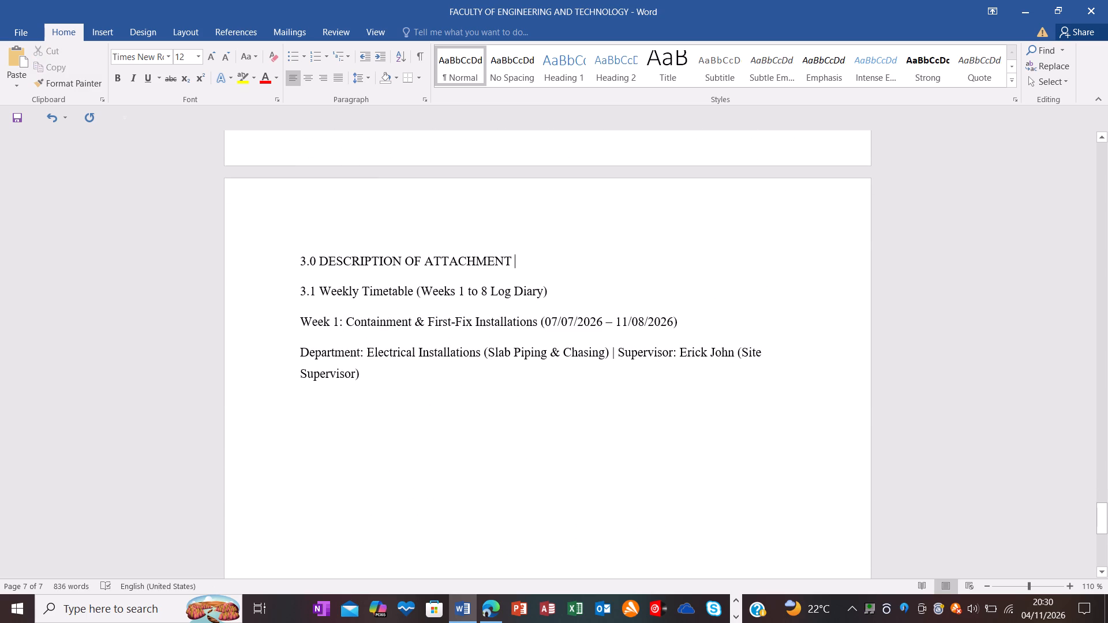
left_click_drag(298, 256, 830, 388)
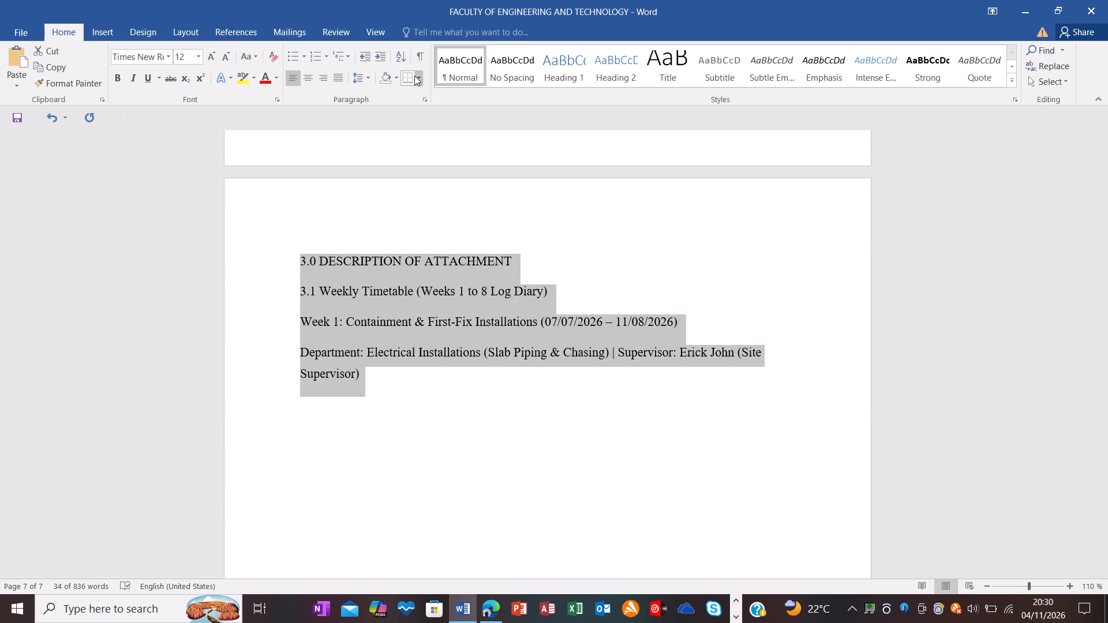
left_click(372, 76)
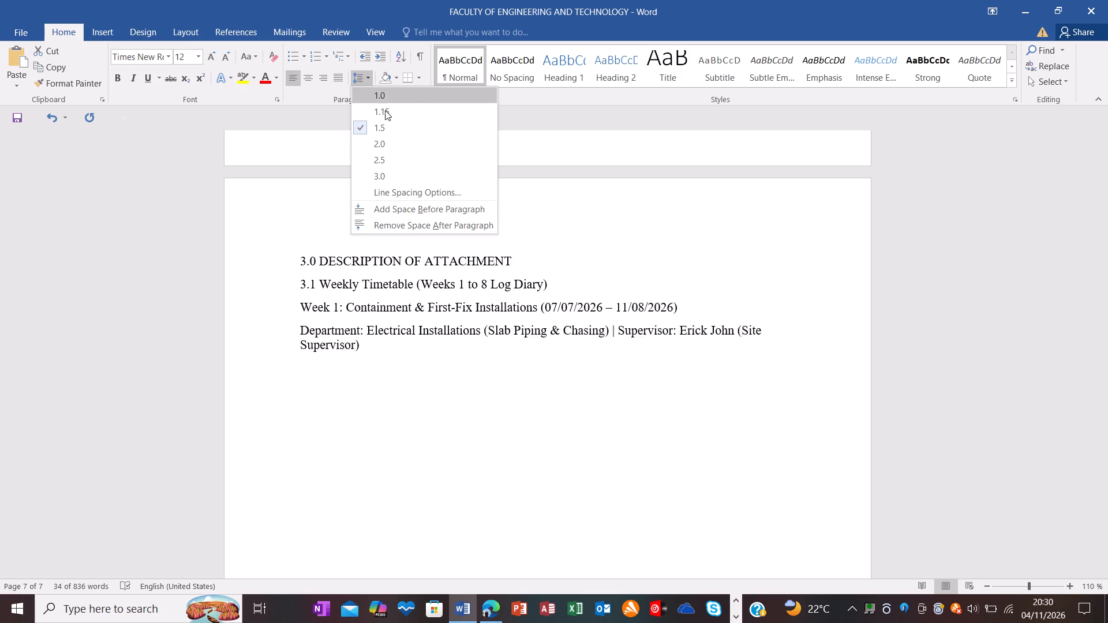
left_click(392, 128)
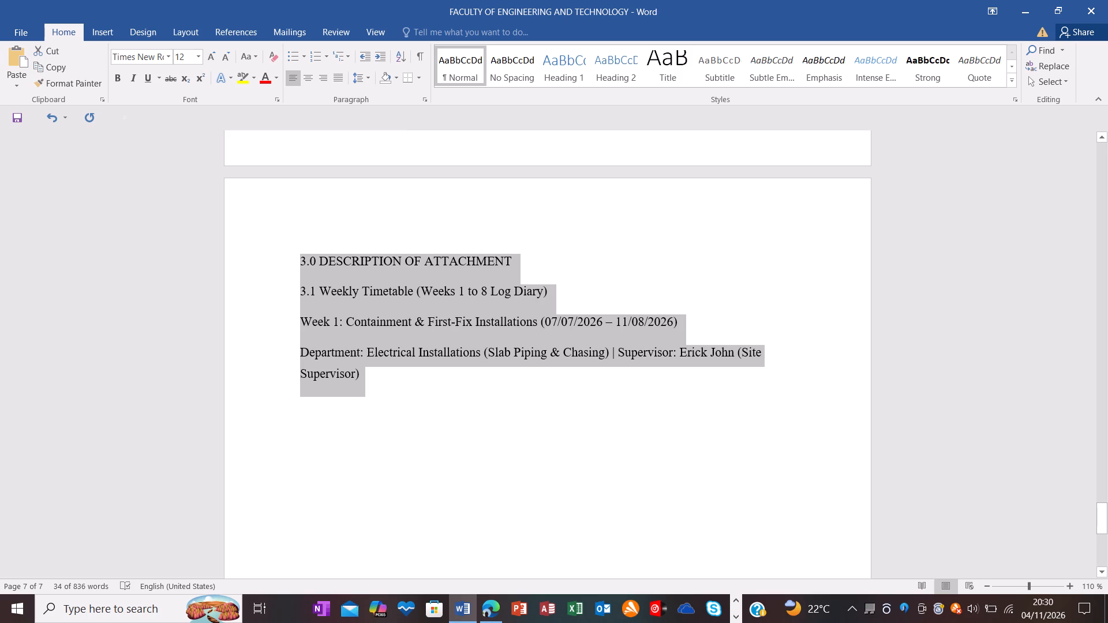
left_click(492, 446)
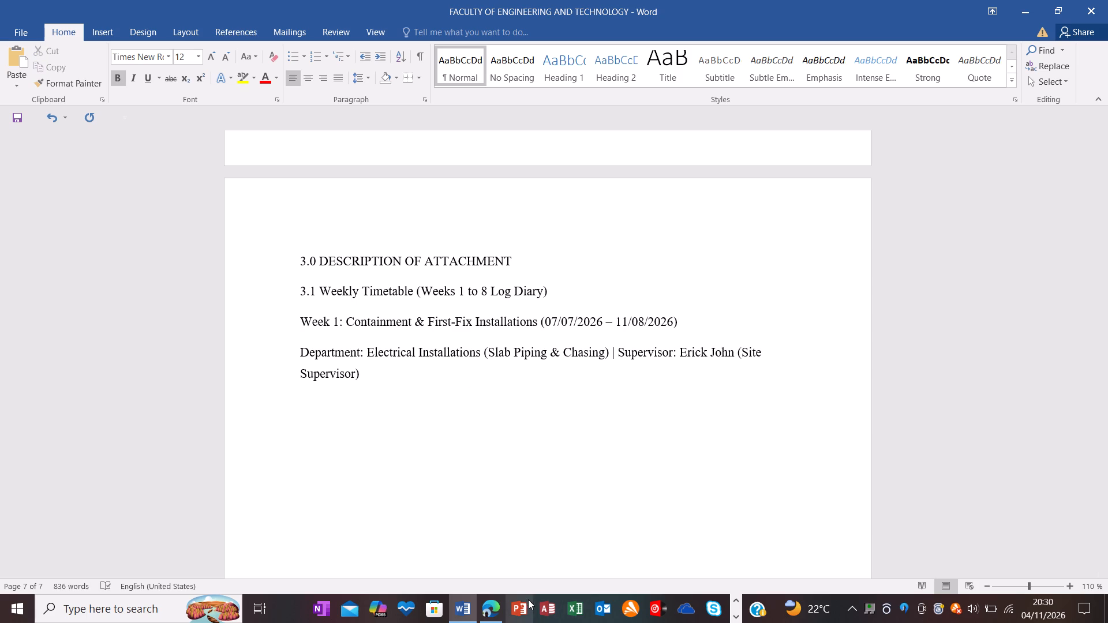
Switch to the attachment report writing guidelines PDF in Edge and review the format, margin and report length rules on page 4.
left_click(503, 609)
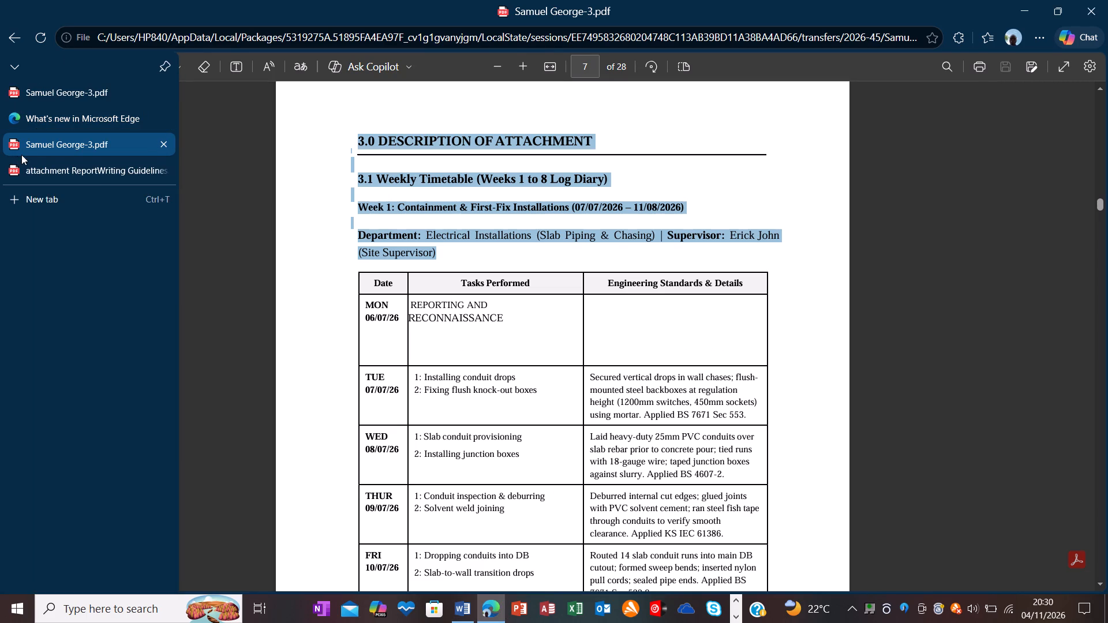
left_click(32, 166)
scroll(570, 359, "down", 17)
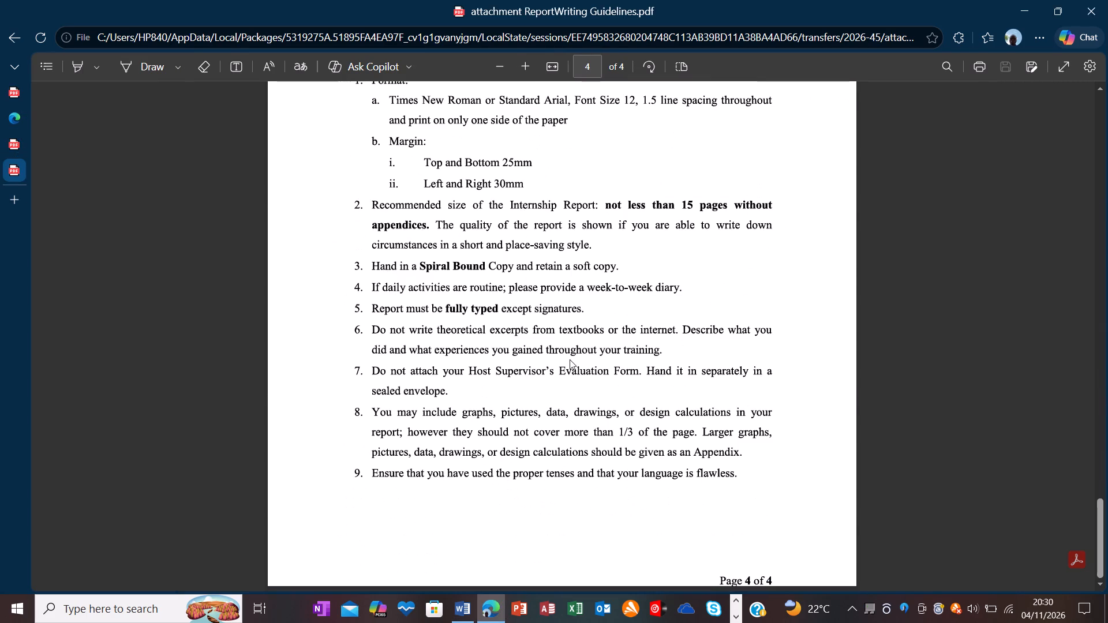
scroll(570, 359, "up", 1)
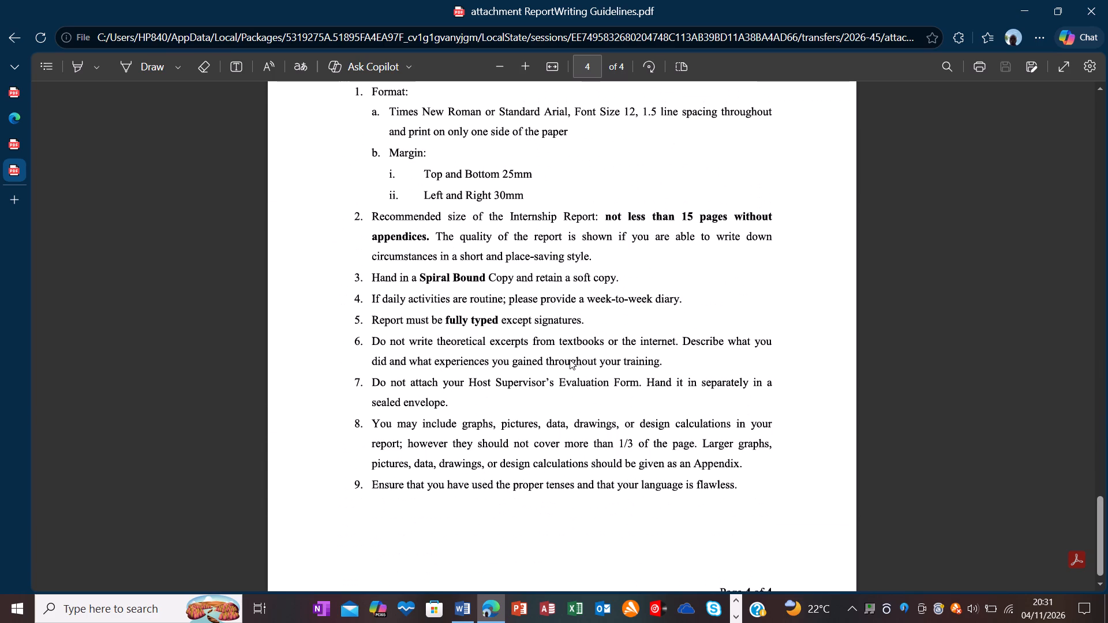
scroll(570, 359, "up", 5)
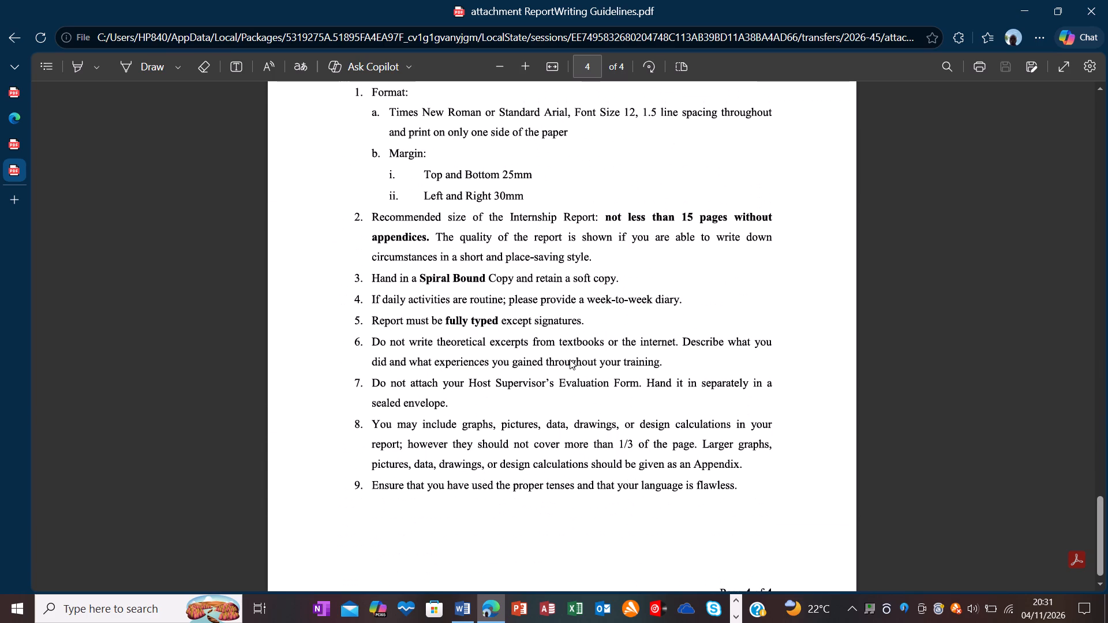
scroll(570, 359, "up", 2)
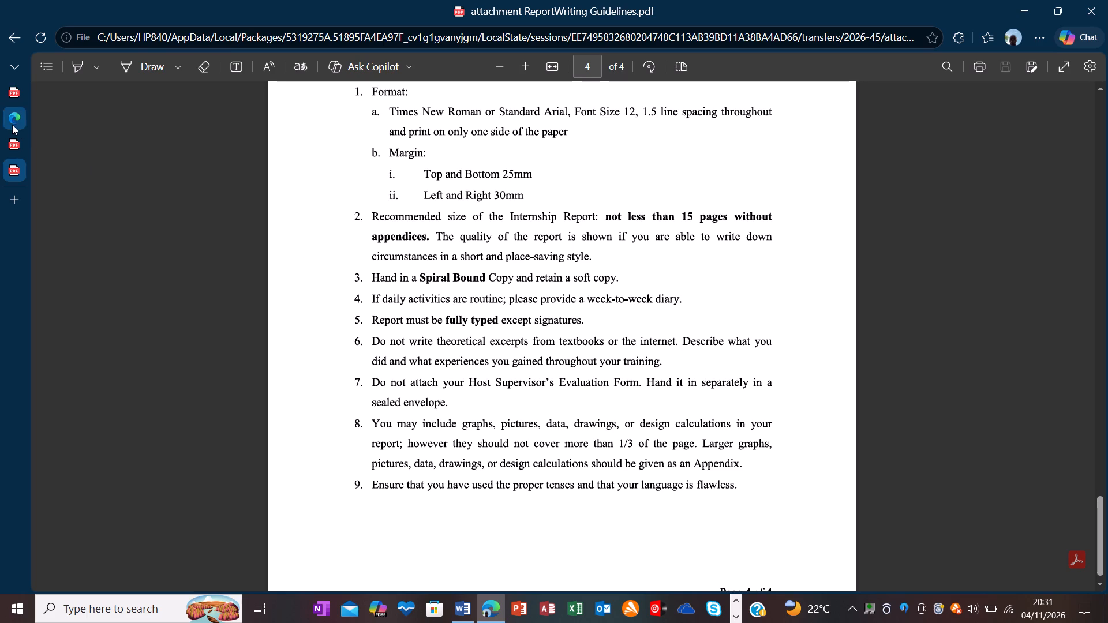
Examine the Week 1 daily log table on page 7 of the sample report PDF, then return to Word.
left_click(14, 143)
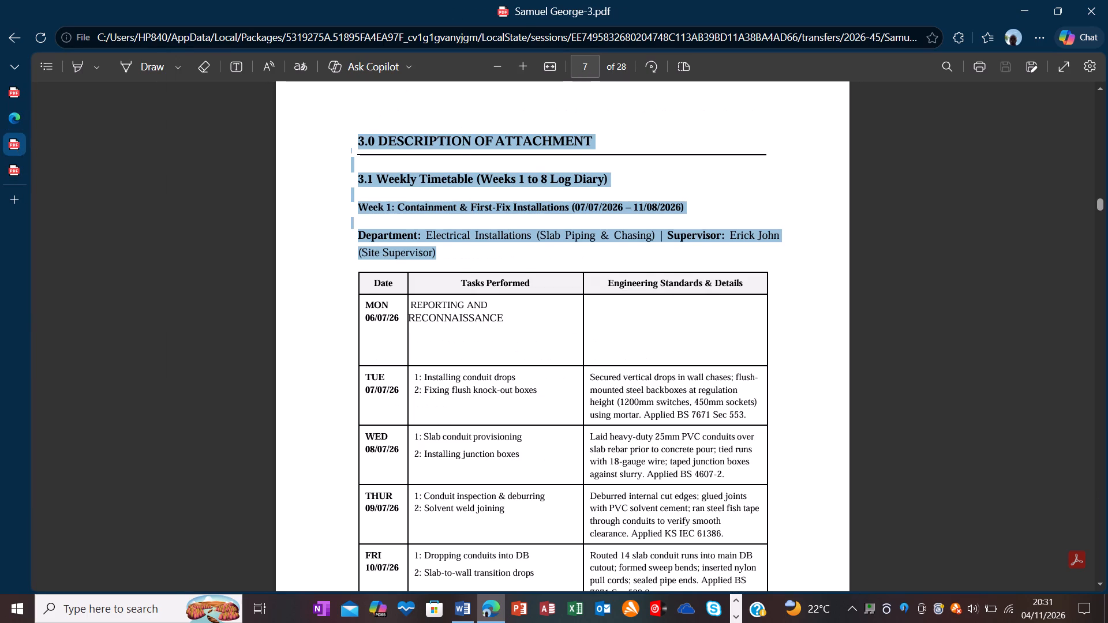
scroll(601, 394, "down", 1)
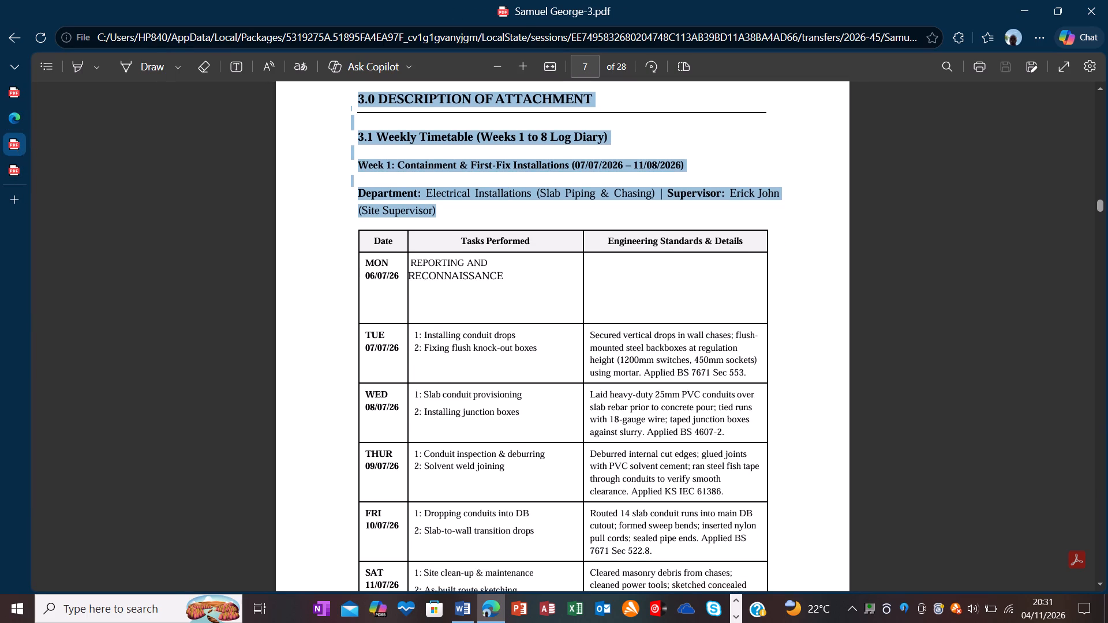
scroll(589, 494, "down", 2)
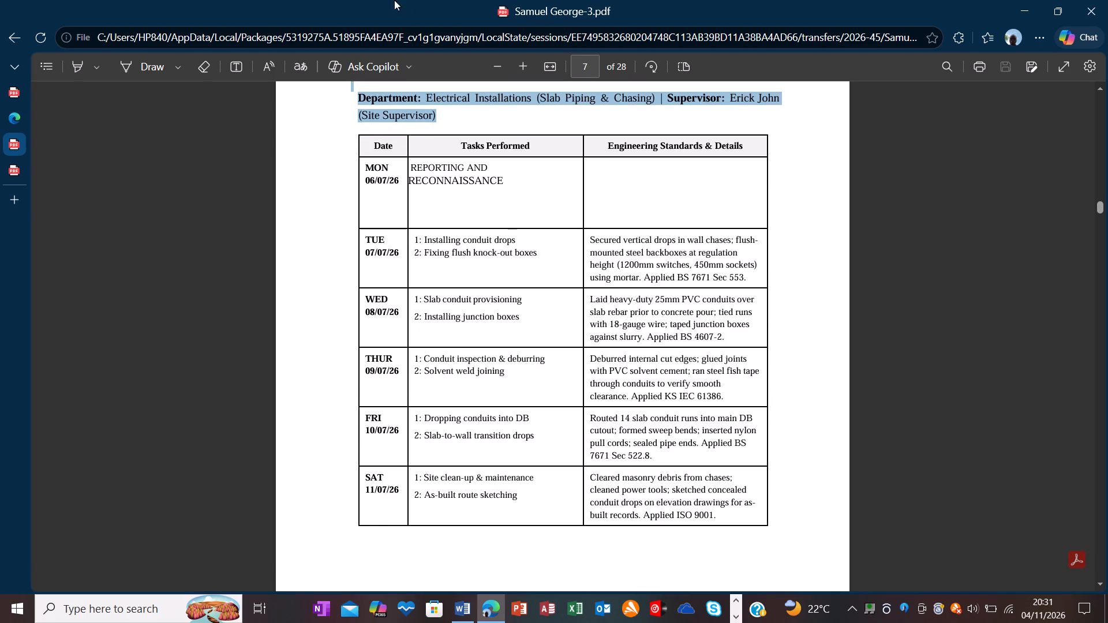
left_click(567, 201)
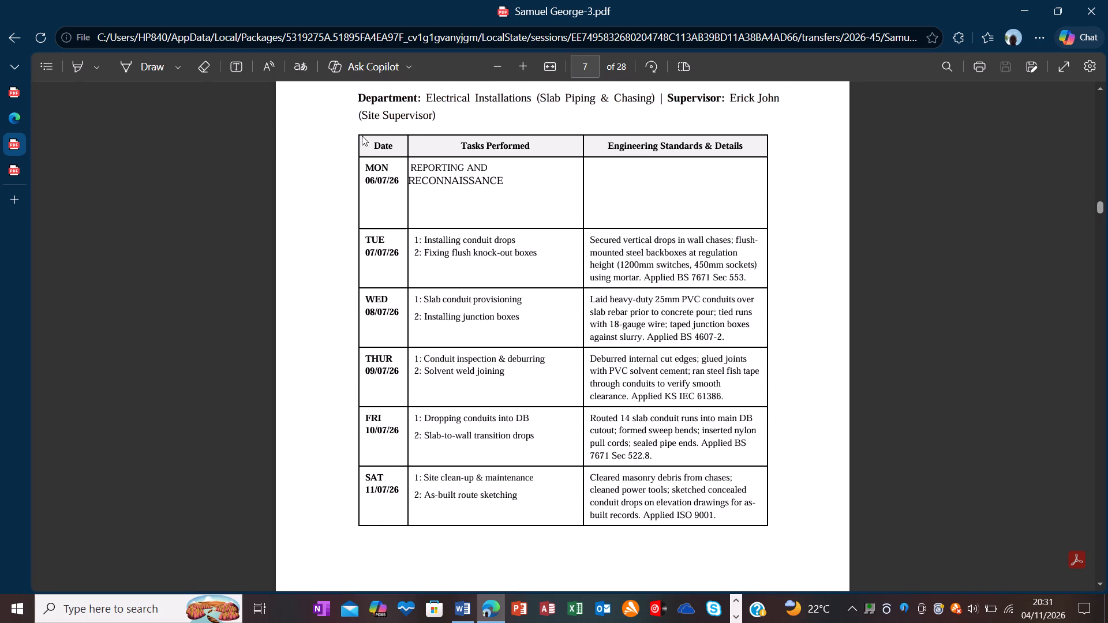
left_click_drag(345, 131, 678, 455)
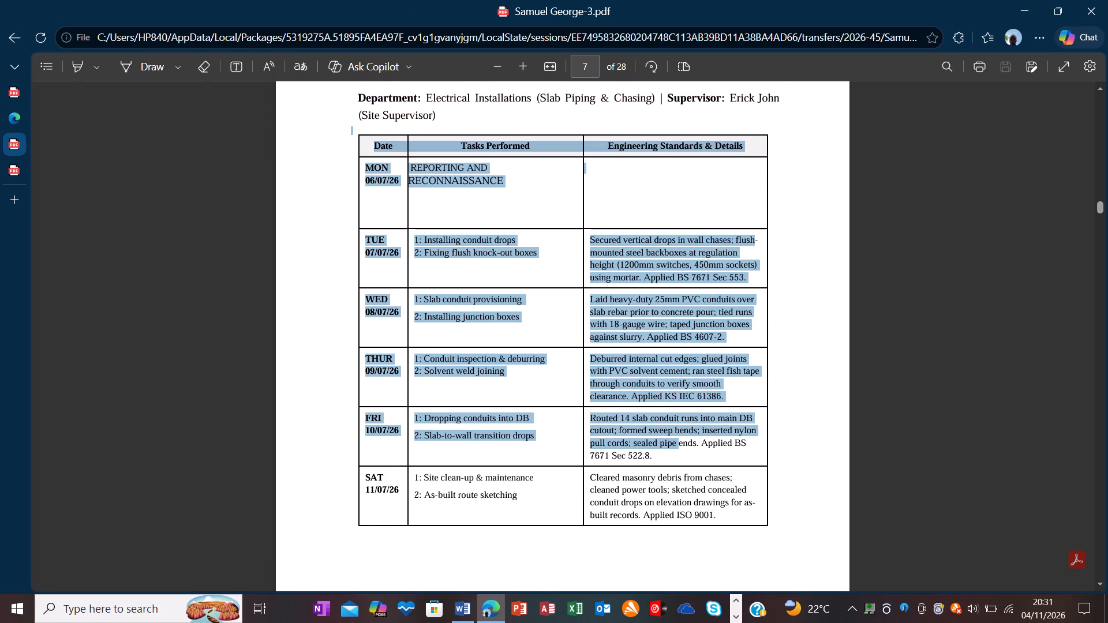
left_click_drag(678, 455, 811, 351)
left_click(824, 376)
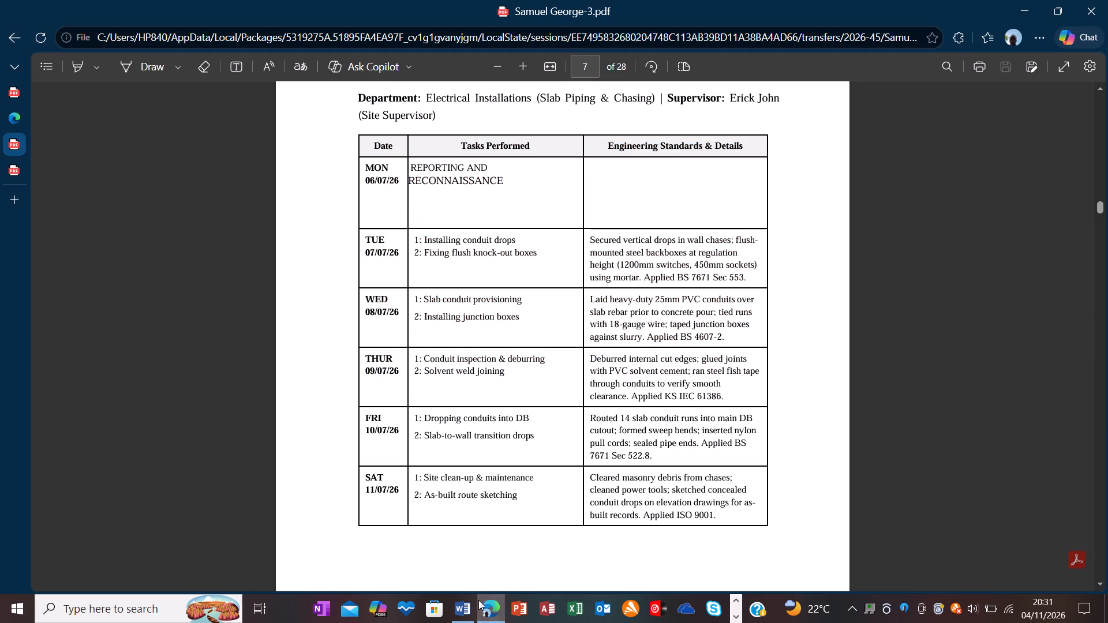
left_click(474, 614)
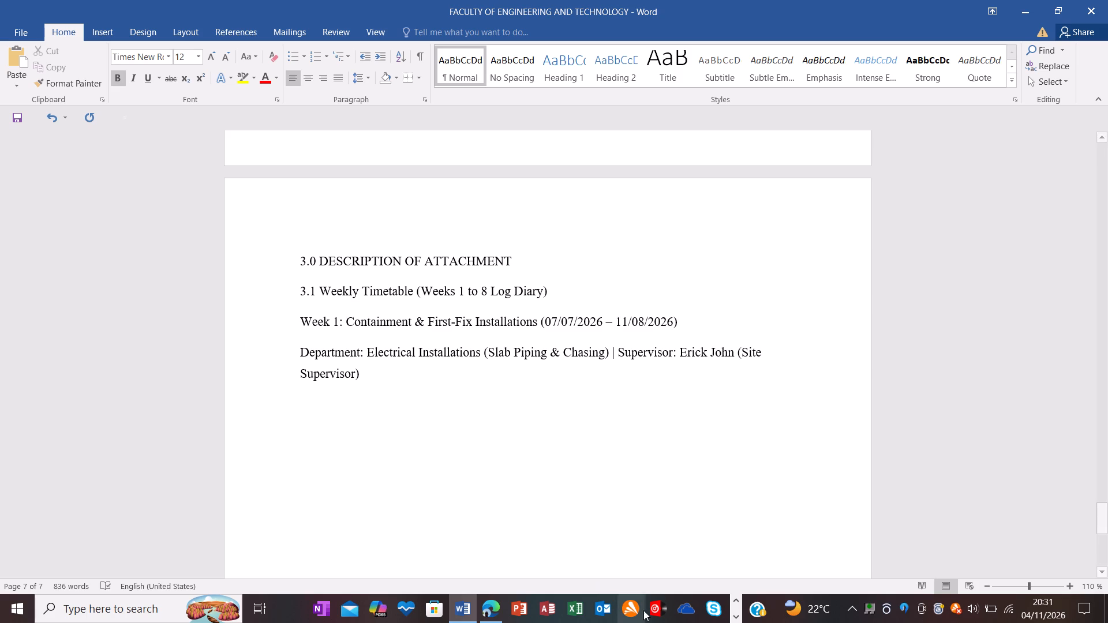
Switch to YouTube, search for "osiepe by prince indah", play the official audio, and return to Word.
left_click(737, 614)
left_click(410, 617)
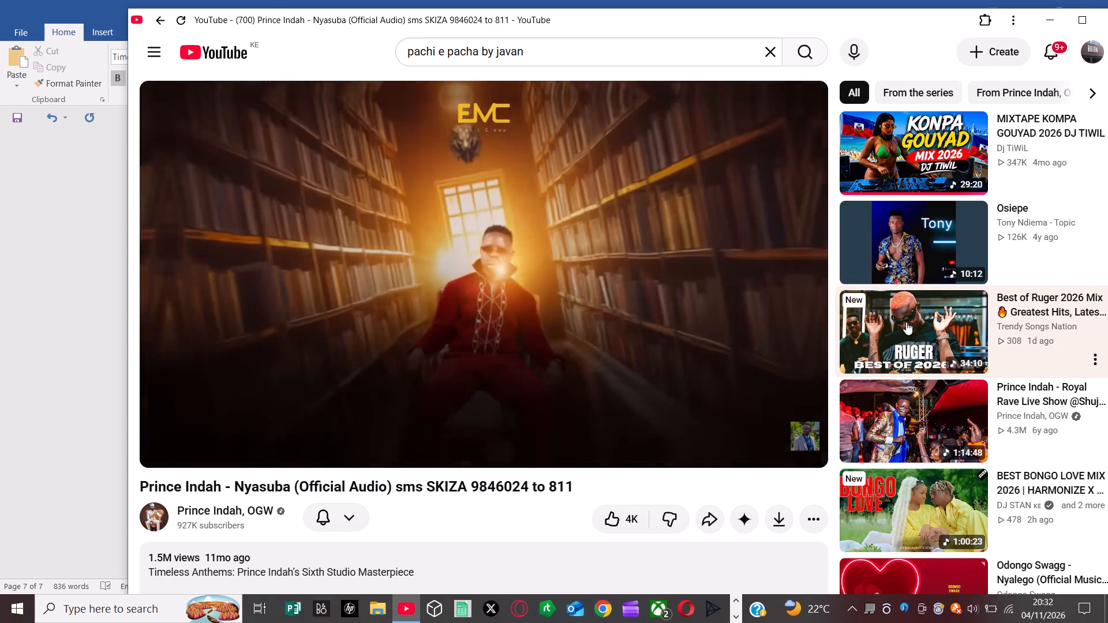
scroll(906, 322, "down", 1)
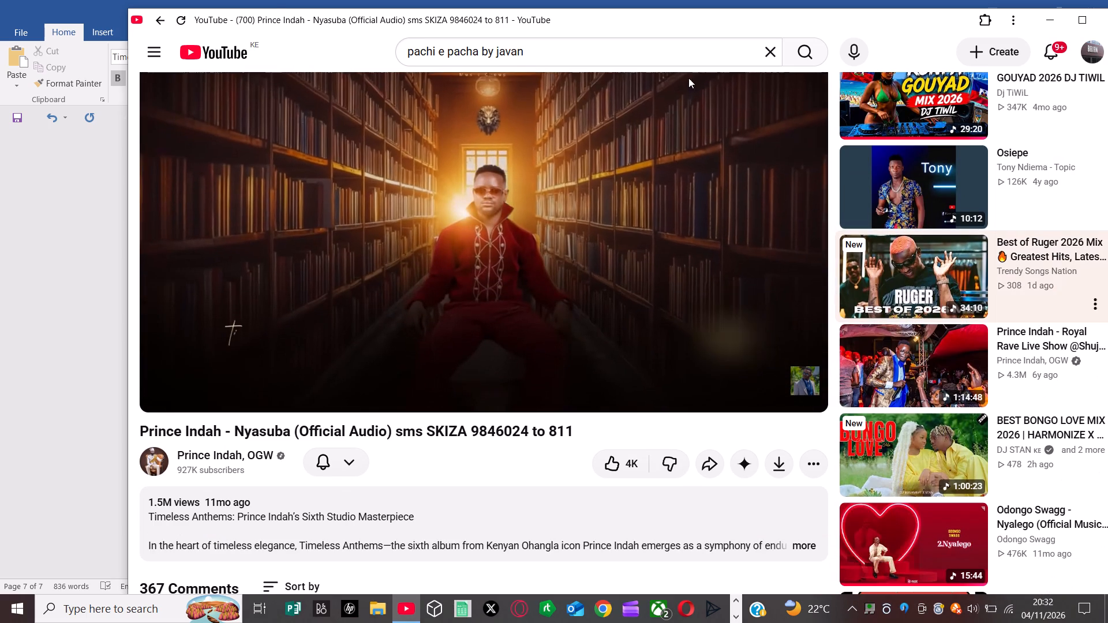
left_click(775, 52)
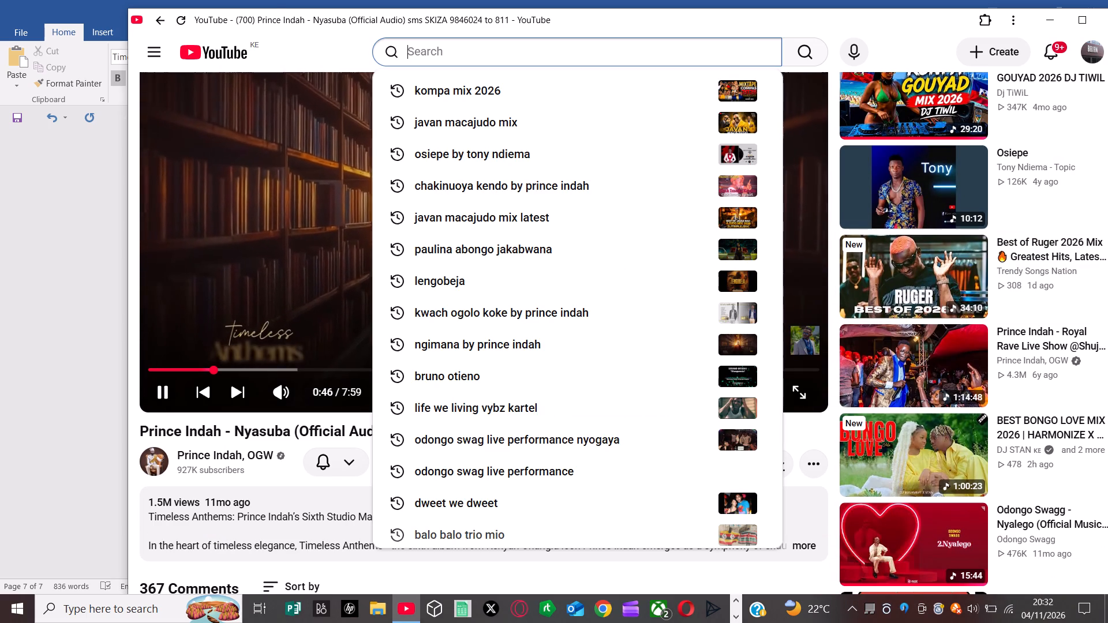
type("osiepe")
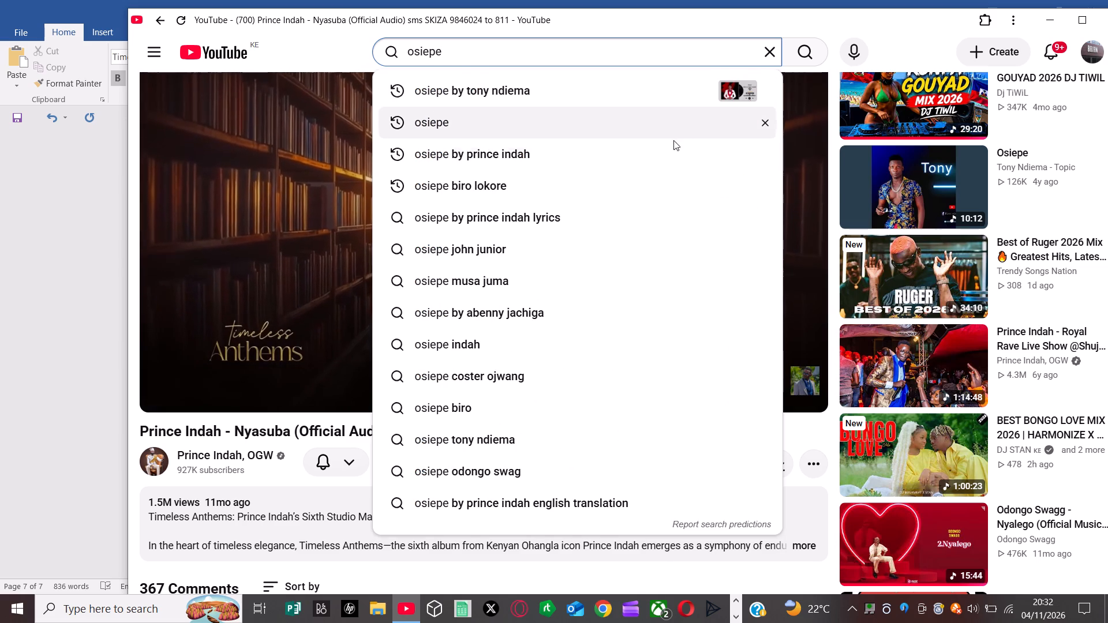
left_click(669, 155)
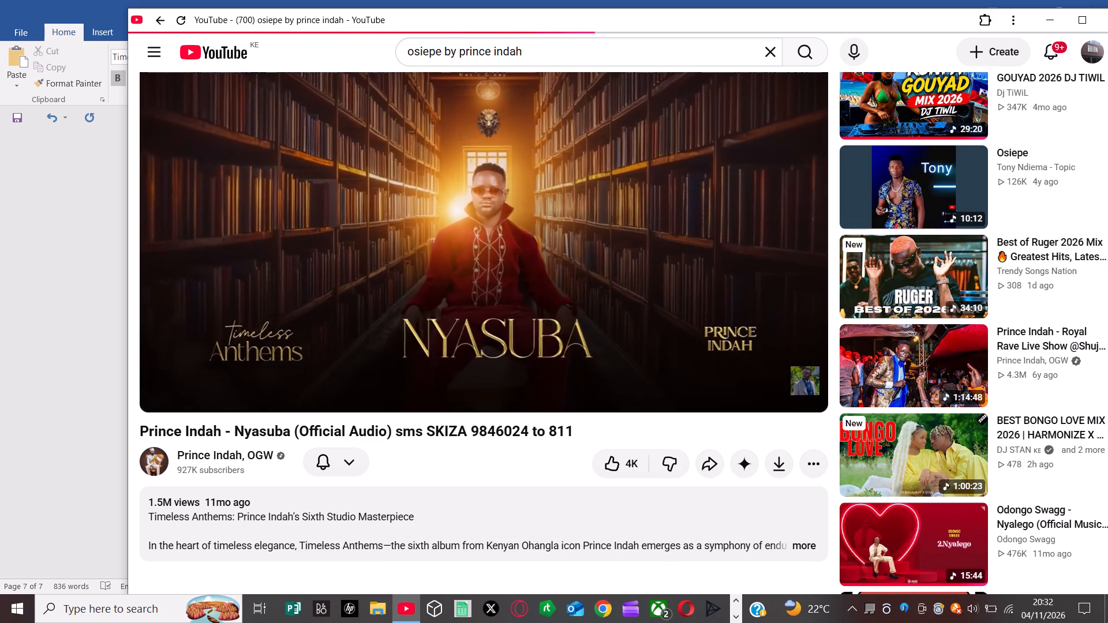
left_click(500, 171)
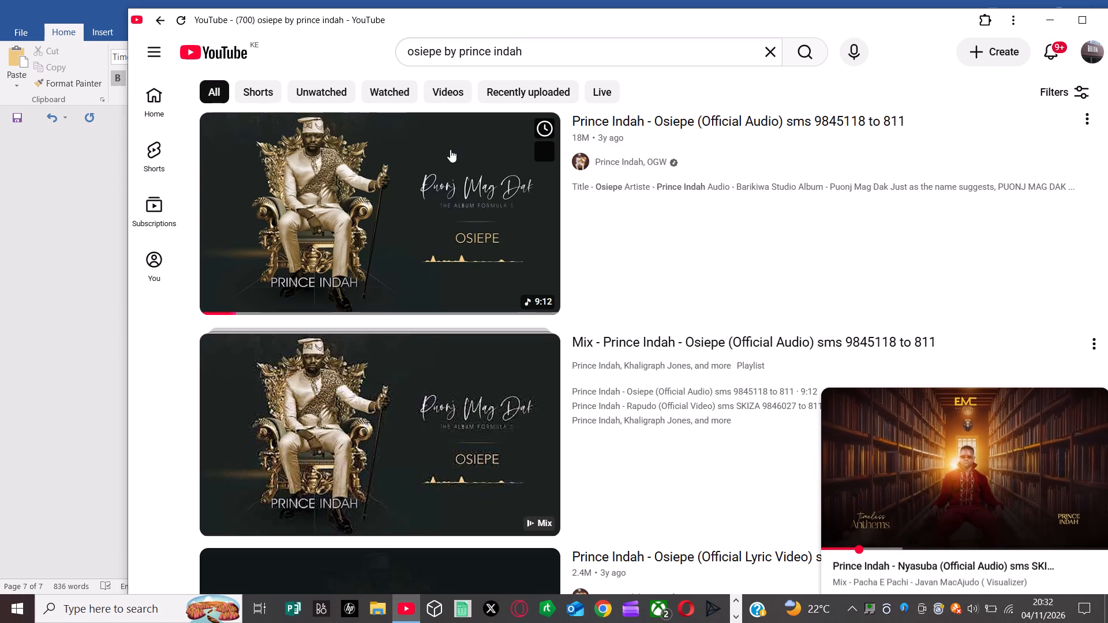
left_click(440, 222)
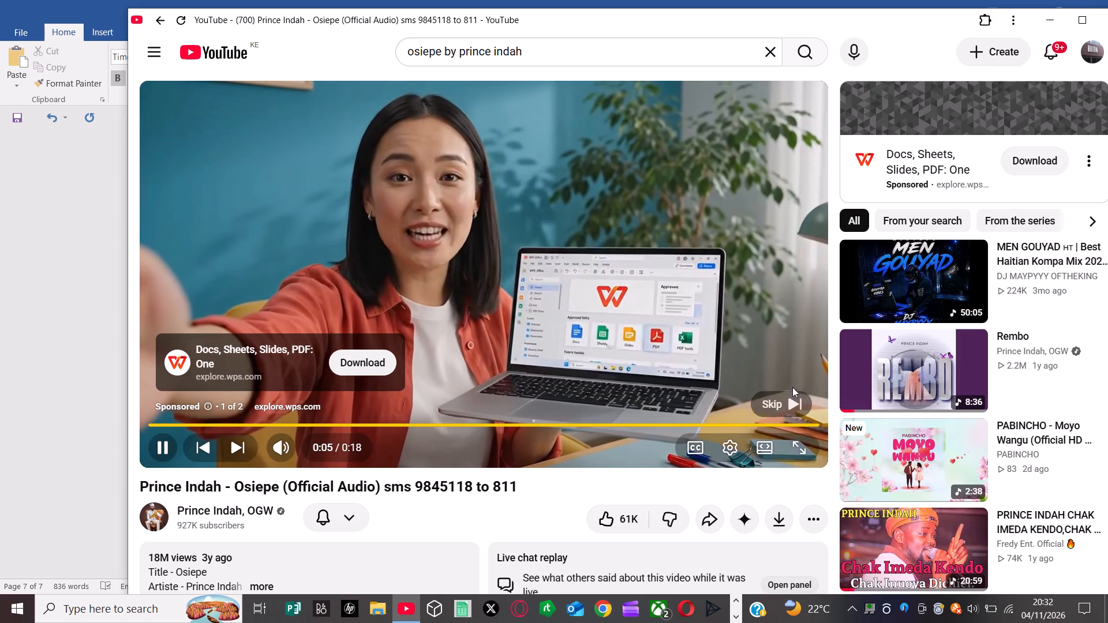
left_click(792, 400)
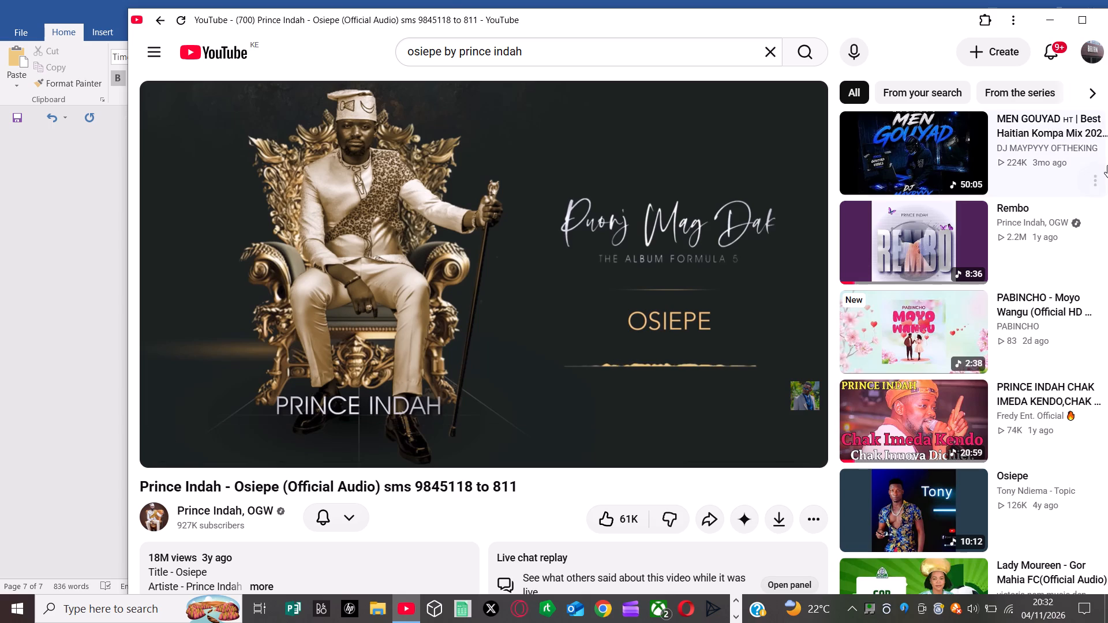
left_click(1048, 10)
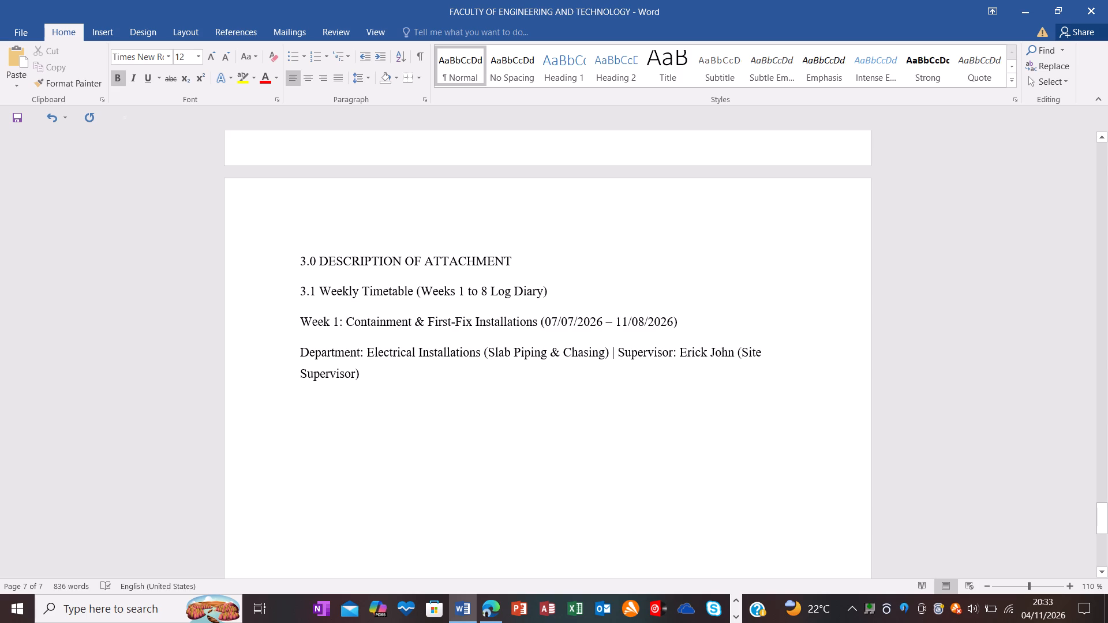
Set the start date in the Week 1 title to 06/07/2026, keeping 11/08/2026 as the end date.
left_click(558, 318)
key("BackSpace")
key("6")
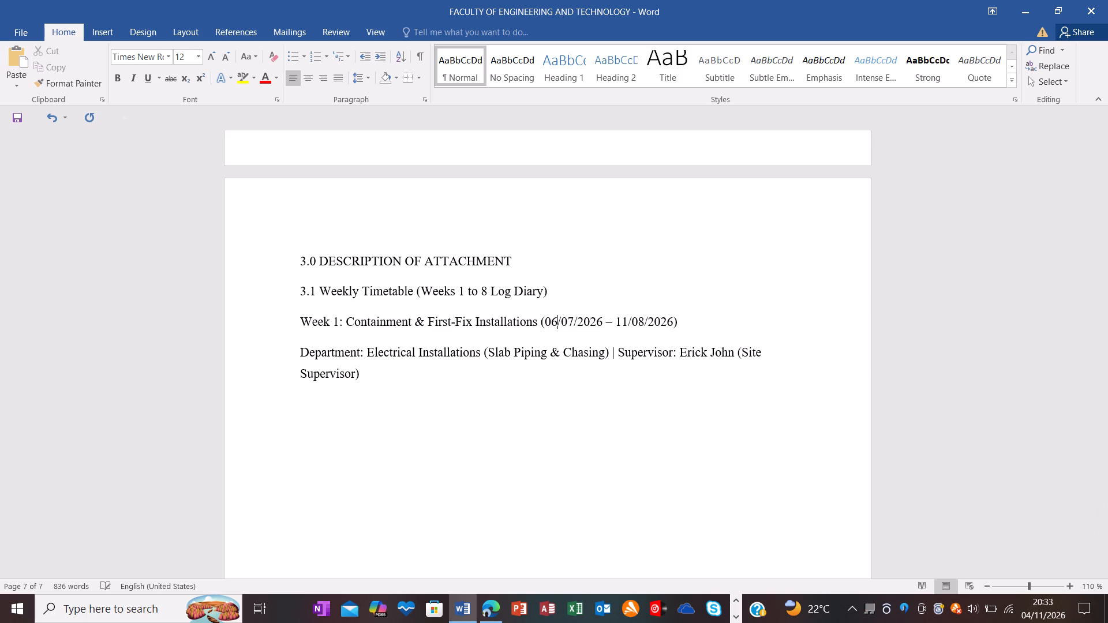
left_click(626, 322)
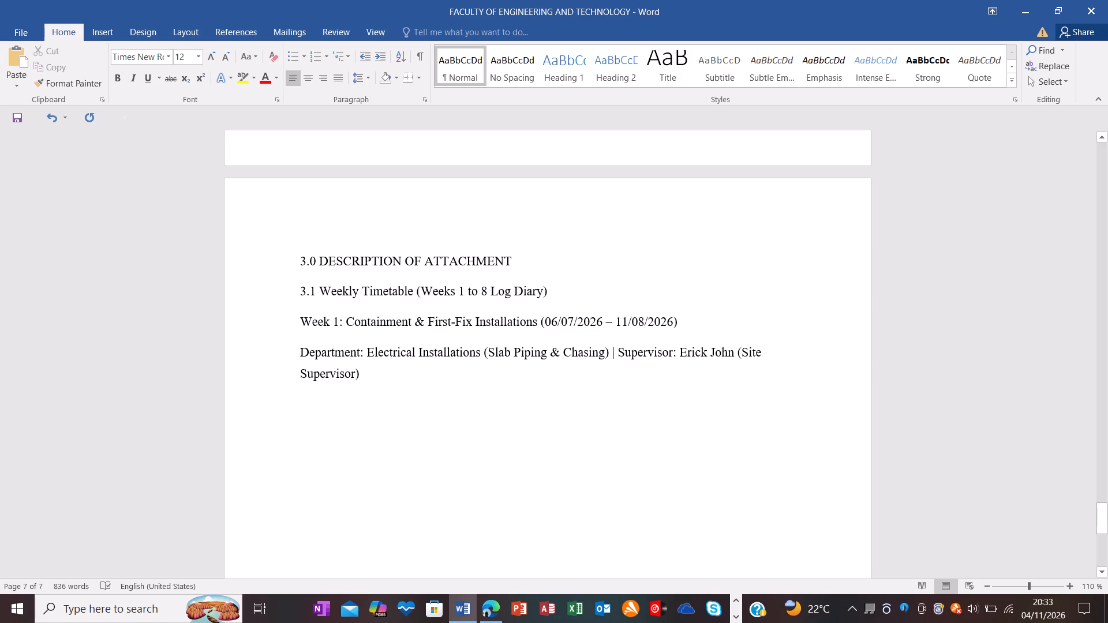
key("BackSpace")
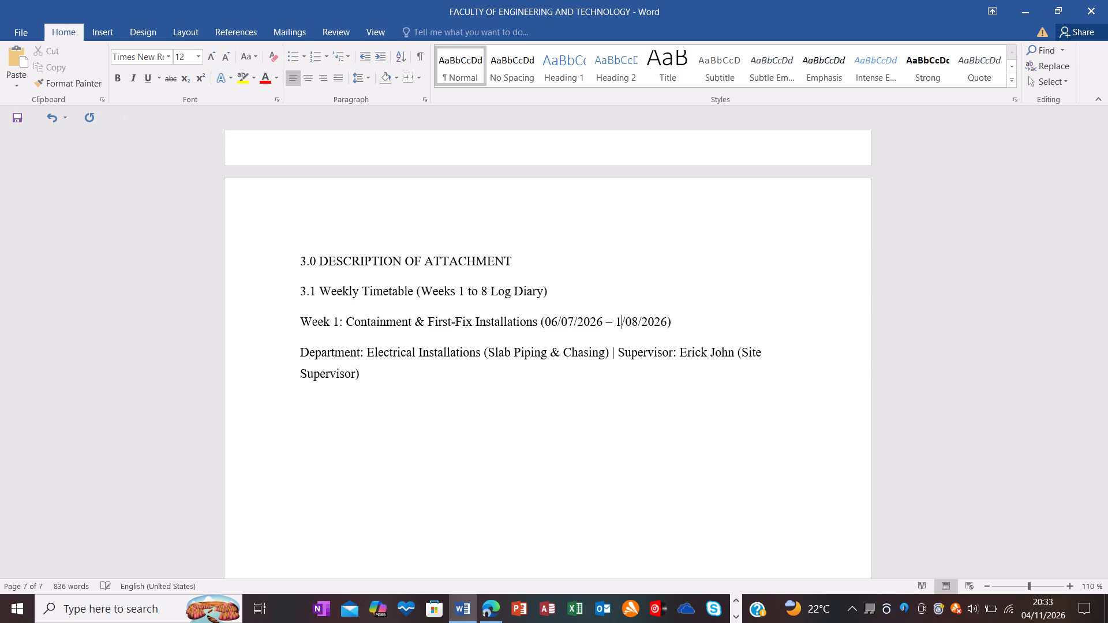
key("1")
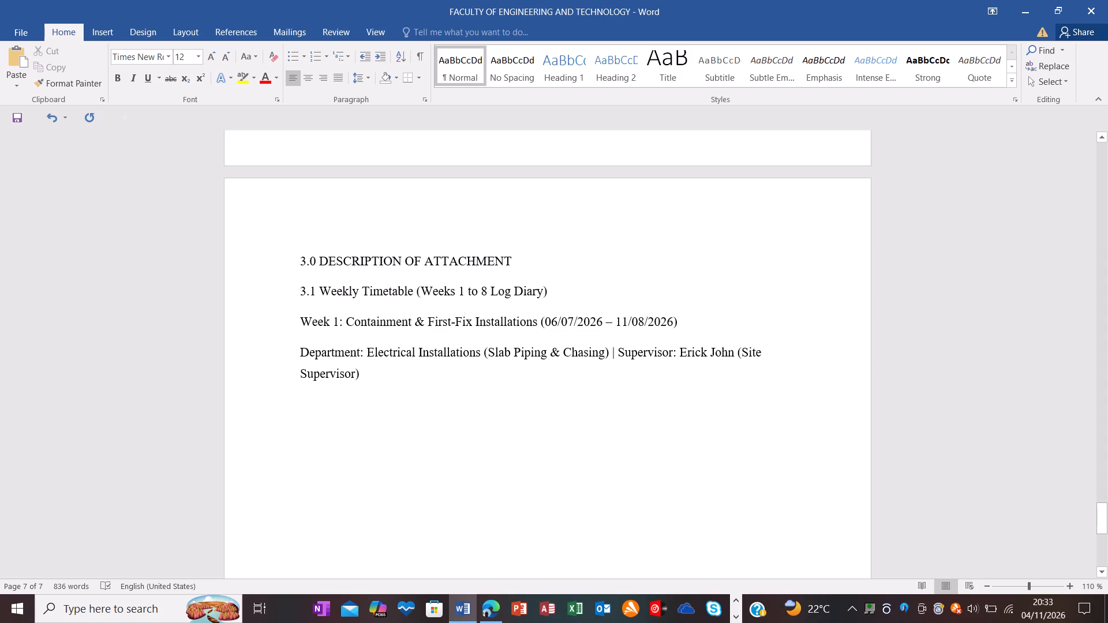
Replace "Containment & First-Fix Installations" in the Week 1 title with "INSTRUMENTATION".
left_click(540, 321)
key("BackSpace")
key("BackSpace")
key("BackSpace")
key("BackSpace")
key("BackSpace")
key("BackSpace")
key("BackSpace")
key("BackSpace")
key("BackSpace")
key("BackSpace")
key("BackSpace")
key("BackSpace")
key("BackSpace")
key("BackSpace")
key("BackSpace")
key("BackSpace")
key("BackSpace")
key("BackSpace")
key("BackSpace")
key("BackSpace")
key("BackSpace")
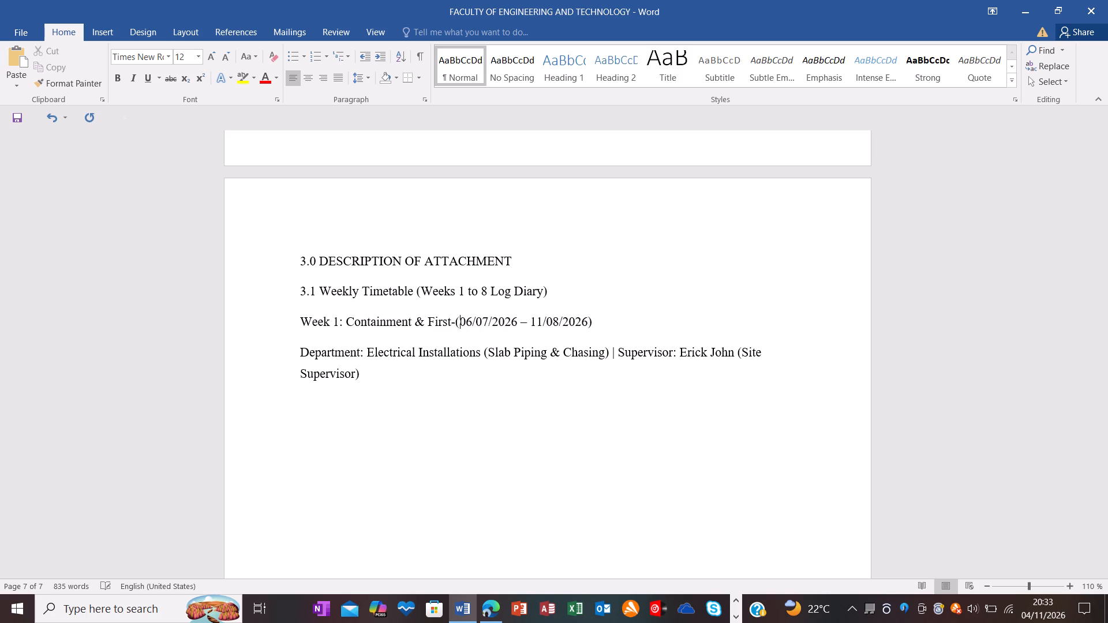
key("BackSpace")
key("BackSpace")
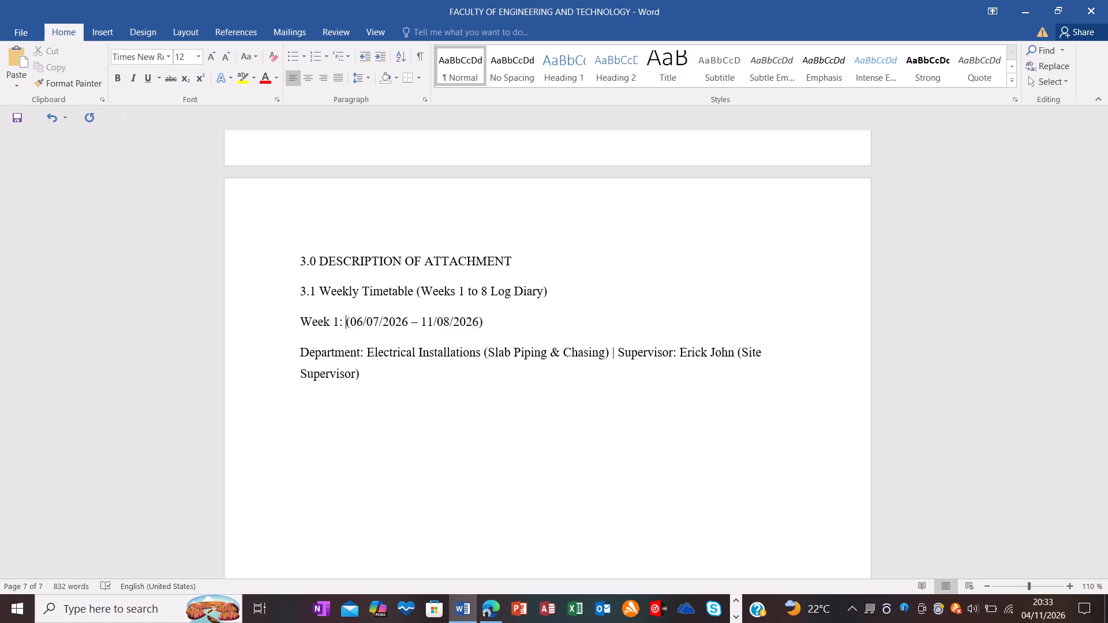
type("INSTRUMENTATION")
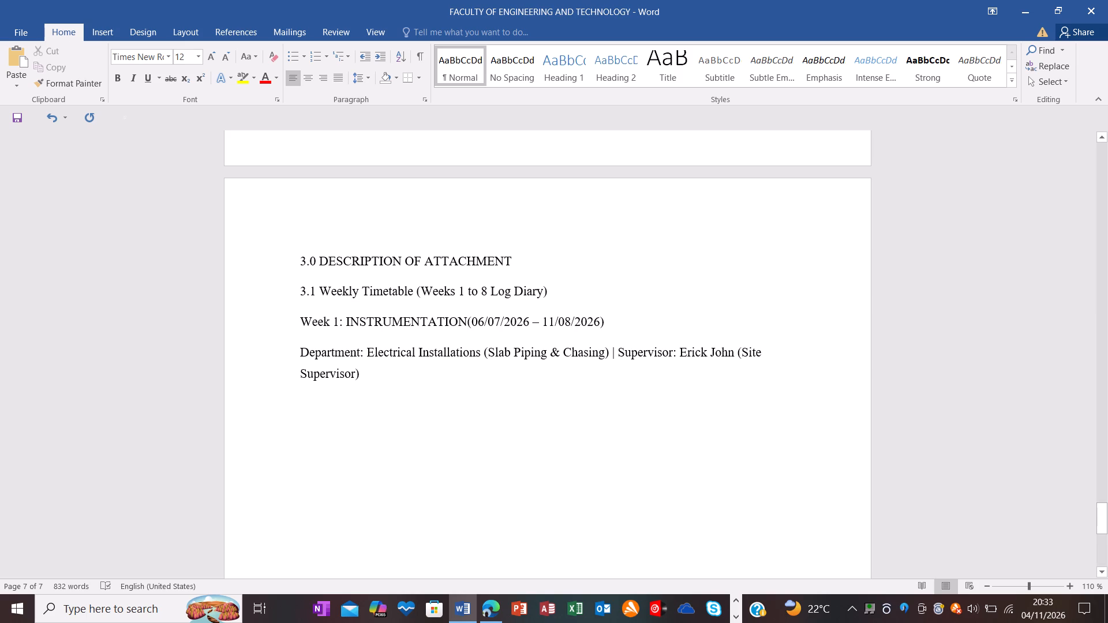
Replace the department "Electrical Installations (Slab Piping & Chasing)" under the Week 1 title with "Instrumentation".
left_click(612, 355)
key("BackSpace")
key("BackSpace")
key("BackSpace")
key("BackSpace")
key("BackSpace")
key("BackSpace")
key("BackSpace")
key("BackSpace")
key("BackSpace")
key("BackSpace")
key("BackSpace")
key("BackSpace")
key("BackSpace")
key("BackSpace")
key("BackSpace")
key("BackSpace")
key("BackSpace")
key("BackSpace")
key("BackSpace")
key("BackSpace")
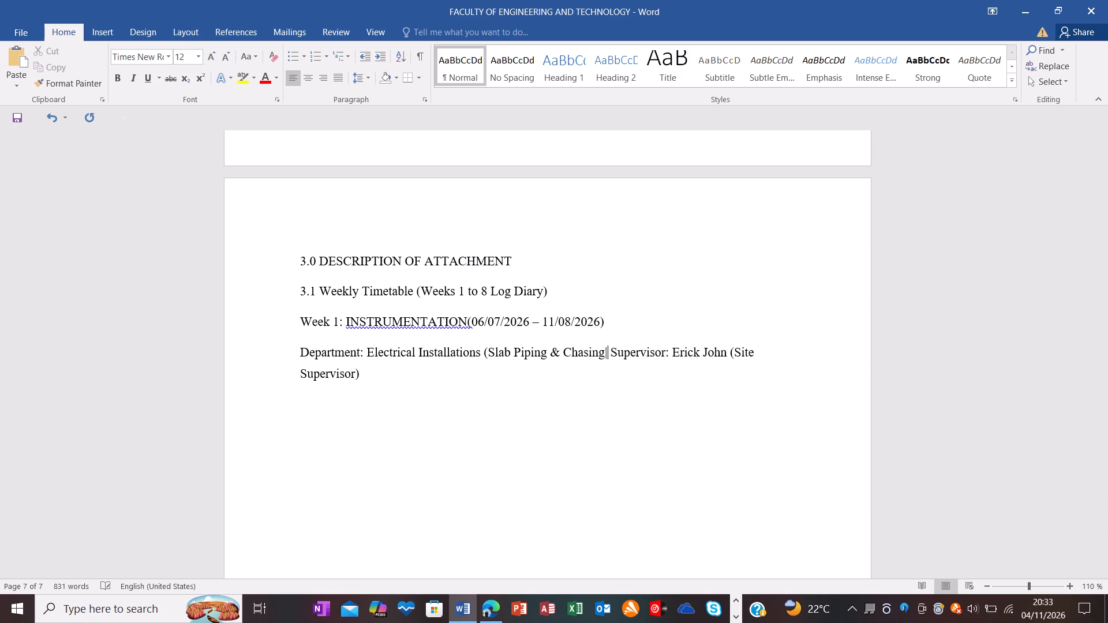
key("BackSpace")
key("BackSpace")
key("BackSpace")
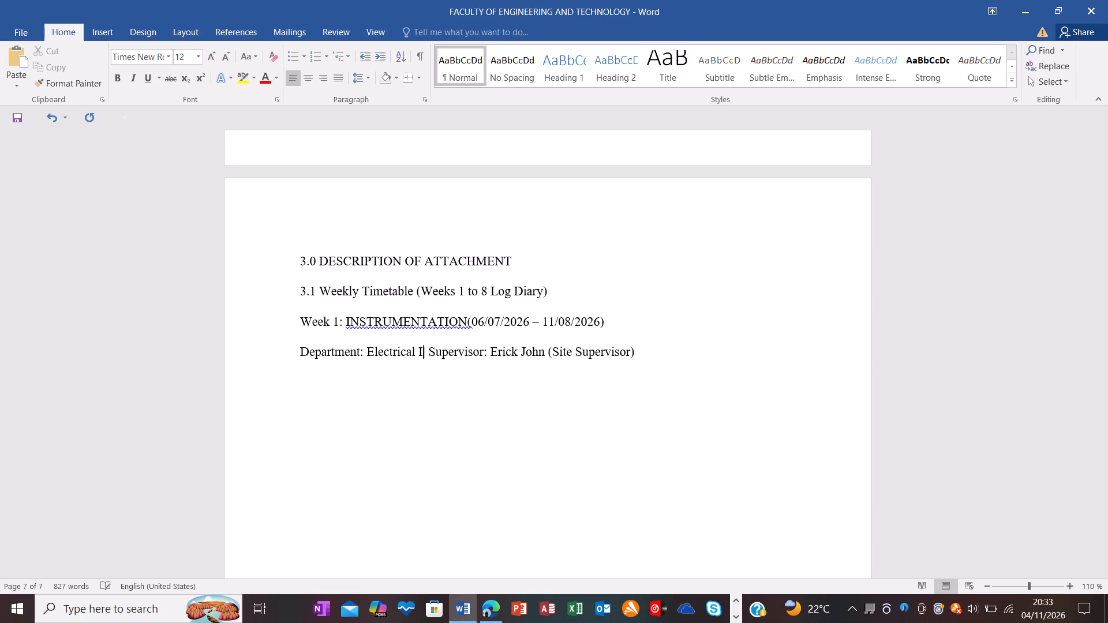
key("BackSpace")
key("BackSpace")
key("BackSpace")
key("BackSpace")
key("BackSpace")
key("BackSpace")
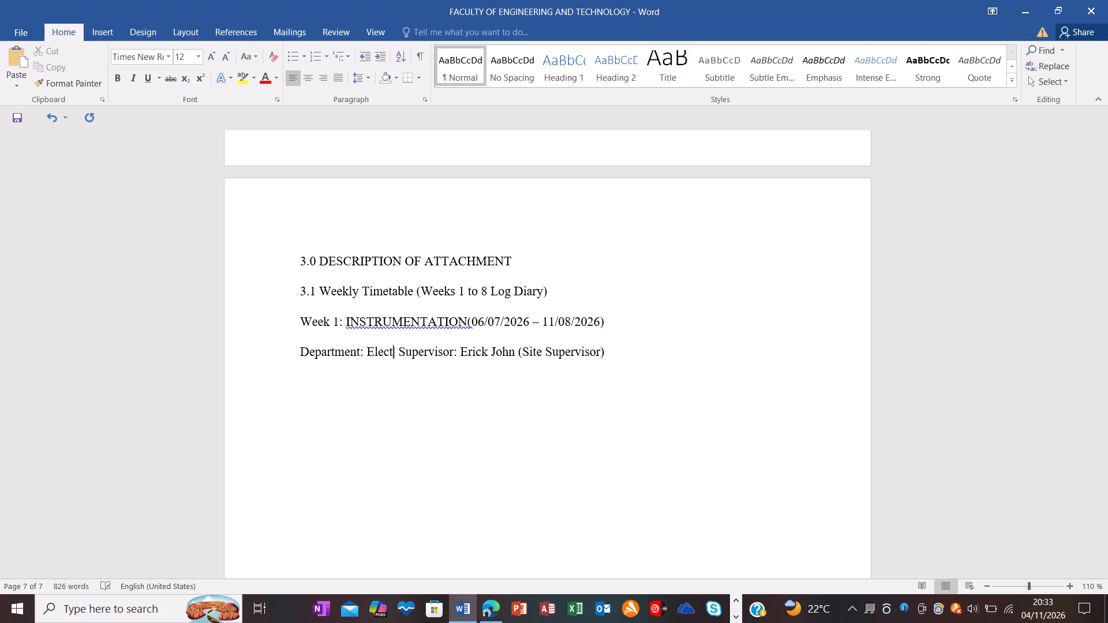
key("BackSpace")
key("BackSpace")
key("BackSpace")
key("BackSpace")
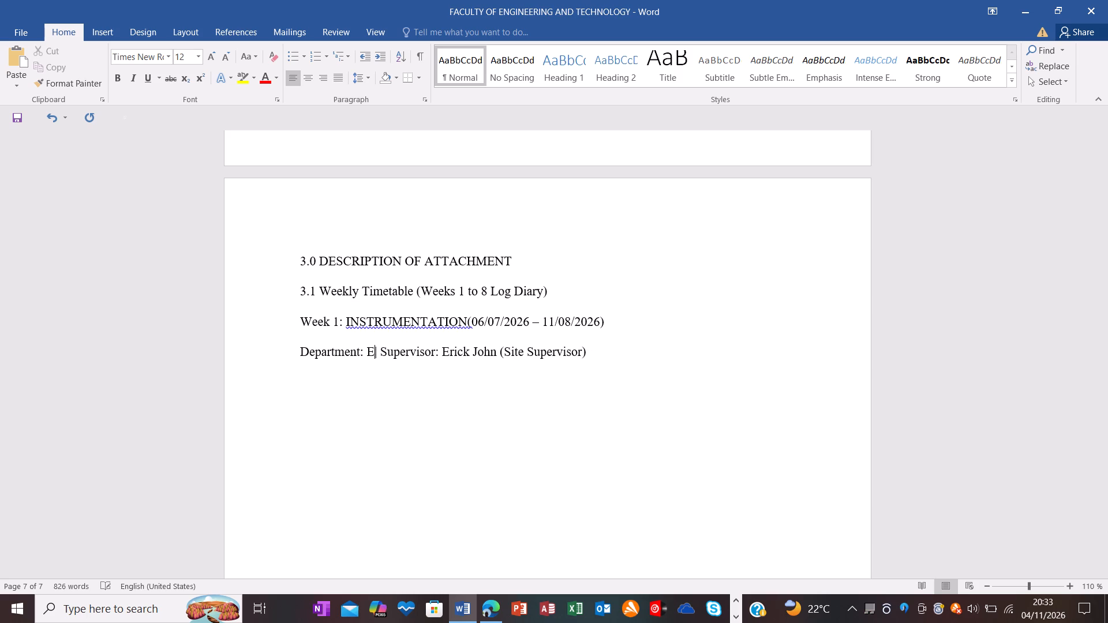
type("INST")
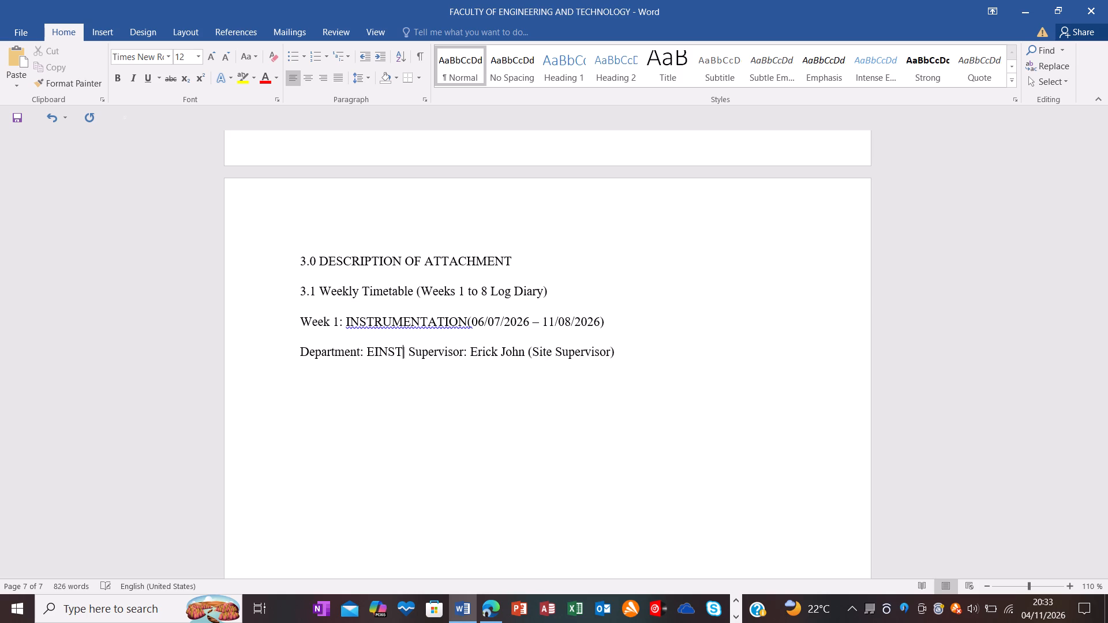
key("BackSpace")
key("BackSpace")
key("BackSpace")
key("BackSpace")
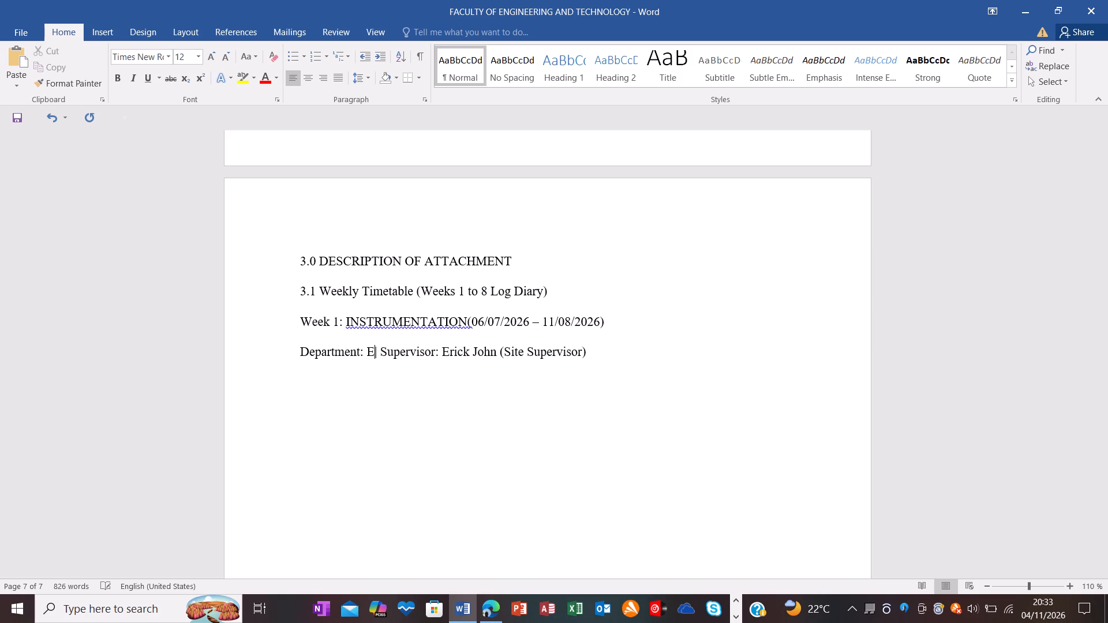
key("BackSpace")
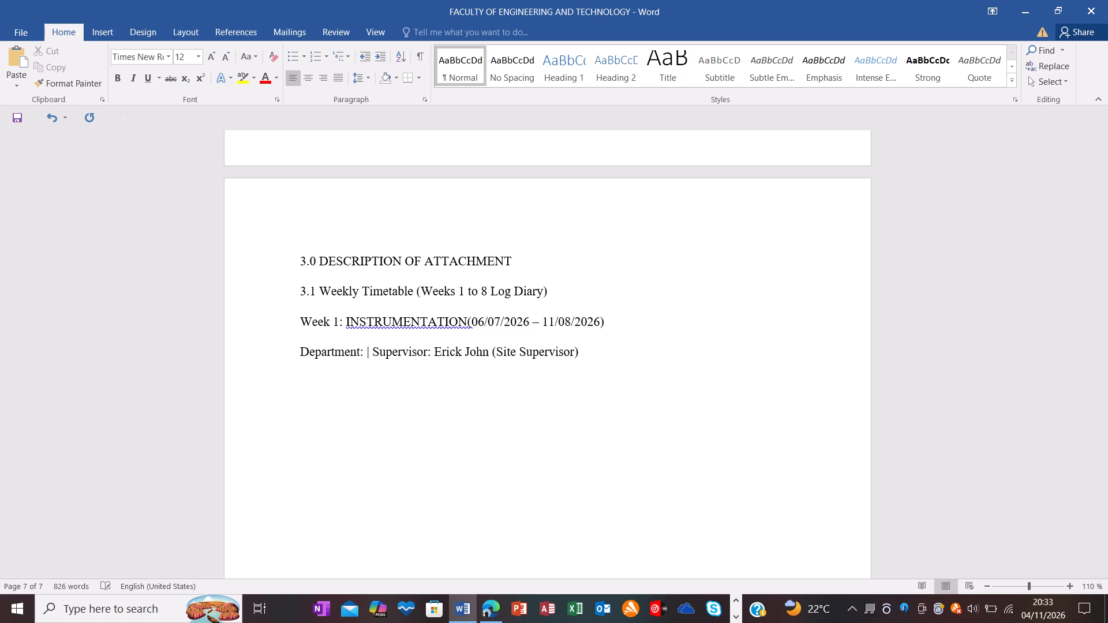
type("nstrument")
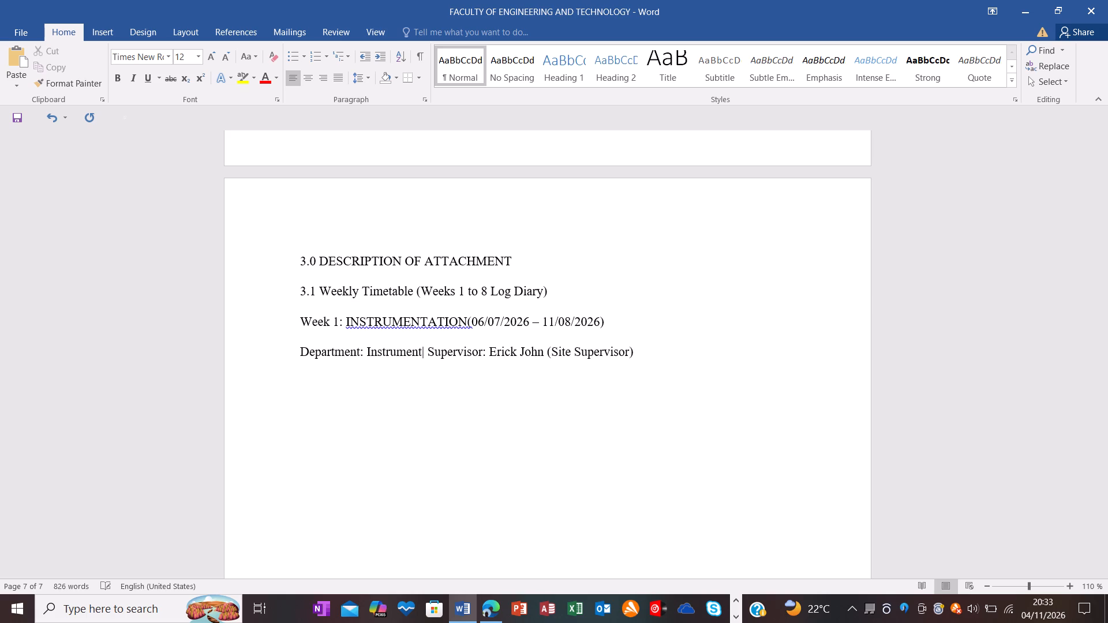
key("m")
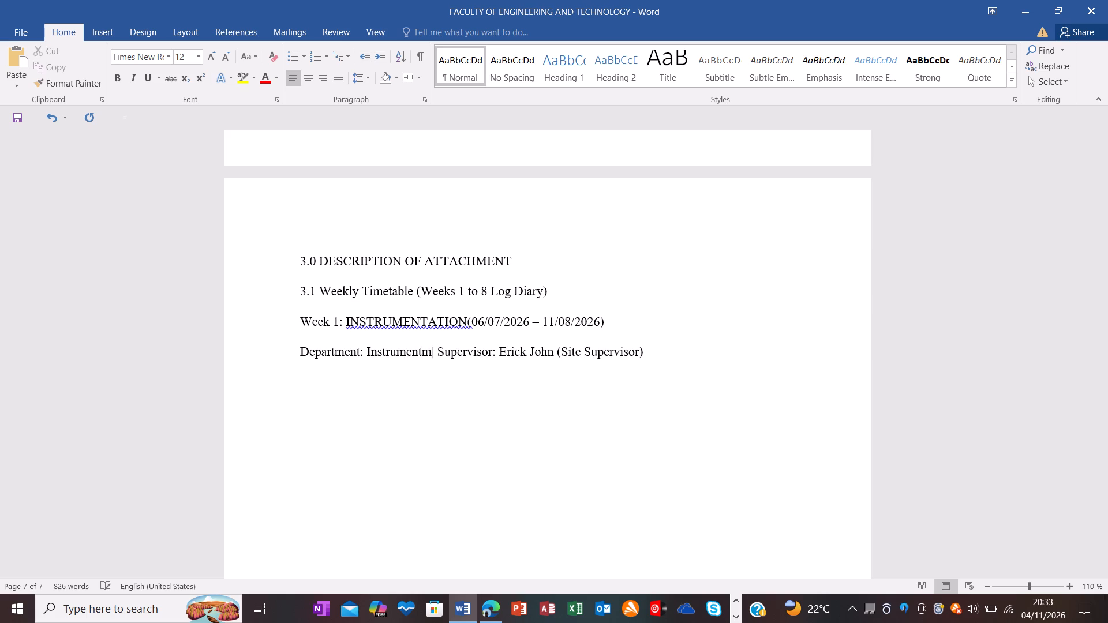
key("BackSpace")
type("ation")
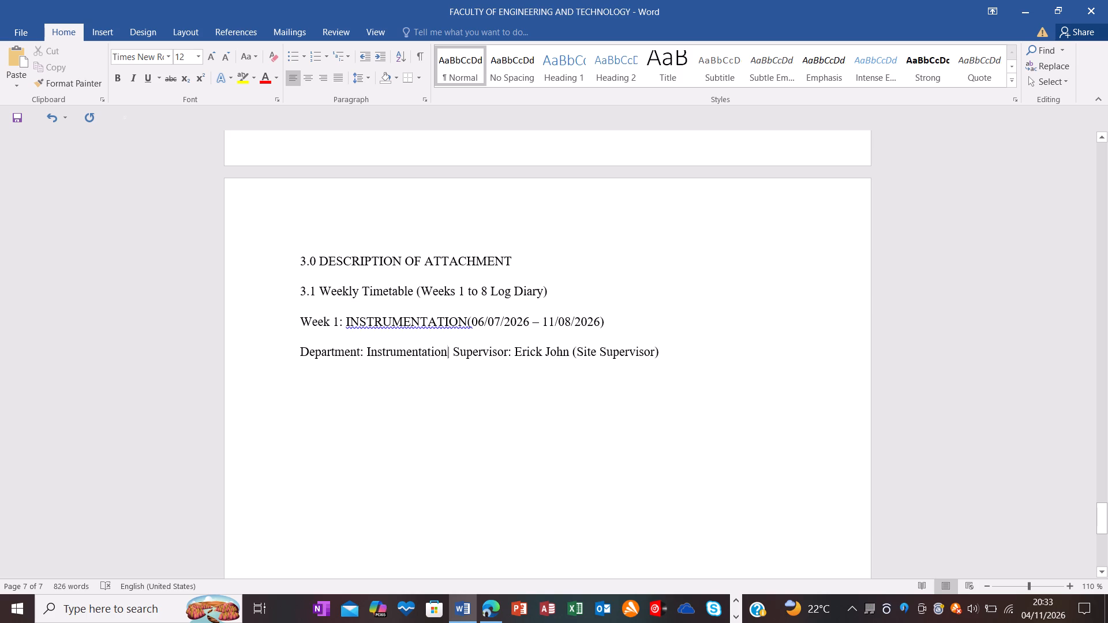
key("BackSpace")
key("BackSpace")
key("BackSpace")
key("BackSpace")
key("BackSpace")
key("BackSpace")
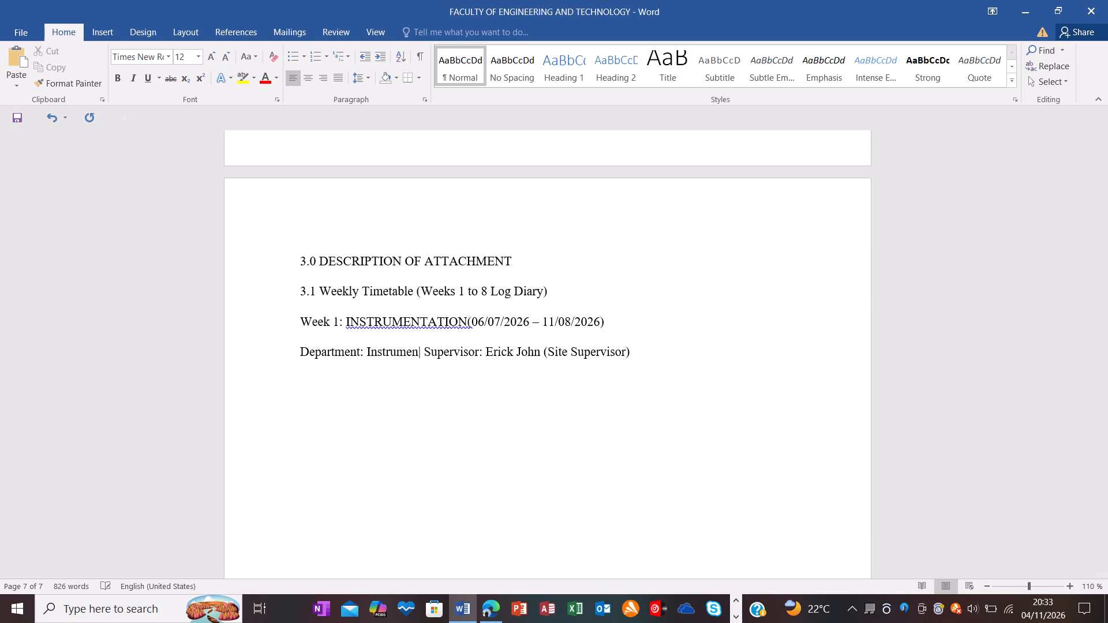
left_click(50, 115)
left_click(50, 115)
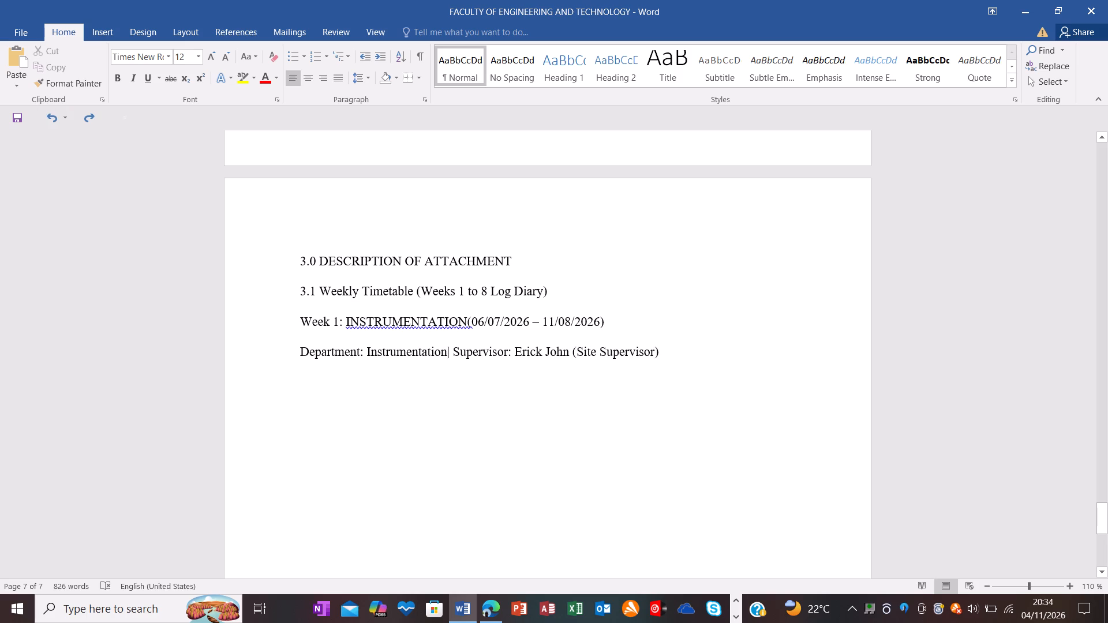
Replace the sample supervisor's name and "(Site Supervisor)" on the department line with the instrumentation supervisor's name.
left_click(658, 357)
key("BackSpace")
key("BackSpace")
key("BackSpace")
key("BackSpace")
key("BackSpace")
key("BackSpace")
key("BackSpace")
key("BackSpace")
key("BackSpace")
key("BackSpace")
key("BackSpace")
key("BackSpace")
key("BackSpace")
key("BackSpace")
key("BackSpace")
key("BackSpace")
key("BackSpace")
key("BackSpace")
key("BackSpace")
key("BackSpace")
key("BackSpace")
key("BackSpace")
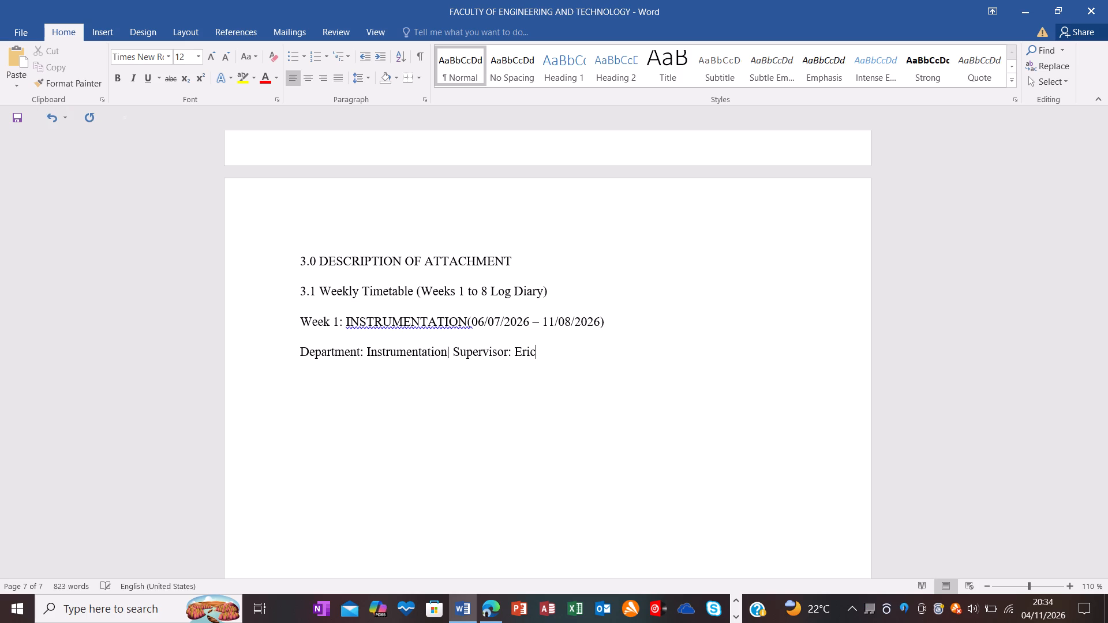
key("BackSpace")
key("BackSpace")
key("BackSpace")
key("BackSpace")
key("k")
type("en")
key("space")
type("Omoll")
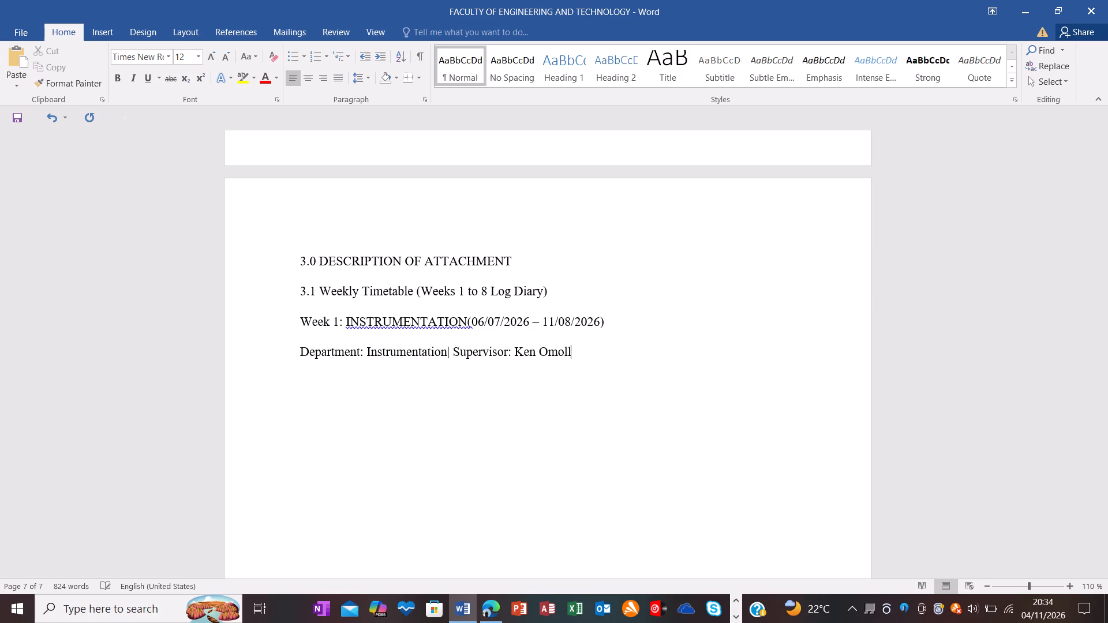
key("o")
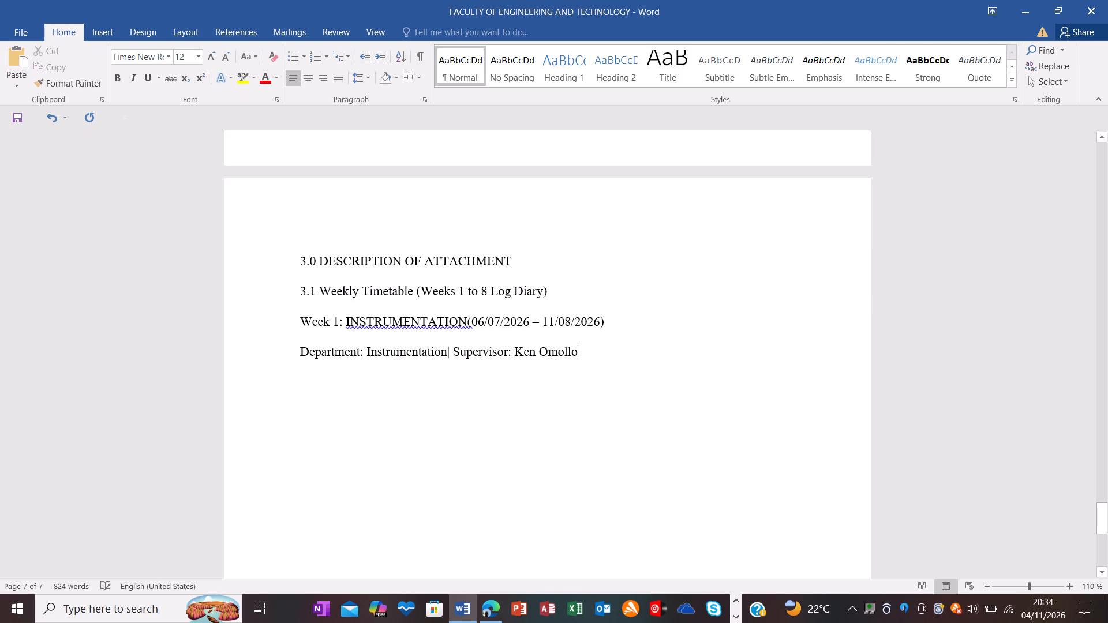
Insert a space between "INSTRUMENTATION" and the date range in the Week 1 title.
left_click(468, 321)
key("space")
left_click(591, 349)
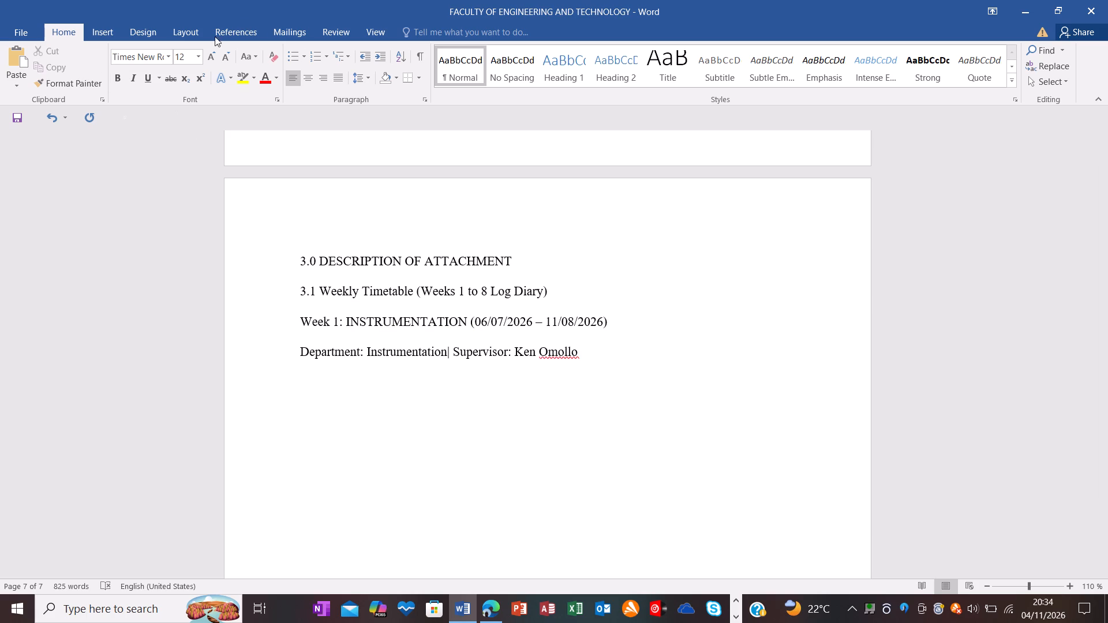
Run the spelling and grammar check, ignoring the flagged surname of the supervisor.
left_click(344, 37)
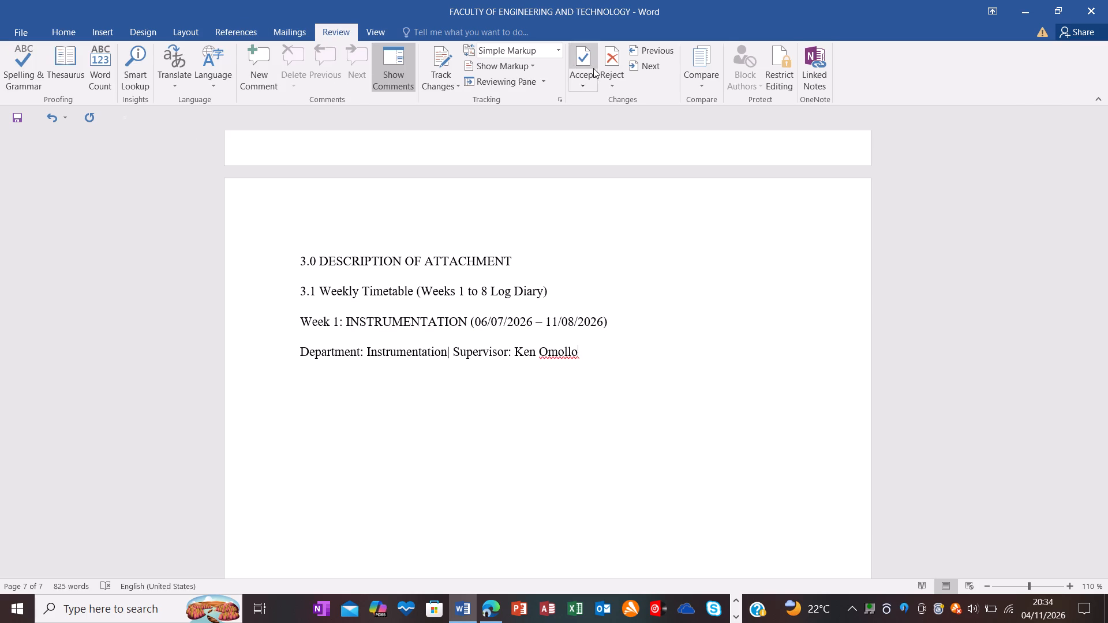
left_click(39, 87)
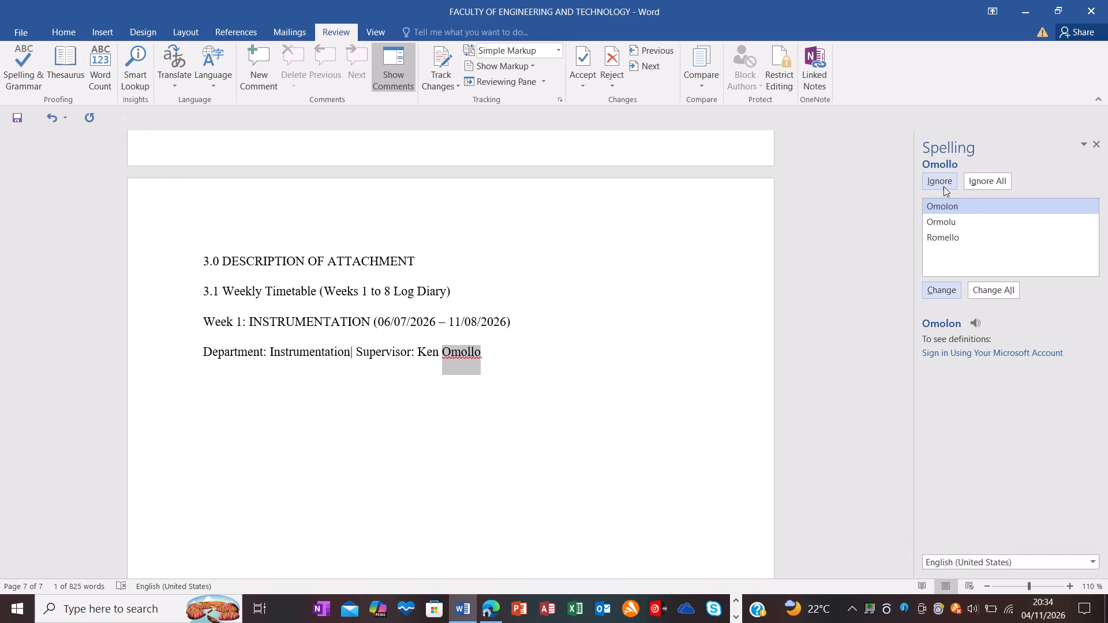
left_click(944, 186)
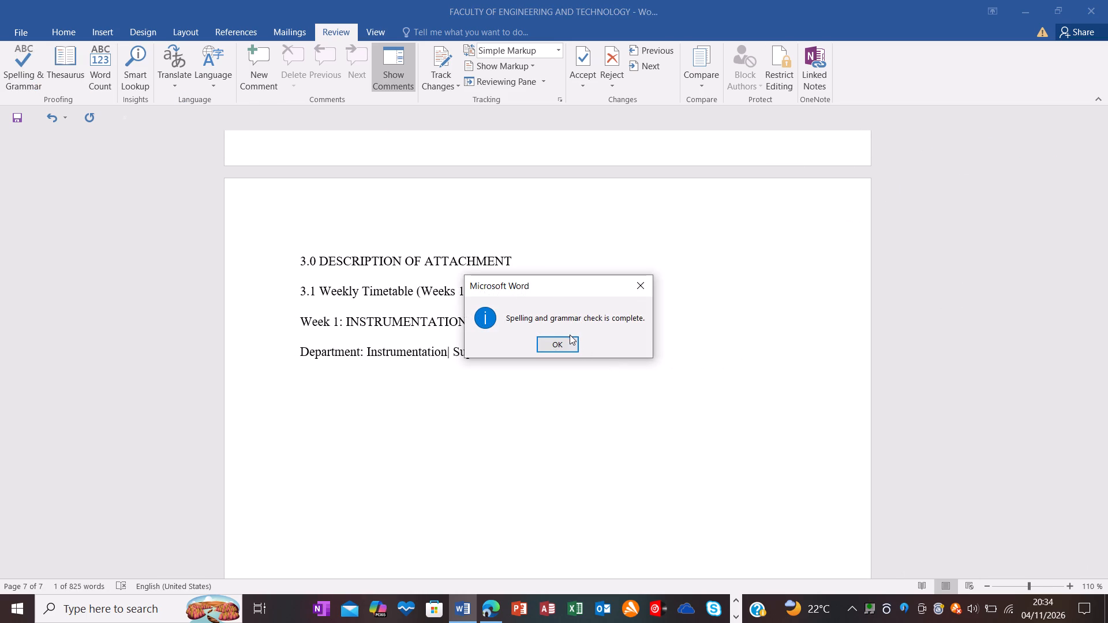
left_click(564, 333)
left_click(566, 337)
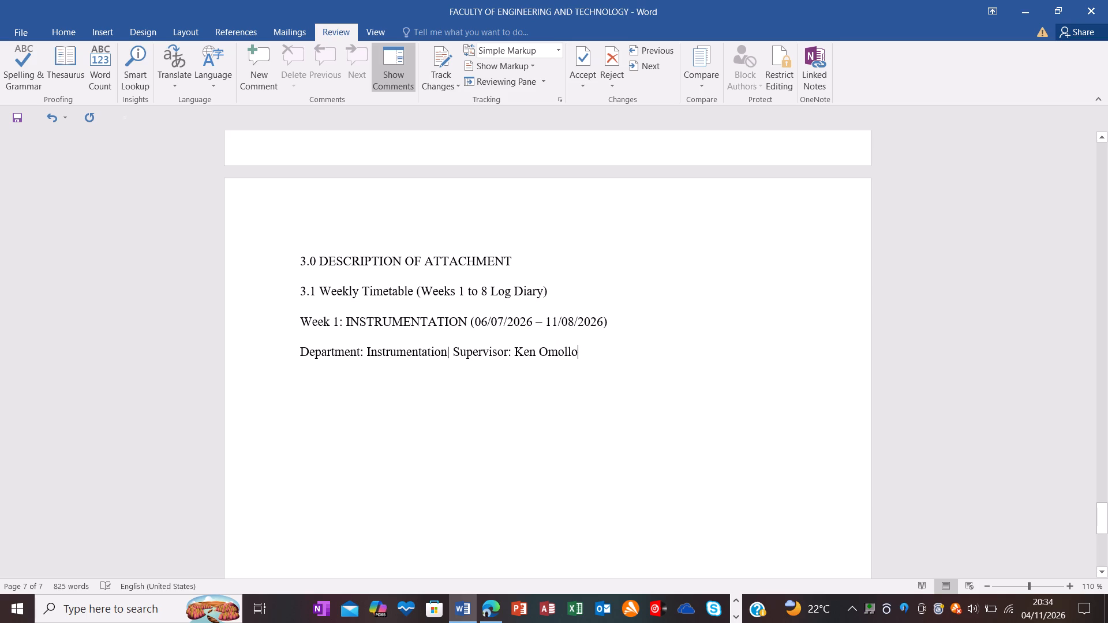
Replace "INSTRUMENTATION" in the Week 1 title with "Temperature Measurement", leaving a space before the date range.
left_click(469, 320)
key("BackSpace")
key("BackSpace")
key("BackSpace")
key("BackSpace")
key("BackSpace")
key("BackSpace")
key("BackSpace")
key("BackSpace")
key("BackSpace")
key("BackSpace")
key("BackSpace")
key("BackSpace")
key("BackSpace")
key("BackSpace")
key("BackSpace")
key("BackSpace")
key("BackSpace")
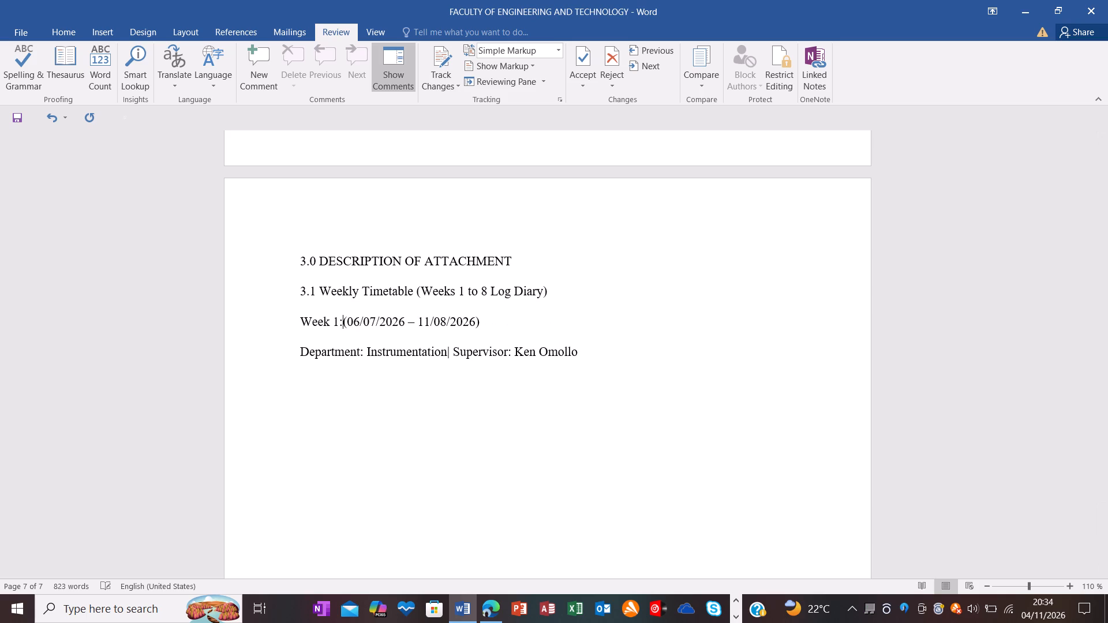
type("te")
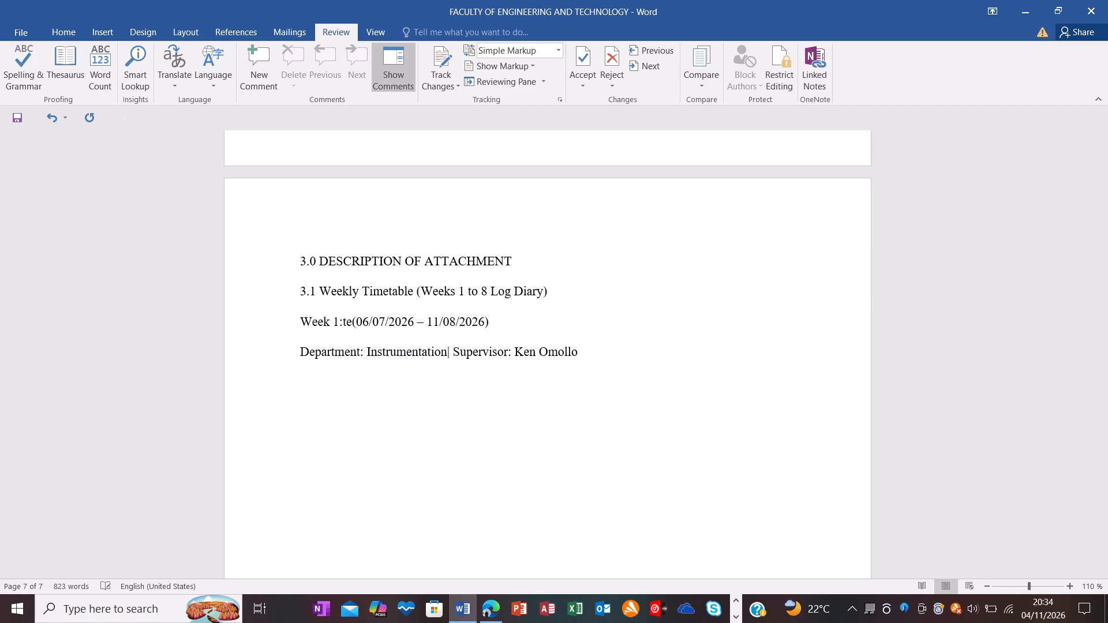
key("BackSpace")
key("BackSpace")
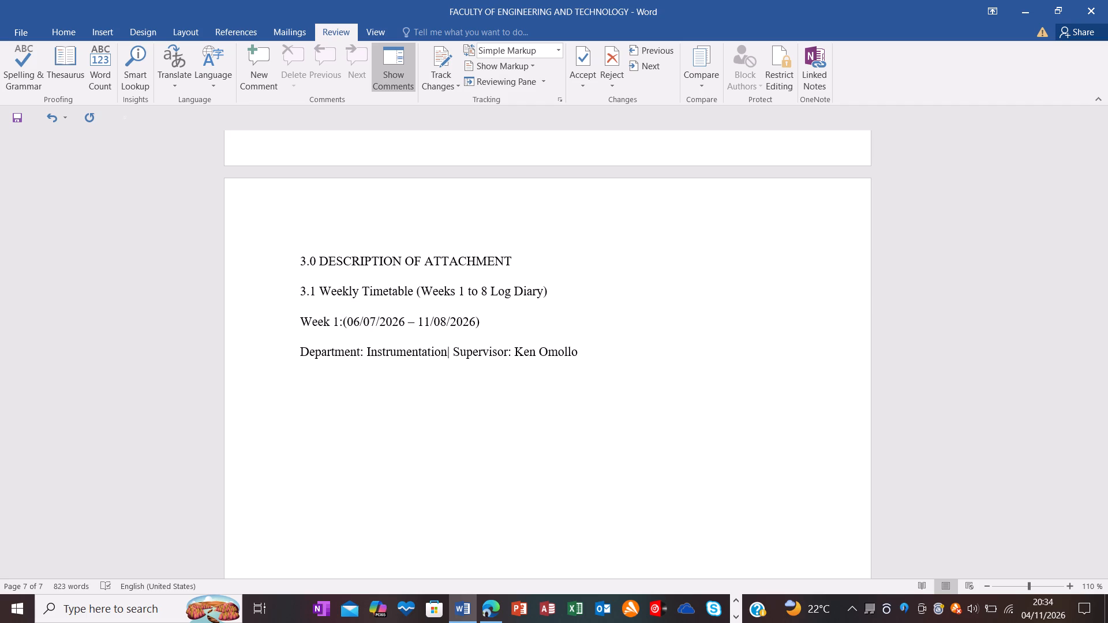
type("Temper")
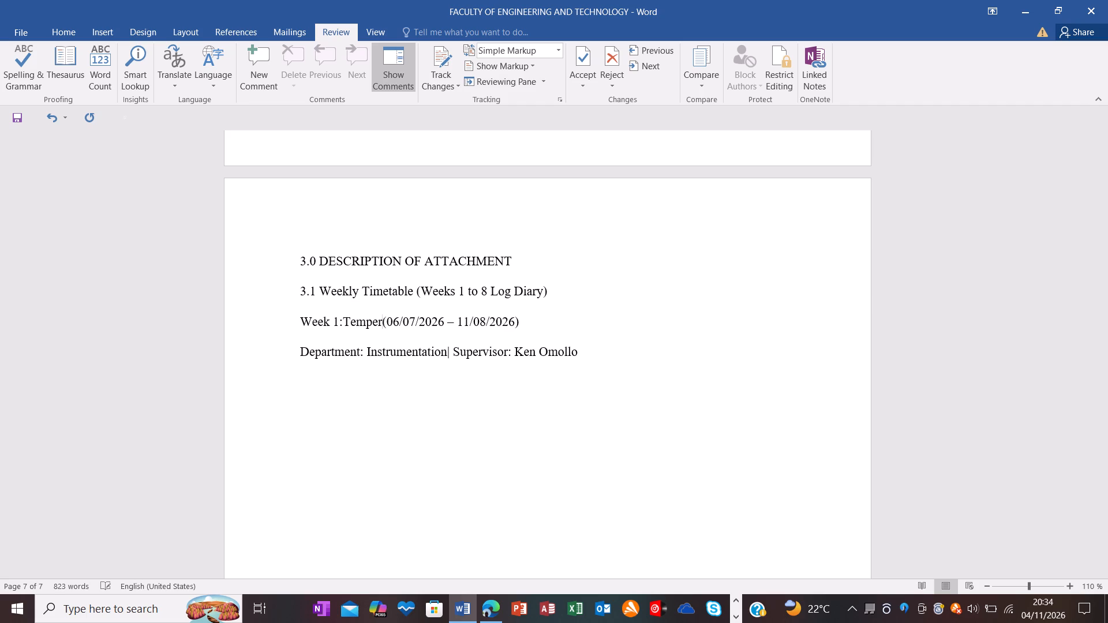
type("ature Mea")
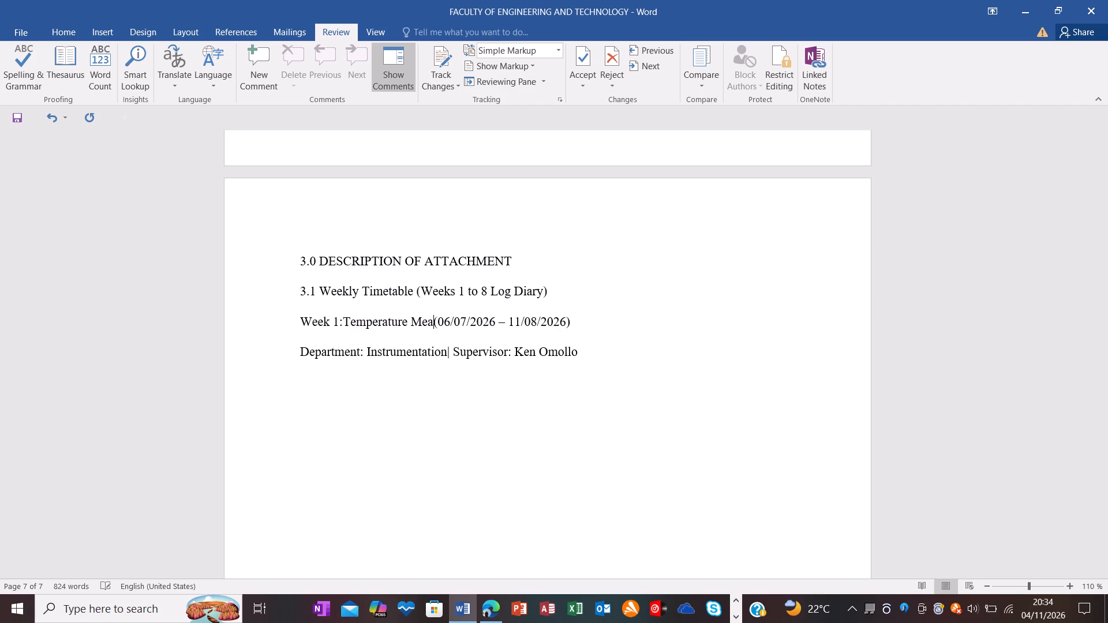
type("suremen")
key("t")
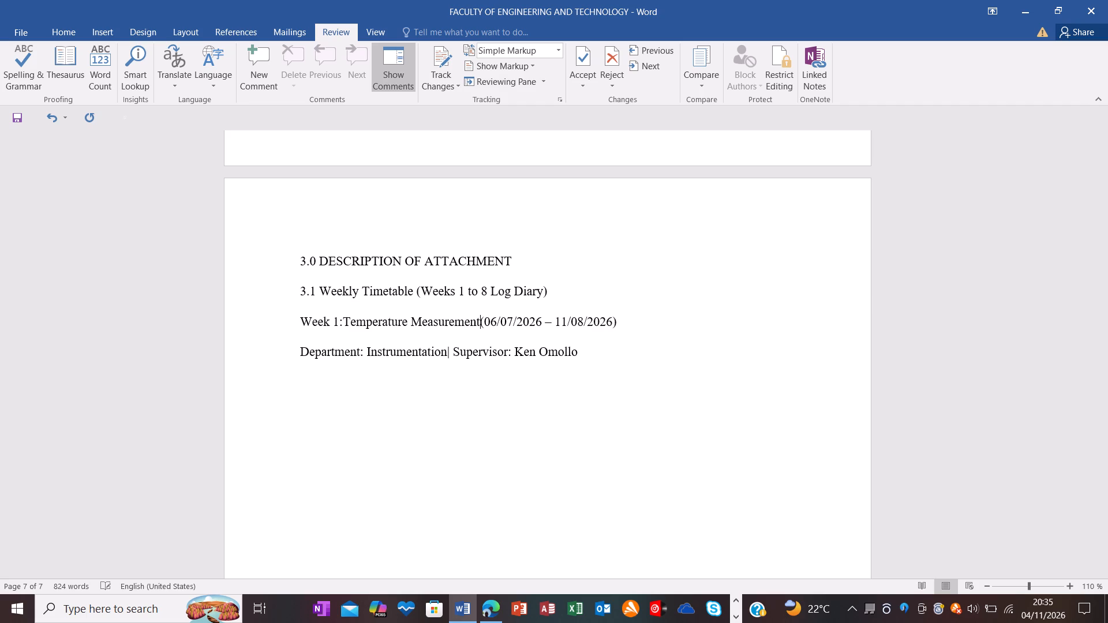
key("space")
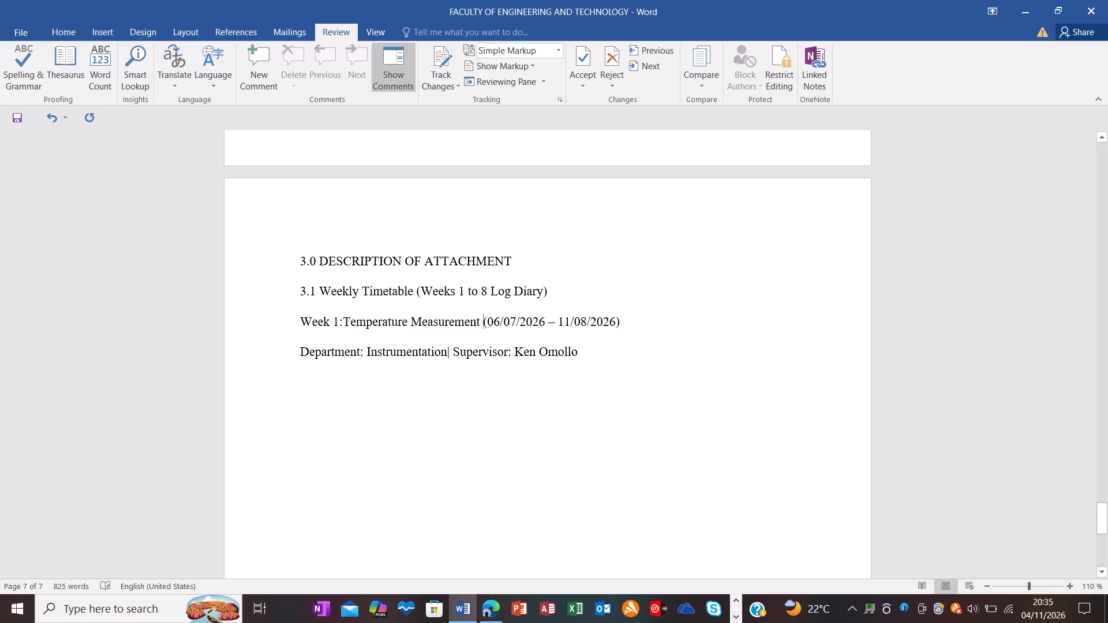
left_click(582, 353)
Insert a space between "Week 1:" and "Temperature Measurement" in the Week 1 title.
left_click(347, 324)
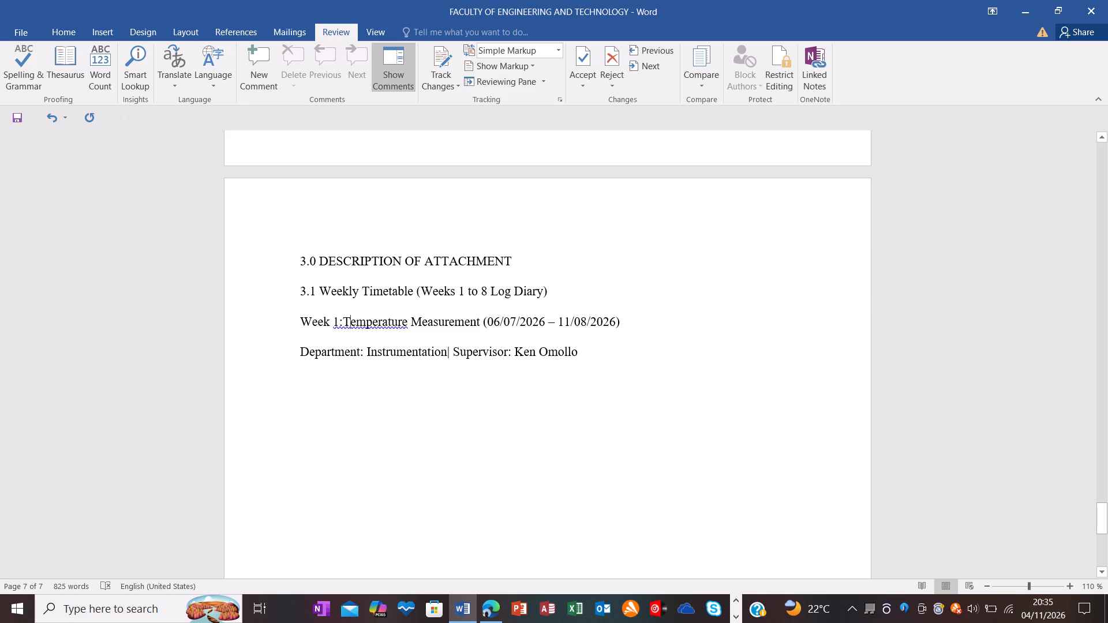
left_click(345, 317)
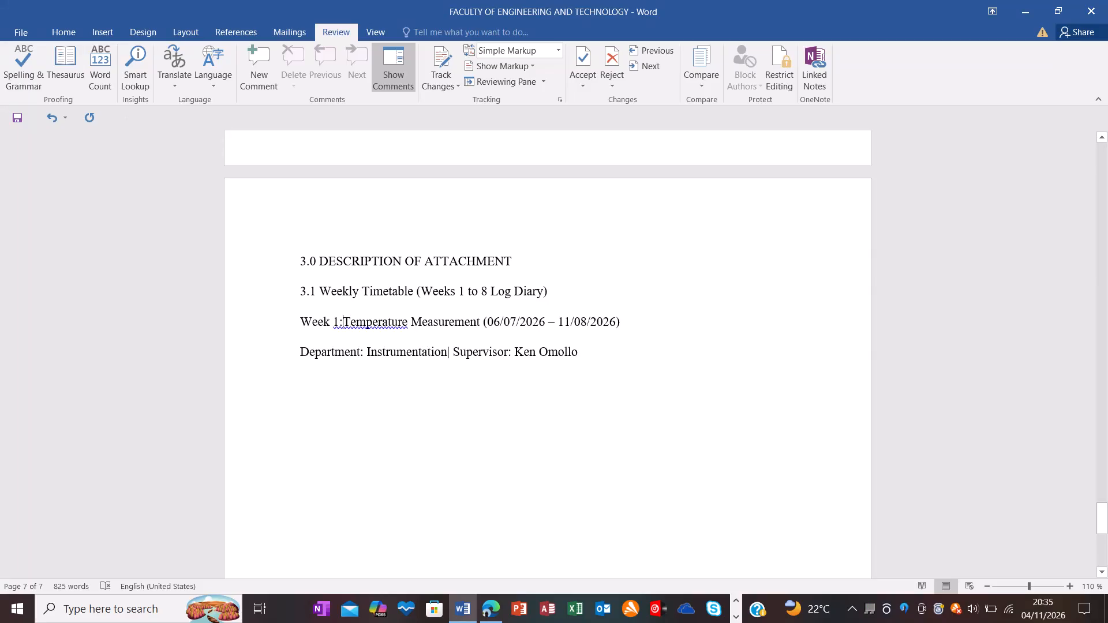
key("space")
left_click(589, 346)
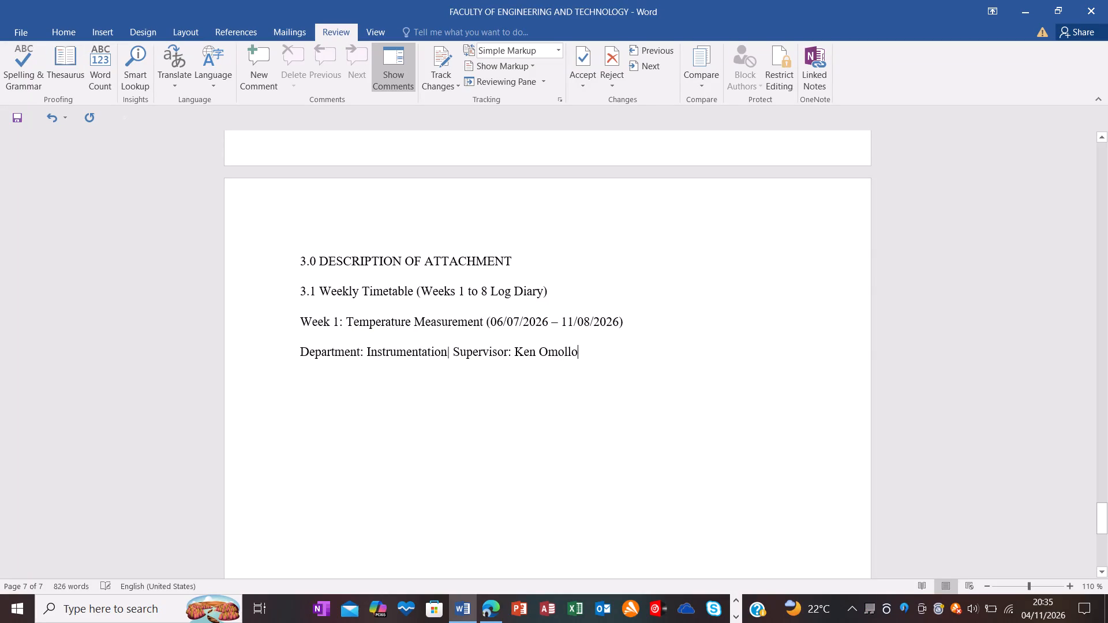
Make the words "DESCRIPTION OF ATTACHMENT" in the 3.0 heading bold.
scroll(589, 344, "down", 1)
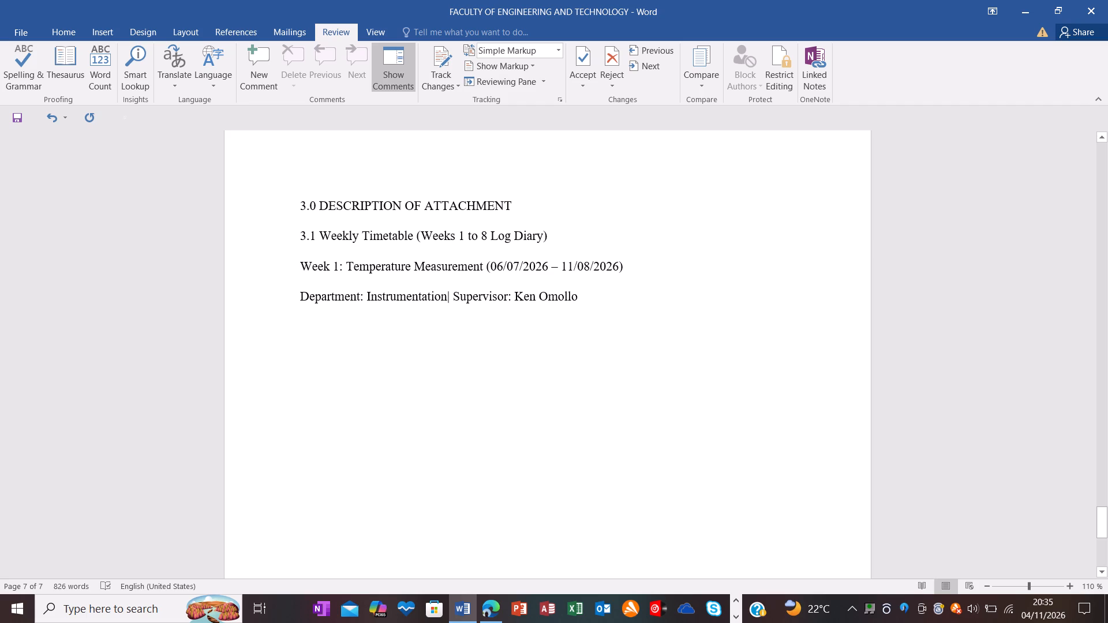
left_click_drag(318, 204, 476, 216)
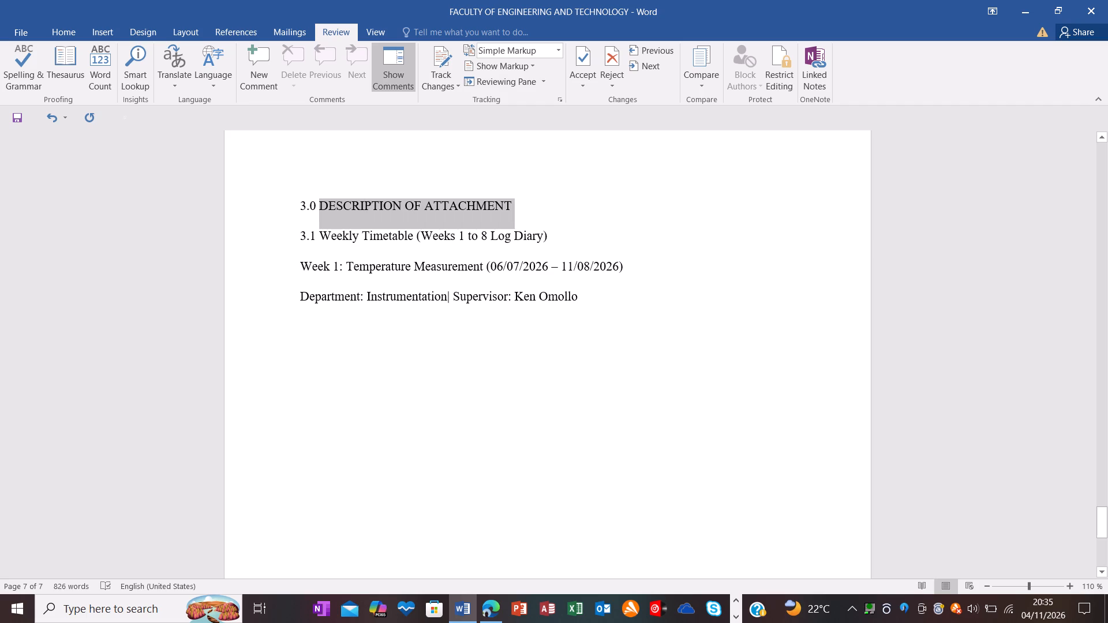
left_click_drag(476, 216, 536, 215)
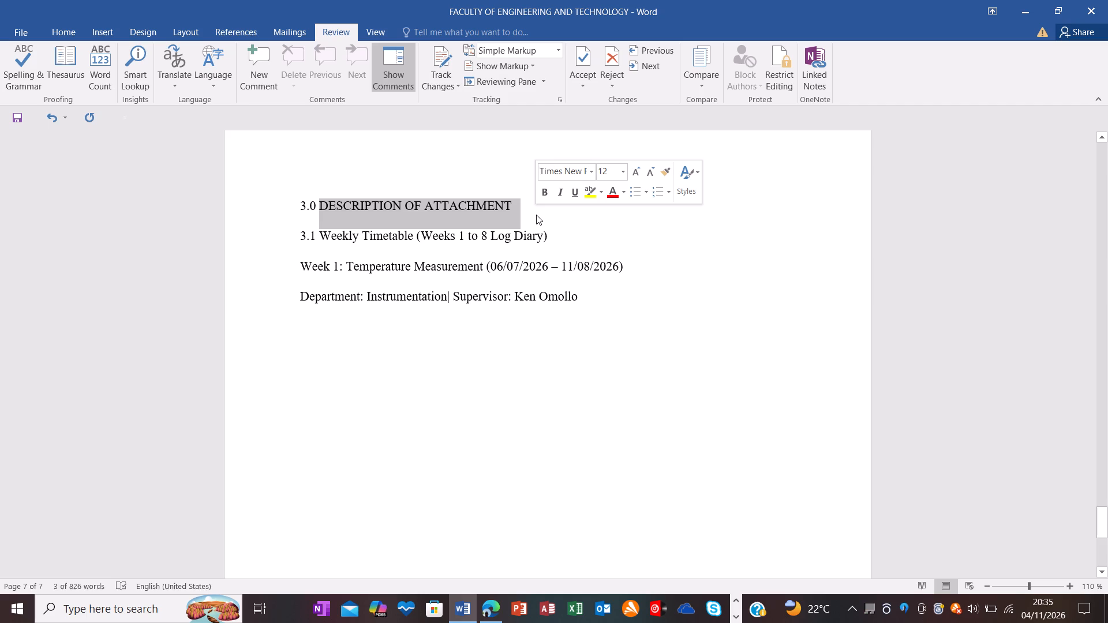
left_click(66, 37)
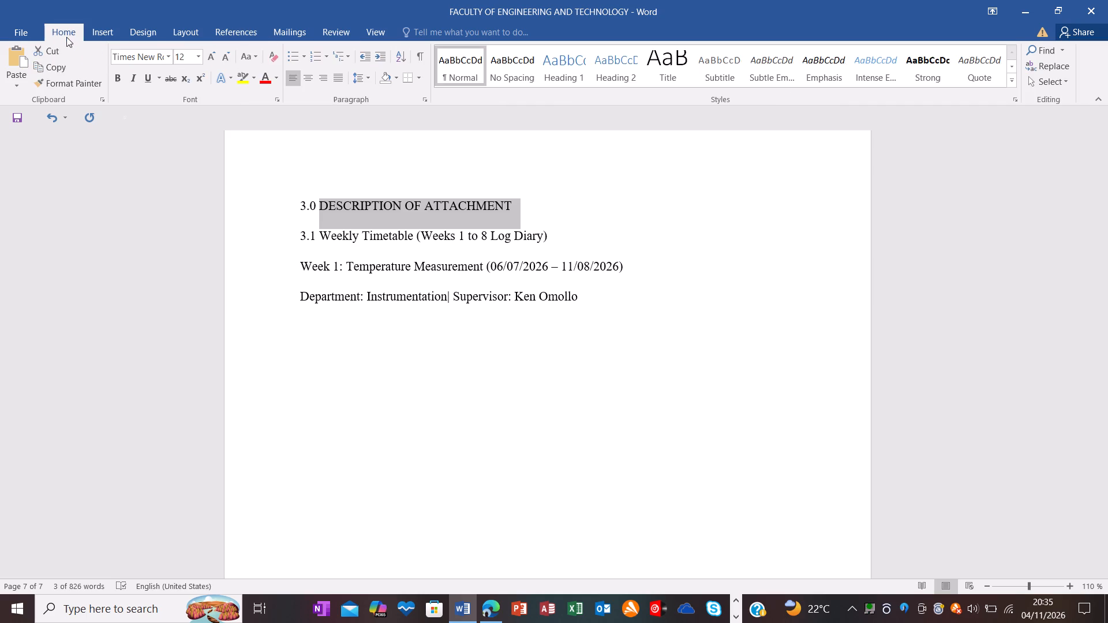
left_click(115, 75)
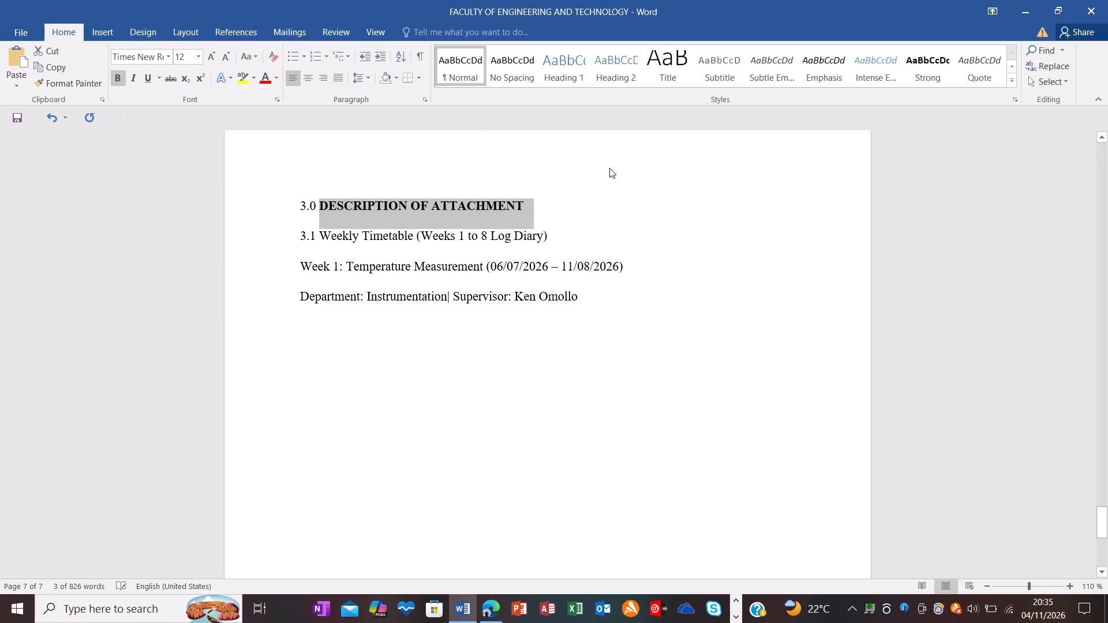
left_click(619, 172)
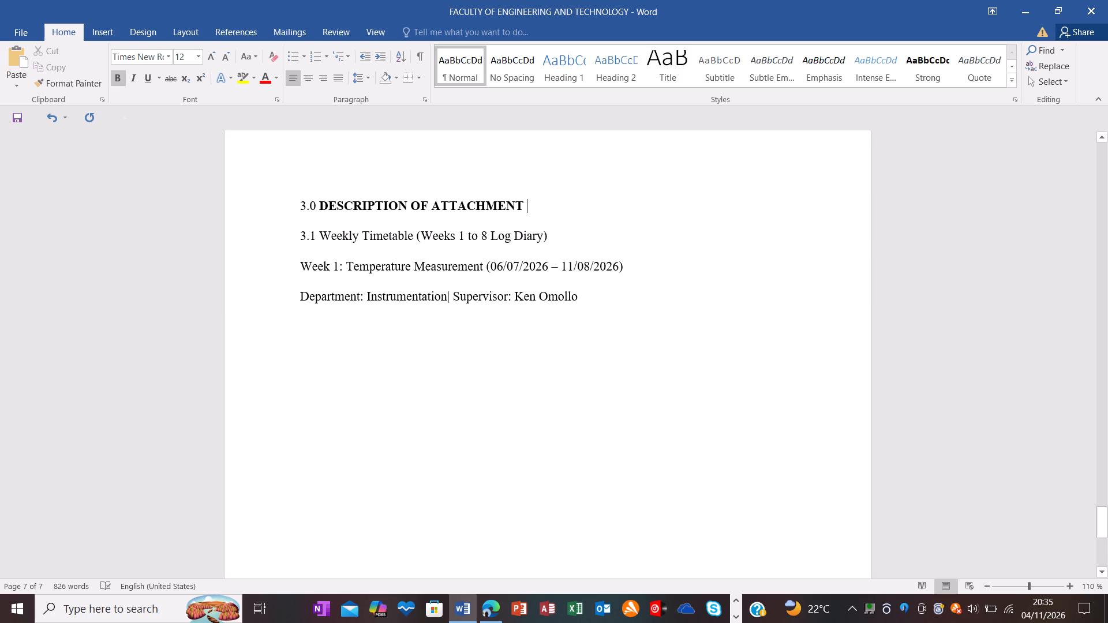
Make the labels "Department" and "Supervisor:" bold on the department line.
left_click_drag(301, 295, 359, 295)
left_click(115, 75)
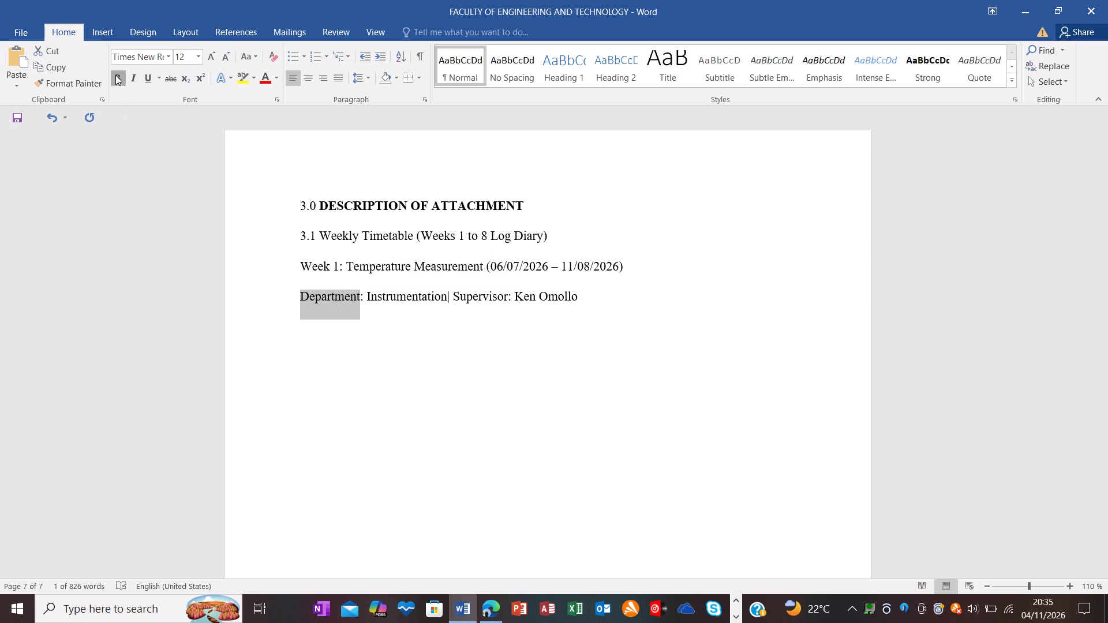
left_click_drag(459, 294, 462, 293)
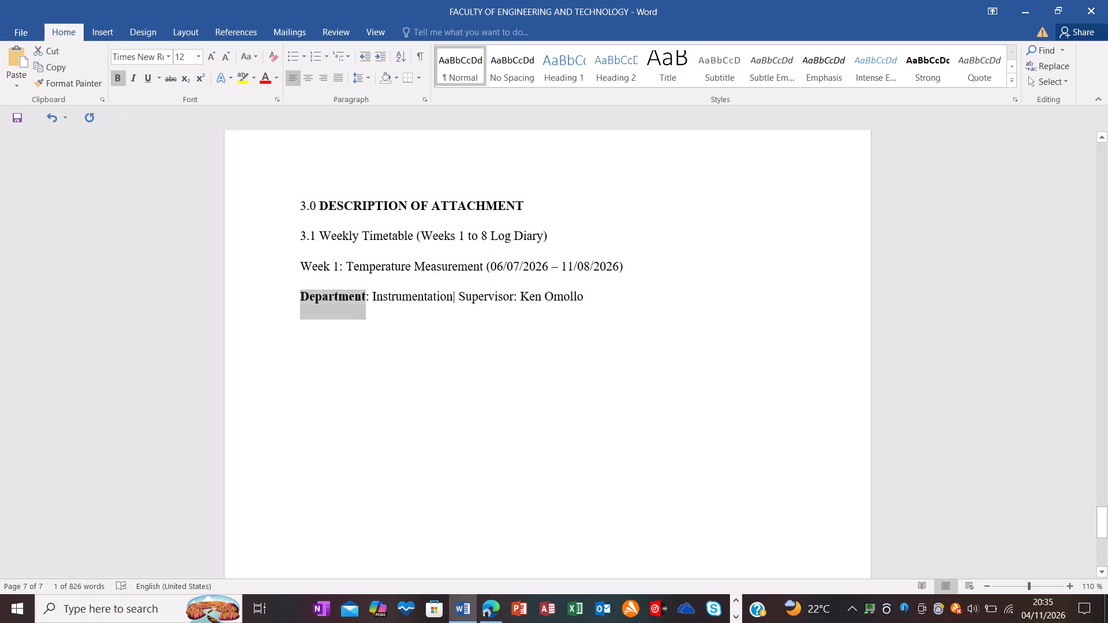
left_click_drag(462, 293, 516, 298)
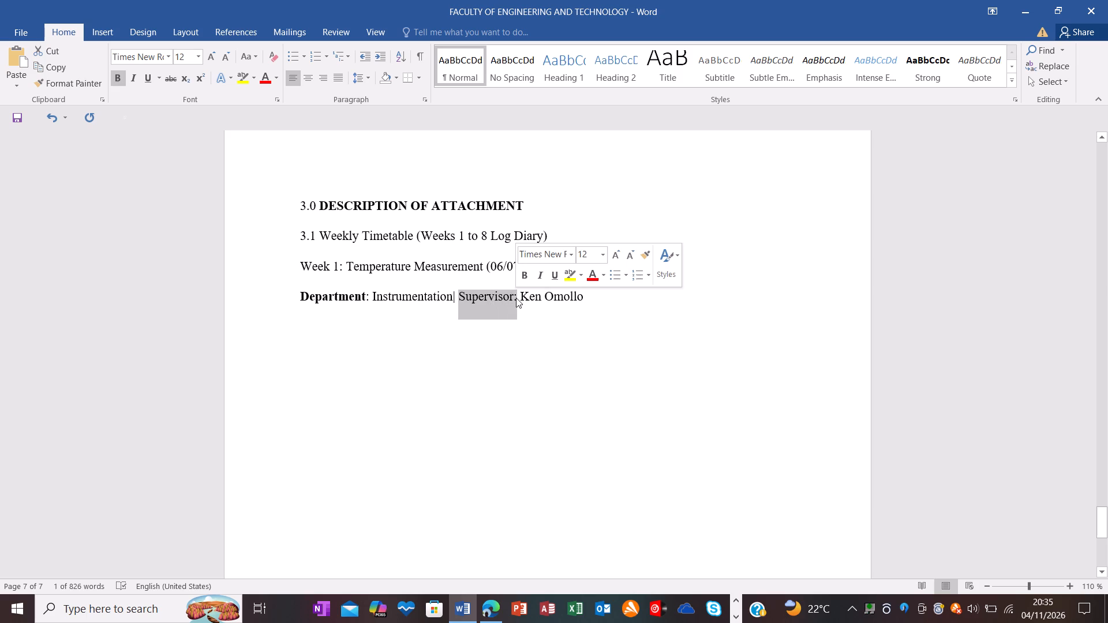
left_click(120, 84)
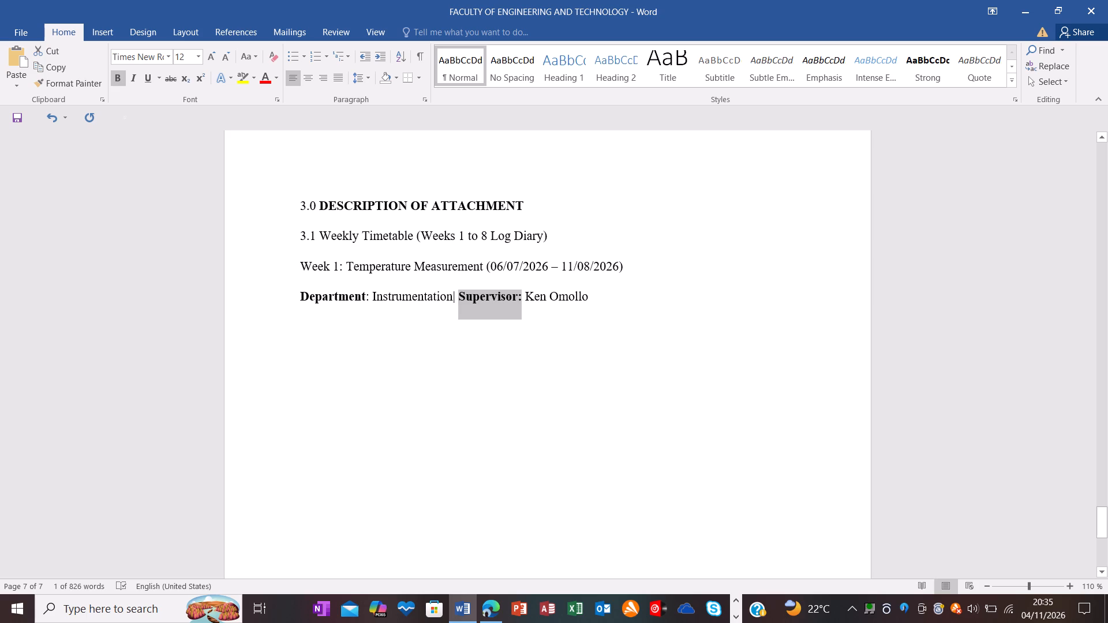
Make the Week 1 title bold from "Week 1" through the end date, keeping the text in its original order.
left_click_drag(294, 262, 614, 275)
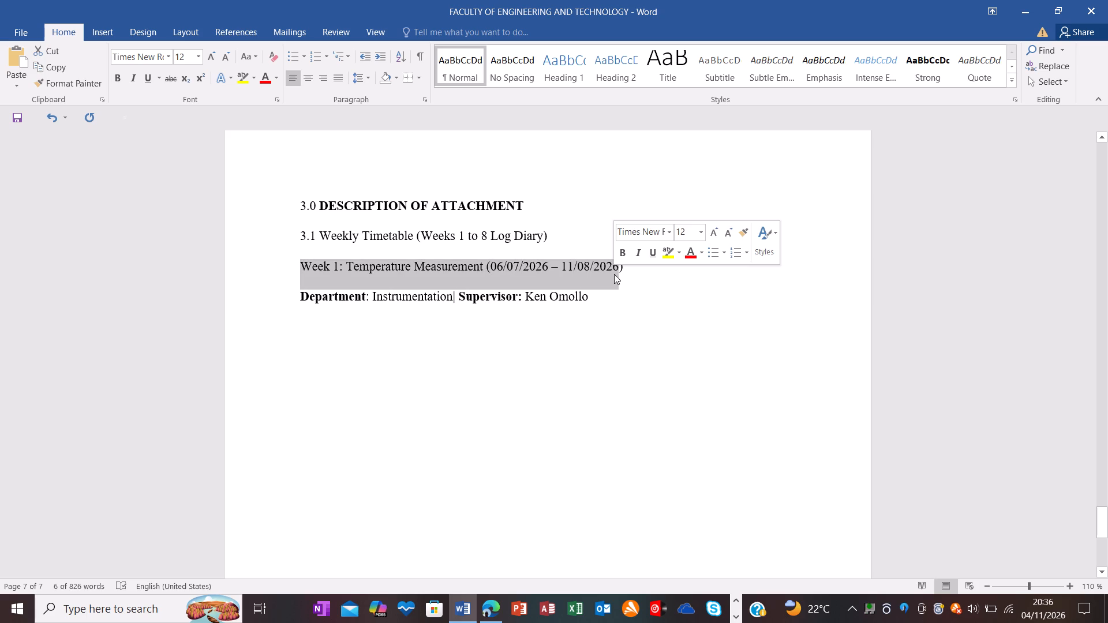
left_click_drag(614, 274, 626, 273)
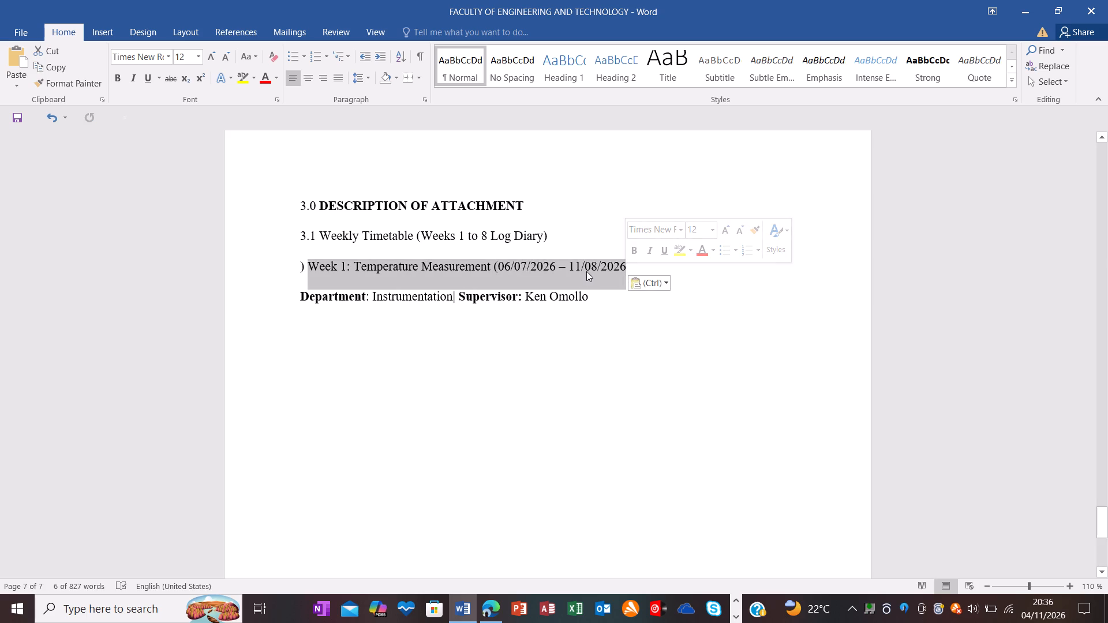
left_click(586, 218)
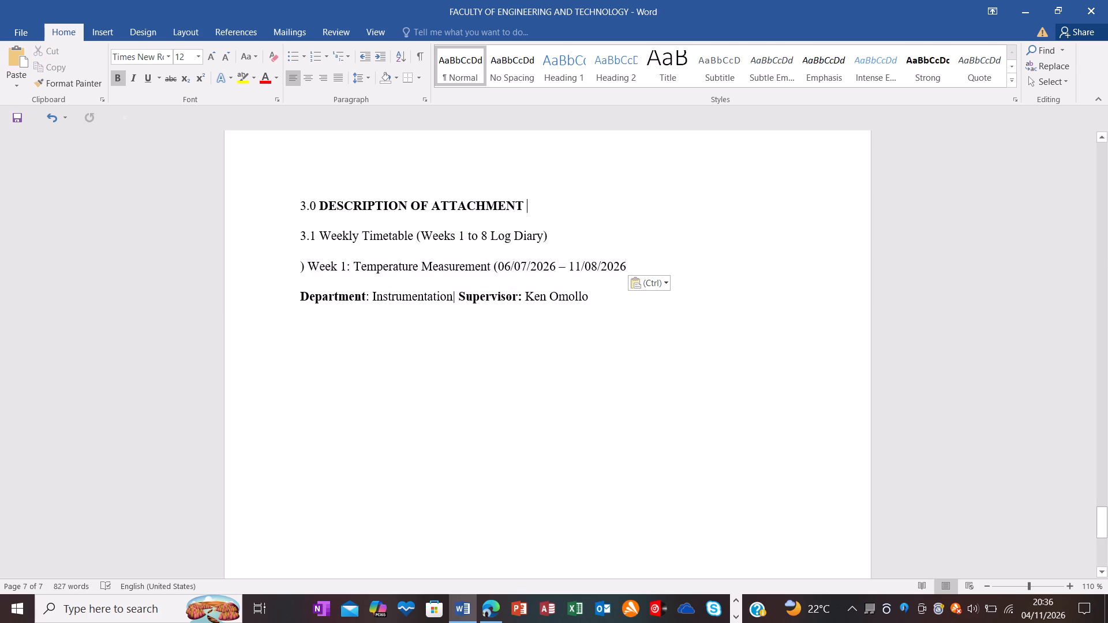
left_click(58, 114)
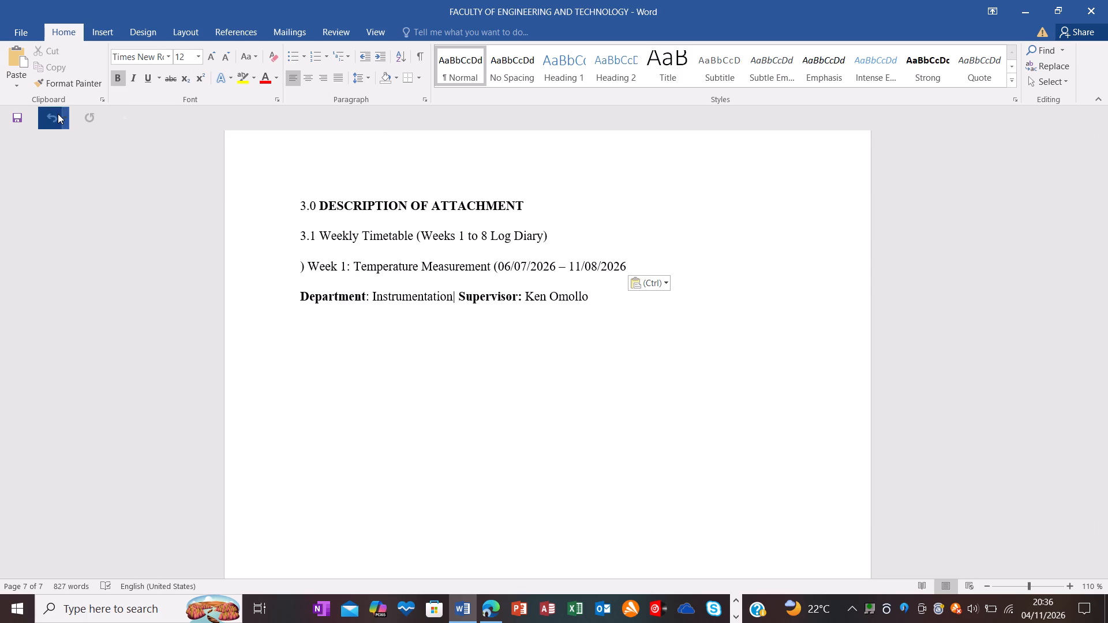
left_click(121, 83)
left_click(664, 268)
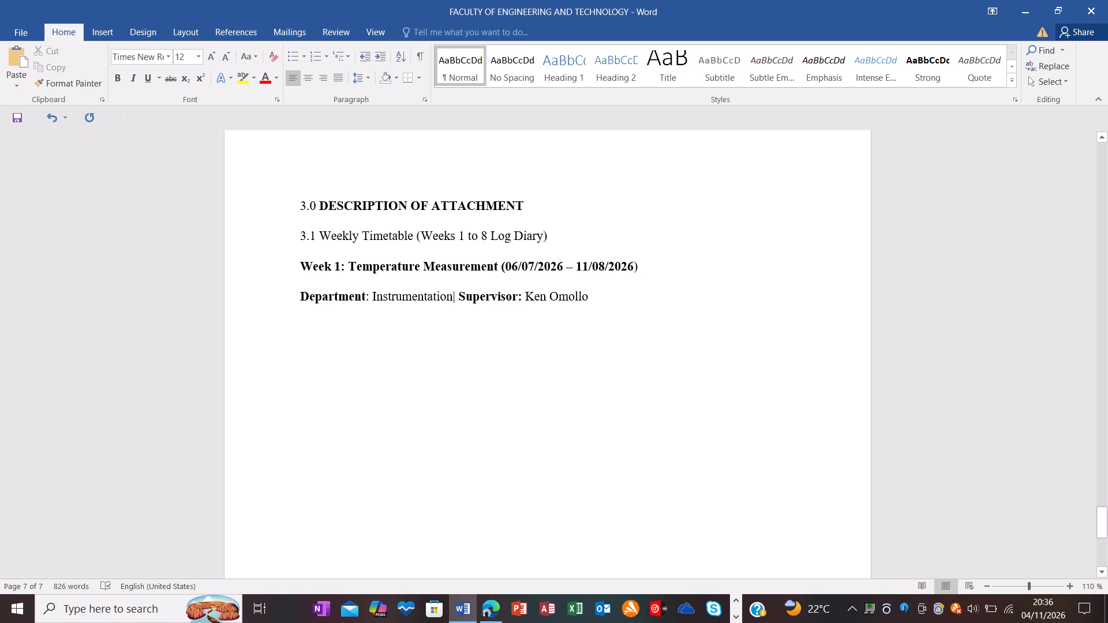
Make the "3.1 Weekly Timetable (Weeks 1 to 8 Log Diary)" heading bold.
left_click_drag(298, 231, 574, 234)
left_click(123, 81)
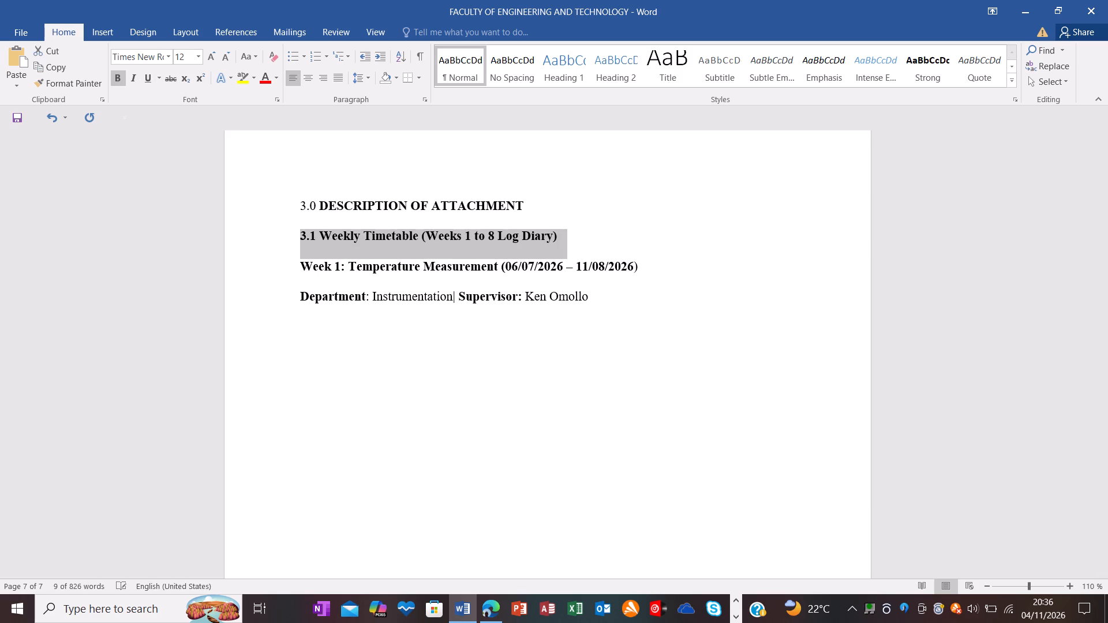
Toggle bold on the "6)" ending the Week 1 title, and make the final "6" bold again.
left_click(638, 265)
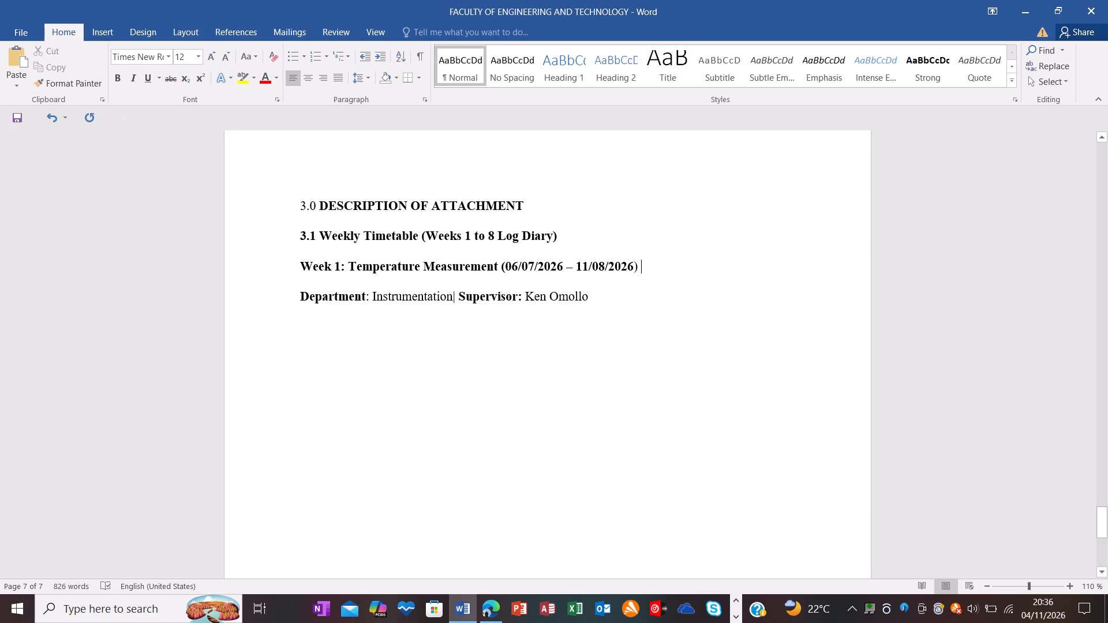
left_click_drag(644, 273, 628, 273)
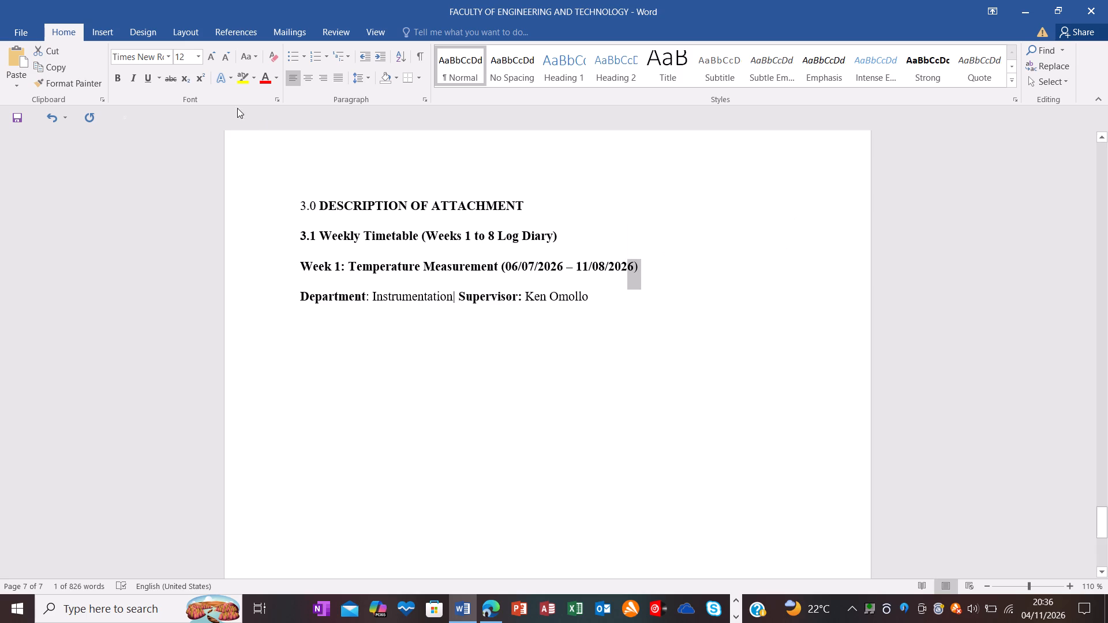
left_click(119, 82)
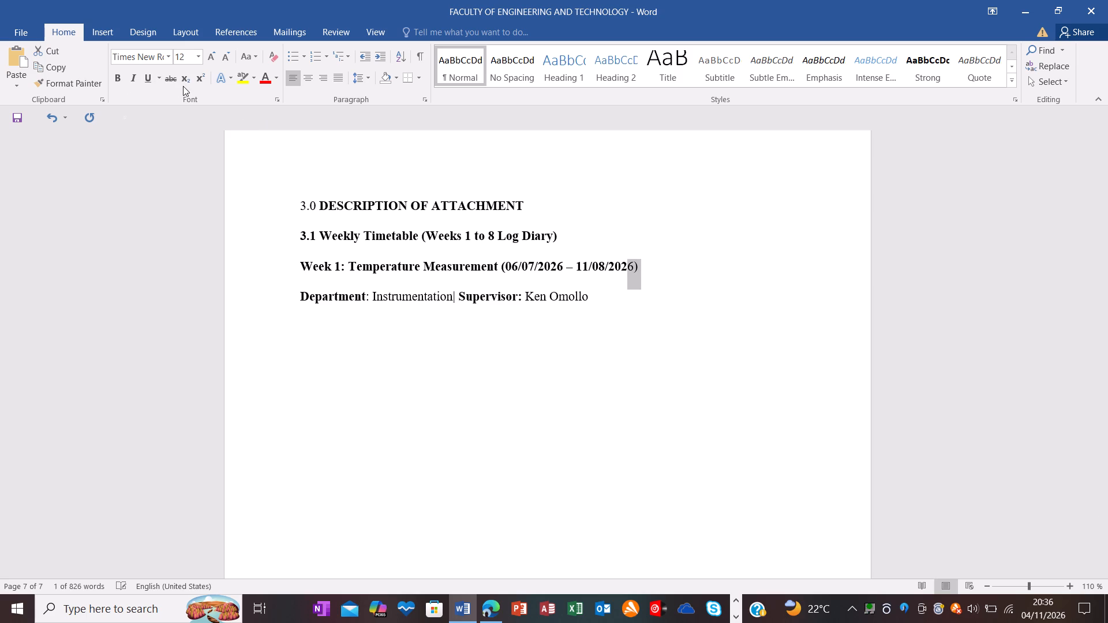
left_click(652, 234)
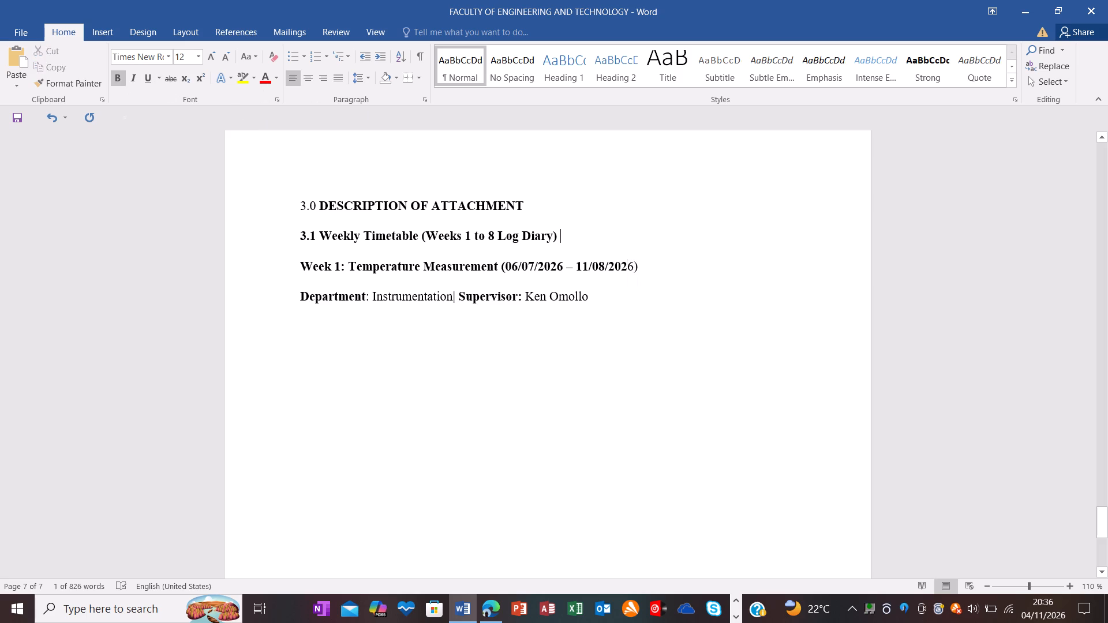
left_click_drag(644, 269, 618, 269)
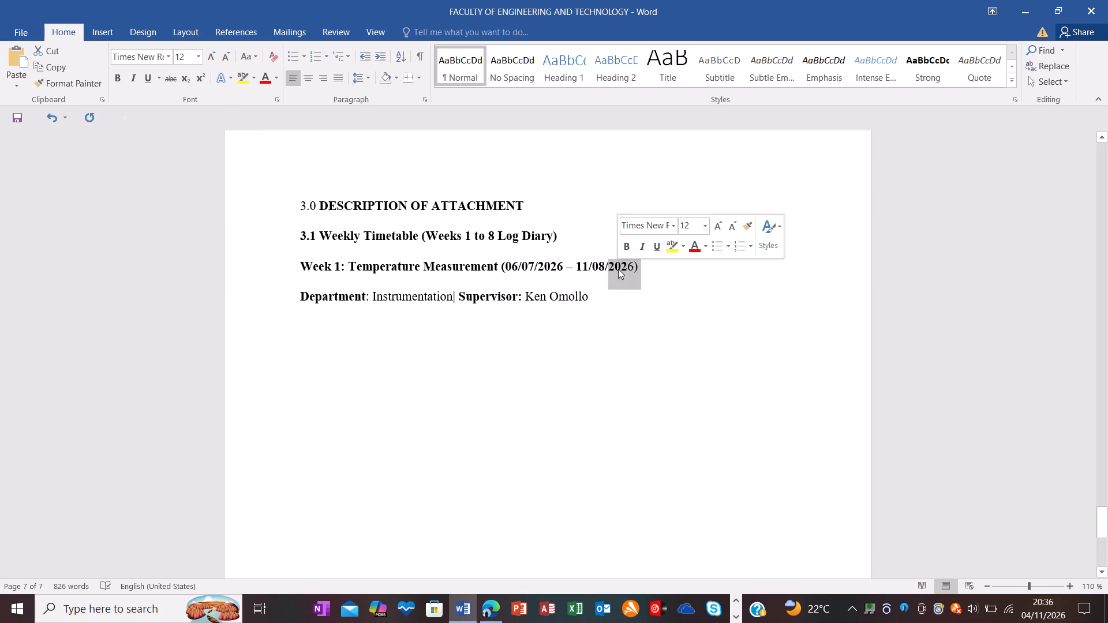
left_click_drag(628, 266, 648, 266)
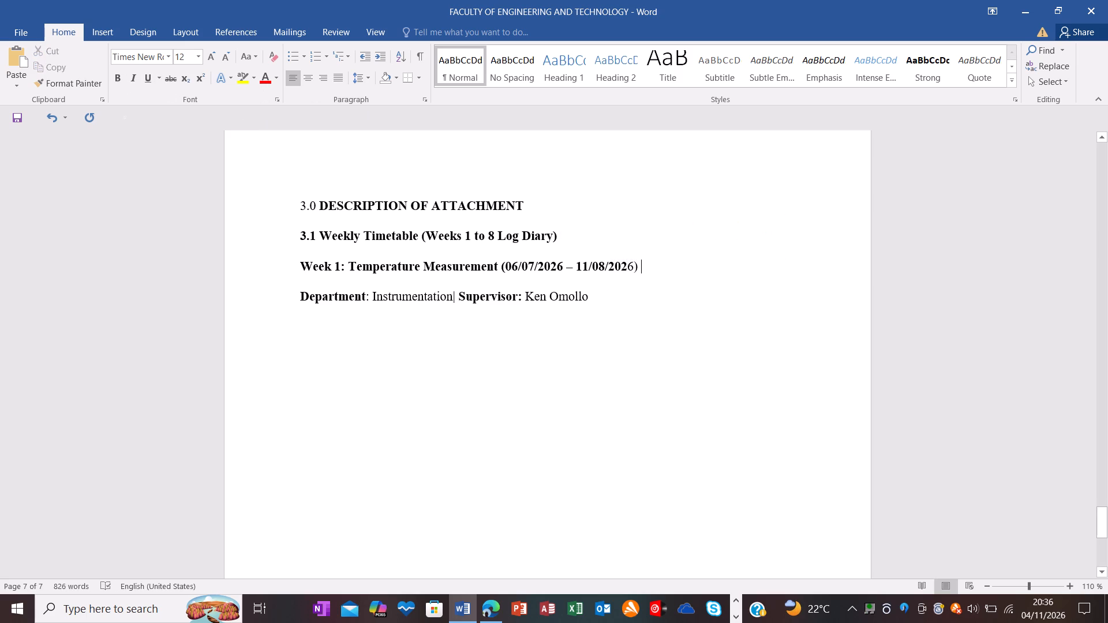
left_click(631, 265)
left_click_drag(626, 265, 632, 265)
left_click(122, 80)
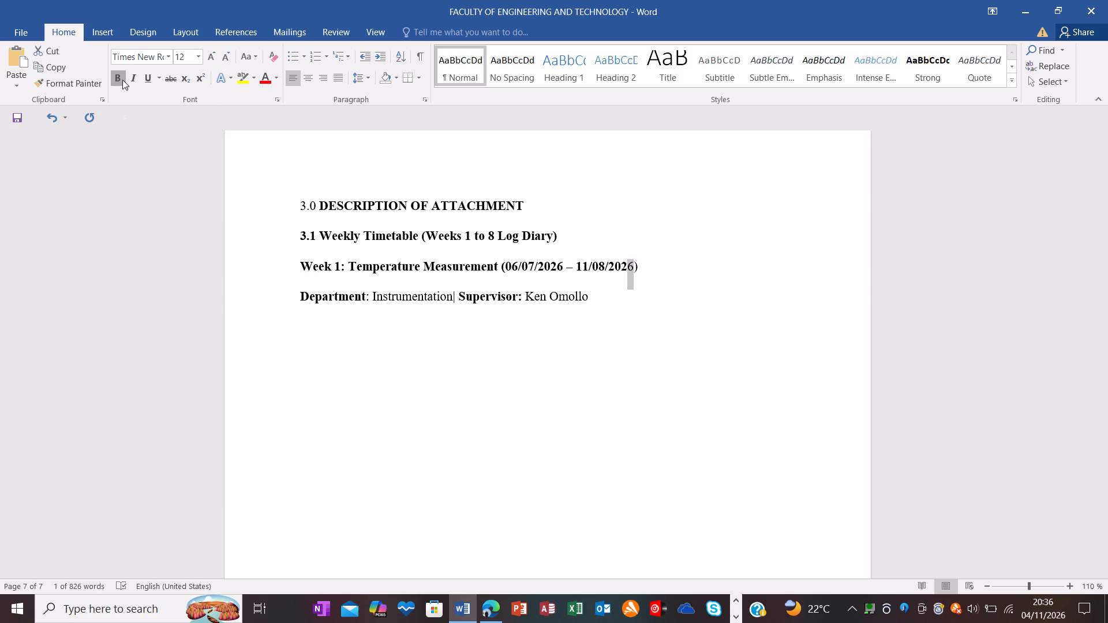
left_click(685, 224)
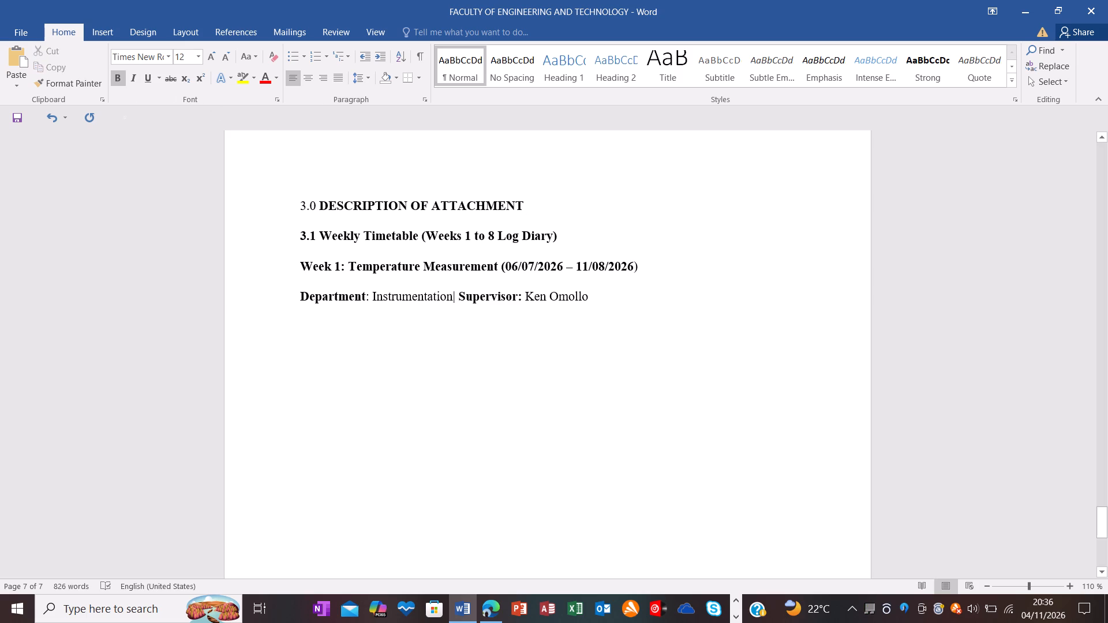
Make the whole "3.0 DESCRIPTION OF ATTACHMENT" heading bold, including its number.
left_click_drag(300, 209, 351, 207)
left_click_drag(351, 207, 470, 213)
left_click(123, 76)
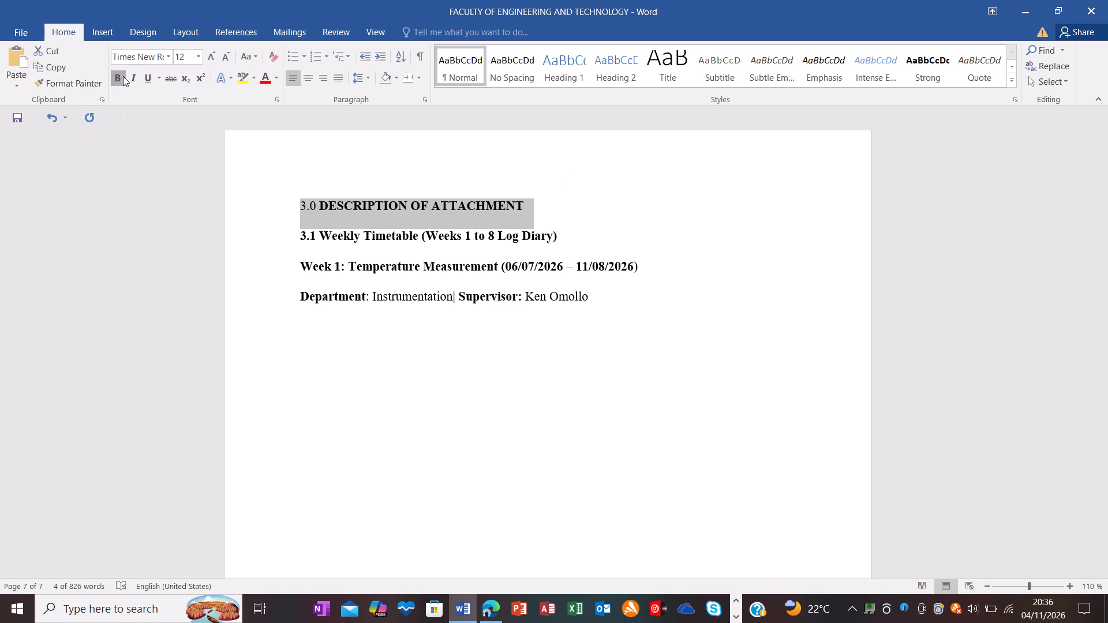
left_click(634, 184)
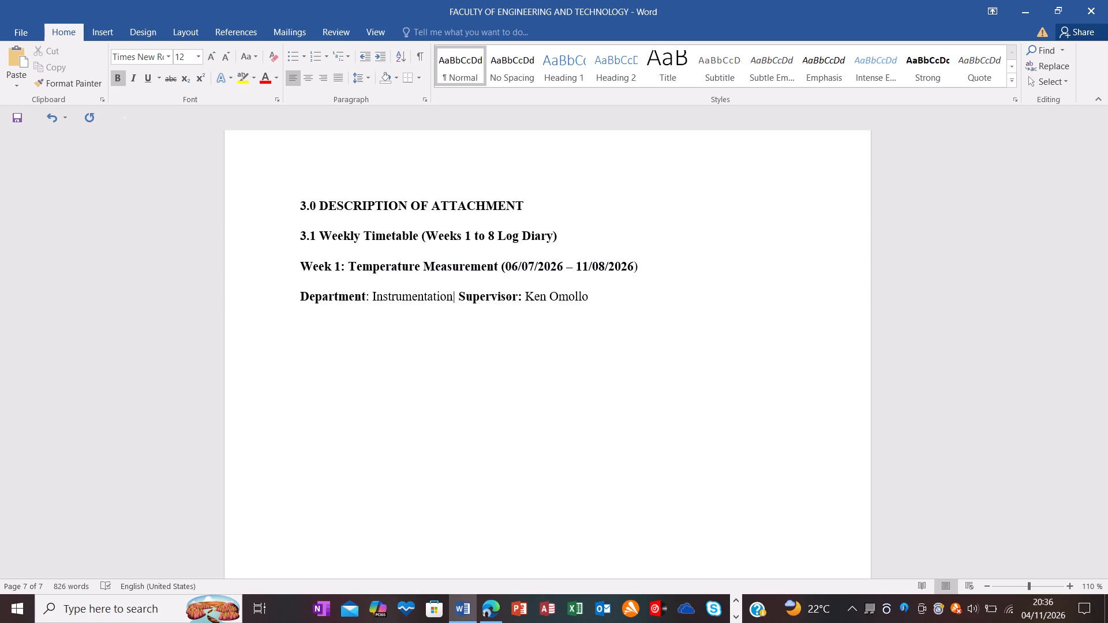
Insert a table with three columns and seven rows on a new line below the department and supervisor line.
scroll(720, 355, "down", 1)
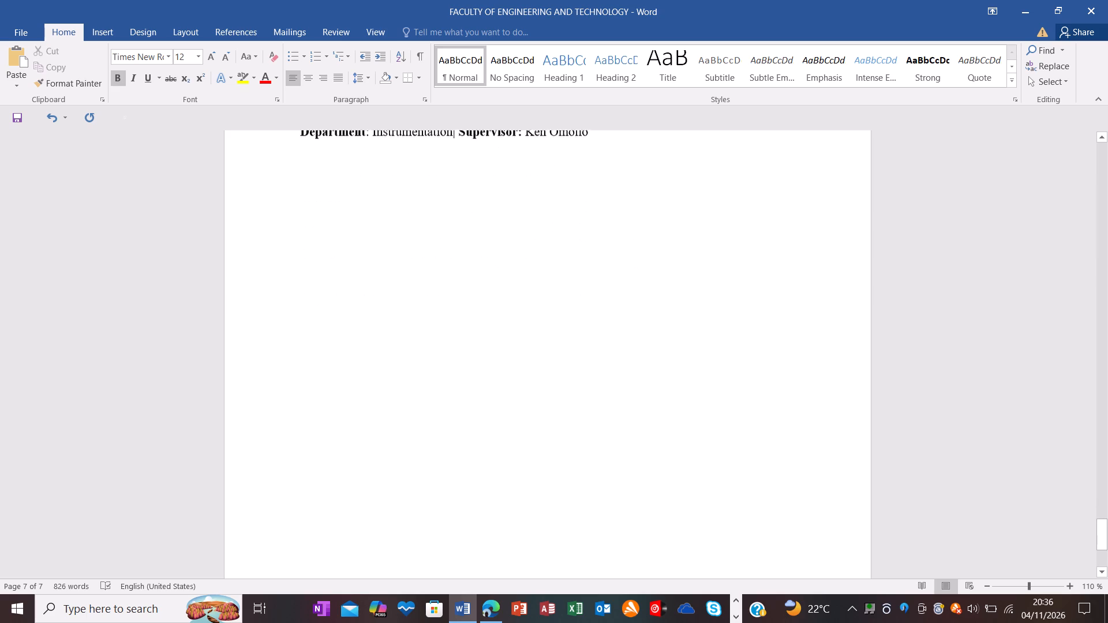
scroll(720, 355, "down", 1)
left_click(596, 157)
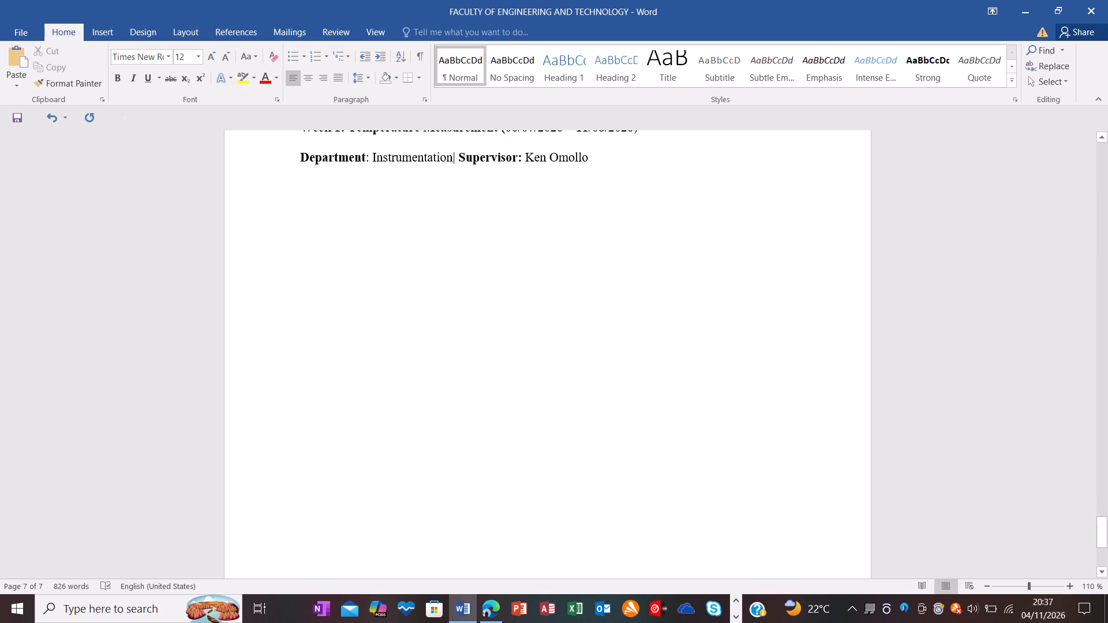
key("Return")
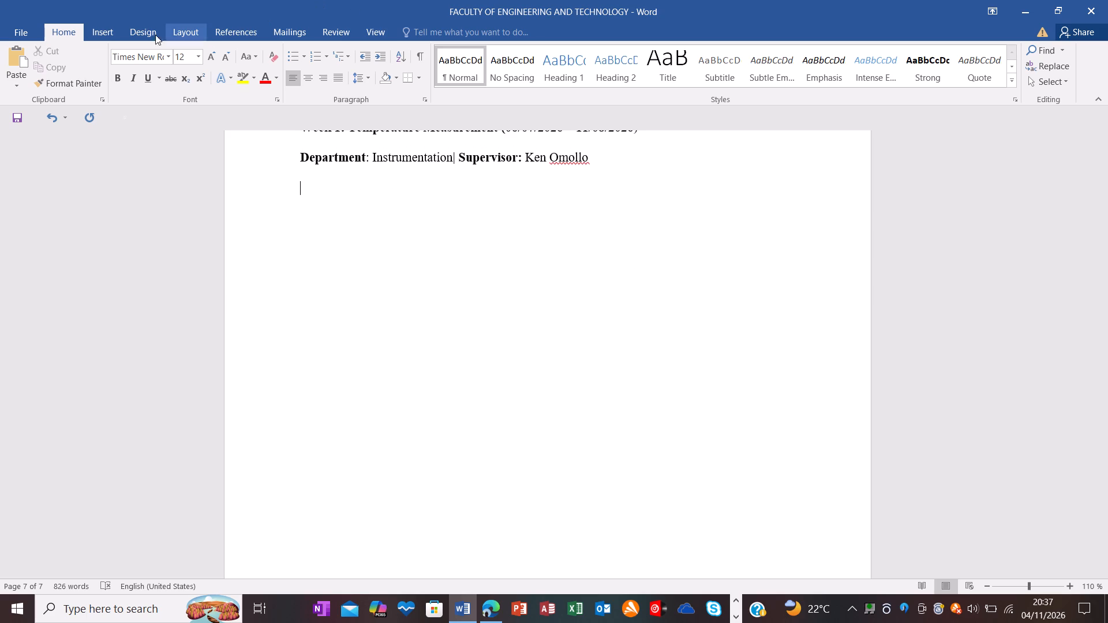
left_click(102, 25)
left_click(100, 52)
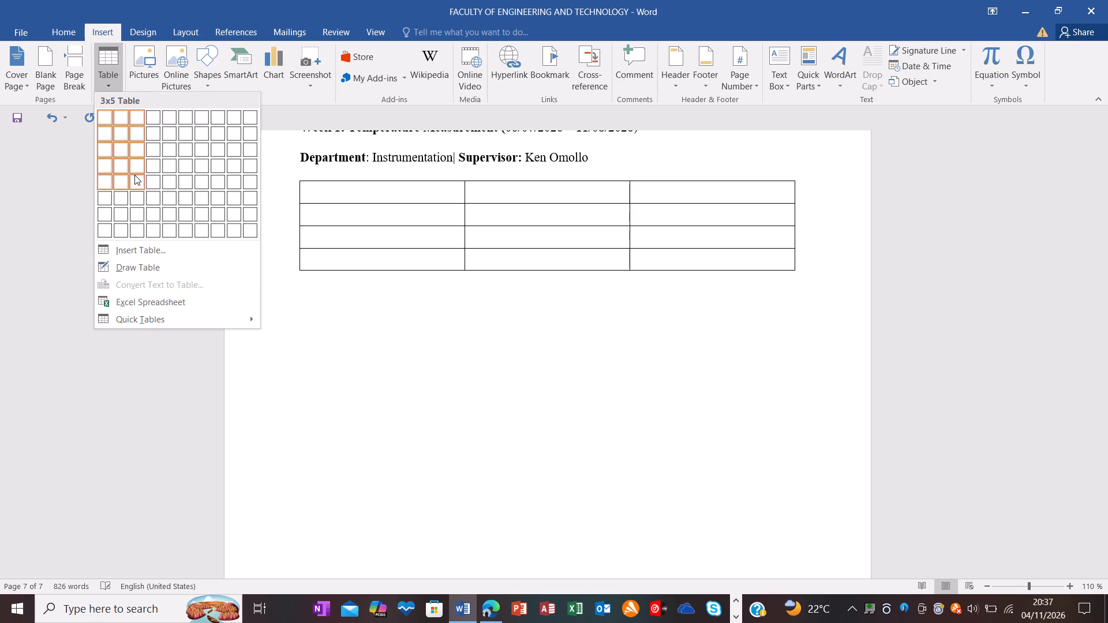
left_click(138, 207)
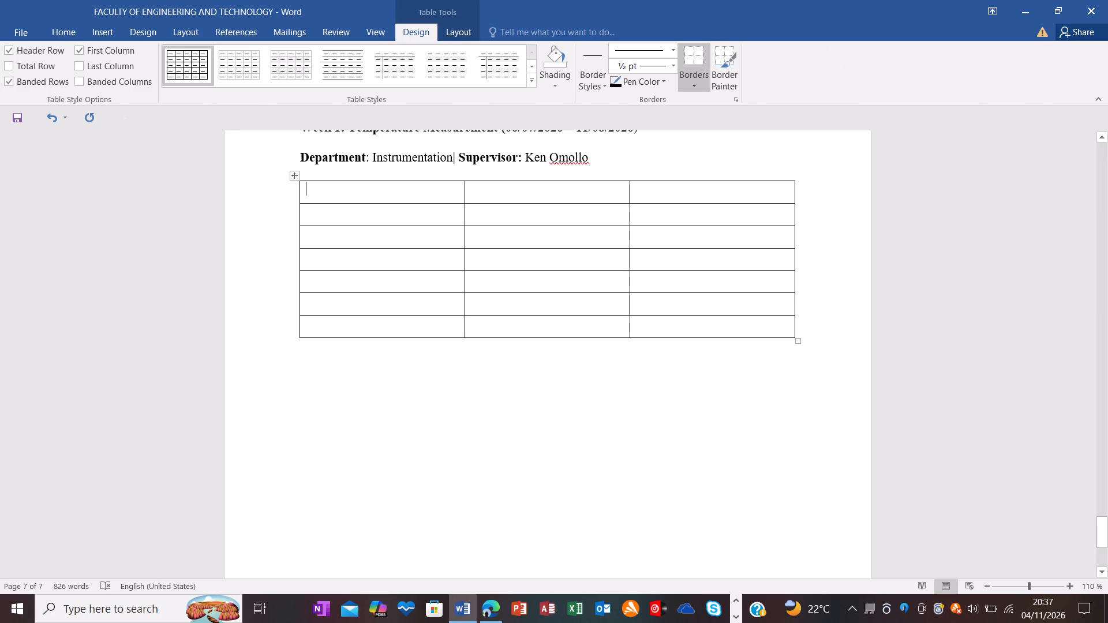
Enter the bold column heading "Date" in the table's first header cell.
left_click(68, 39)
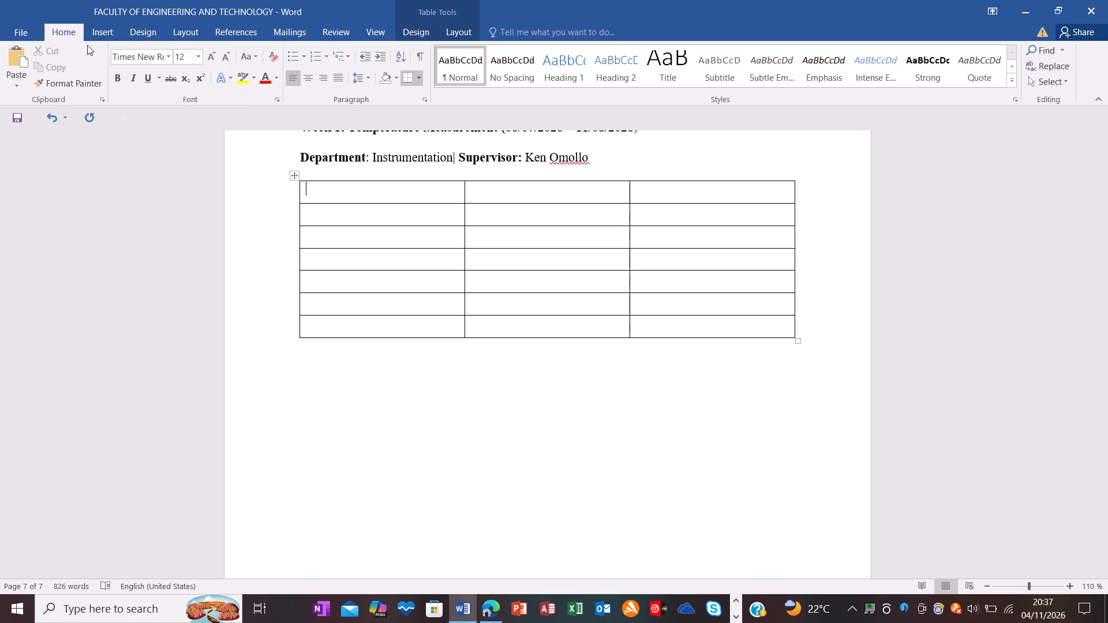
left_click(113, 78)
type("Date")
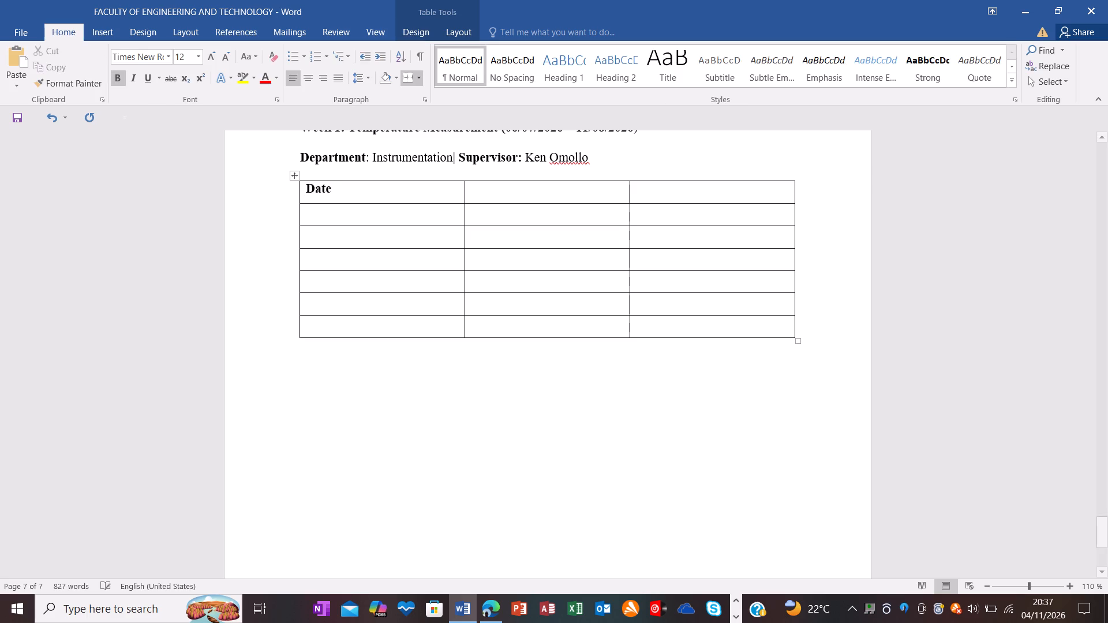
Resize the table columns, making the Date column narrower and the second and third columns wider.
left_click(496, 194)
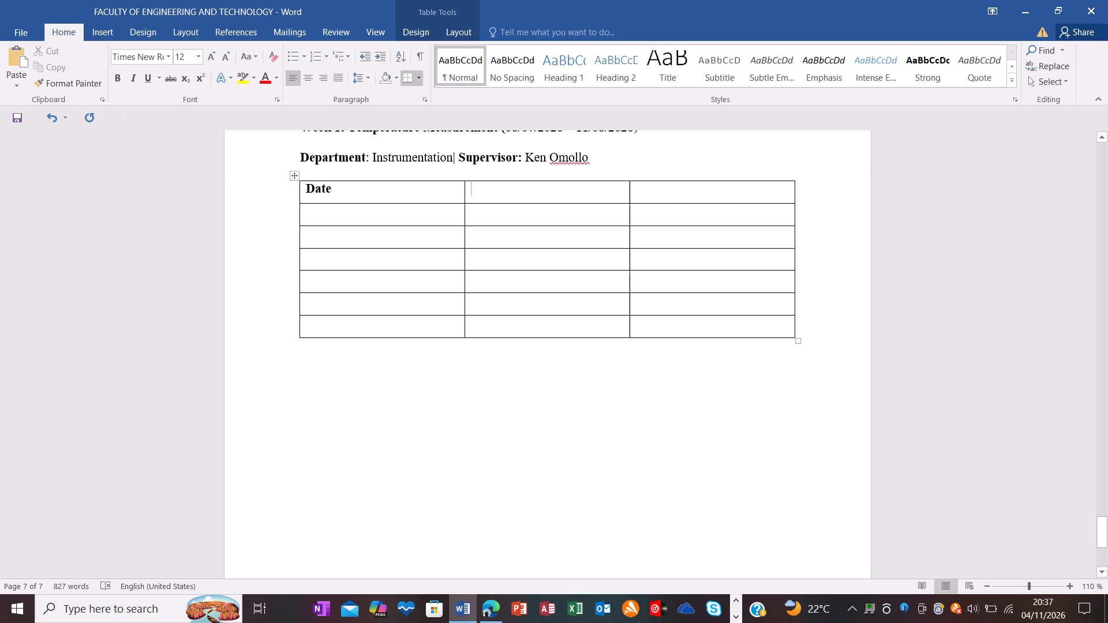
left_click_drag(464, 217, 387, 217)
left_click_drag(629, 223, 598, 223)
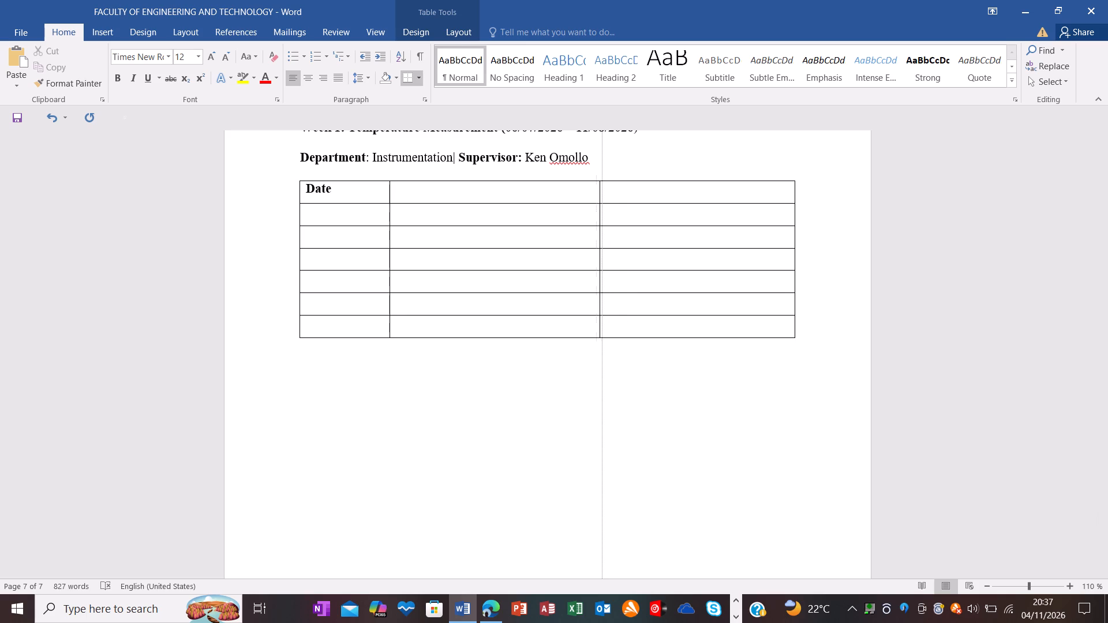
left_click_drag(598, 223, 585, 223)
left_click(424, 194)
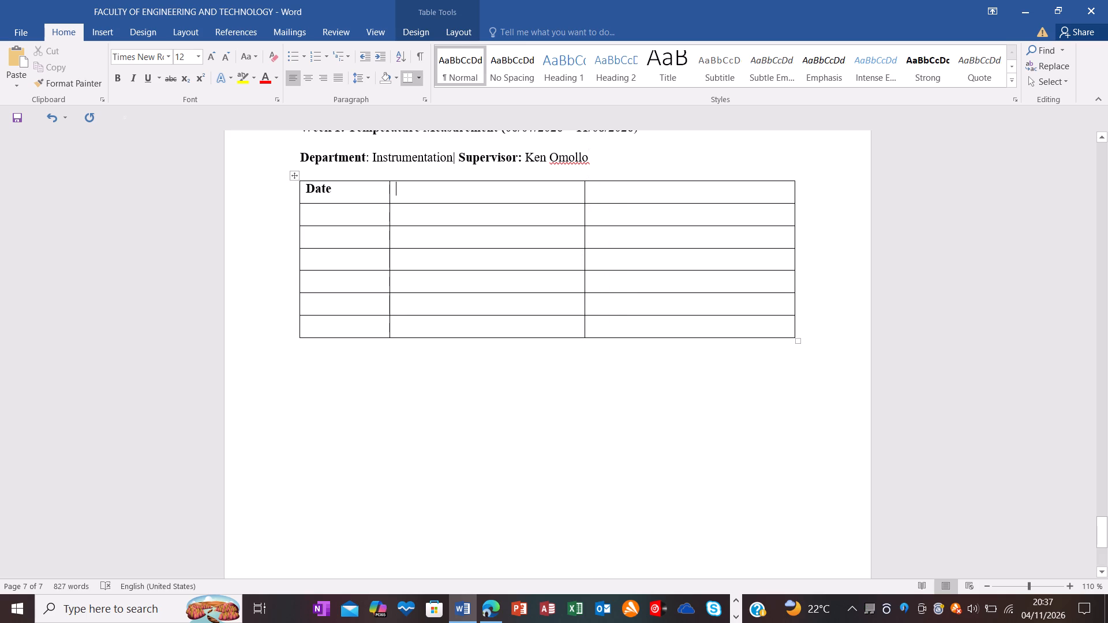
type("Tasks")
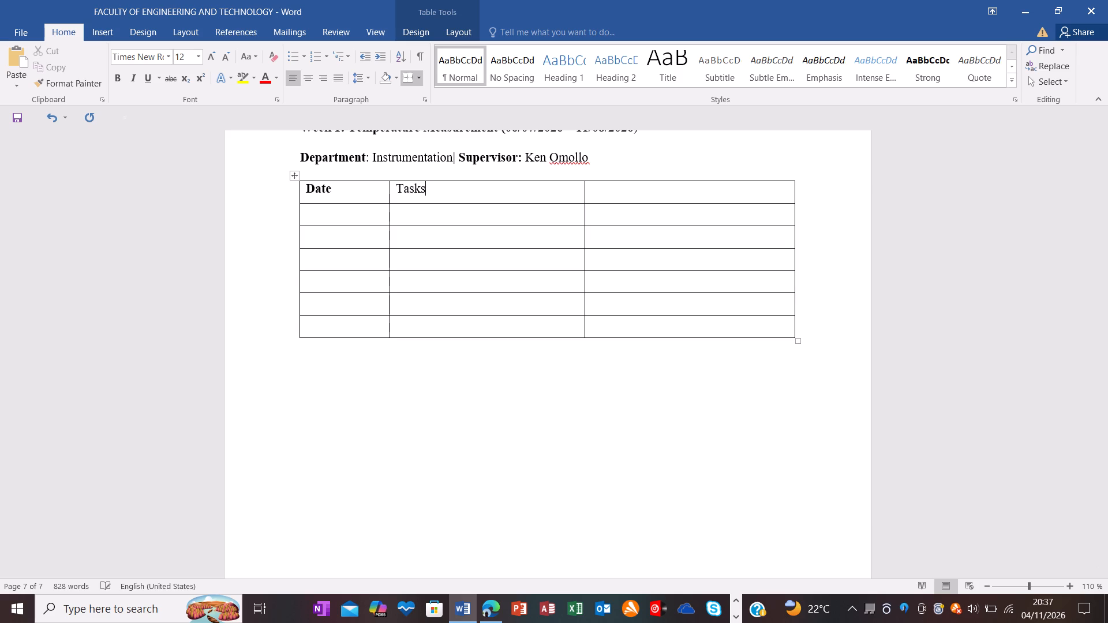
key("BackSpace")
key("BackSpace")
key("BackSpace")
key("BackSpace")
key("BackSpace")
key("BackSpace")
Enter the bold column heading "Tasks Performed" in the second header cell.
left_click(118, 78)
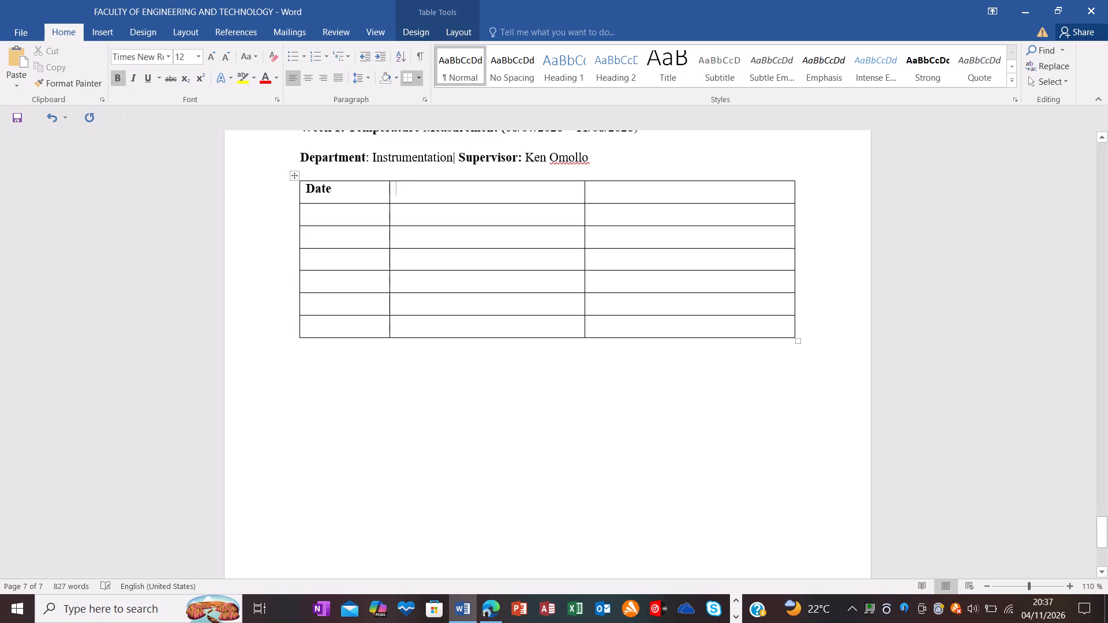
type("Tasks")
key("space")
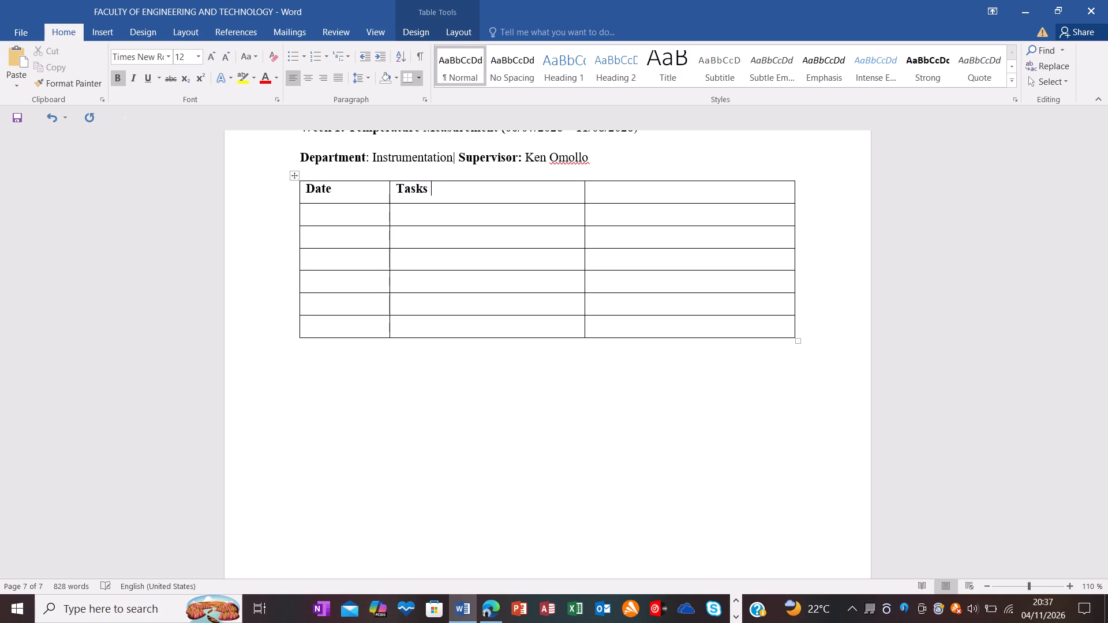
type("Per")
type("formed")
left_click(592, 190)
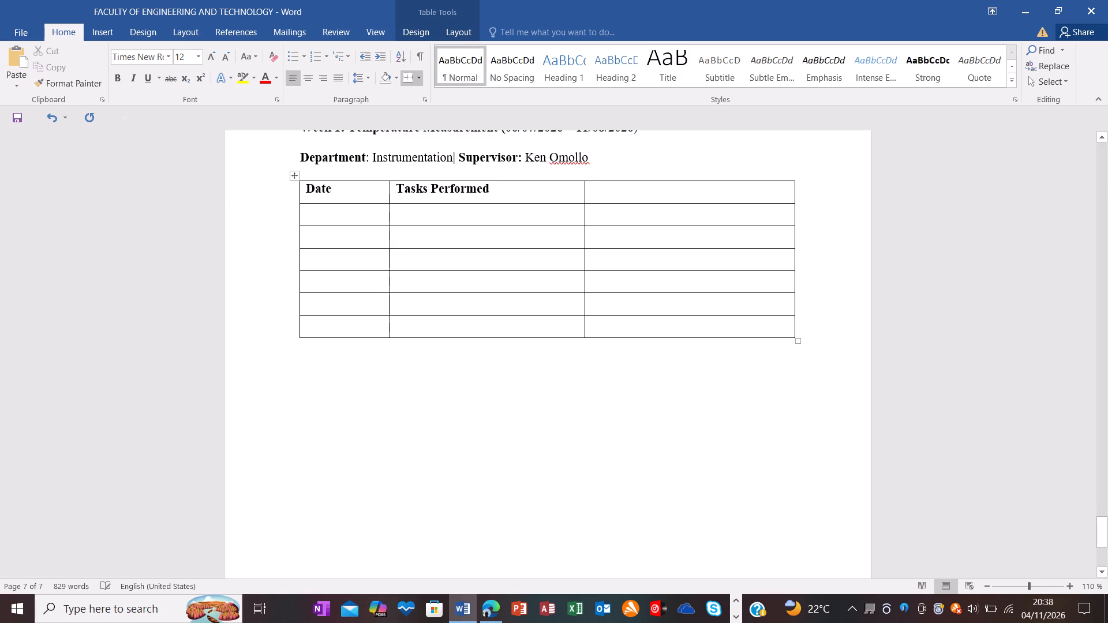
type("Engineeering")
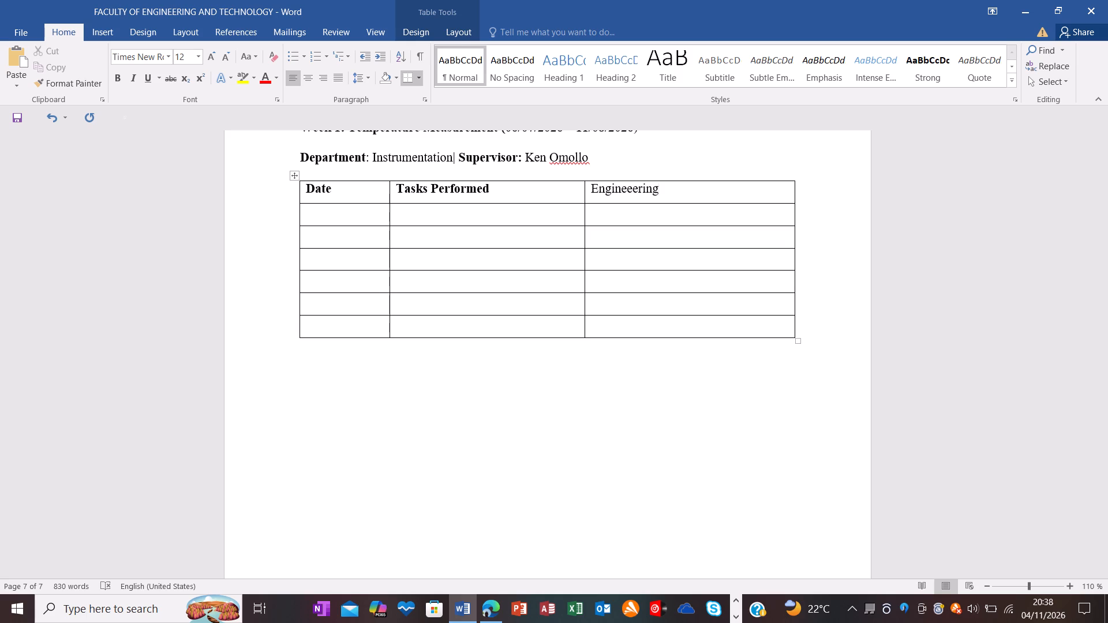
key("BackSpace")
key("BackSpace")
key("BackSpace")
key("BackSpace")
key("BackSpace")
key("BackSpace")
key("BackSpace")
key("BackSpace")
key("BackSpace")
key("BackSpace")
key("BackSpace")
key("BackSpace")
Enter the bold column heading "Engineering Standards & Details" in the third header cell.
left_click(121, 81)
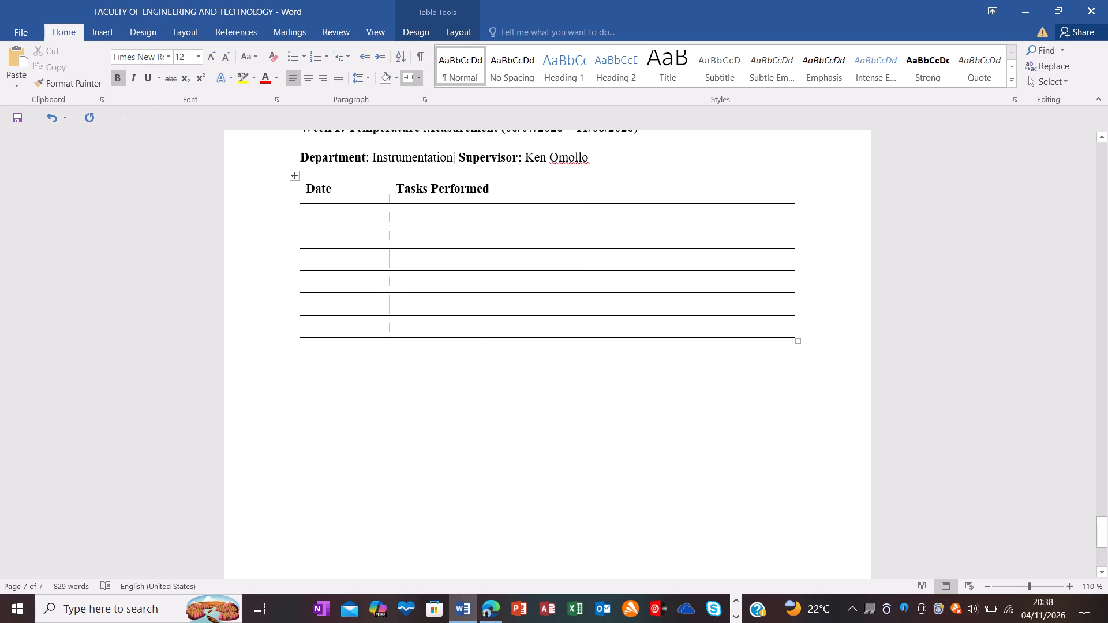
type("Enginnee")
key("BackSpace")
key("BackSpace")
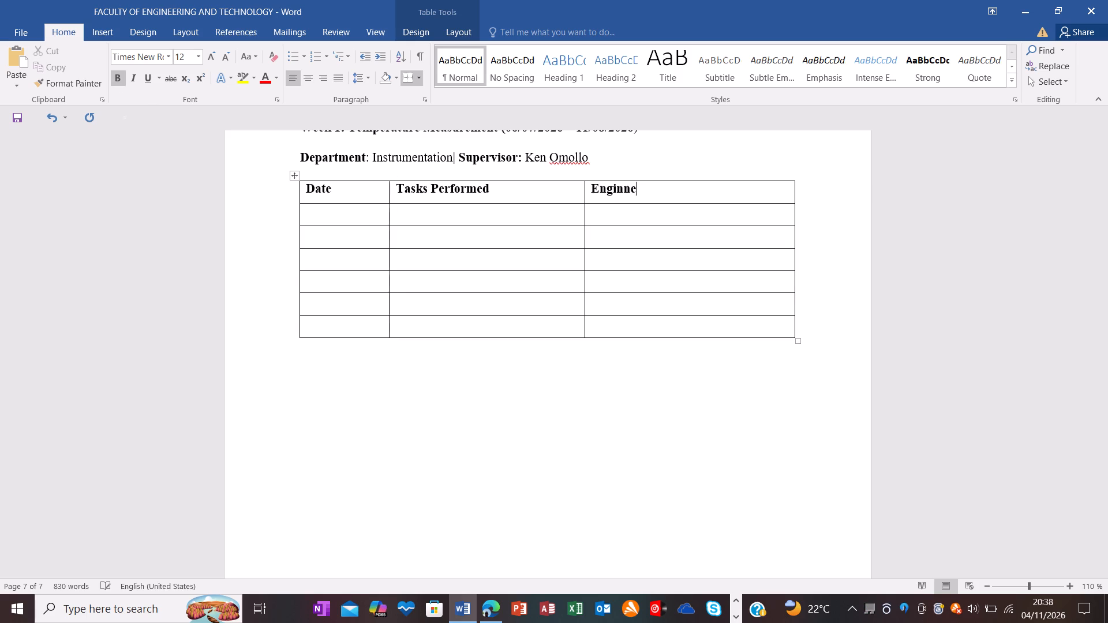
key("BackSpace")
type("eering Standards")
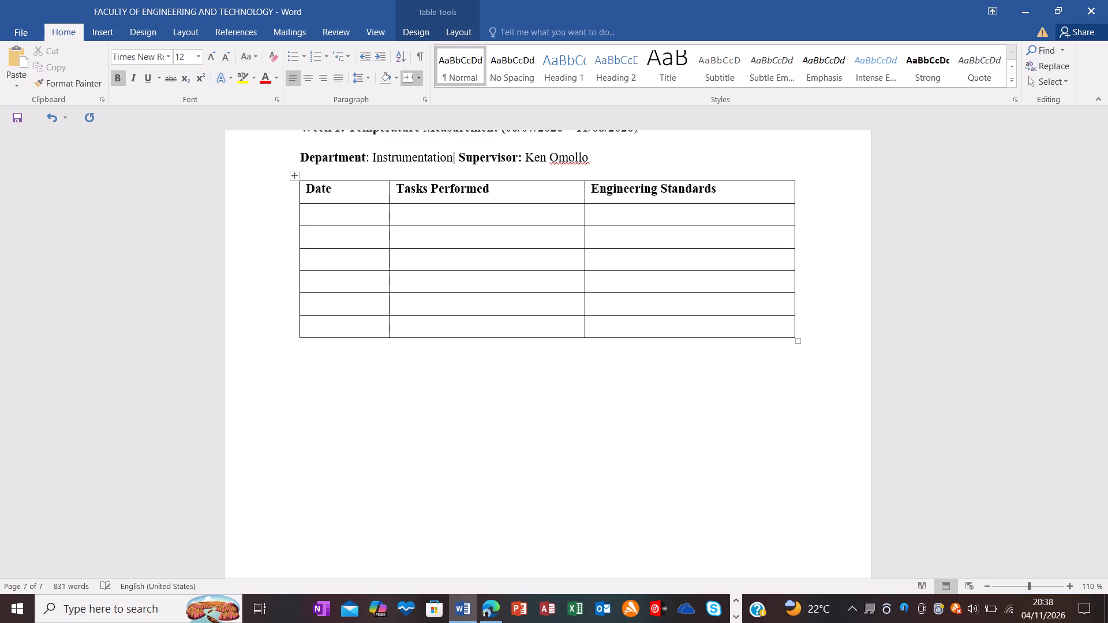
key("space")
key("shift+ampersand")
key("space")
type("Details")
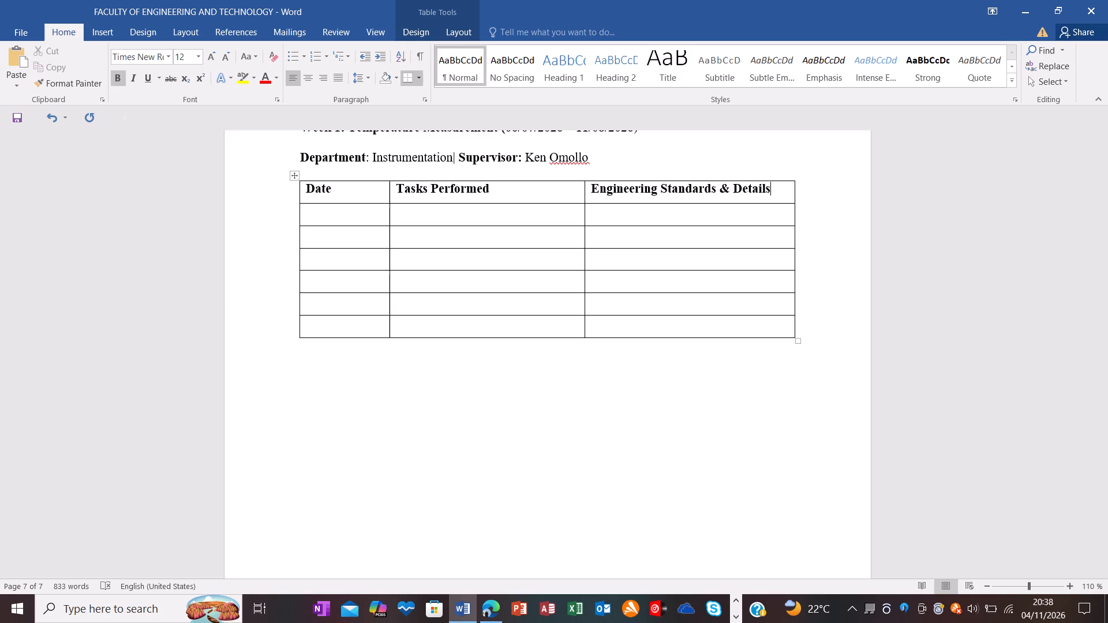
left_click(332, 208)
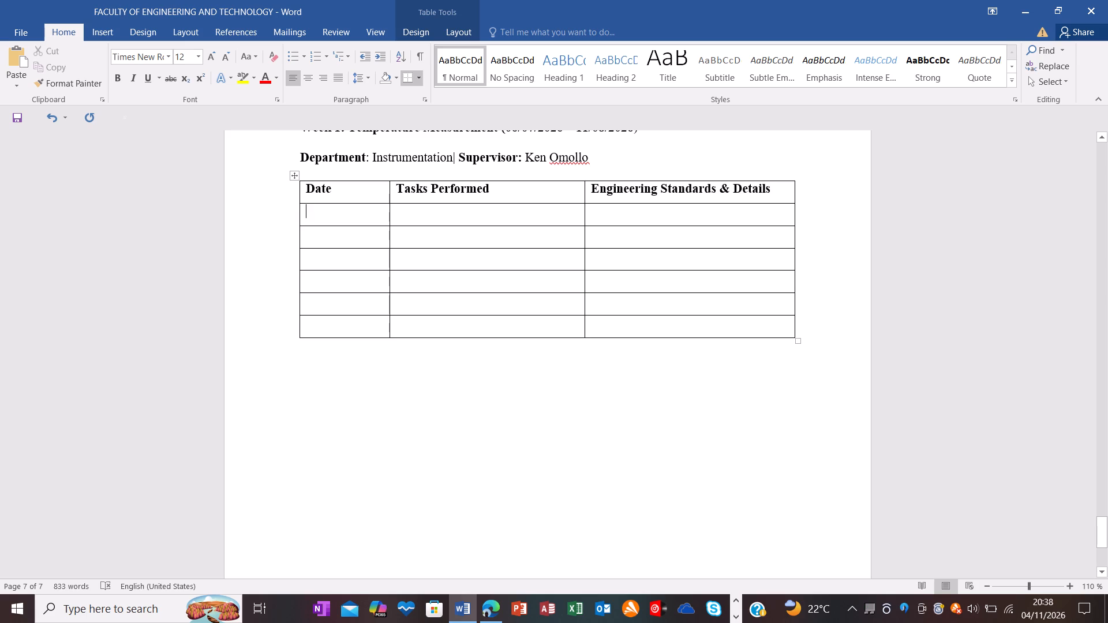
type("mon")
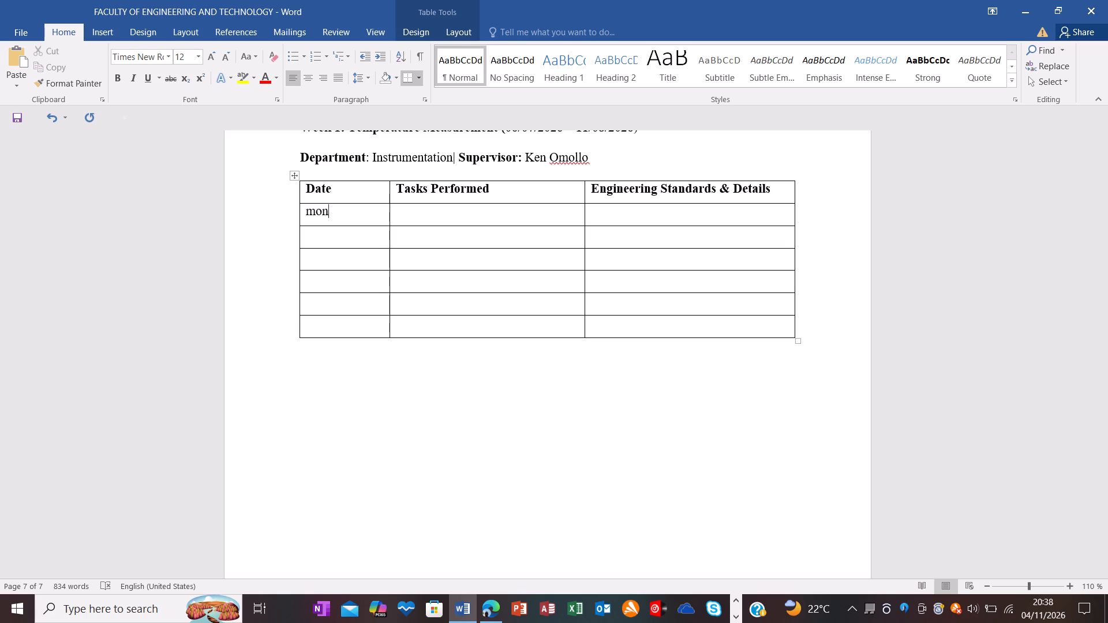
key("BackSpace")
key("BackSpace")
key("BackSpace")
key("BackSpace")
Enter "MON" in bold with "06/07/2026" on the line below it in the first cell under Date.
left_click(115, 76)
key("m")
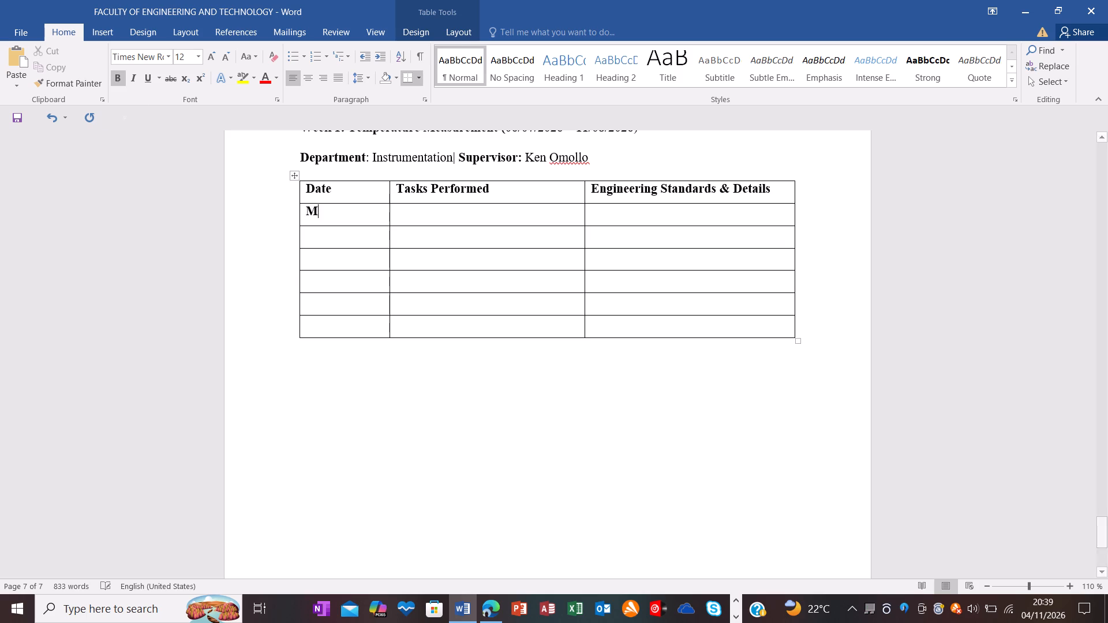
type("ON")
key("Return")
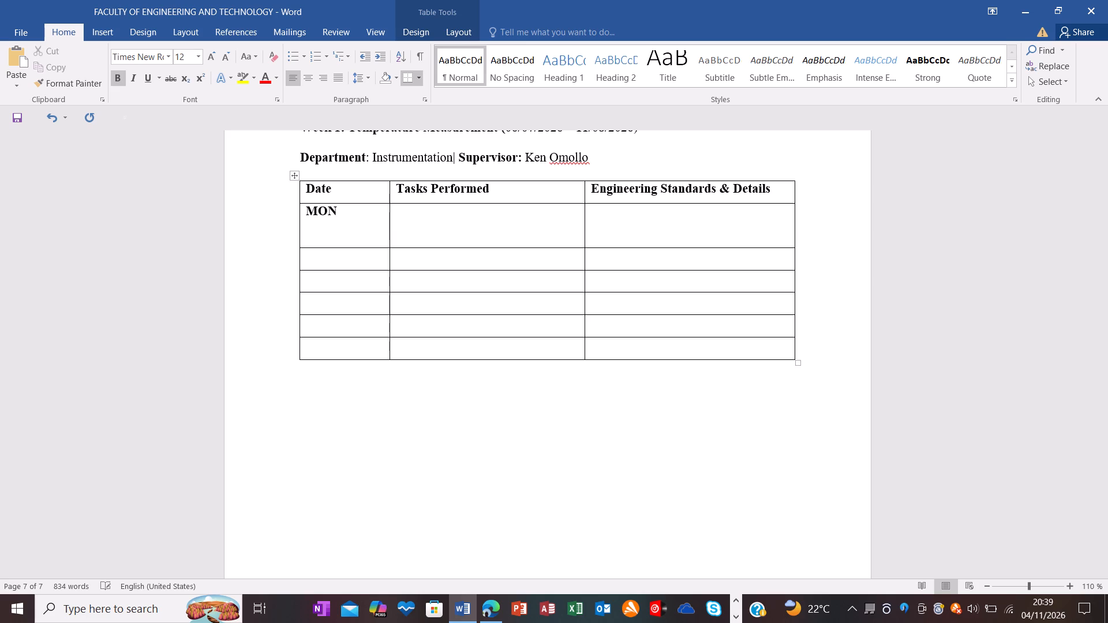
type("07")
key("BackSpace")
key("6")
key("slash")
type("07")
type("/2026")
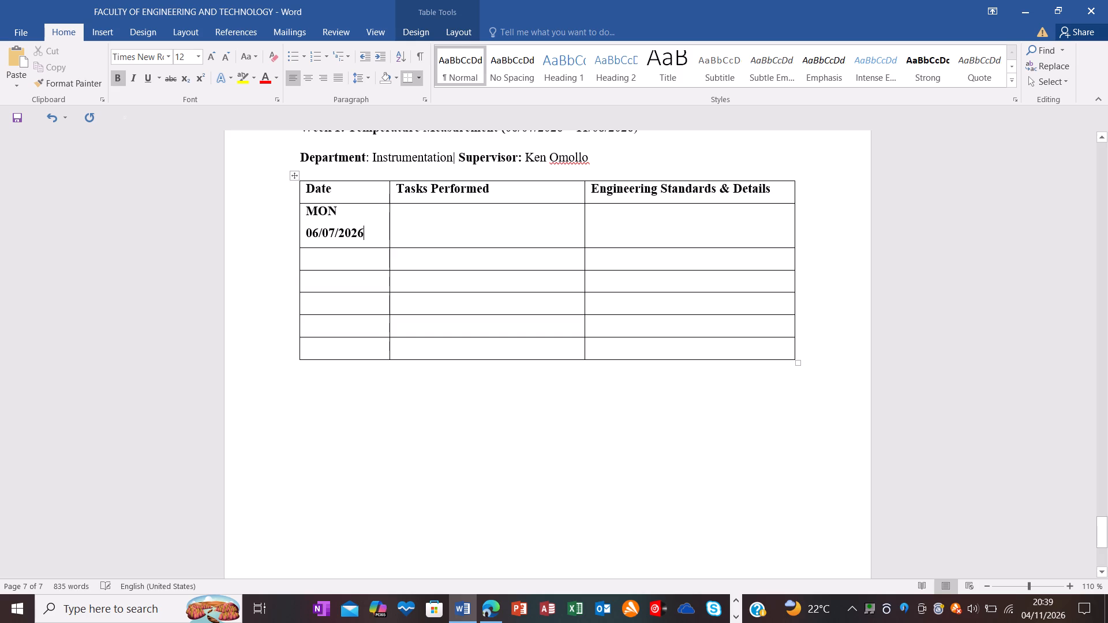
Enter "TUE" in bold with "07/07/2026" on the line below it in the Date cell under Monday's.
left_click(309, 254)
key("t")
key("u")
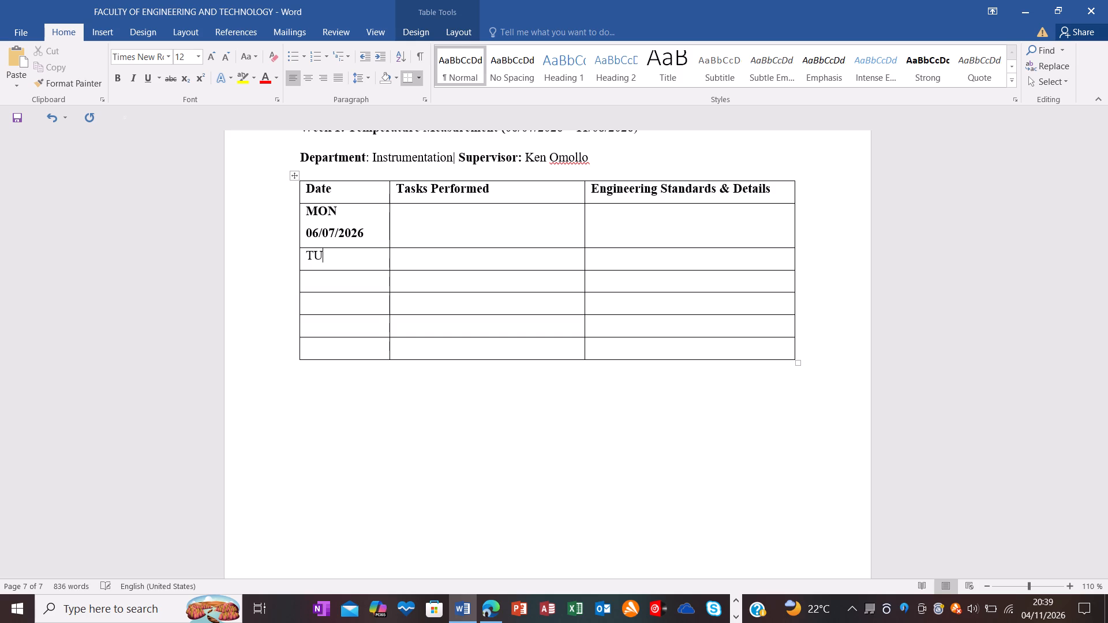
key("BackSpace")
key("BackSpace")
left_click(116, 82)
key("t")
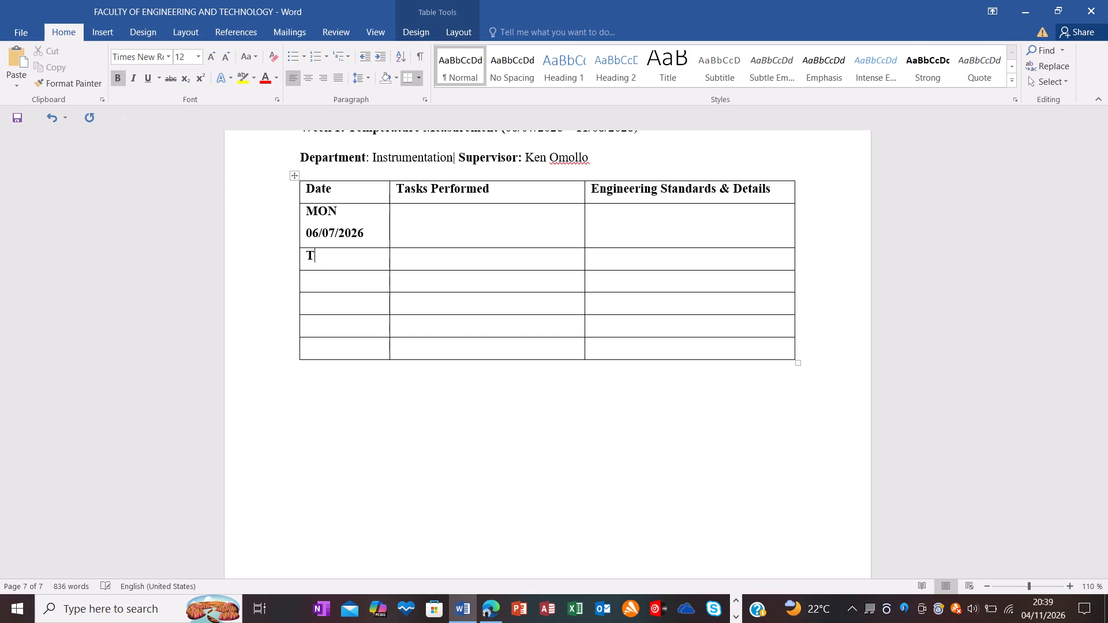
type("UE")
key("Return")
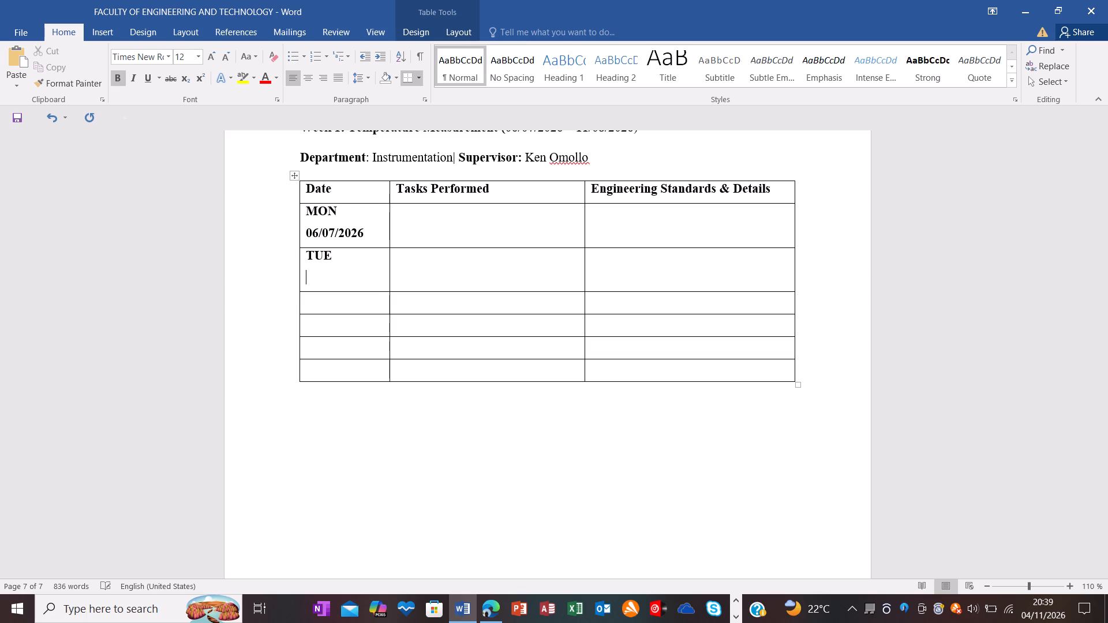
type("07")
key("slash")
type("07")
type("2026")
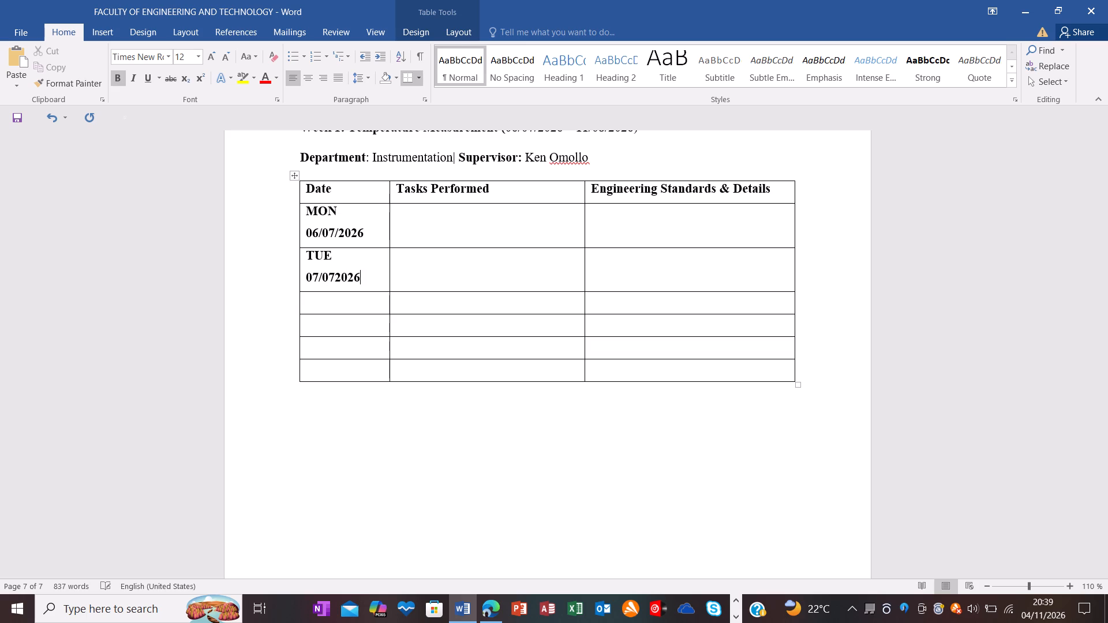
left_click(338, 273)
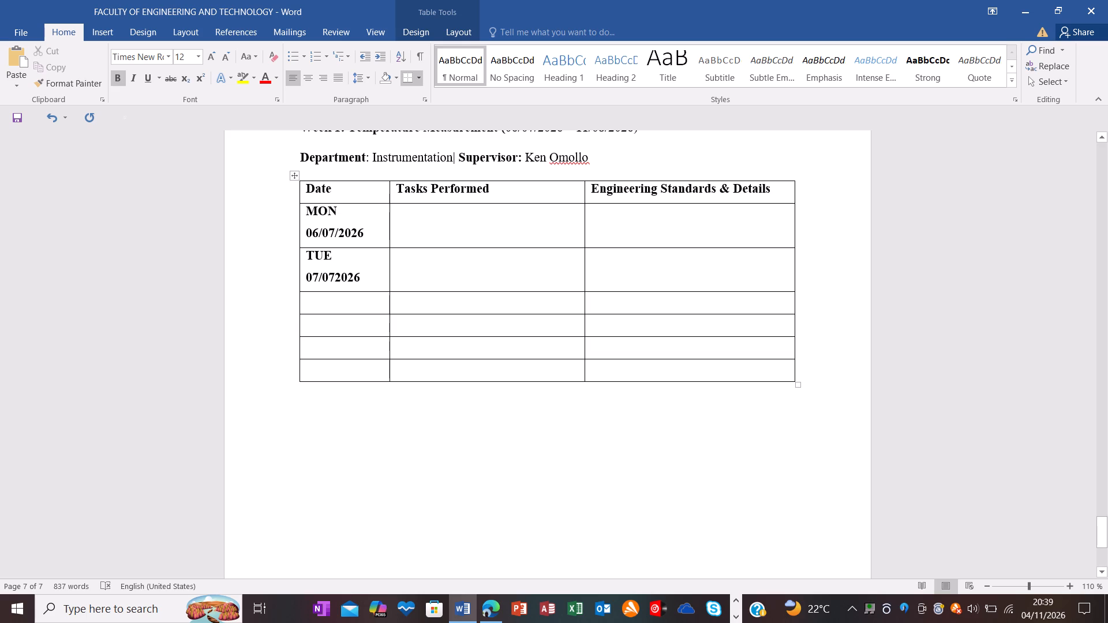
left_click(336, 273)
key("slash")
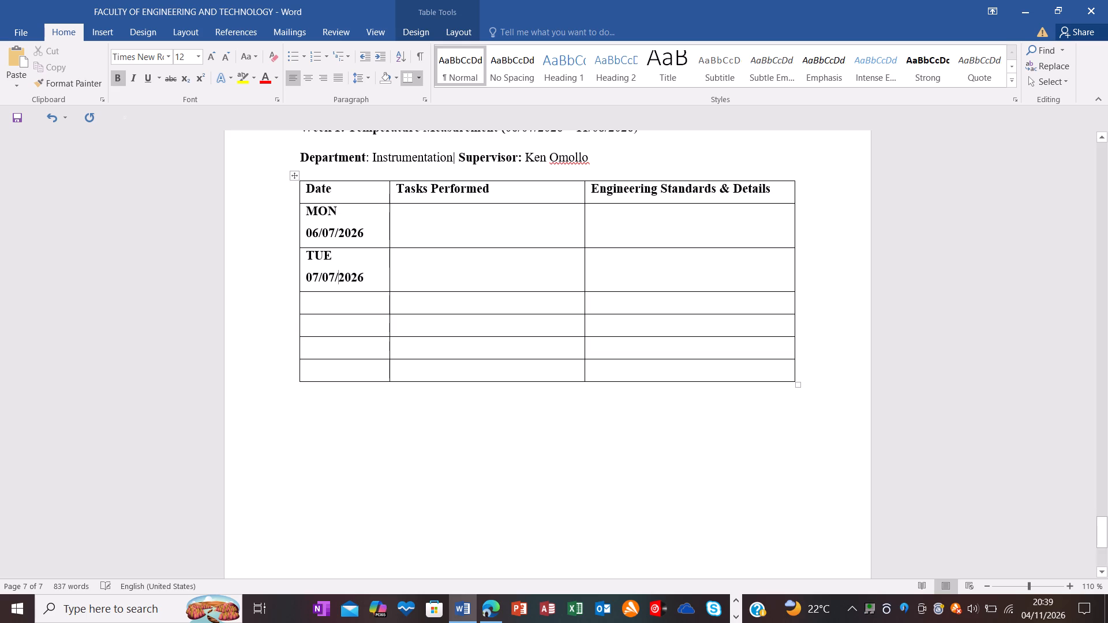
left_click(367, 277)
Enter "WED" in bold with "08/07/2023" on the line below it in the Date cell under Tuesday's.
left_click(313, 297)
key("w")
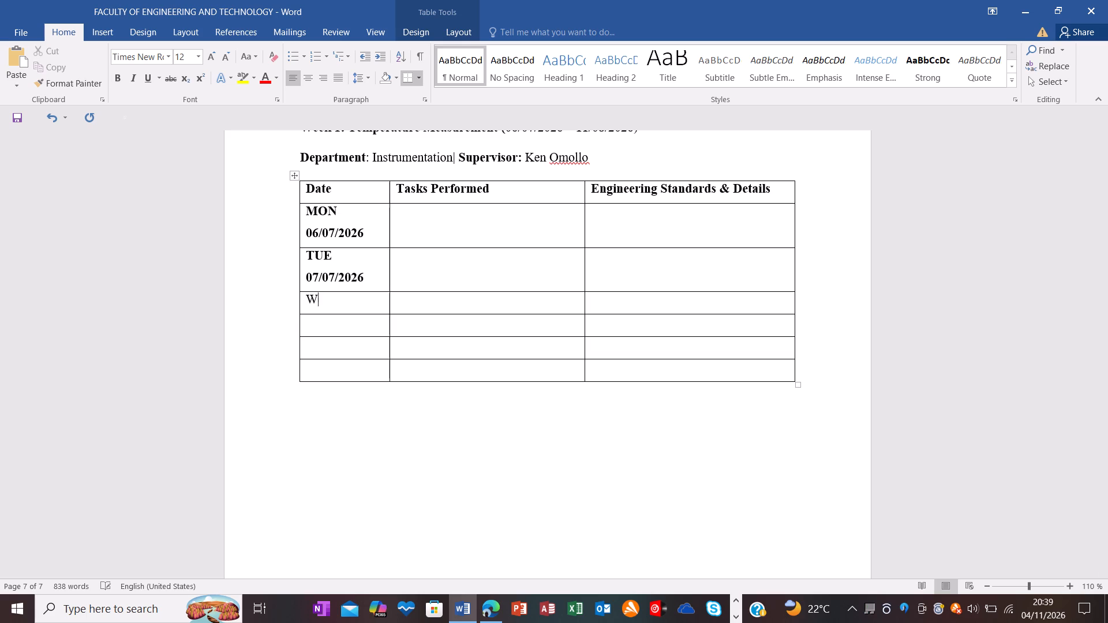
key("BackSpace")
left_click(122, 78)
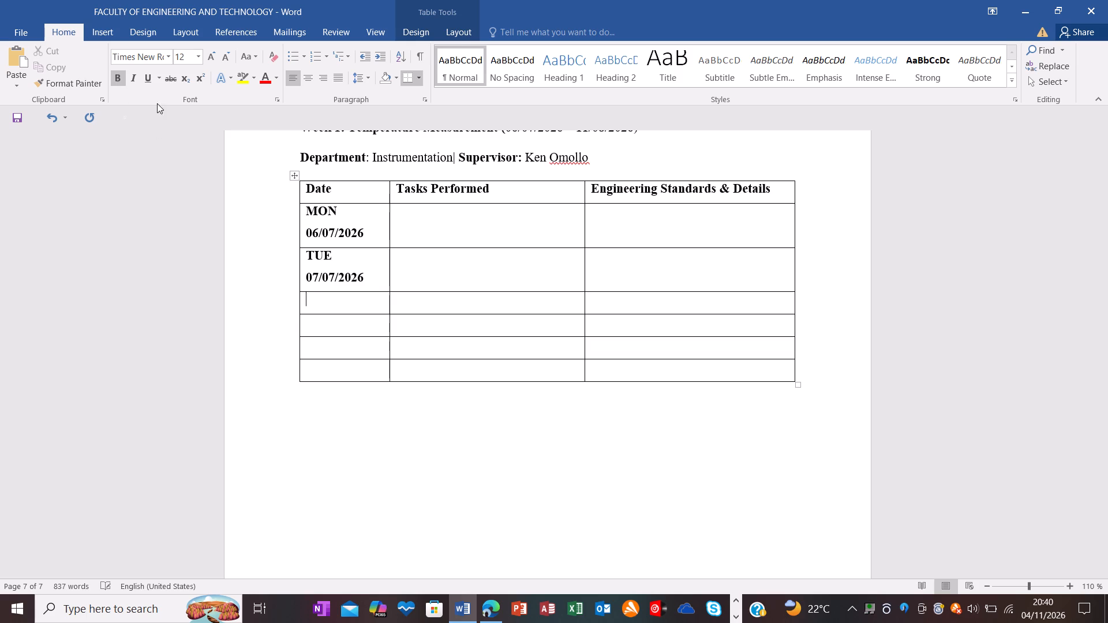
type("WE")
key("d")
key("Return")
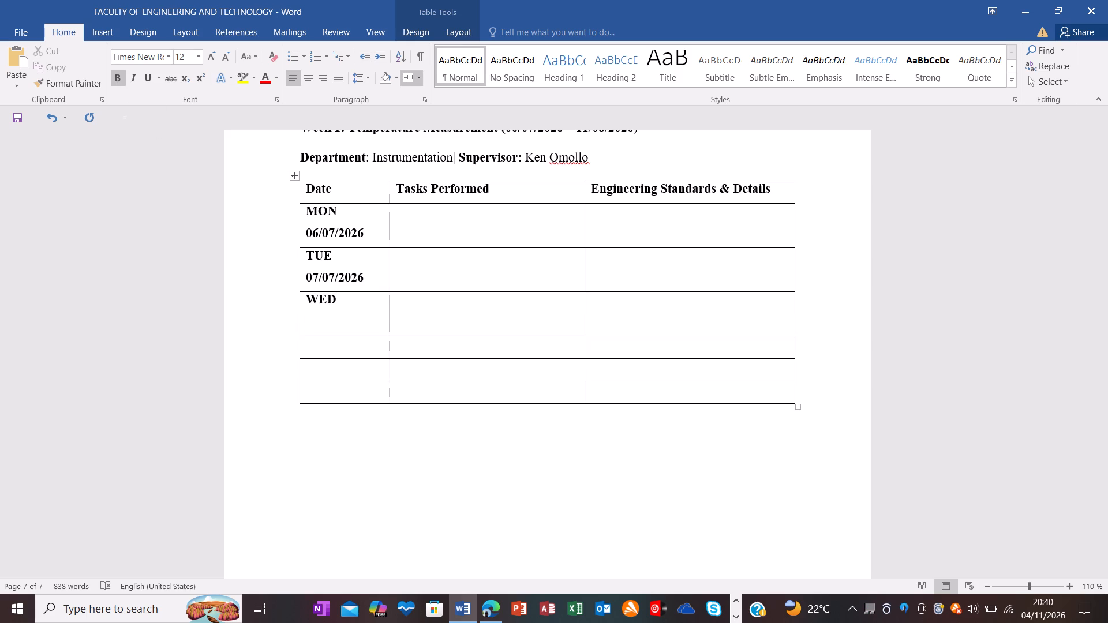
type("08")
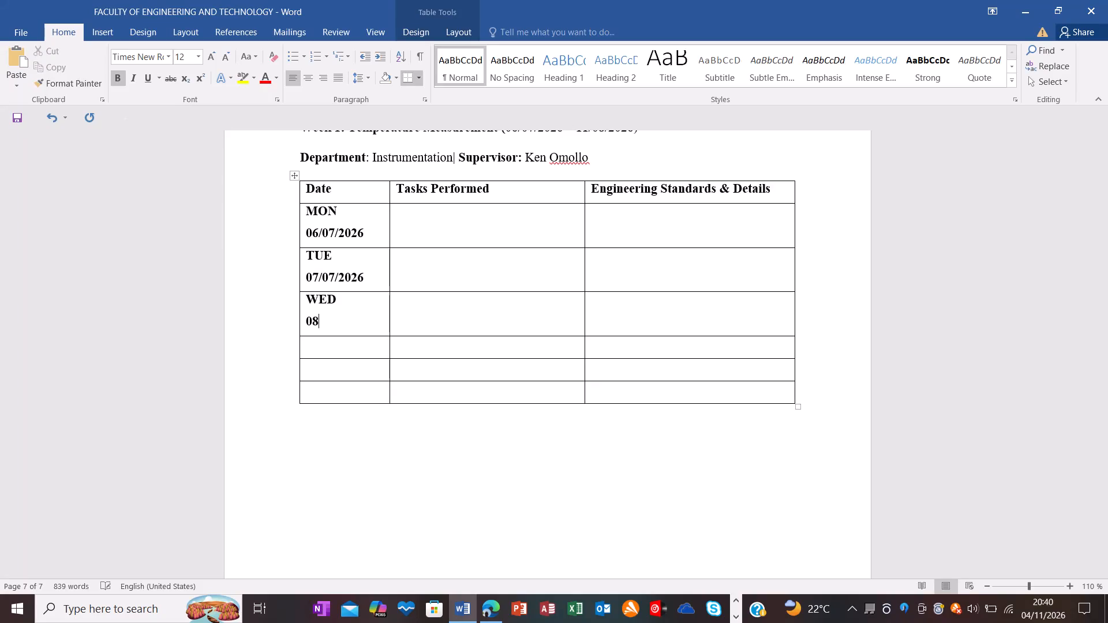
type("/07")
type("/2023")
Enter "THUR" in bold with "09/07/2026" on the line below it in the Date cell under Wednesday's.
left_click(335, 338)
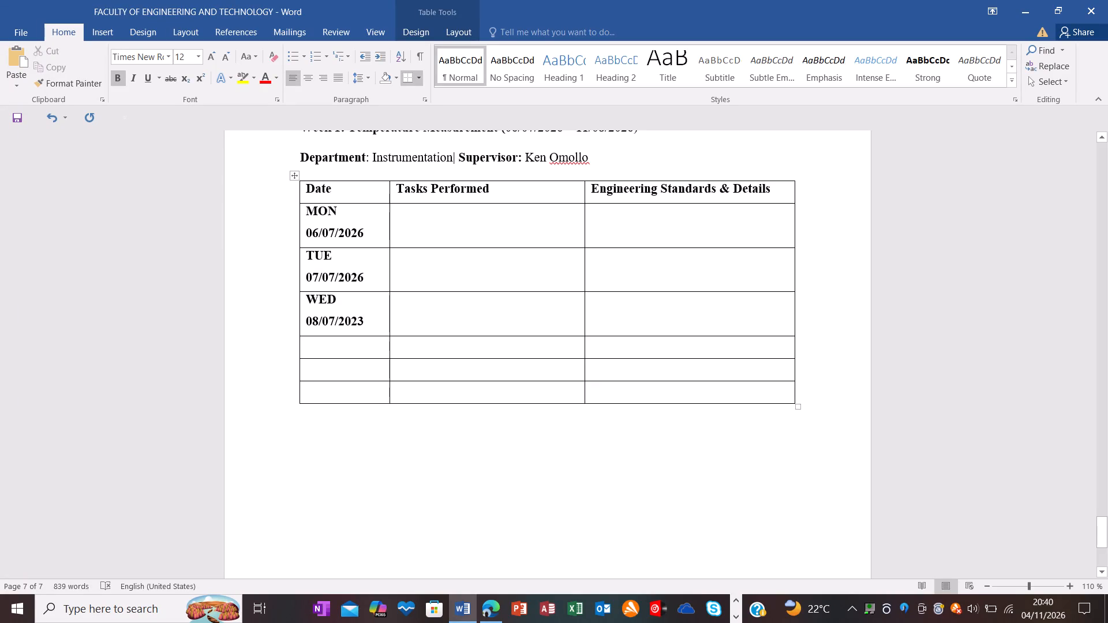
left_click(119, 80)
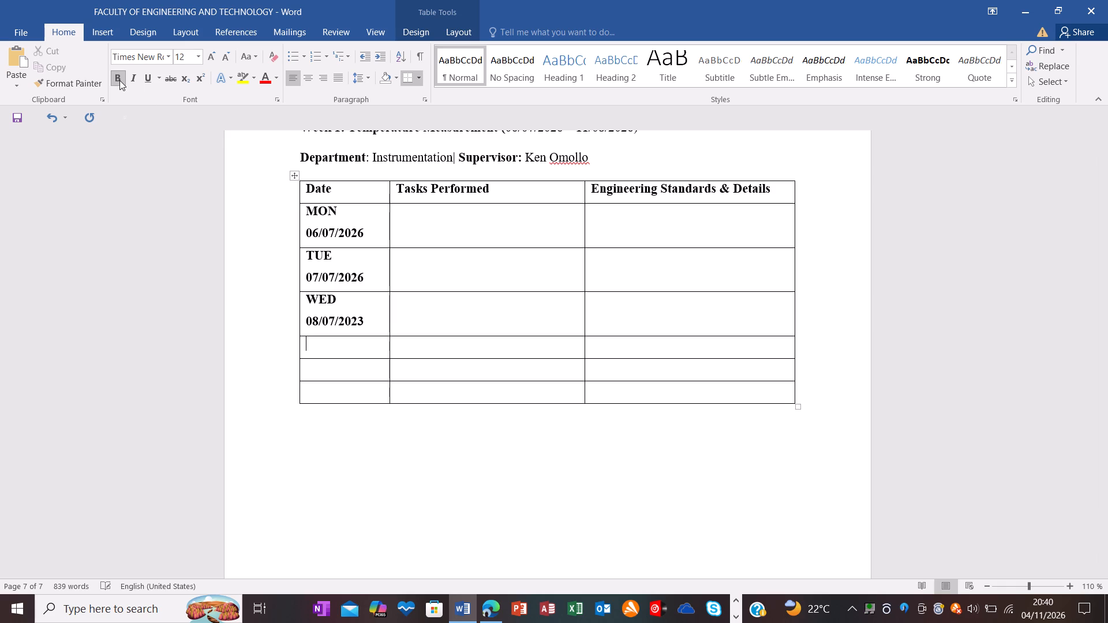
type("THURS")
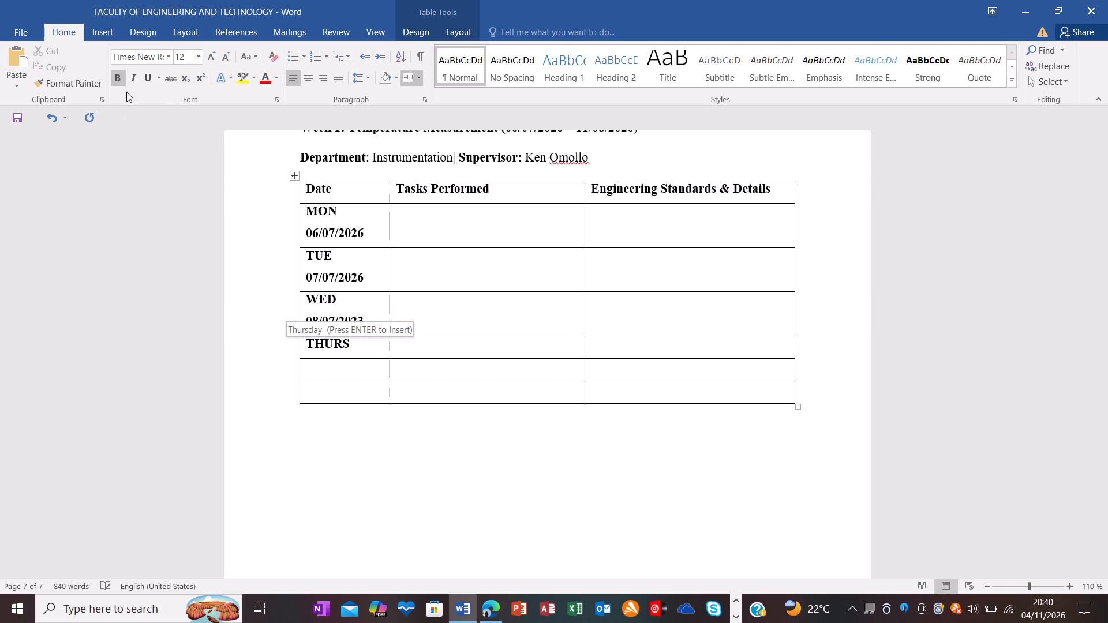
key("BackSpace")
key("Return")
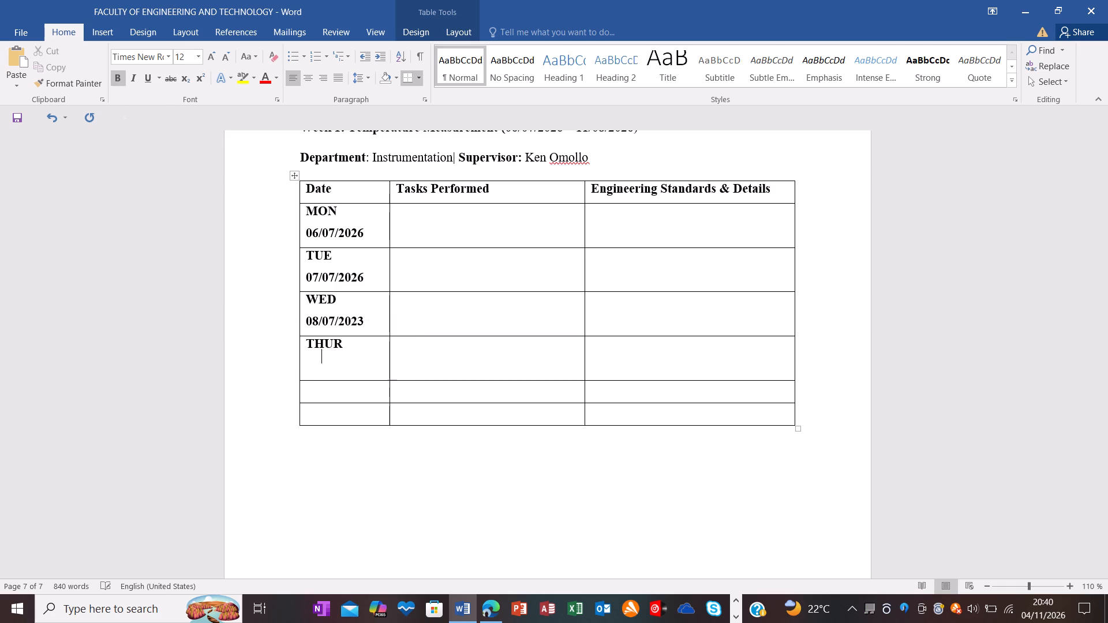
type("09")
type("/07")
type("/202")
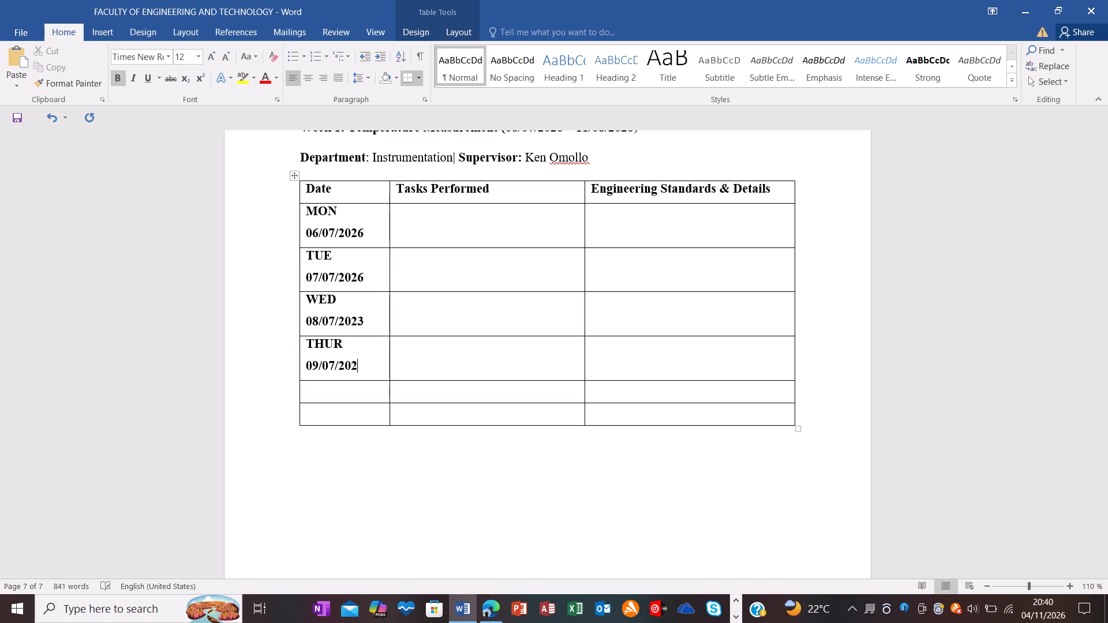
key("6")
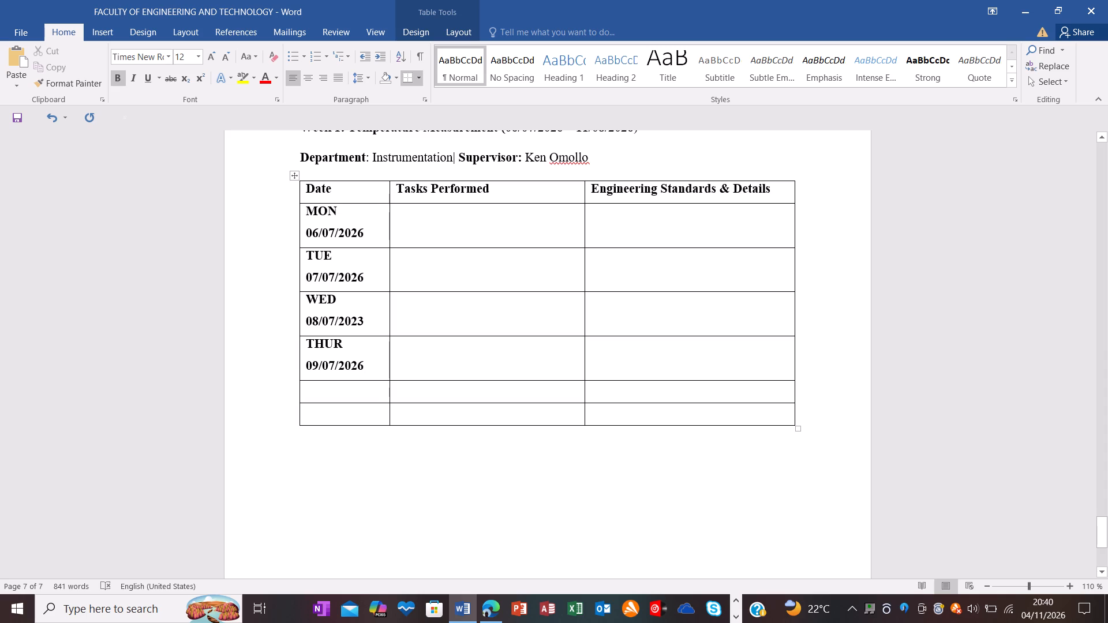
Correct the year in the Wednesday date entry to 2026.
left_click(363, 328)
key("BackSpace")
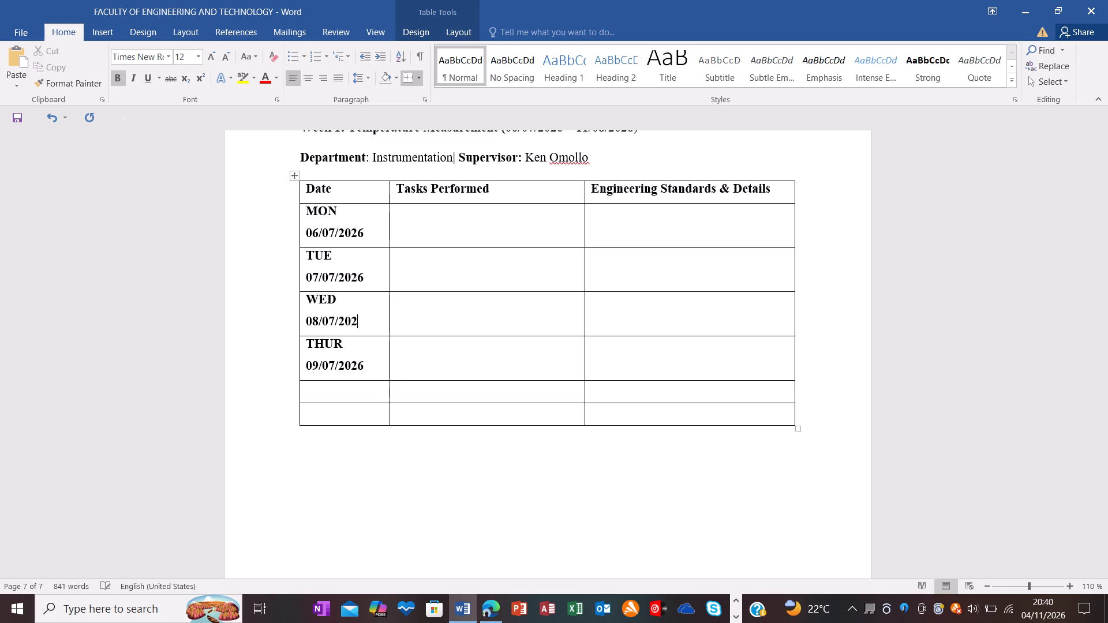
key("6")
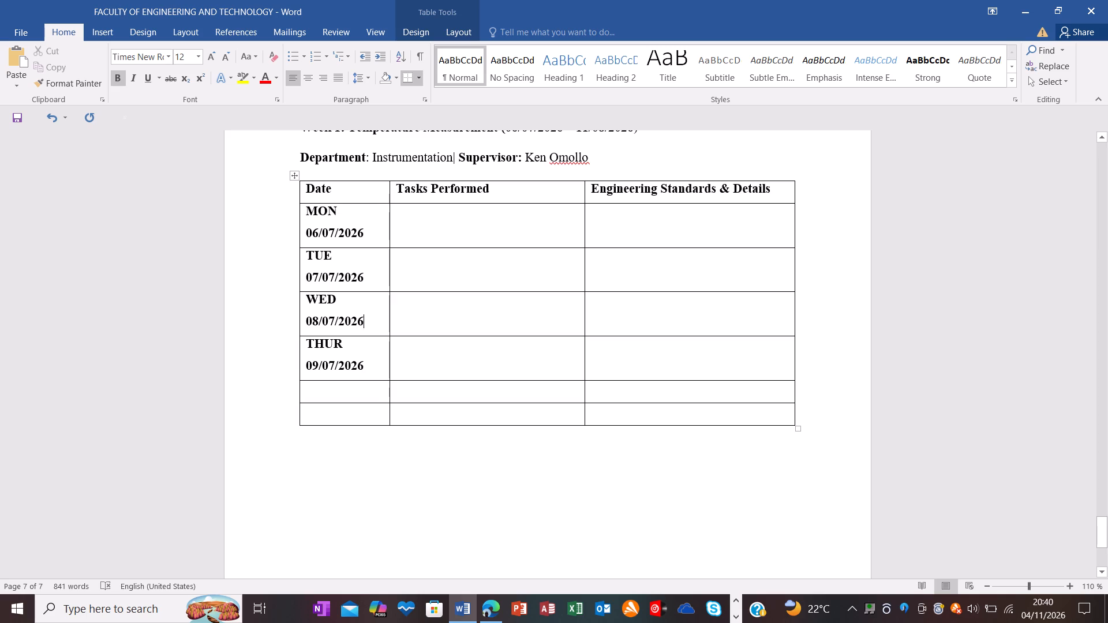
Enter "FRI" in bold with "10/07/2026" on the line below it in the Date cell under Thursday's.
left_click(336, 385)
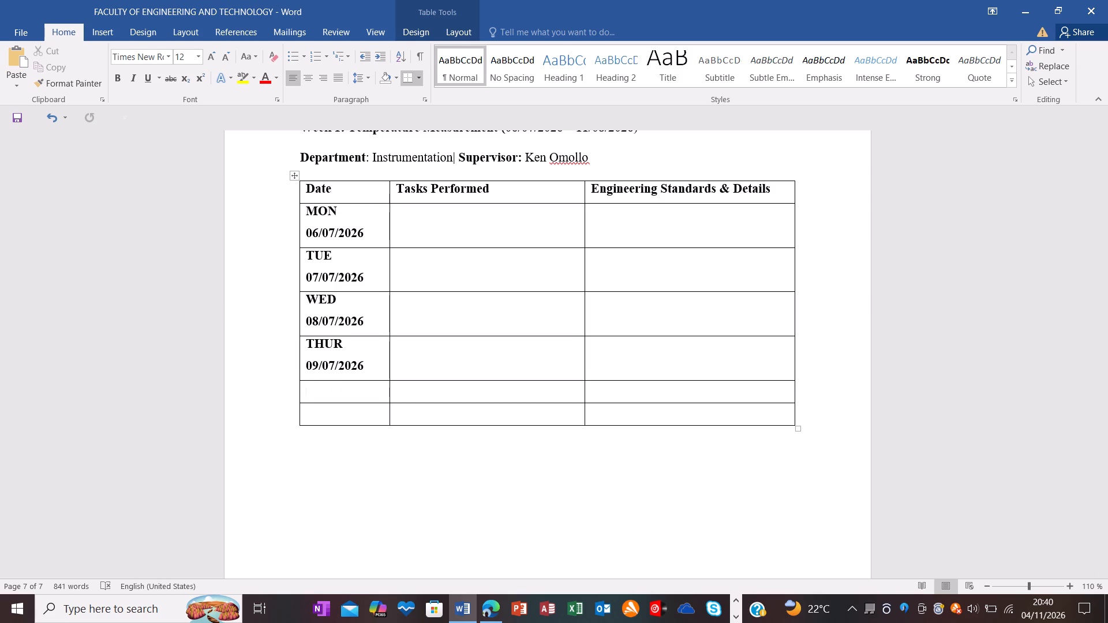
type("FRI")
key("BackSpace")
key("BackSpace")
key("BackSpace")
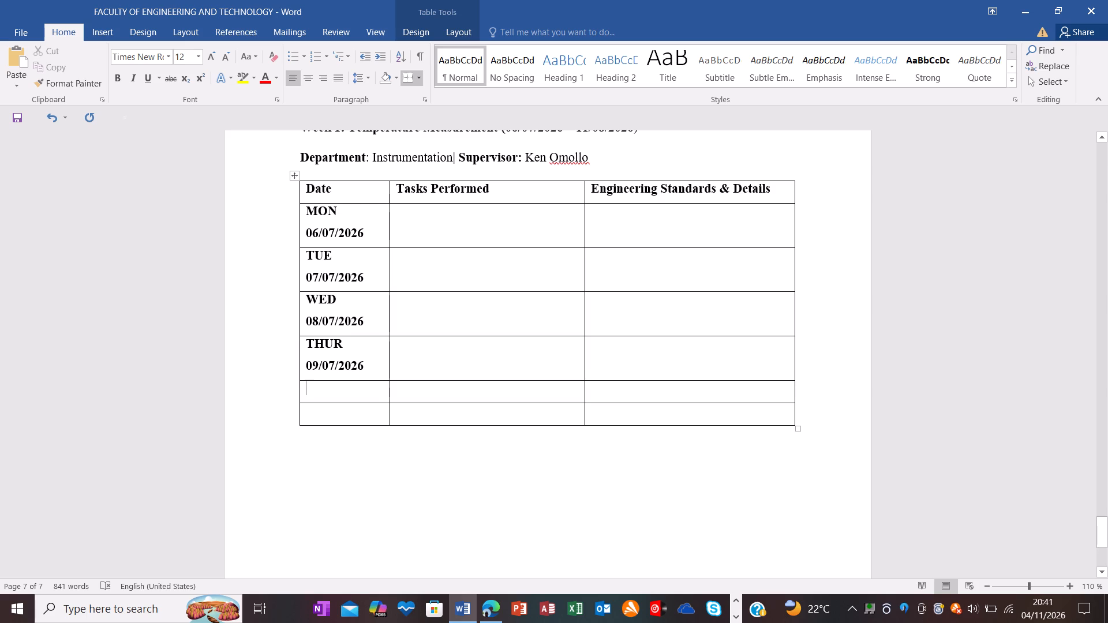
left_click(114, 78)
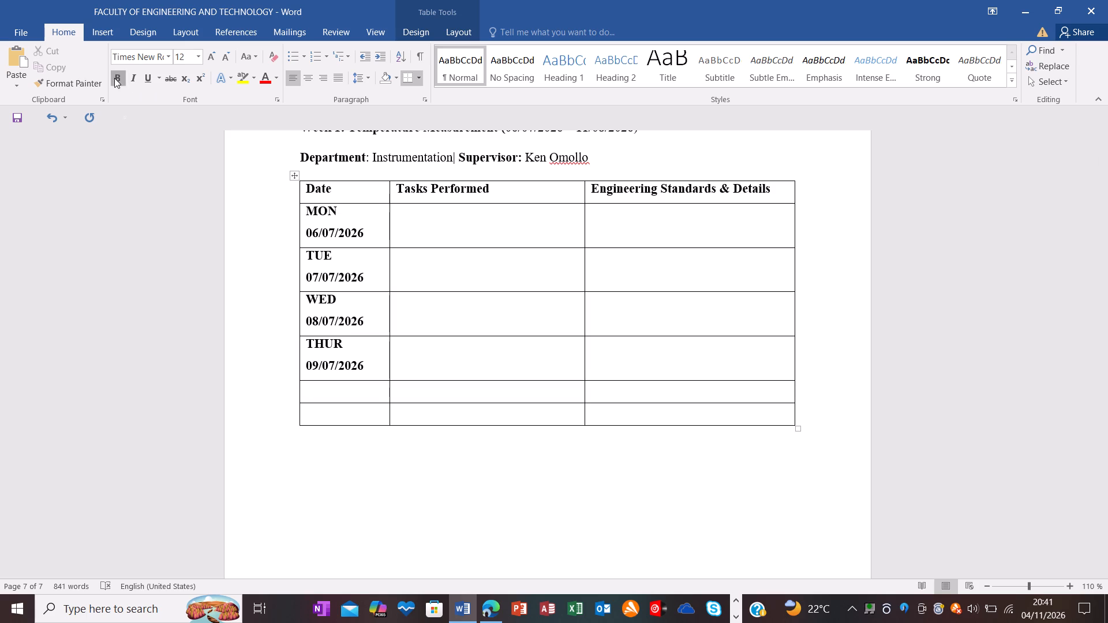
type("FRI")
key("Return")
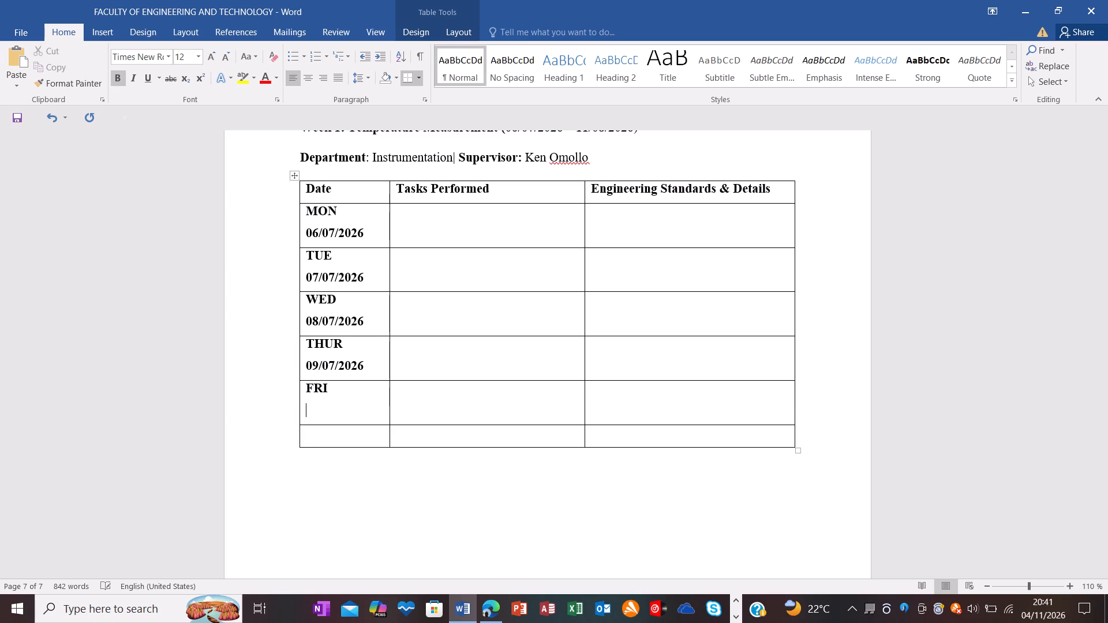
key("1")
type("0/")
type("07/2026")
Delete all the cells of the empty row below Friday, using the shift cells left option.
left_click(429, 232)
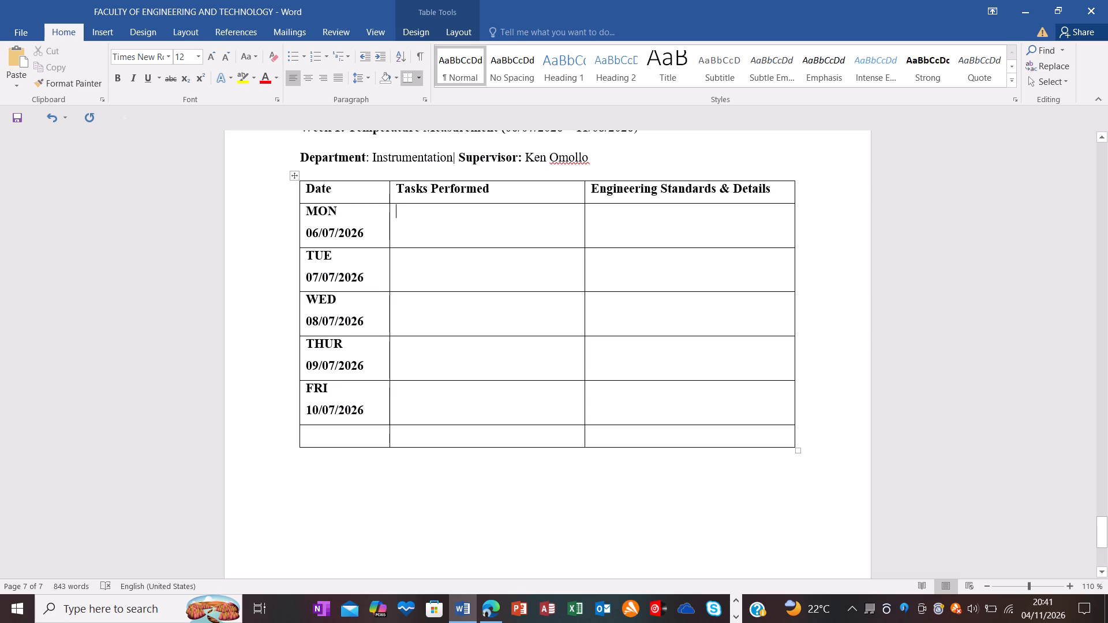
right_click(388, 438)
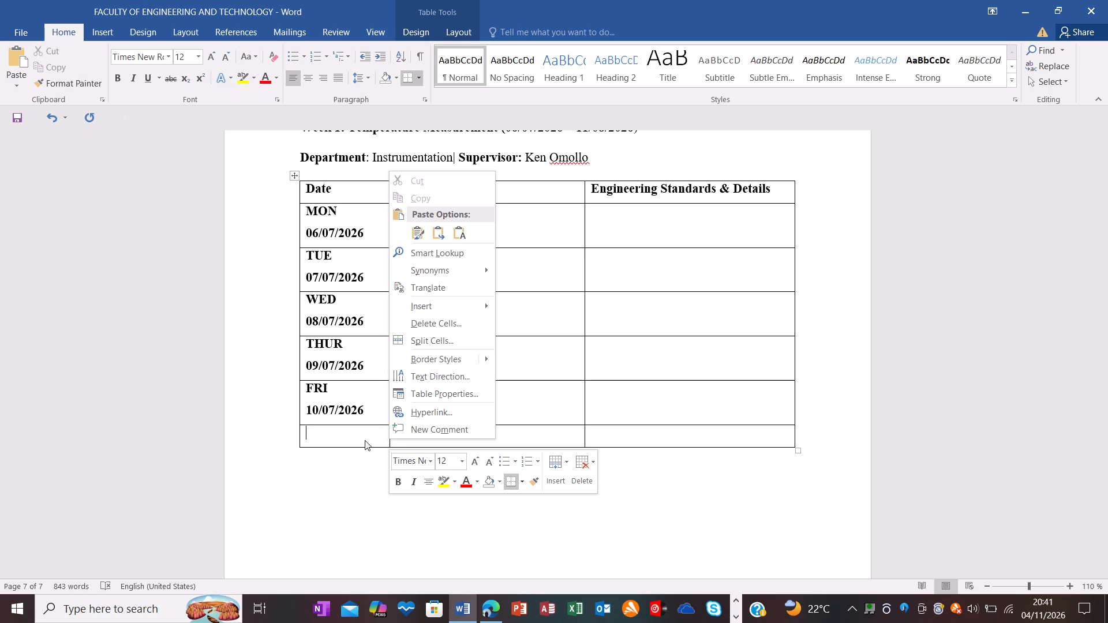
left_click_drag(321, 438, 412, 438)
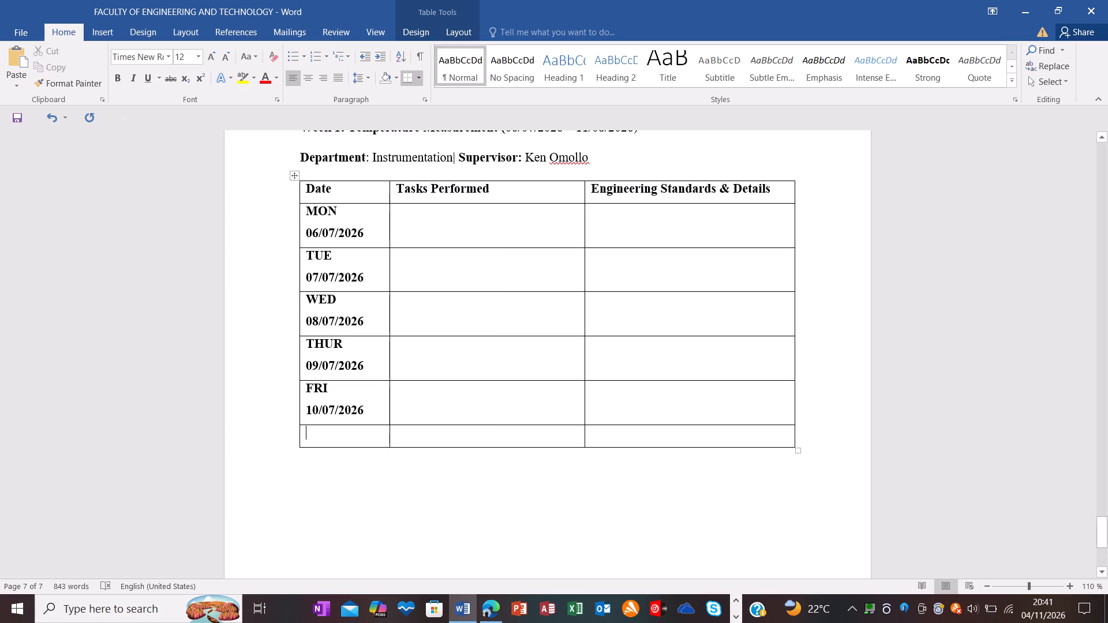
left_click_drag(412, 438, 437, 437)
left_click_drag(366, 437, 716, 429)
right_click(716, 429)
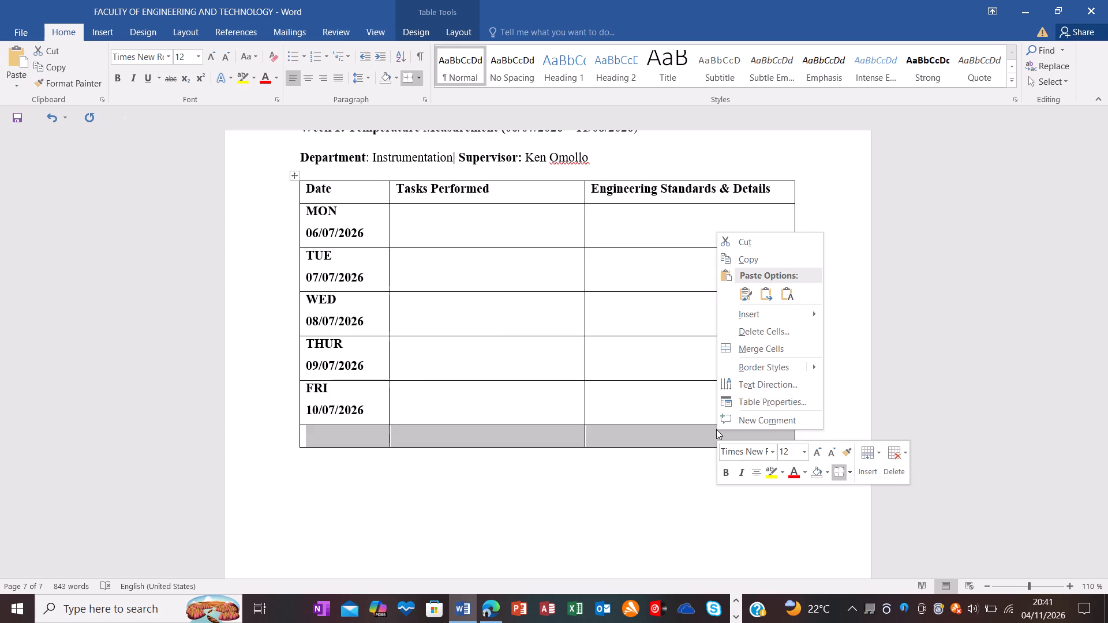
left_click(788, 333)
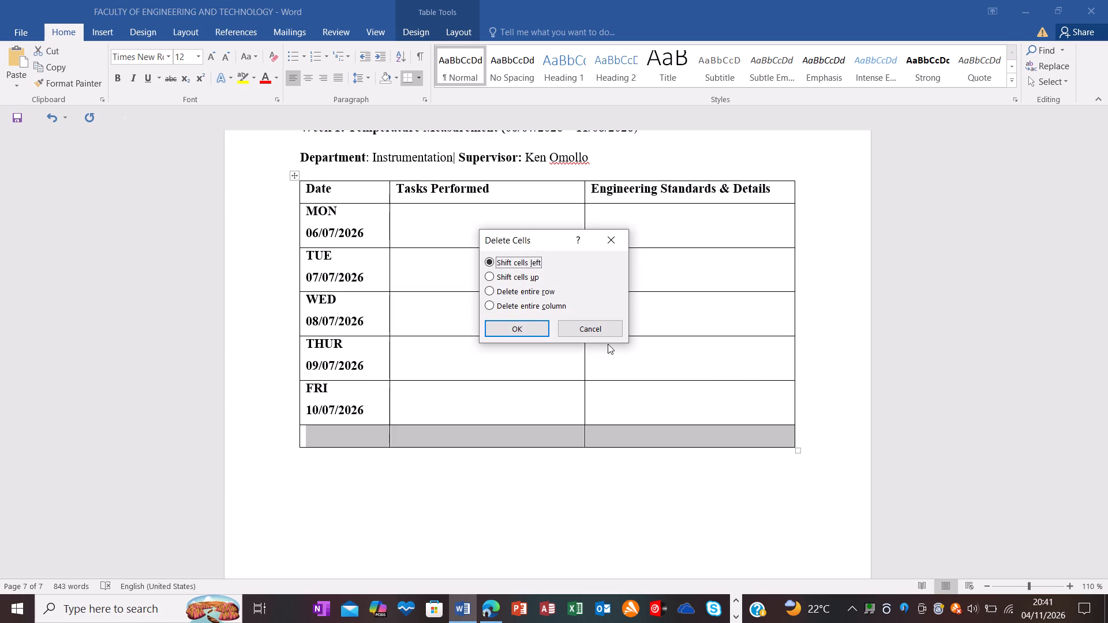
left_click(537, 326)
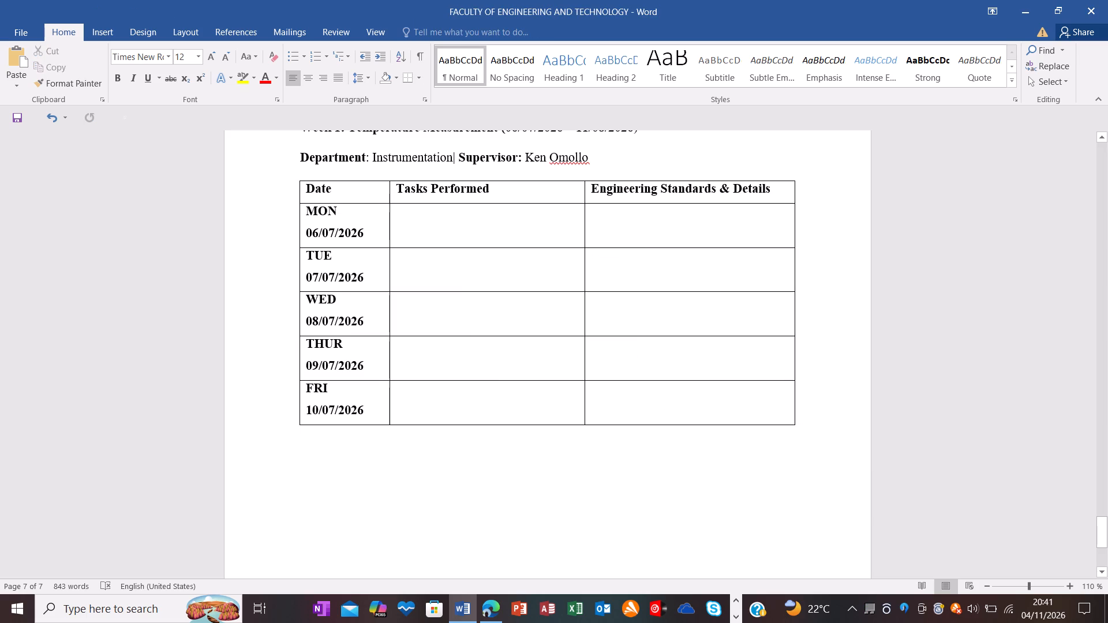
Run the spelling and grammar check and ignore the flagged supervisor surname.
scroll(635, 461, "up", 1)
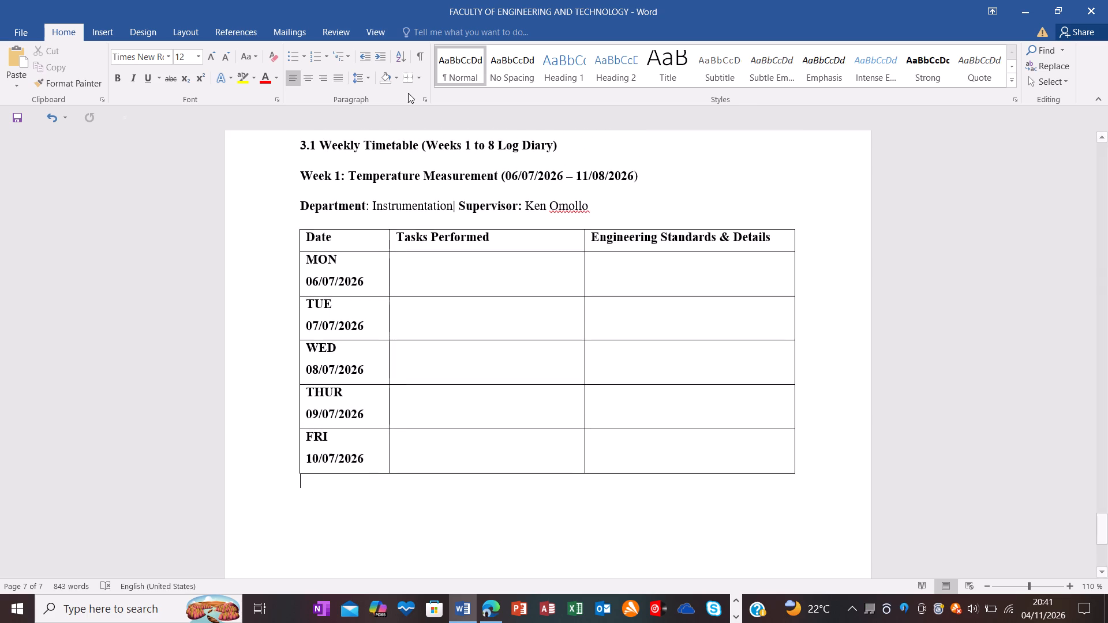
left_click(341, 38)
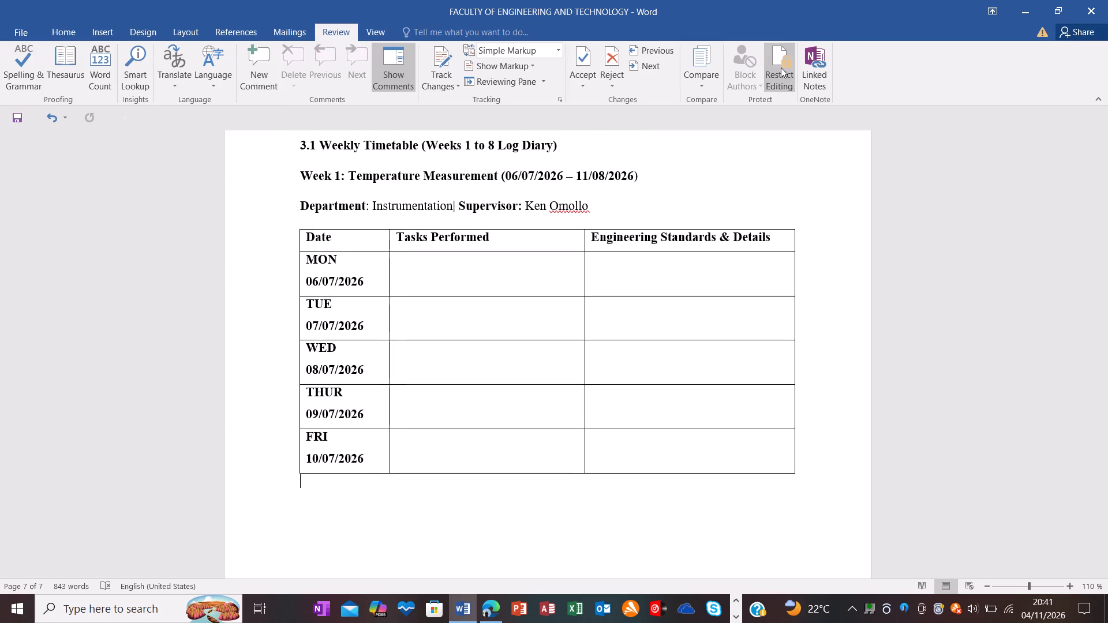
left_click(33, 76)
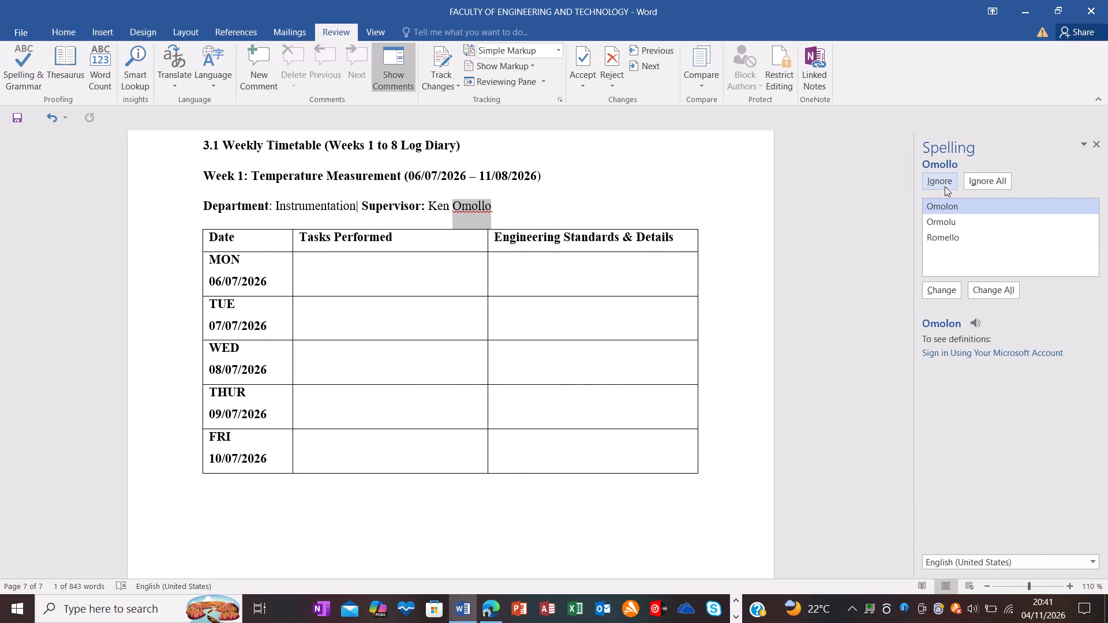
left_click(948, 185)
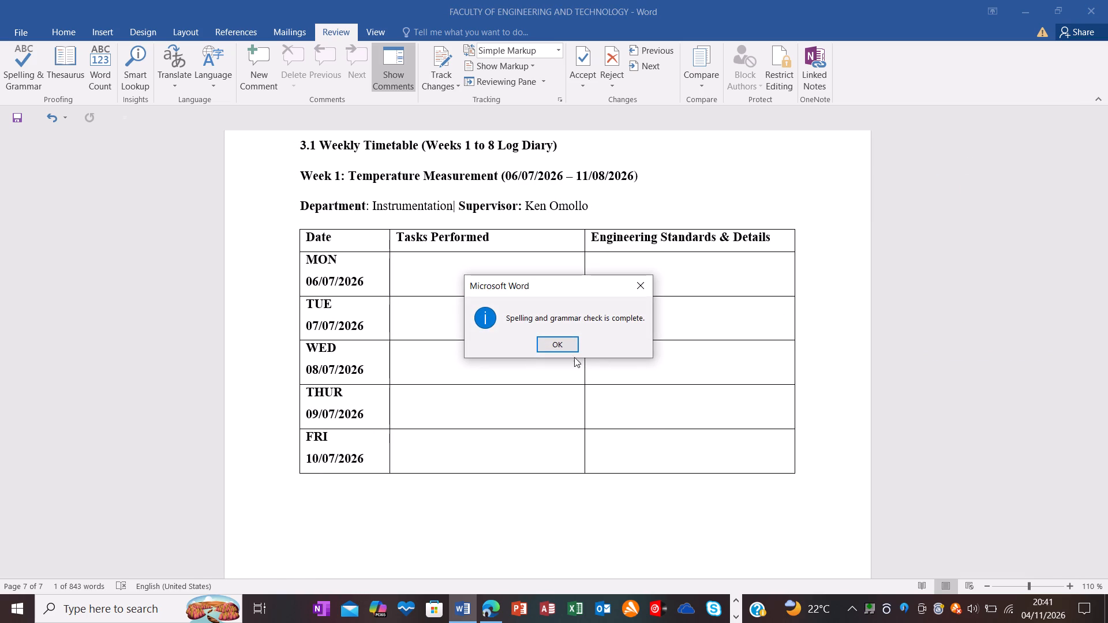
left_click(566, 347)
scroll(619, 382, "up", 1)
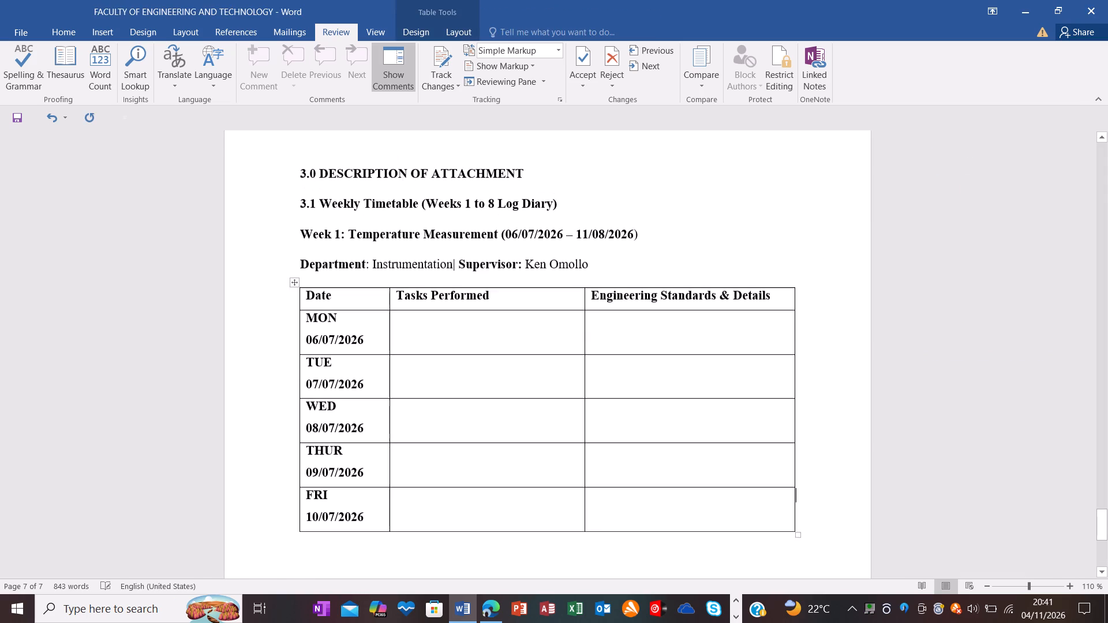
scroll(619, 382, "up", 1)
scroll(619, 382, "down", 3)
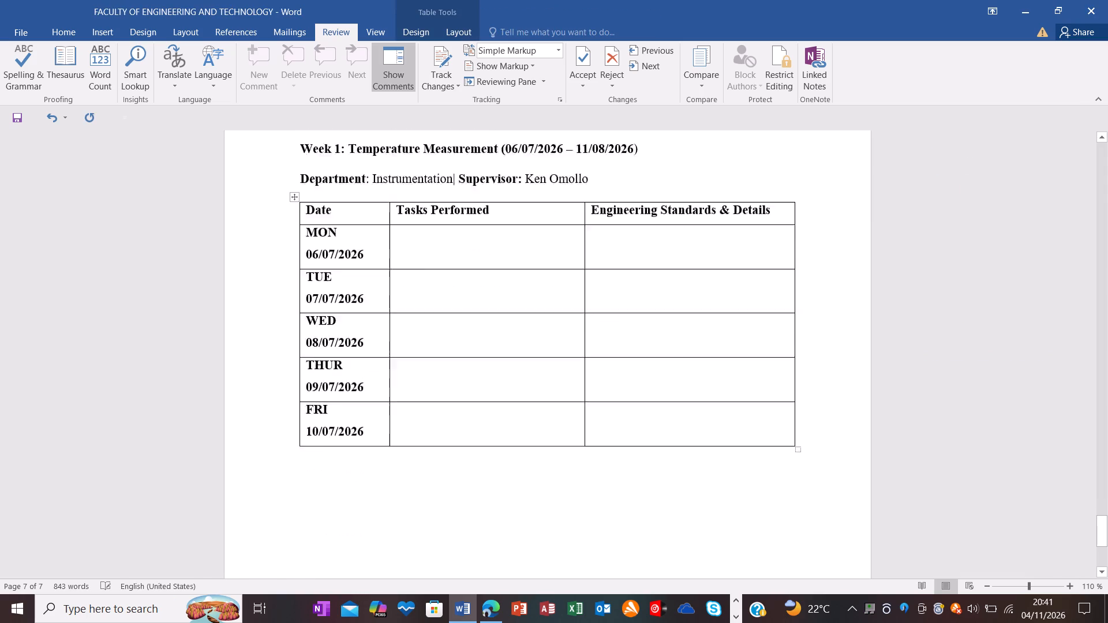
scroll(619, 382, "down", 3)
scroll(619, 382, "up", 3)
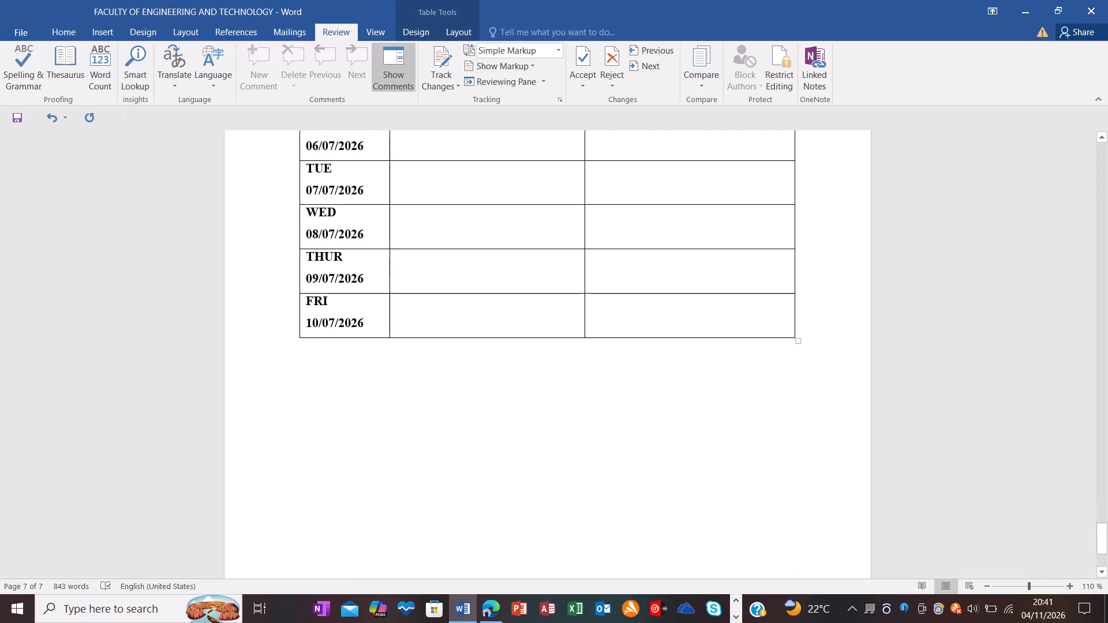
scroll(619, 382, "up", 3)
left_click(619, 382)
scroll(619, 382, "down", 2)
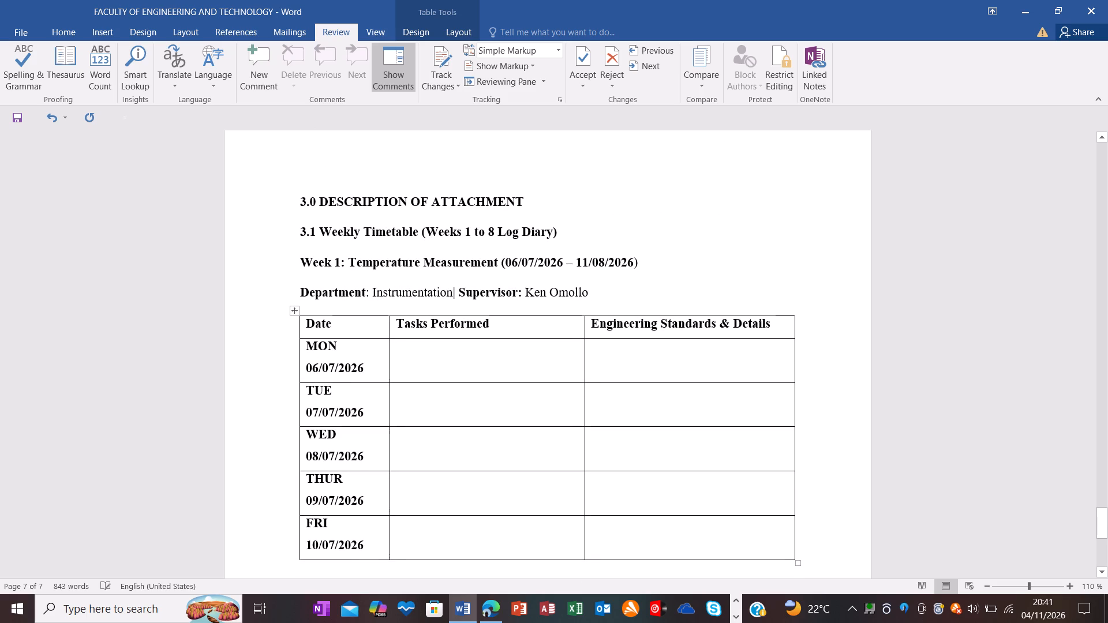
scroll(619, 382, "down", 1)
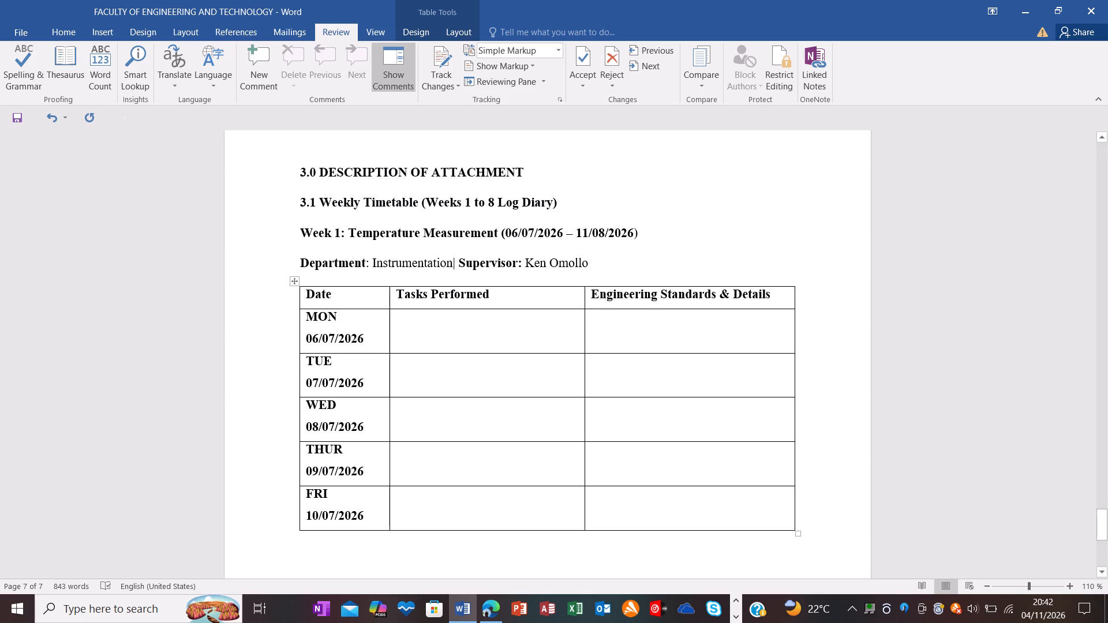
Enter "Learning methods of temperature" with "Measurements used in the industry." on the line below in Monday's Tasks Performed cell.
left_click(410, 326)
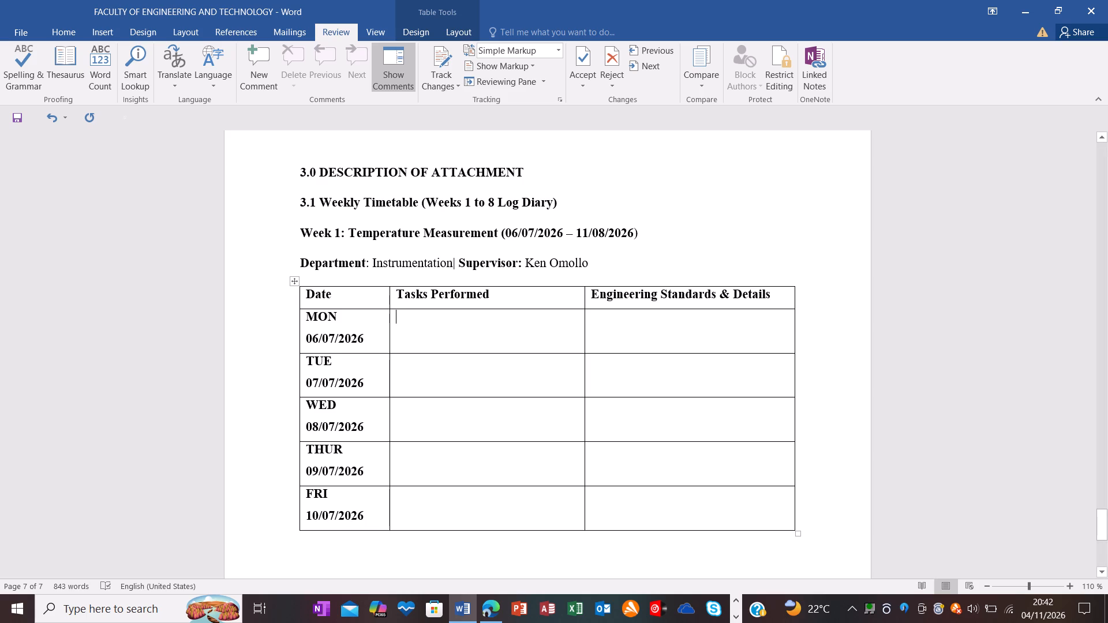
left_click(410, 326)
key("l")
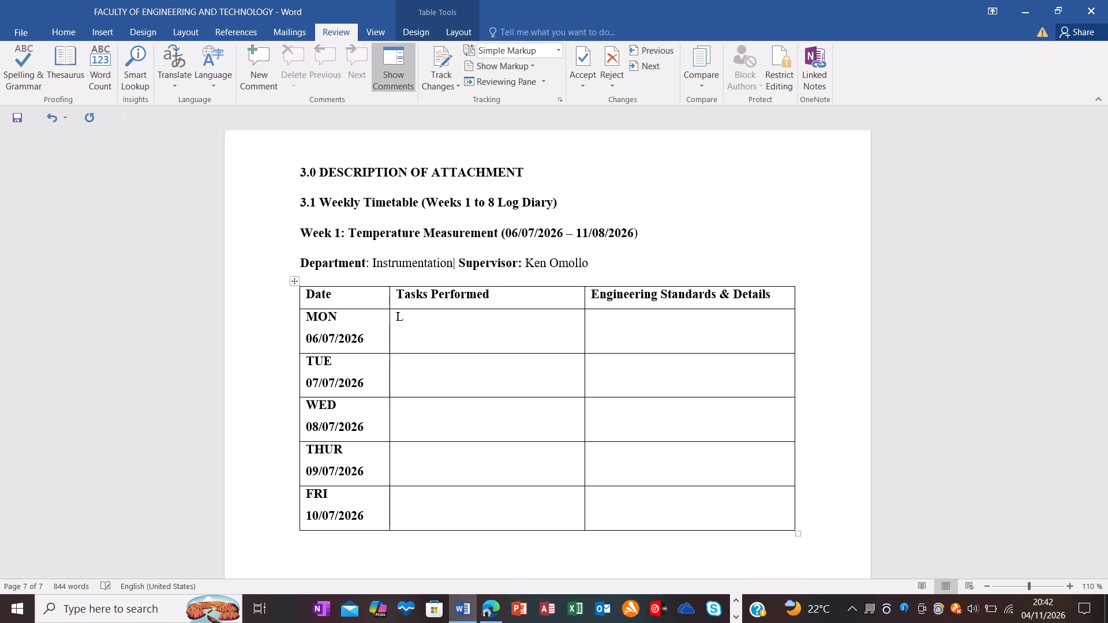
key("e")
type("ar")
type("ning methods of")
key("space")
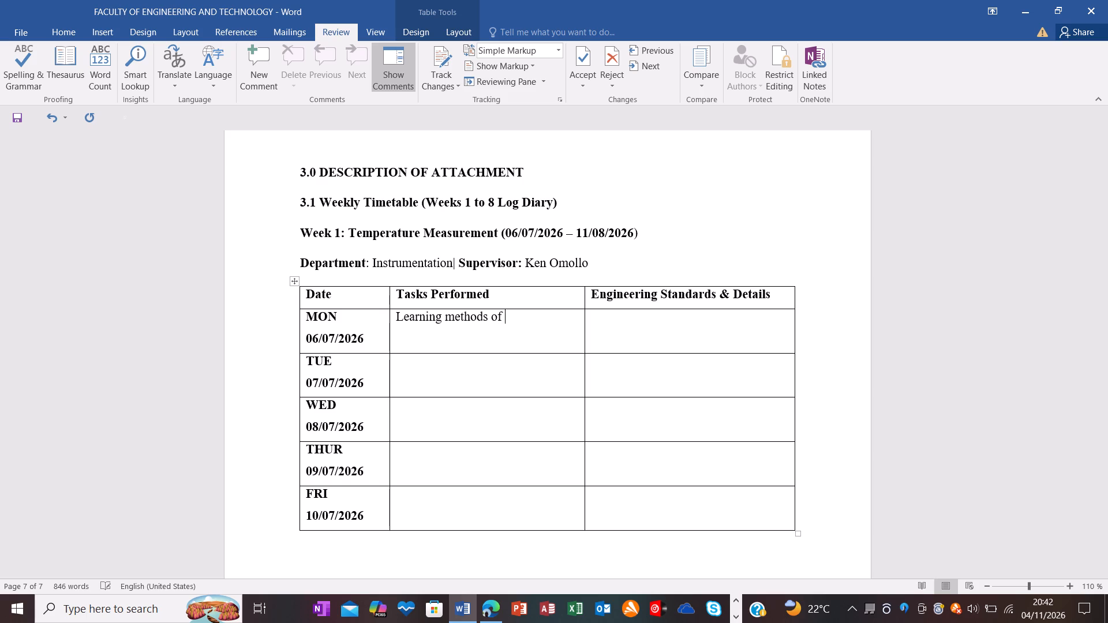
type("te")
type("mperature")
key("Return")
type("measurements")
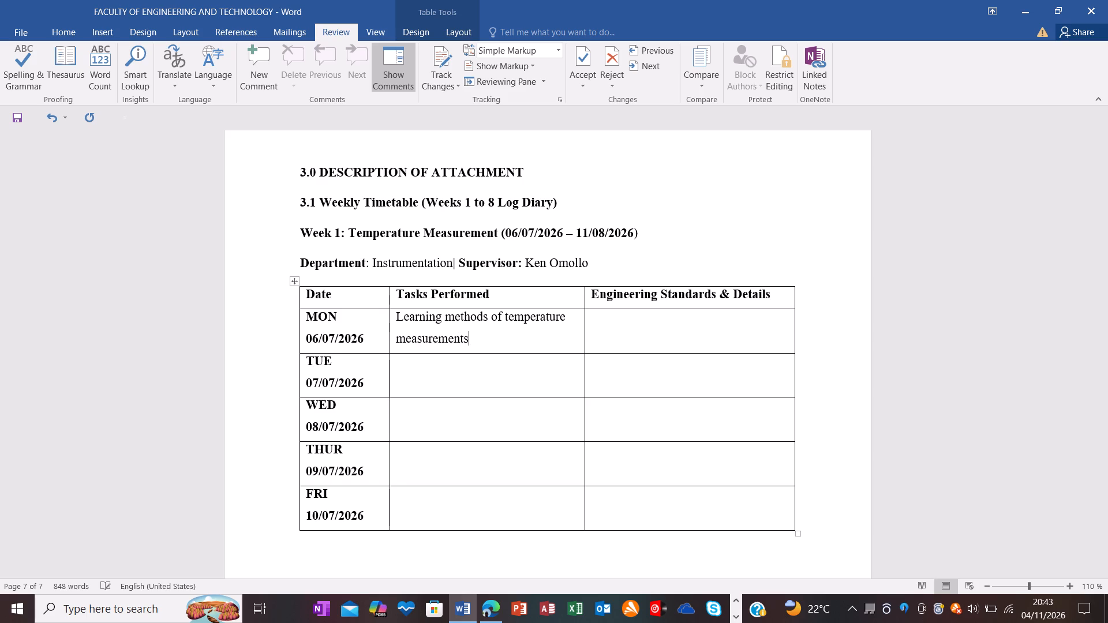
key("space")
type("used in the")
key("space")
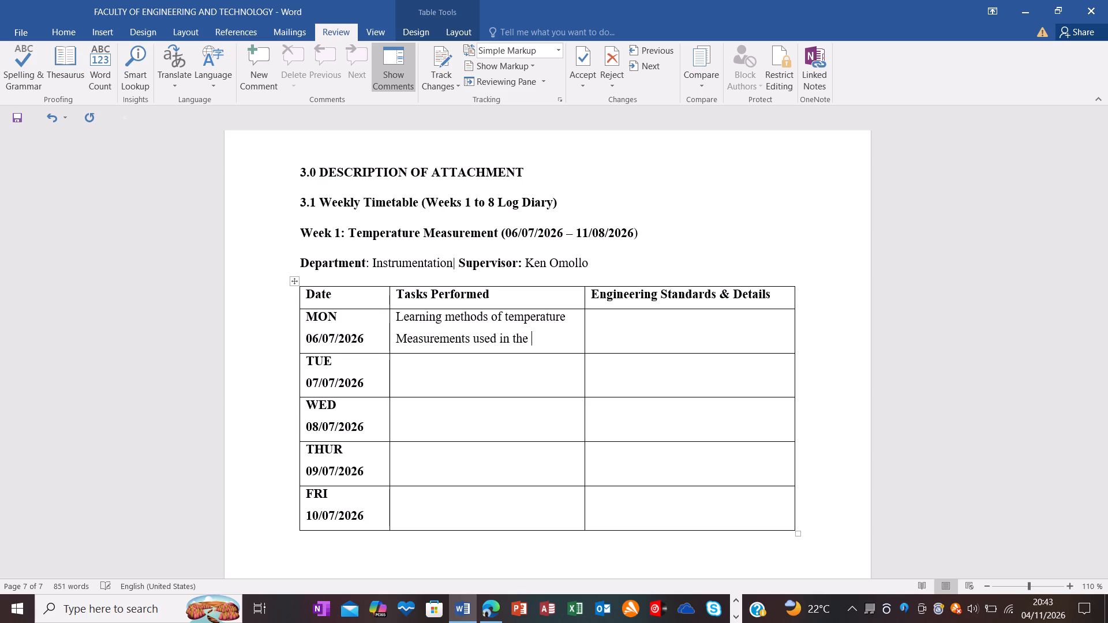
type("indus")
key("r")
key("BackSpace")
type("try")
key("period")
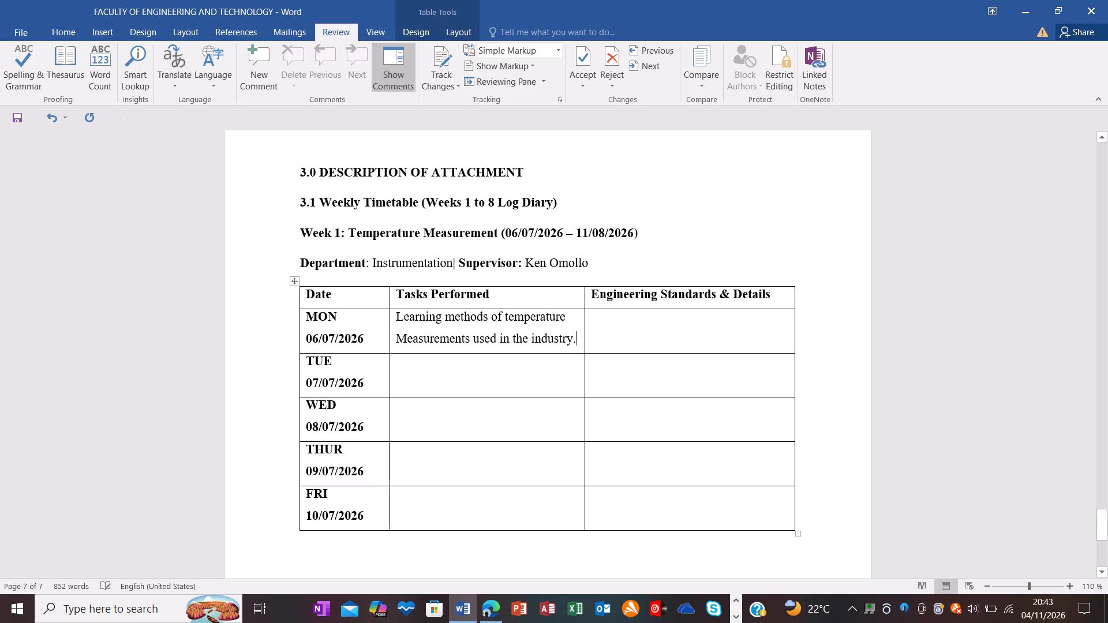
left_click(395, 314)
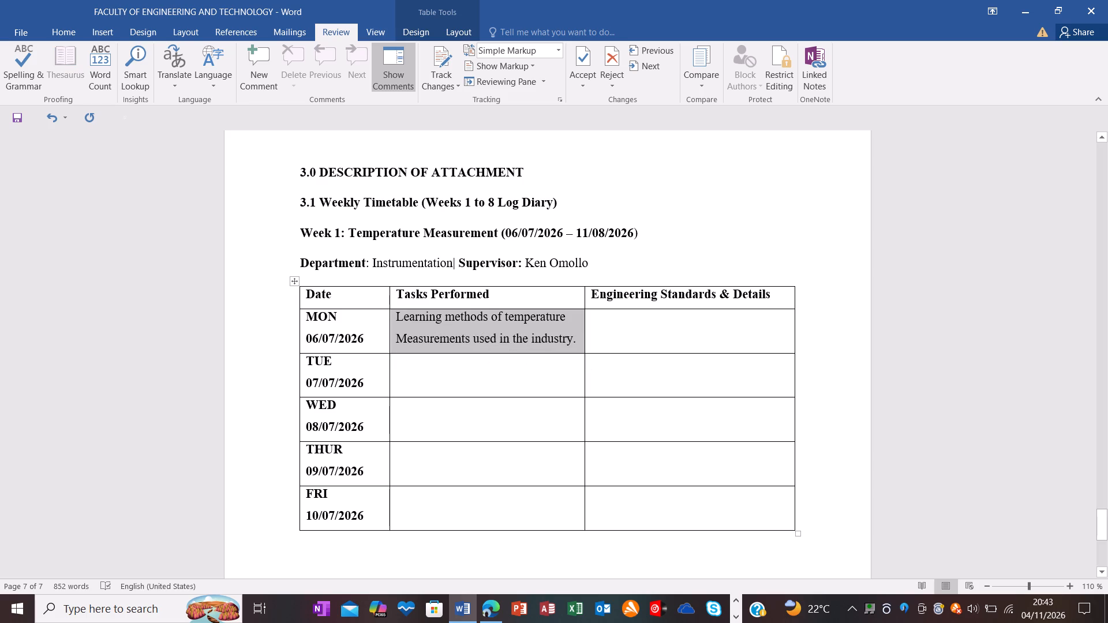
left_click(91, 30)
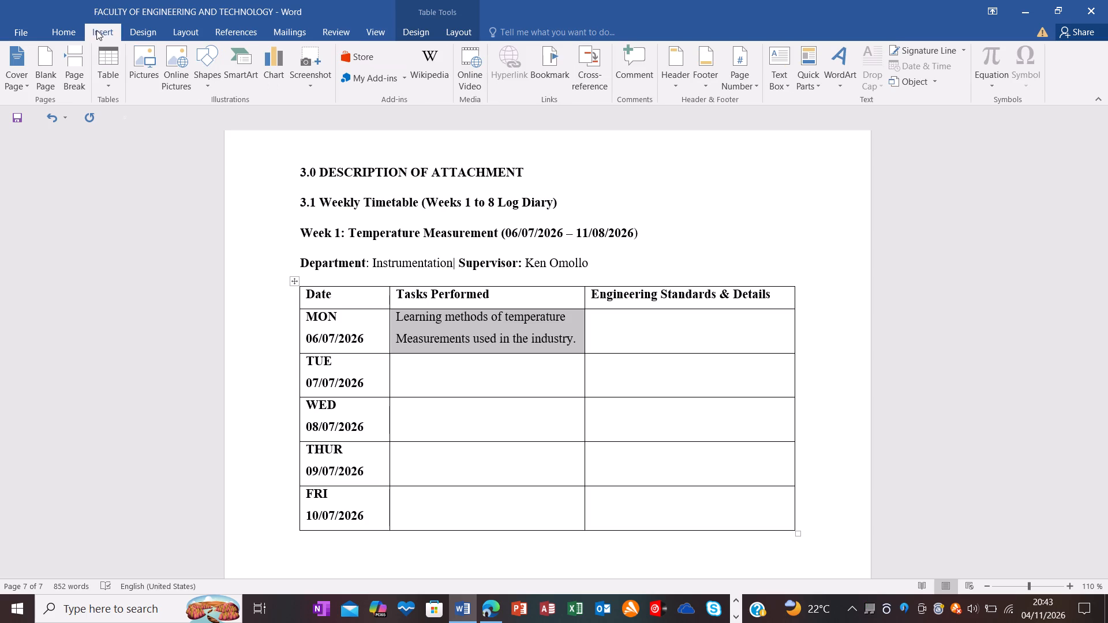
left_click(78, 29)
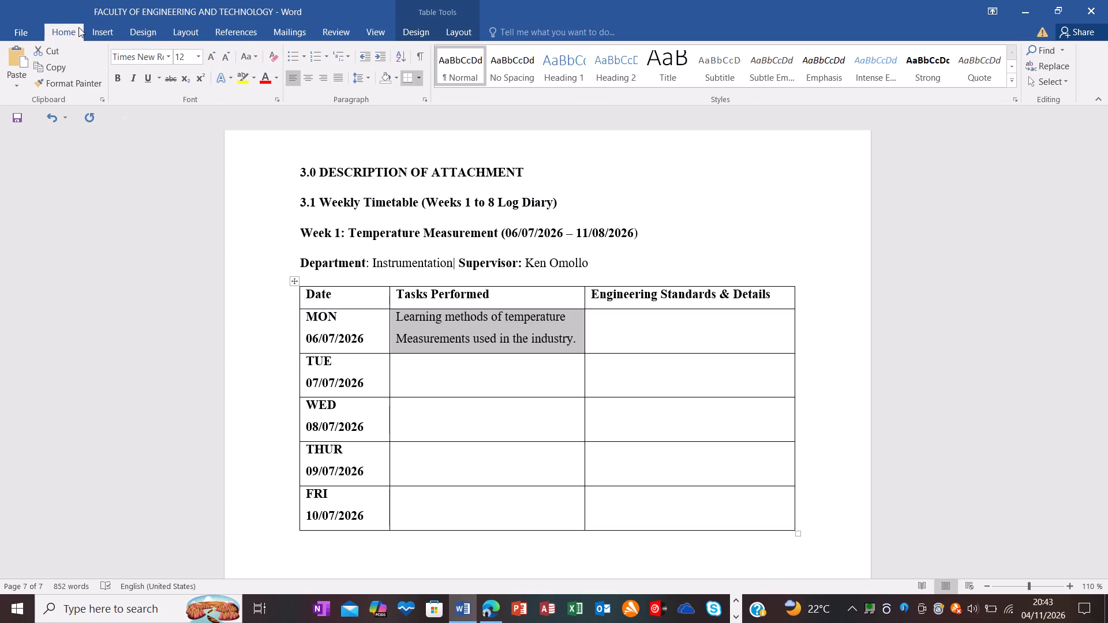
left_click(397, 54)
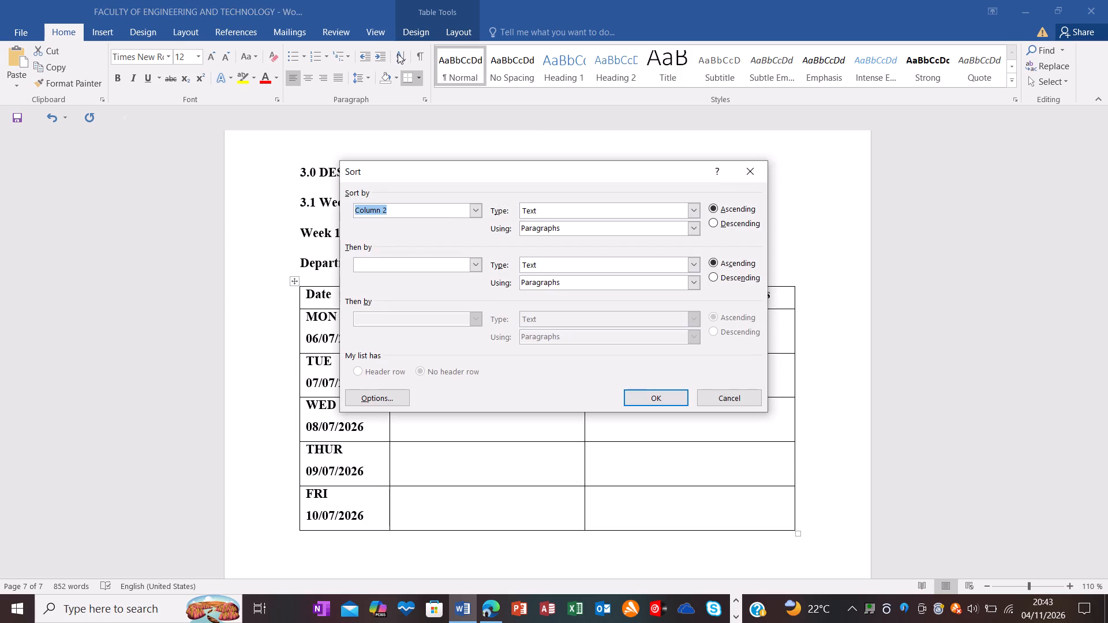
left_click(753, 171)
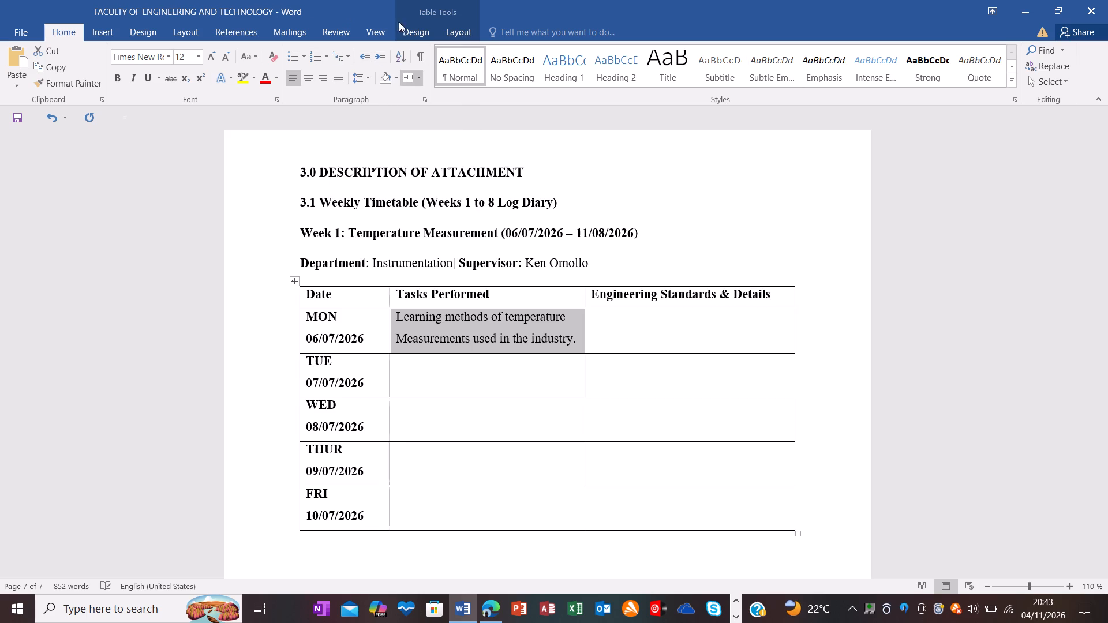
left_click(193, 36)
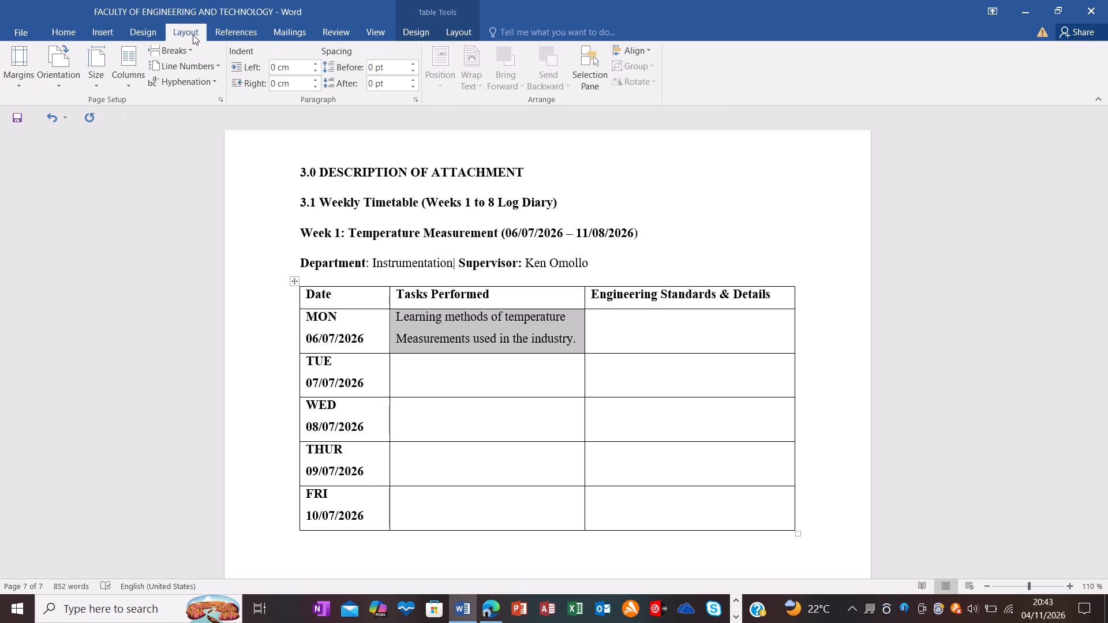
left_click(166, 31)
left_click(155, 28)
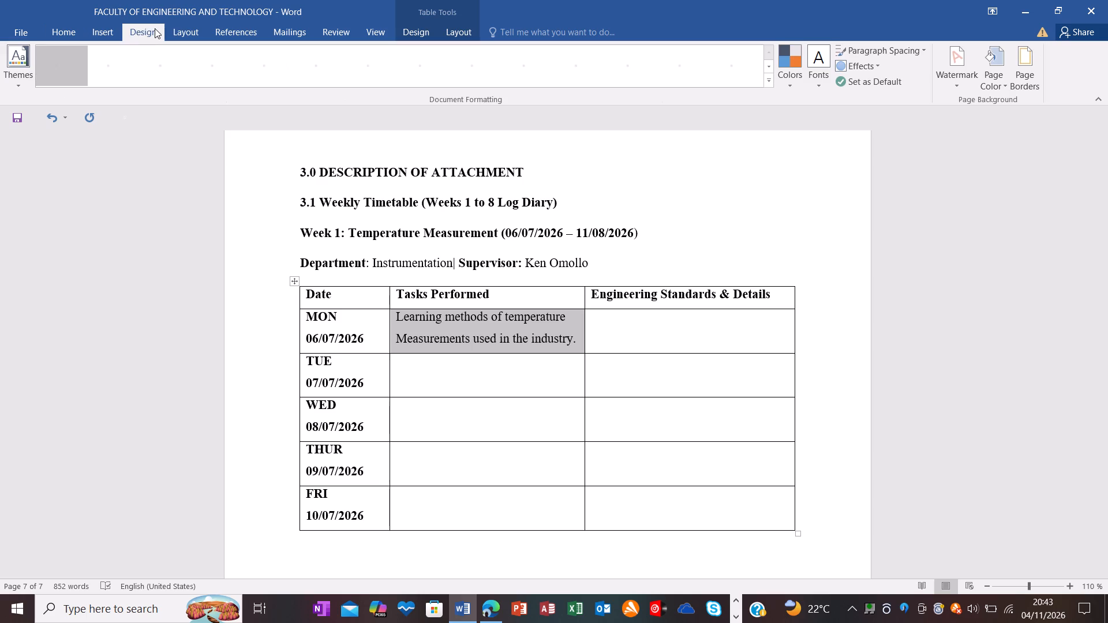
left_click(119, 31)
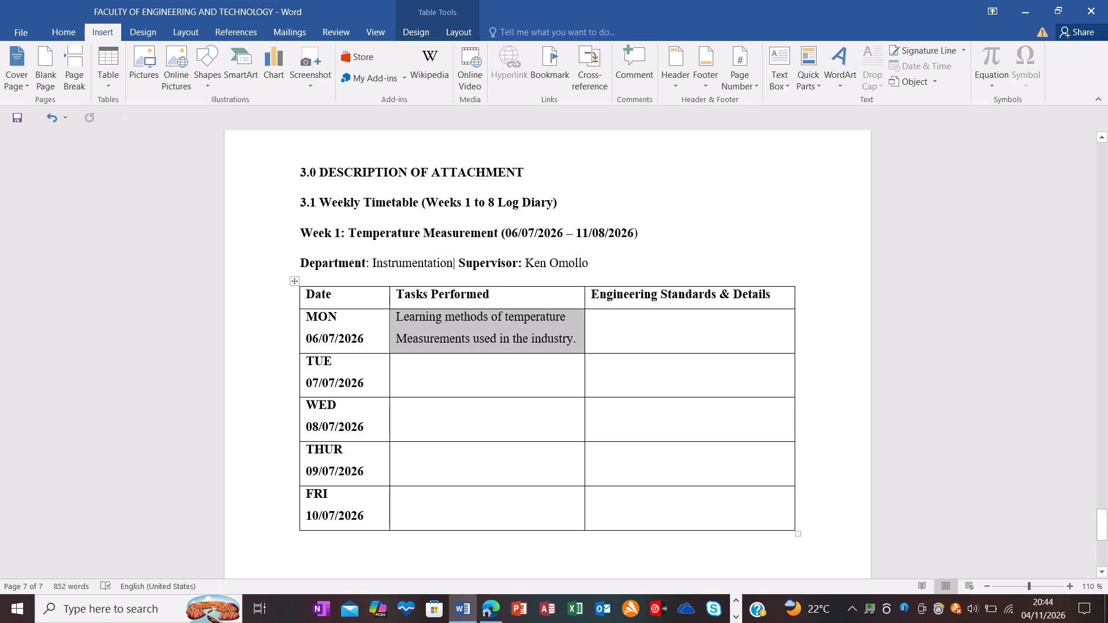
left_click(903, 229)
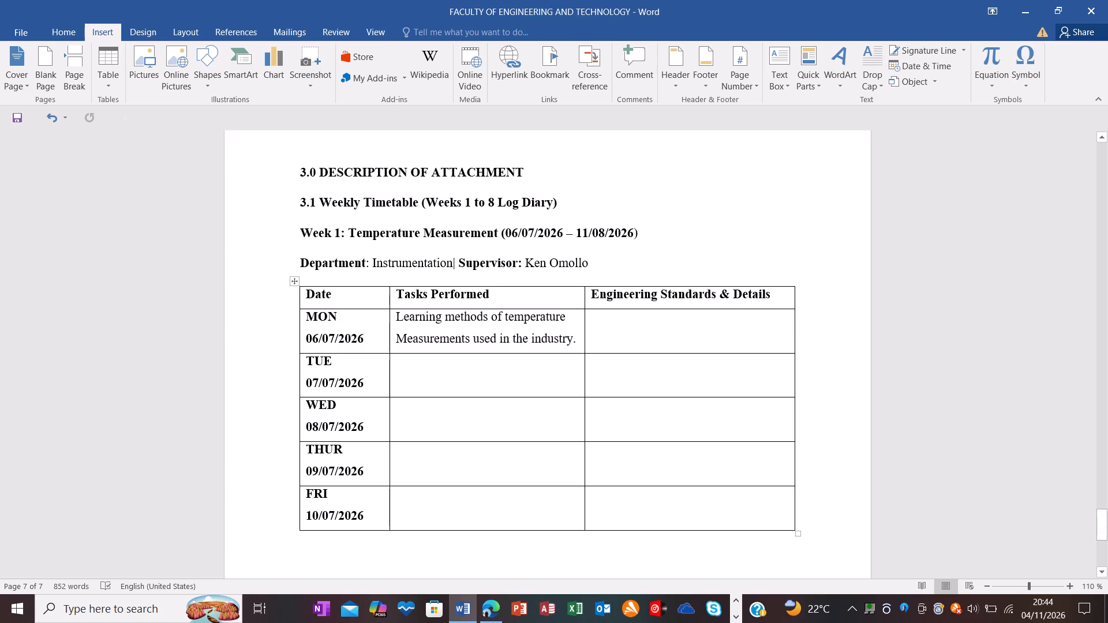
Add a new line reading "Resistor-temperature detector" at the end of Monday's Tasks Performed cell.
left_click(575, 343)
key("Return")
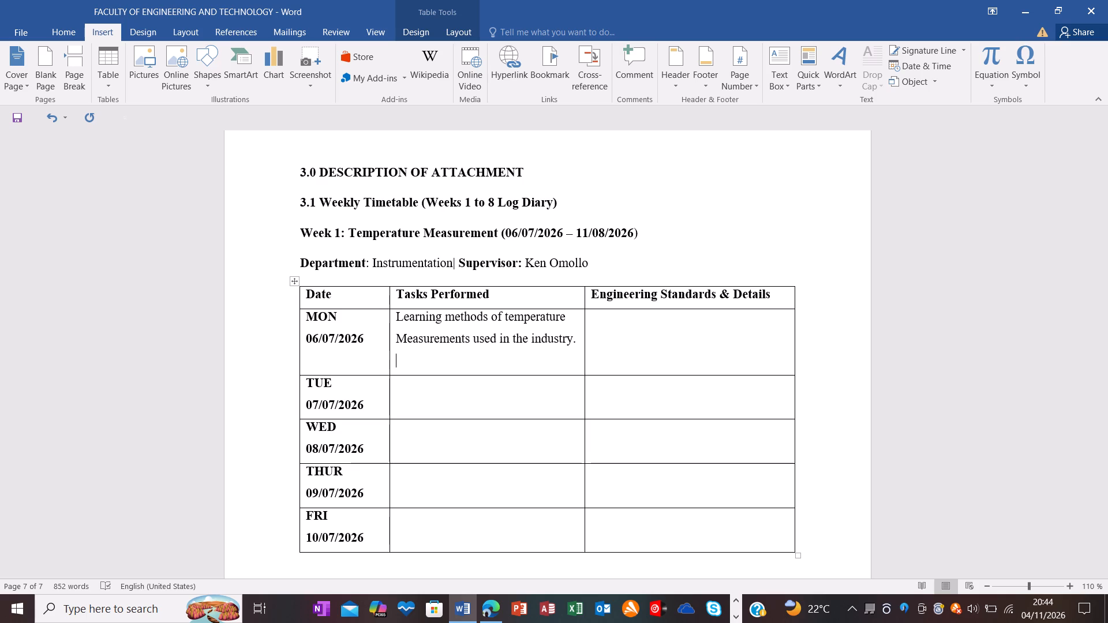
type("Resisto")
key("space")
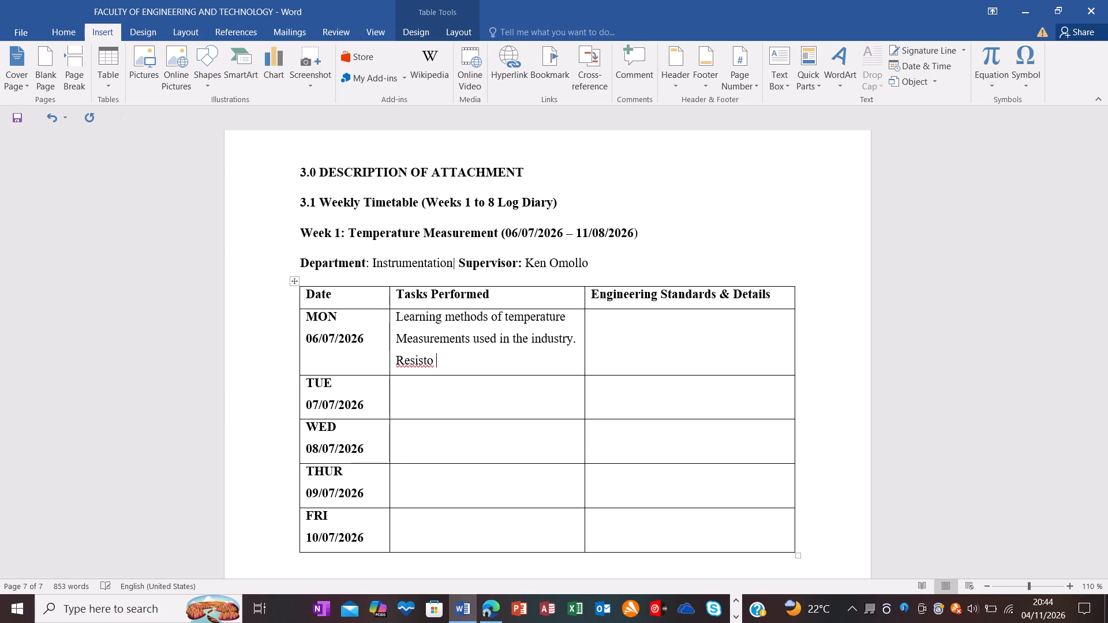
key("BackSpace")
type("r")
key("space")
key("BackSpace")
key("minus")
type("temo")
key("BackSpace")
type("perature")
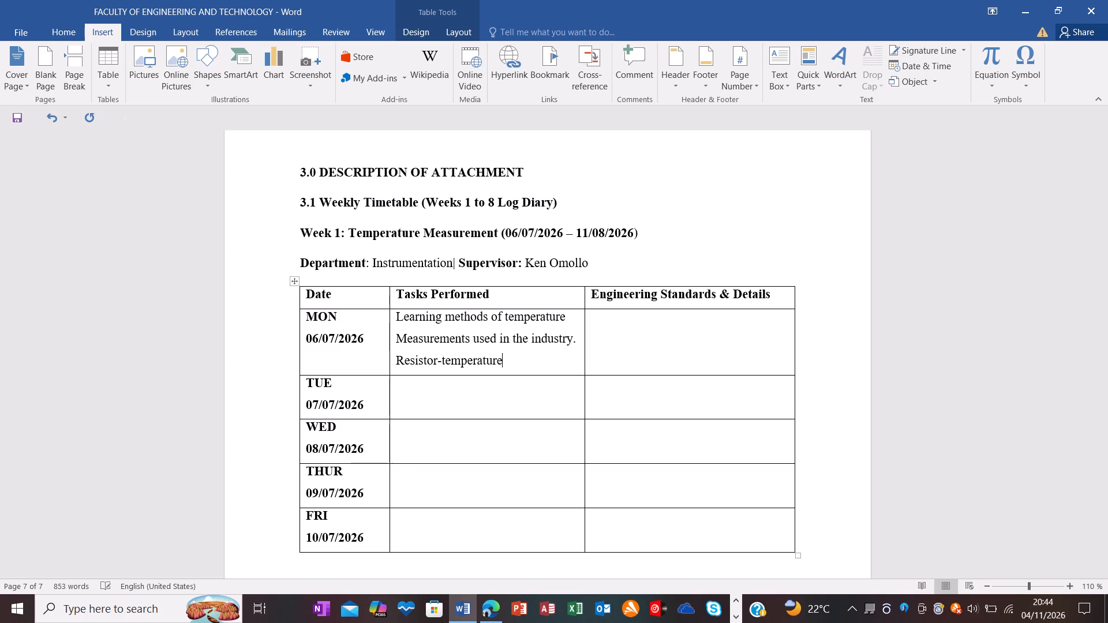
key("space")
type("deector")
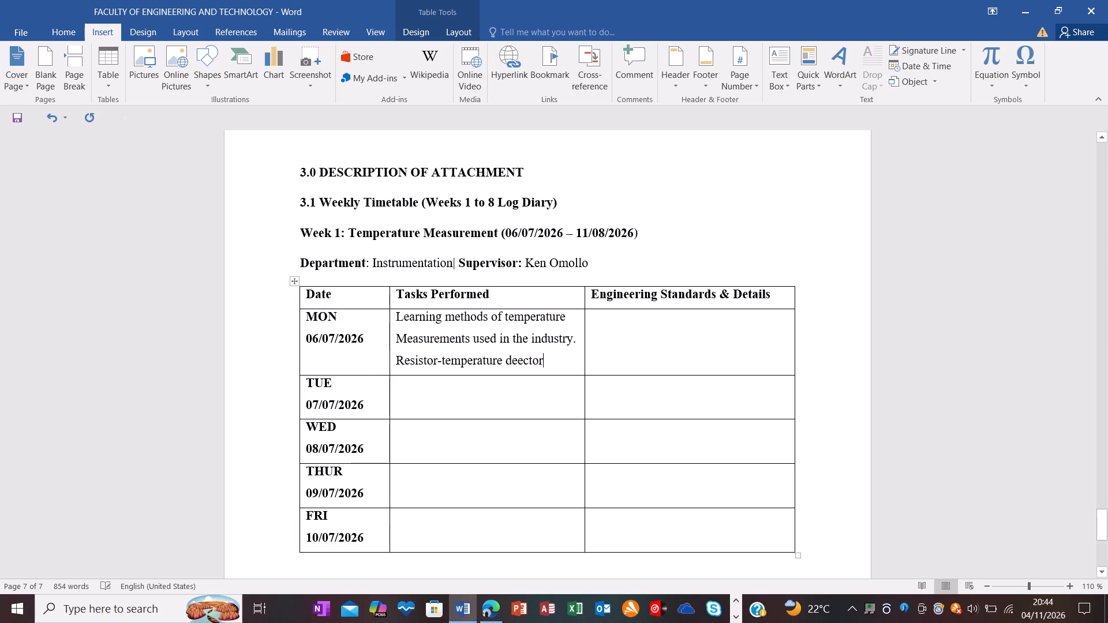
left_click(519, 360)
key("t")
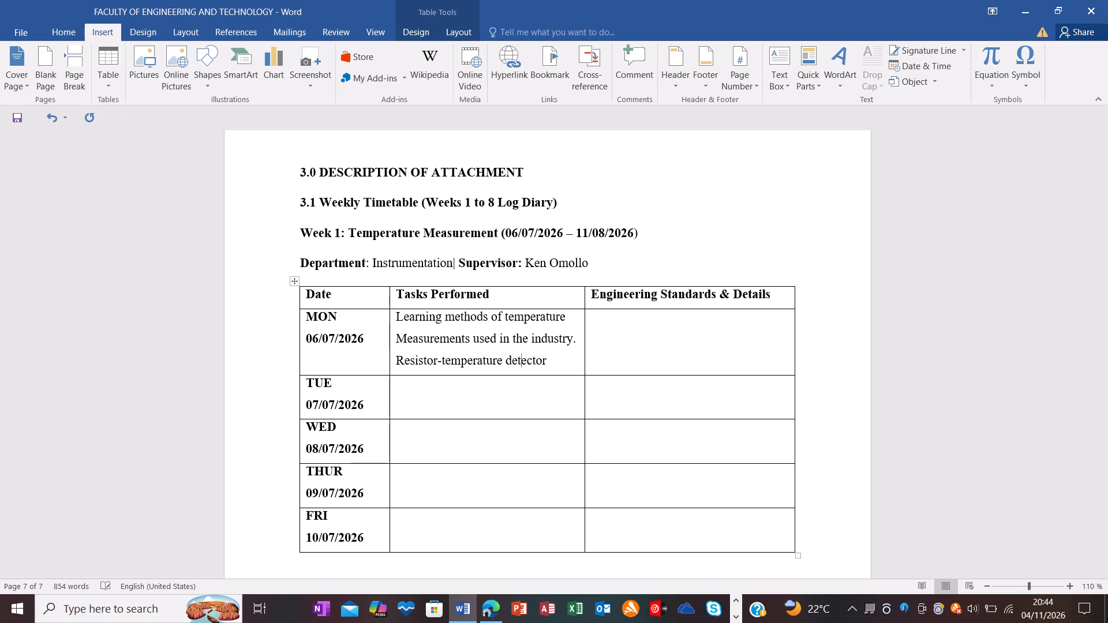
Capitalize the initials of "Detector" and "Temperature" in the last line of Monday's Tasks Performed cell.
left_click(511, 360)
key("BackSpace")
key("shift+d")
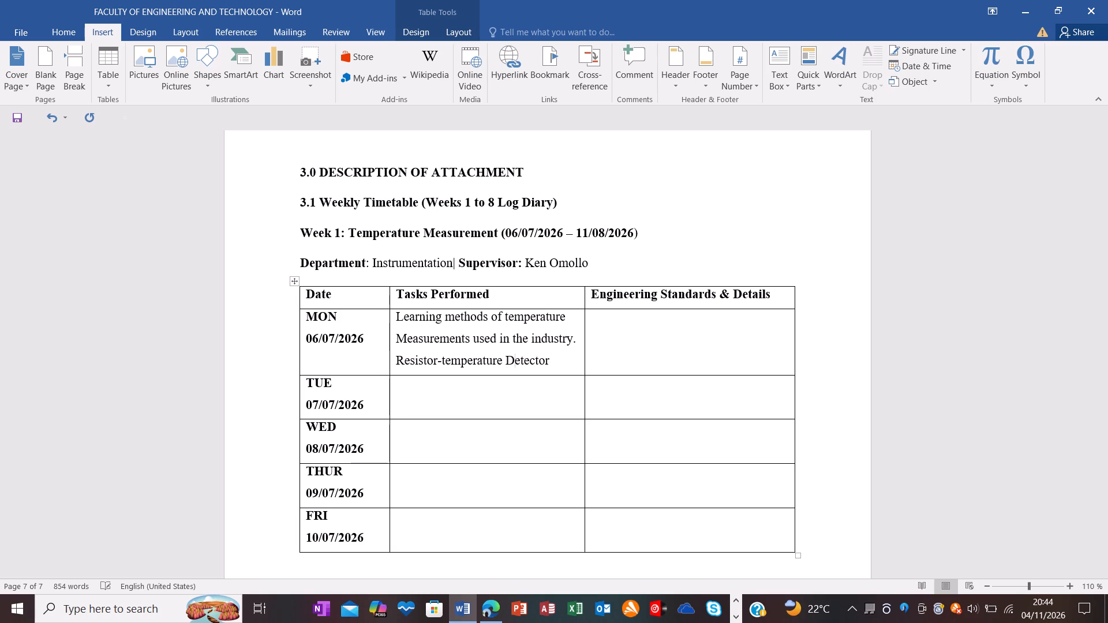
left_click(556, 359)
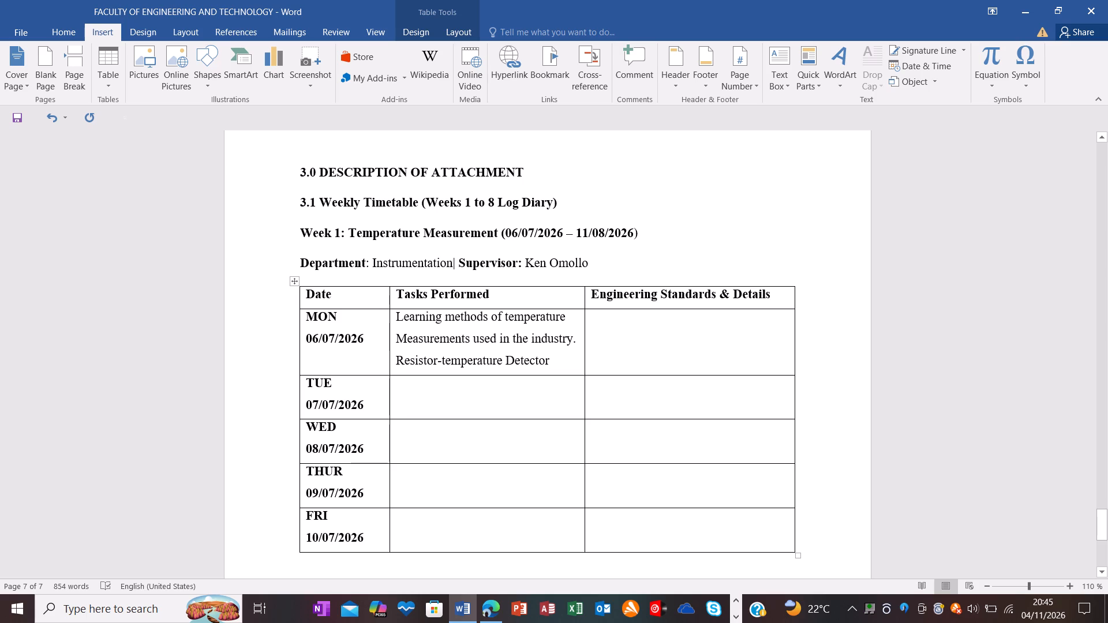
left_click(444, 366)
key("BackSpace")
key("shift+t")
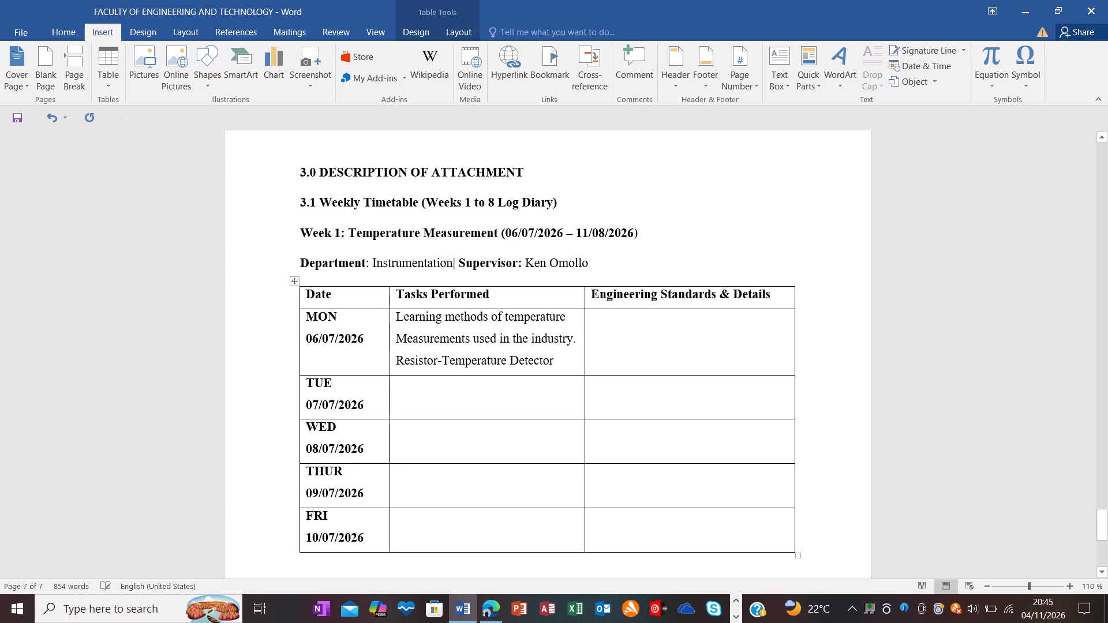
Append "(RTD)" directly after "Detector" in Monday's Tasks Performed cell.
left_click(556, 365)
key("shift+parenleft")
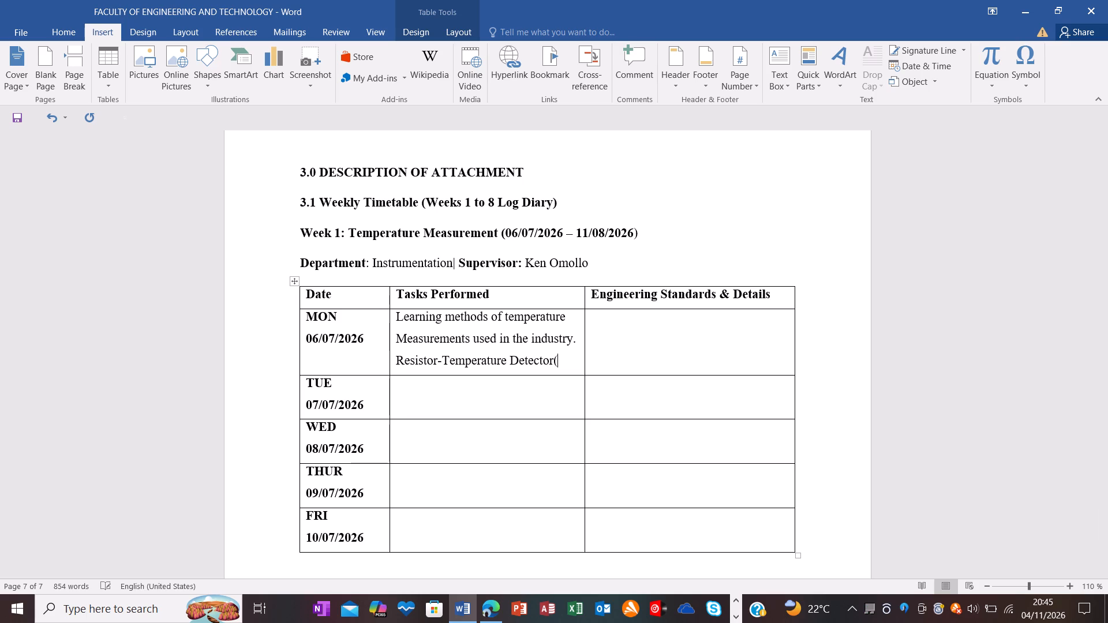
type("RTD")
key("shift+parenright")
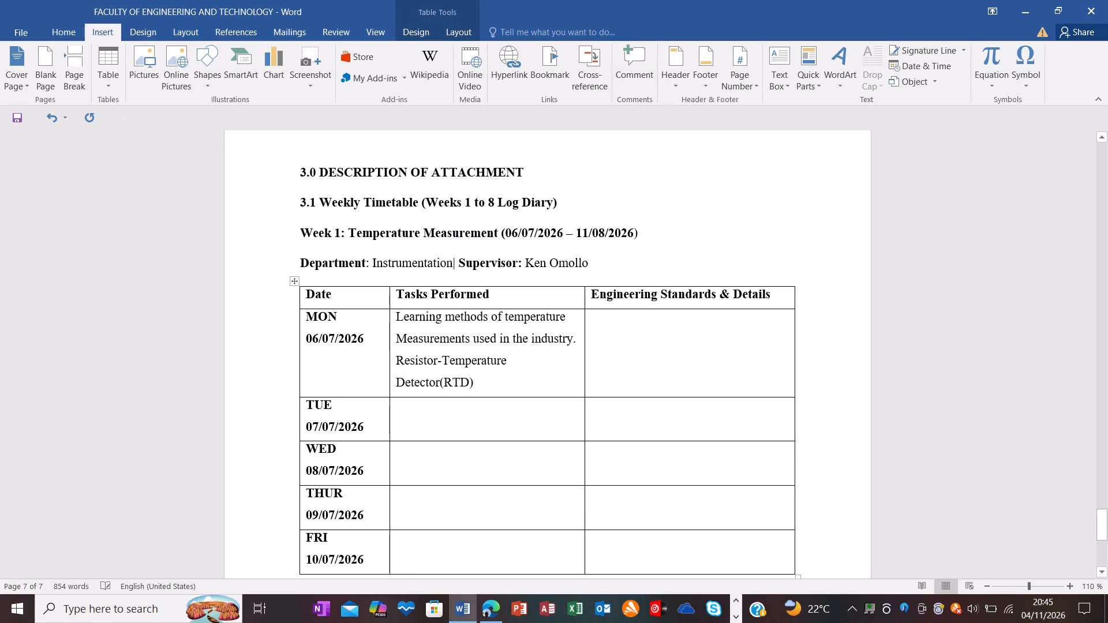
Search the document for "pointer".
left_click(395, 358)
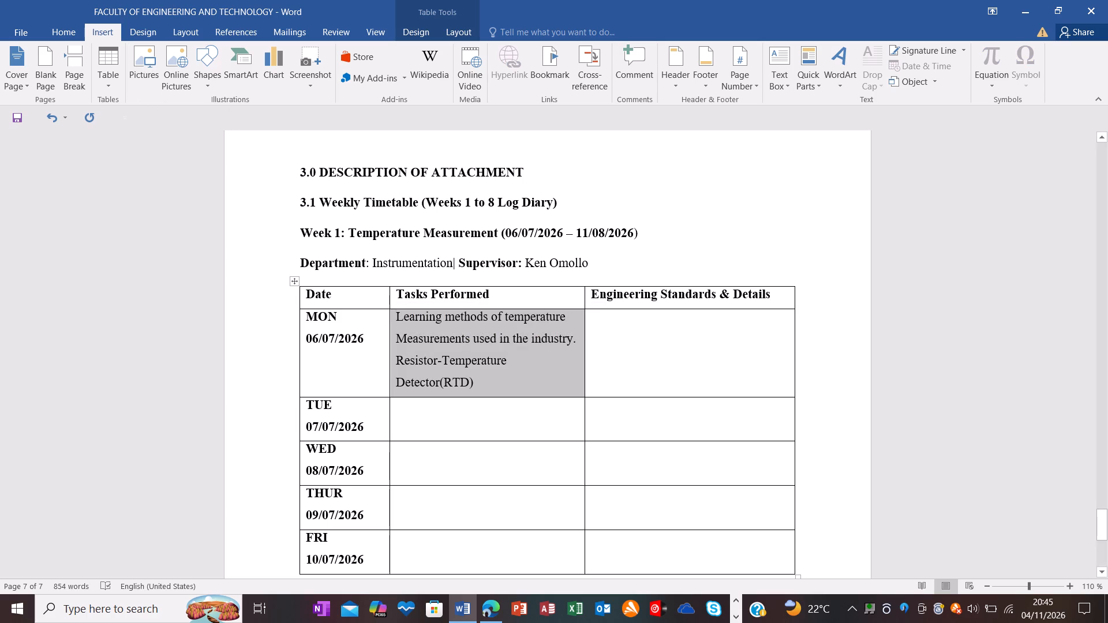
left_click(68, 40)
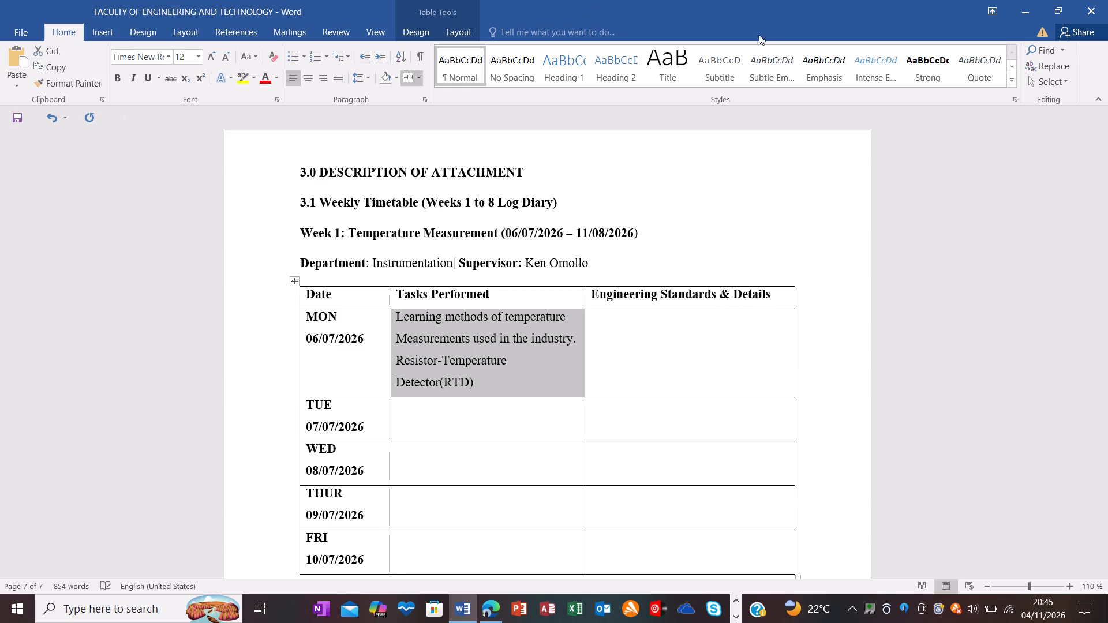
left_click(1047, 57)
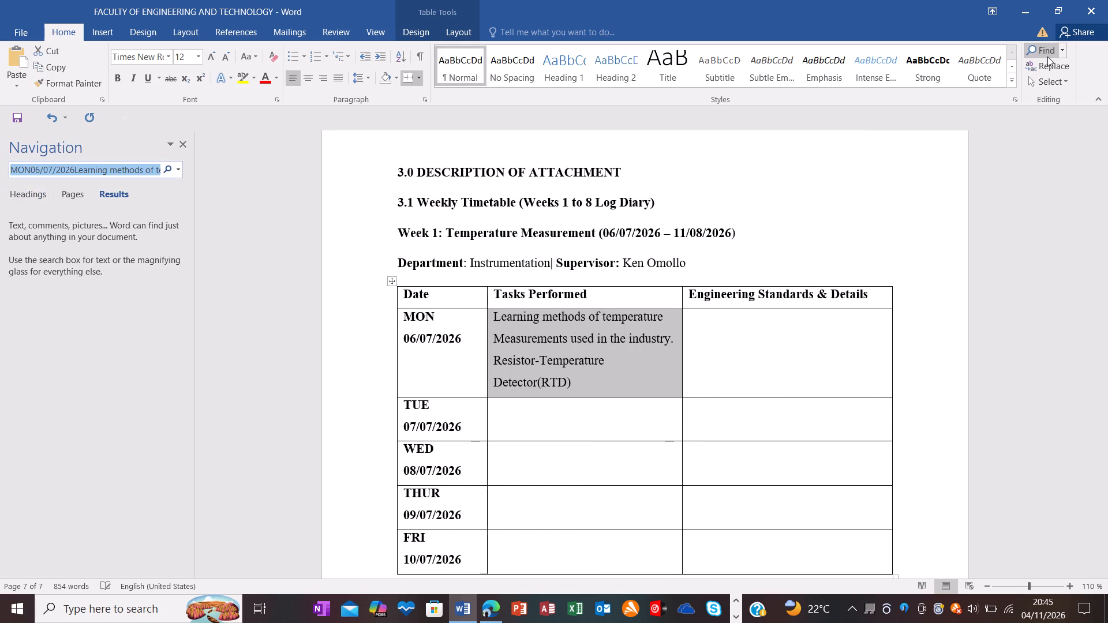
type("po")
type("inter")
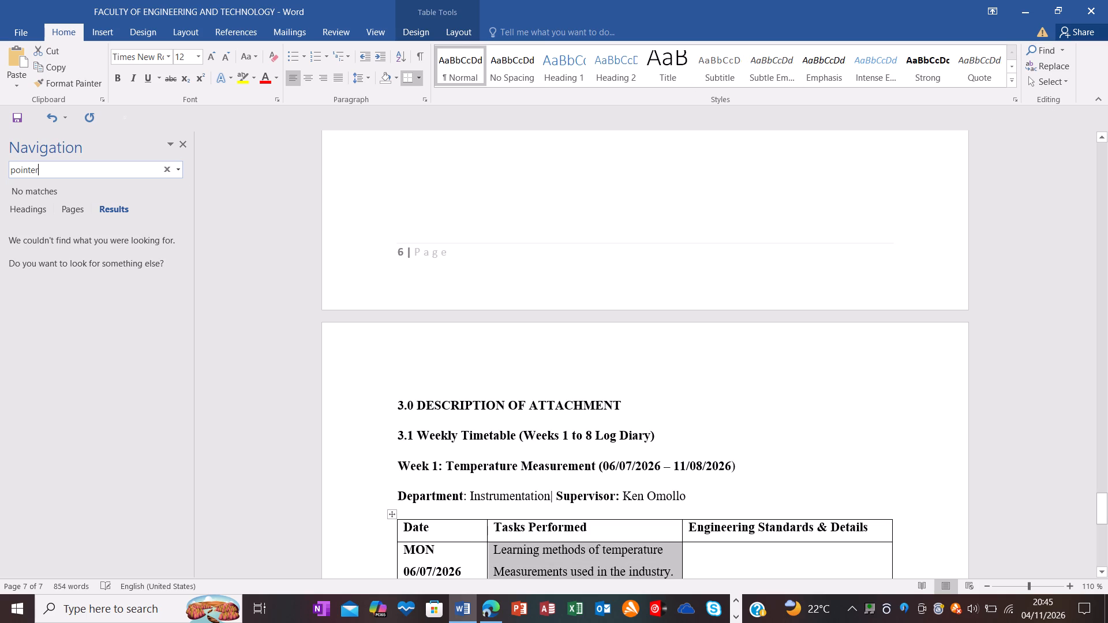
Replace the search term with "hyphen", search the document for it, and close the search.
left_click(143, 175)
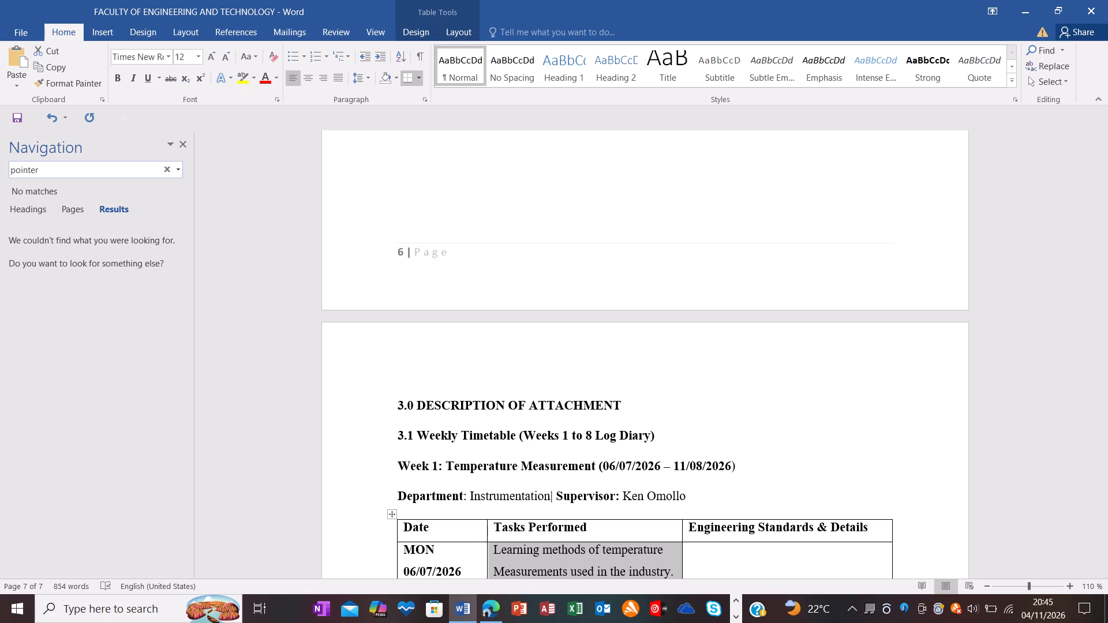
key("BackSpace")
key("BackSpace")
key("BackSpace")
key("BackSpace")
key("BackSpace")
key("BackSpace")
key("BackSpace")
key("BackSpace")
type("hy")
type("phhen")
left_click(27, 160)
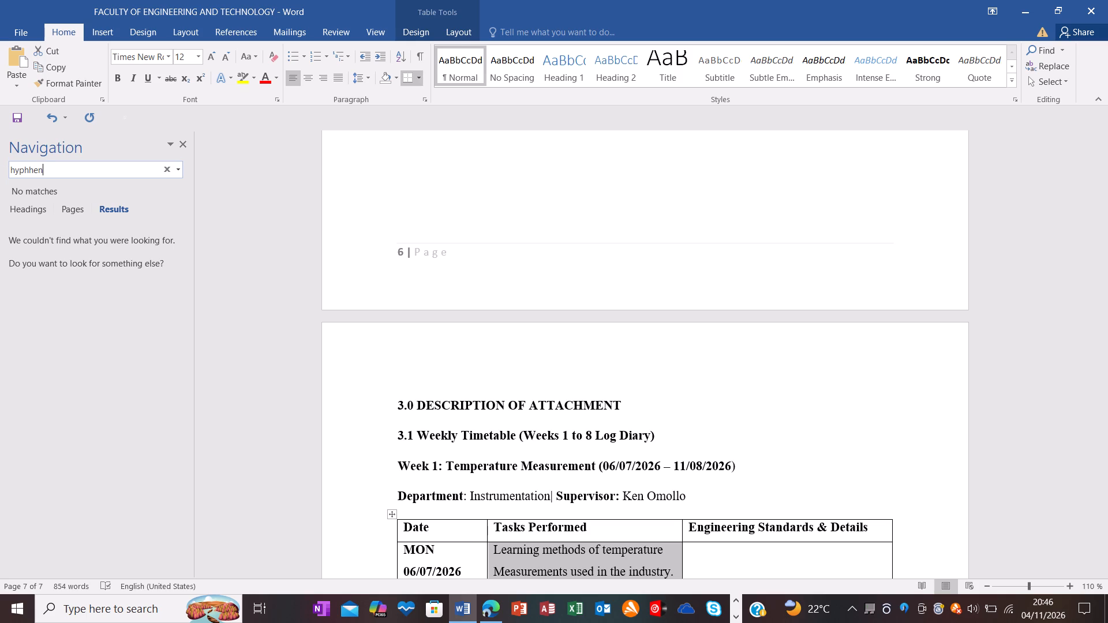
key("BackSpace")
left_click(27, 167)
key("BackSpace")
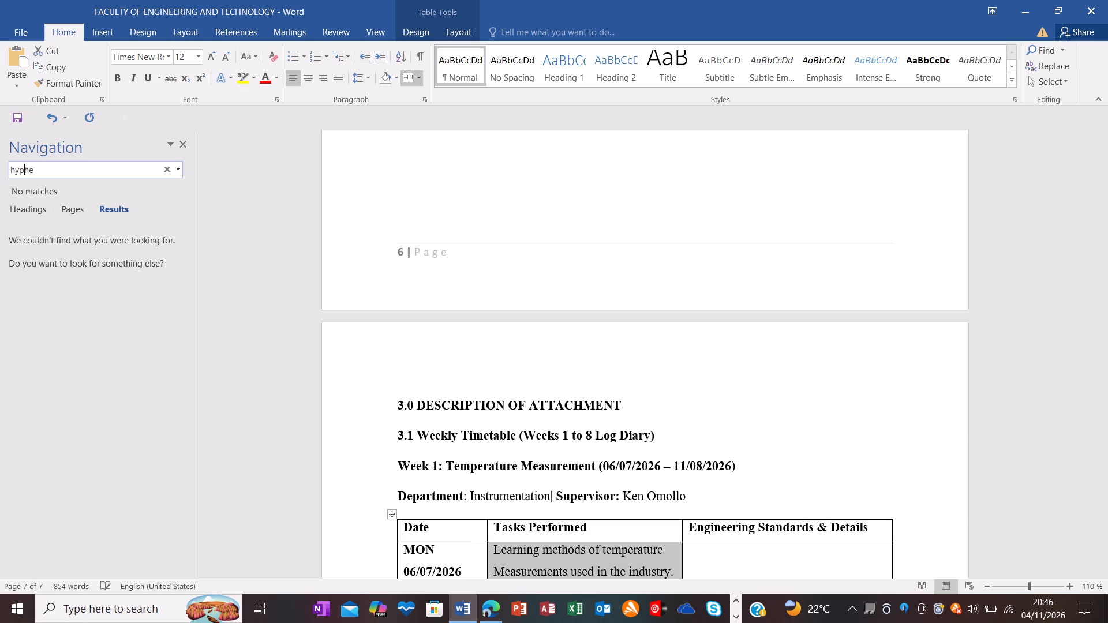
left_click(44, 167)
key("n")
key("Return")
left_click(182, 145)
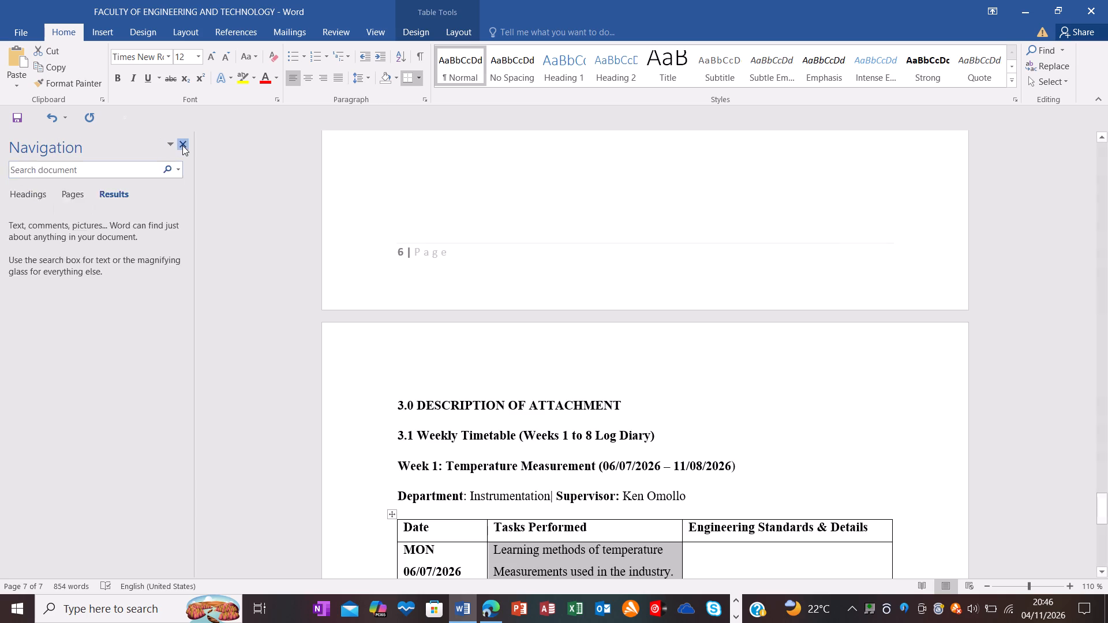
Number the two tasks in Monday's Tasks Performed cell by putting "1." before "Learning" and "2." before "Resistor-Temperature".
scroll(372, 284, "down", 5)
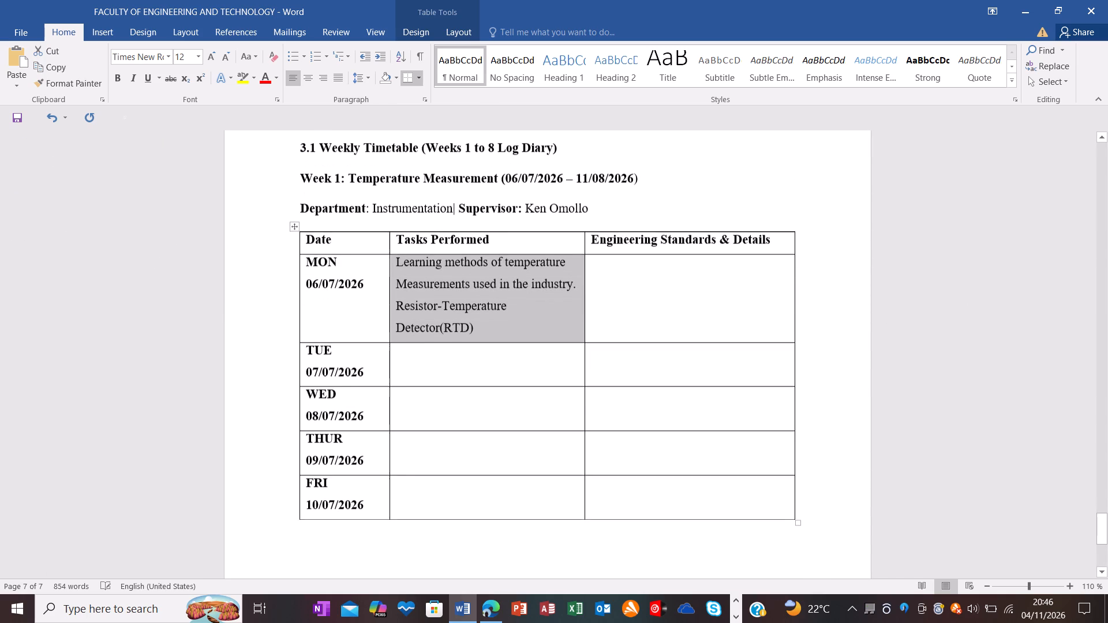
scroll(372, 284, "down", 1)
left_click(396, 247)
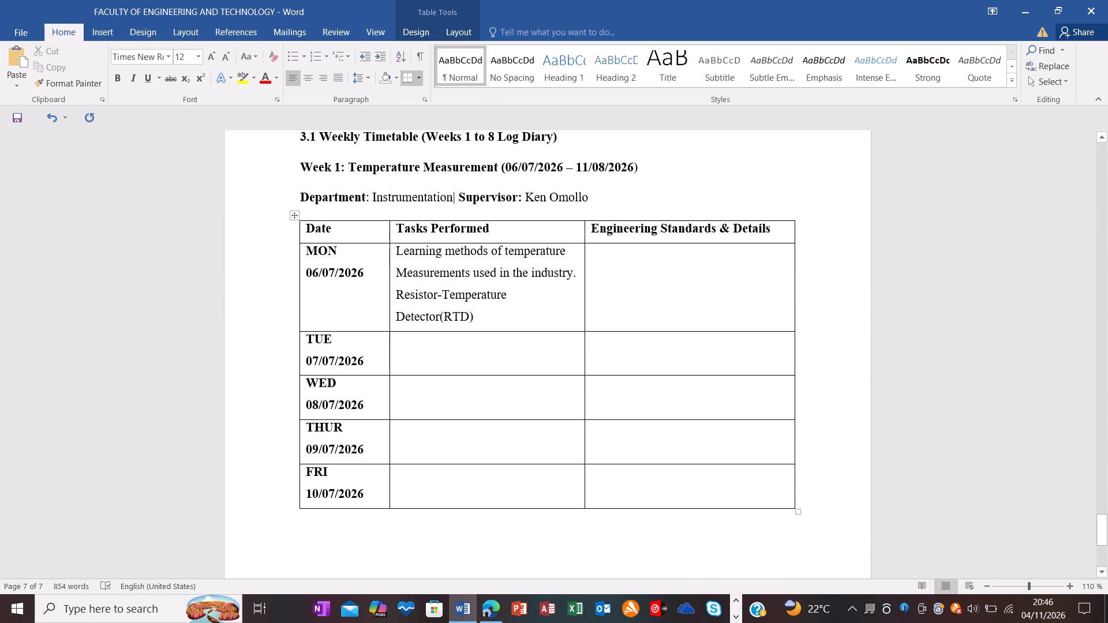
key("shift+exclam")
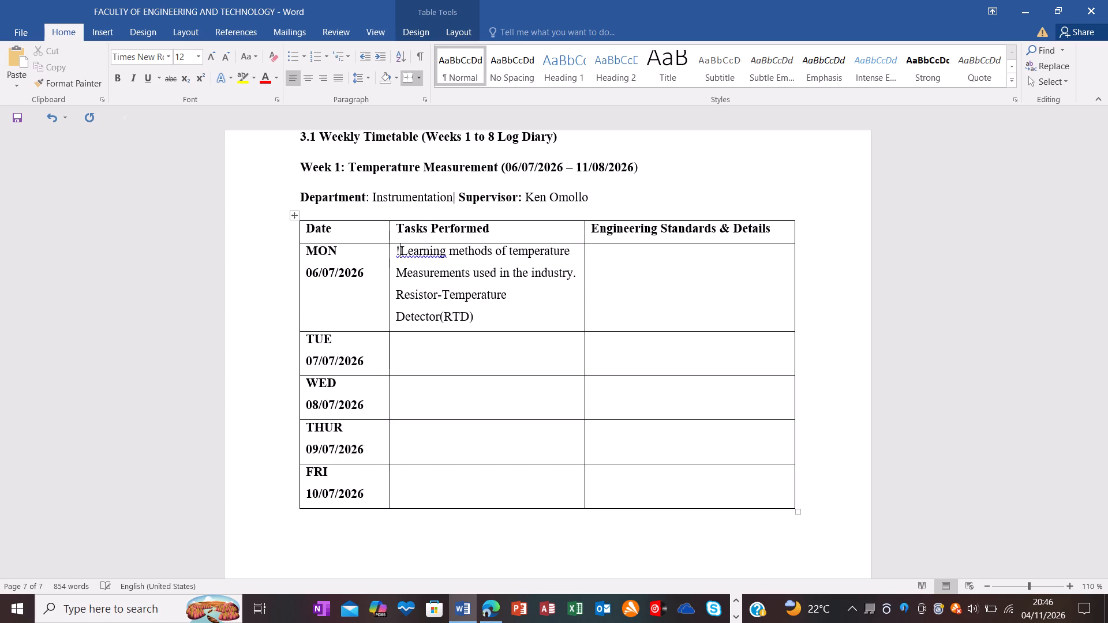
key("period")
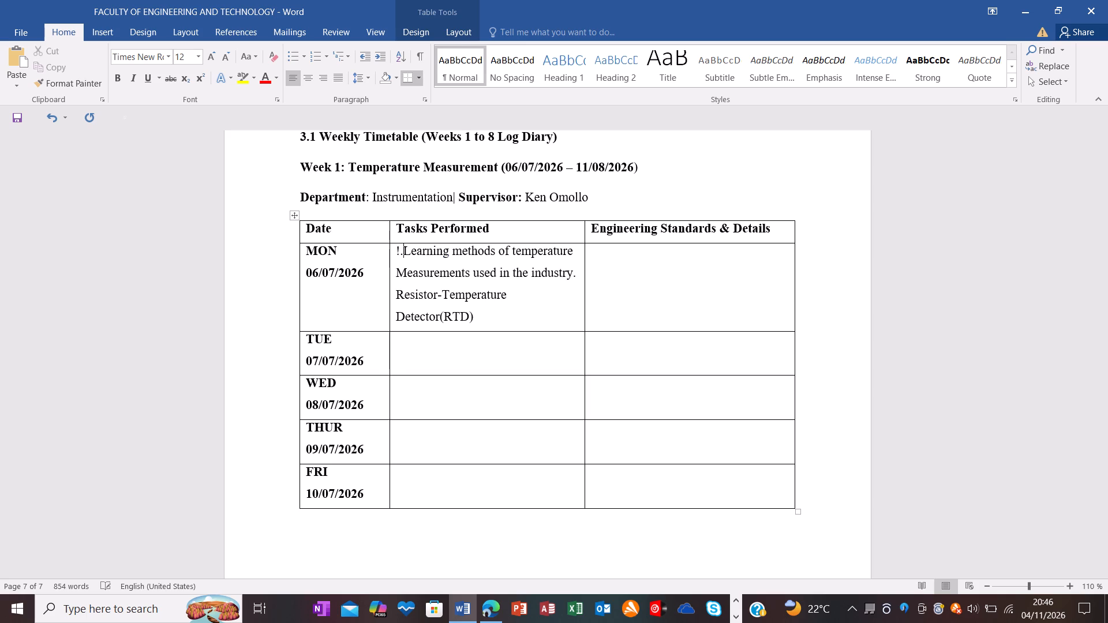
key("BackSpace")
key("BackSpace")
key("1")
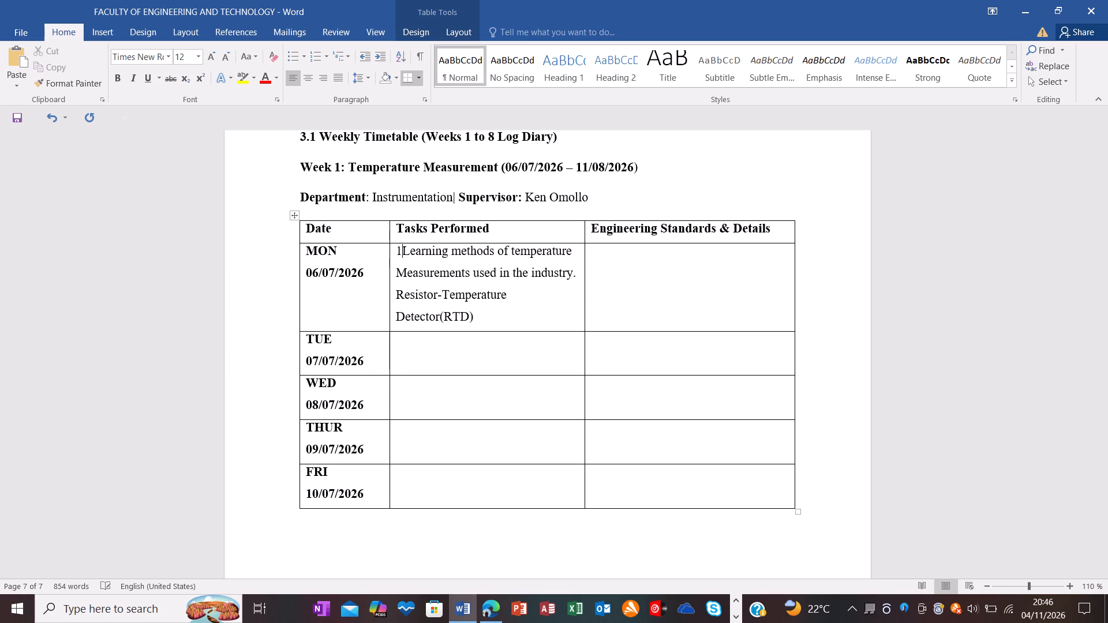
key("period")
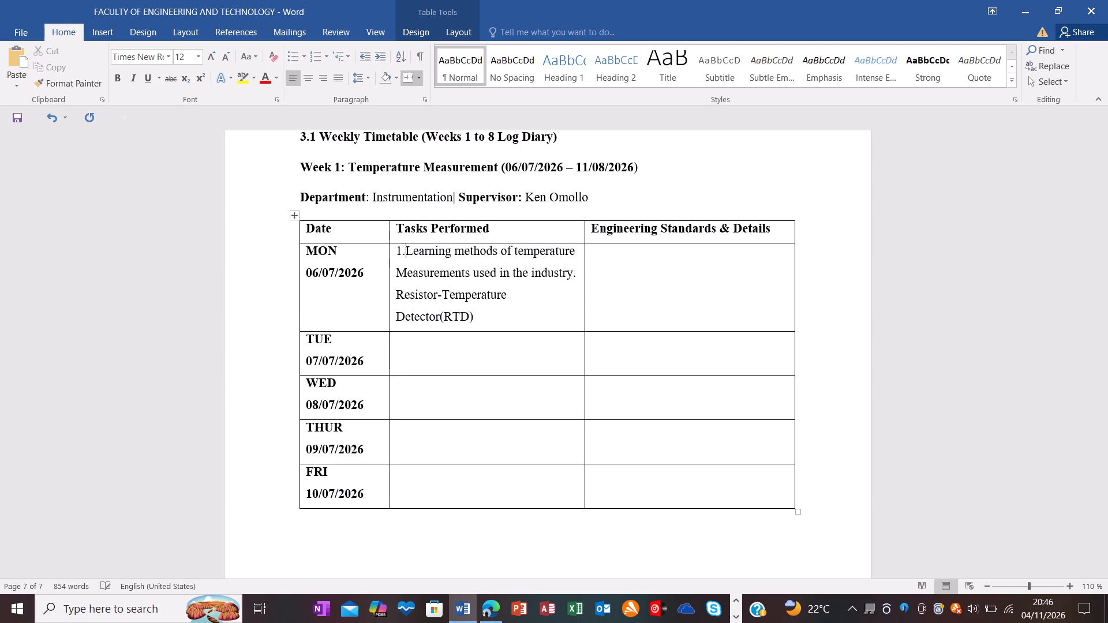
left_click(394, 291)
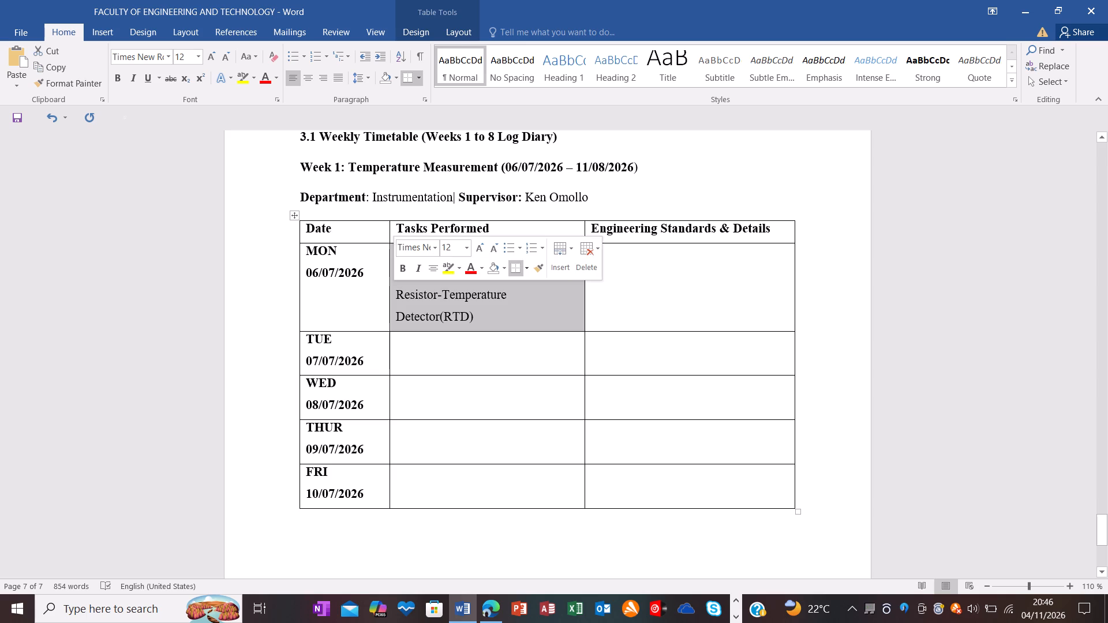
left_click(395, 291)
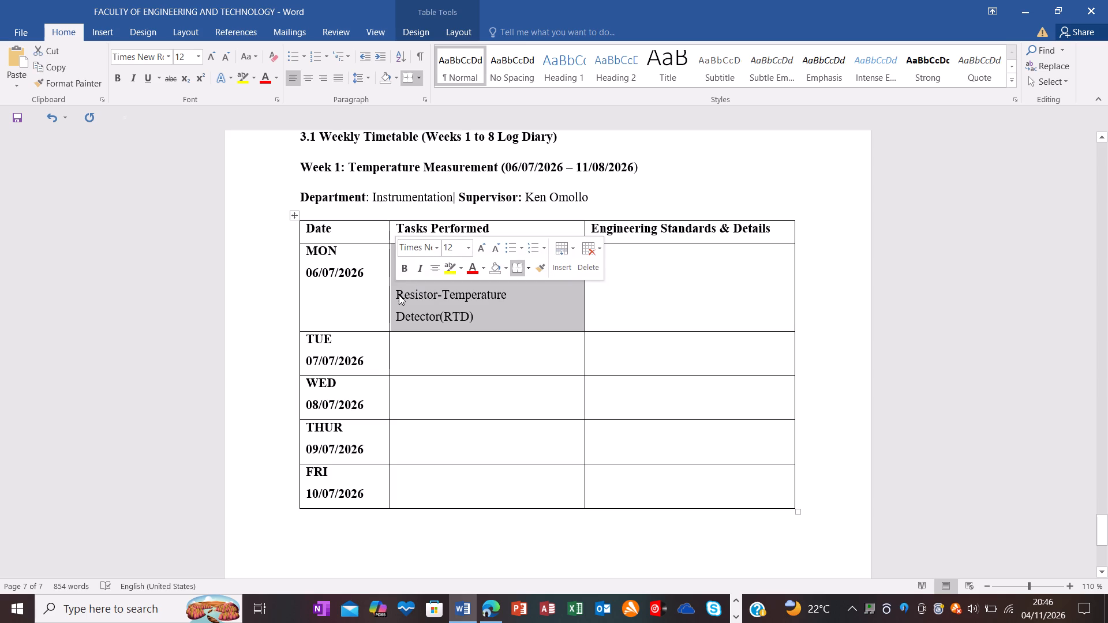
left_click(399, 295)
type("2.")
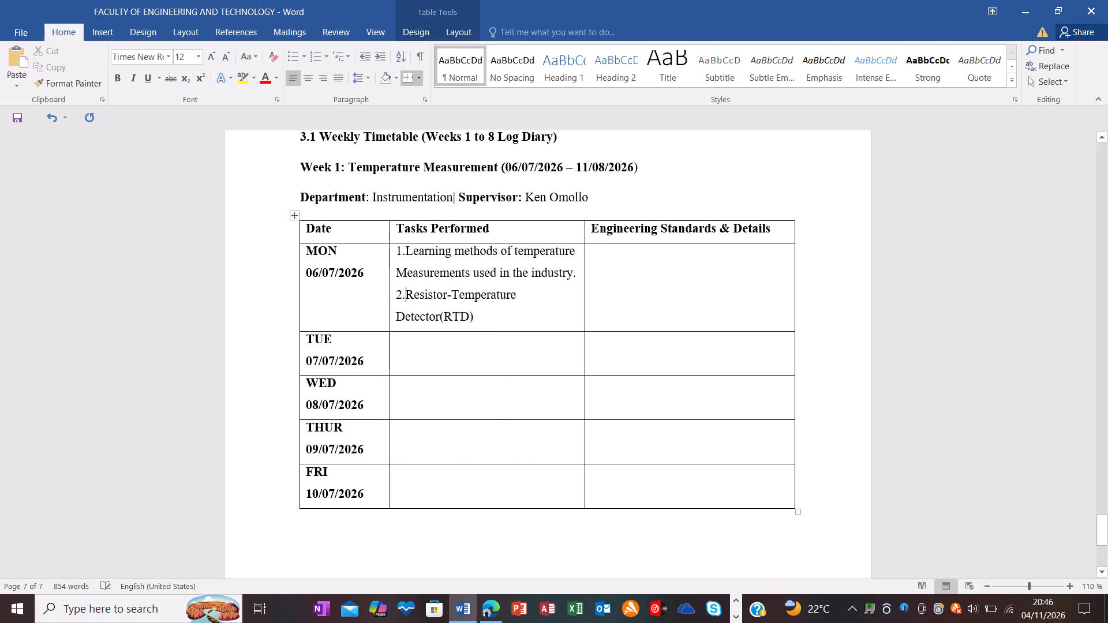
Enter "1.Thermocouple as temperature measurement tool." in Tuesday's Tasks Performed cell.
left_click(455, 348)
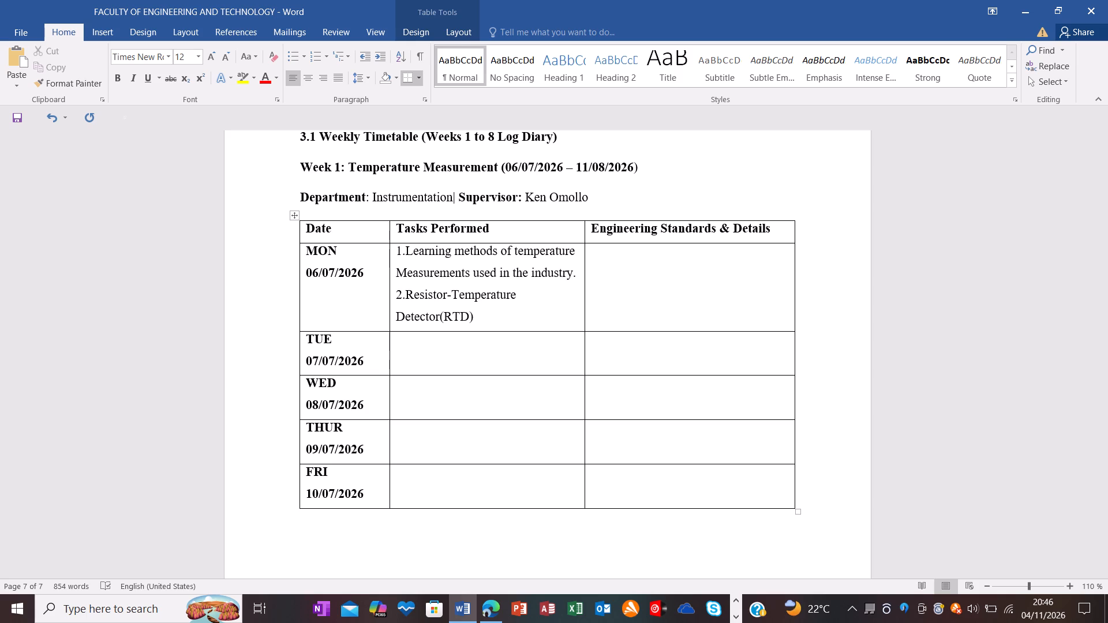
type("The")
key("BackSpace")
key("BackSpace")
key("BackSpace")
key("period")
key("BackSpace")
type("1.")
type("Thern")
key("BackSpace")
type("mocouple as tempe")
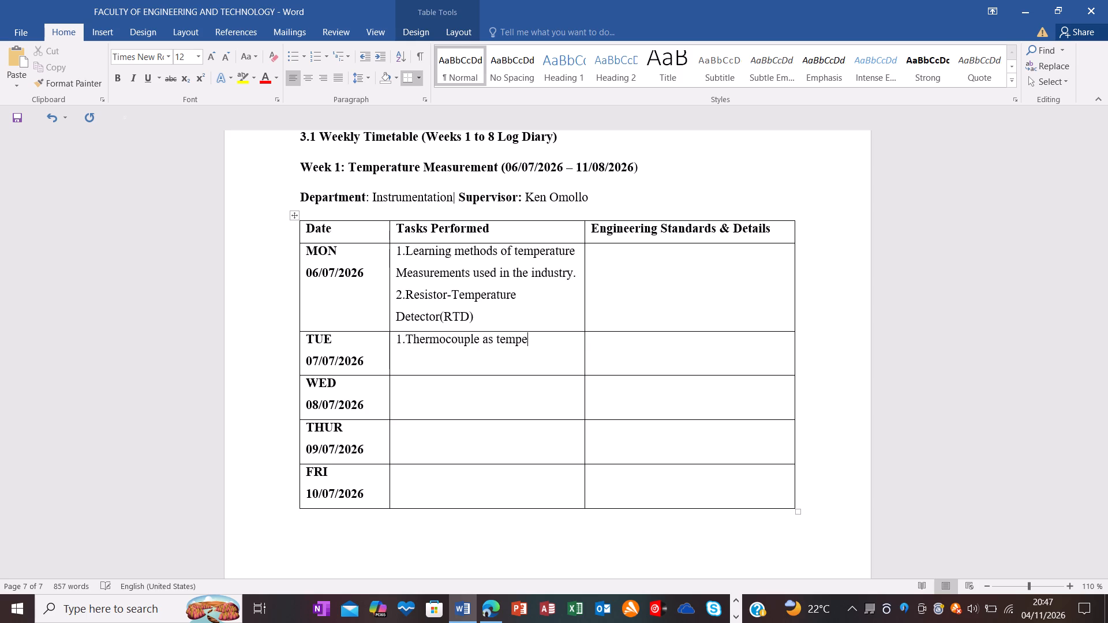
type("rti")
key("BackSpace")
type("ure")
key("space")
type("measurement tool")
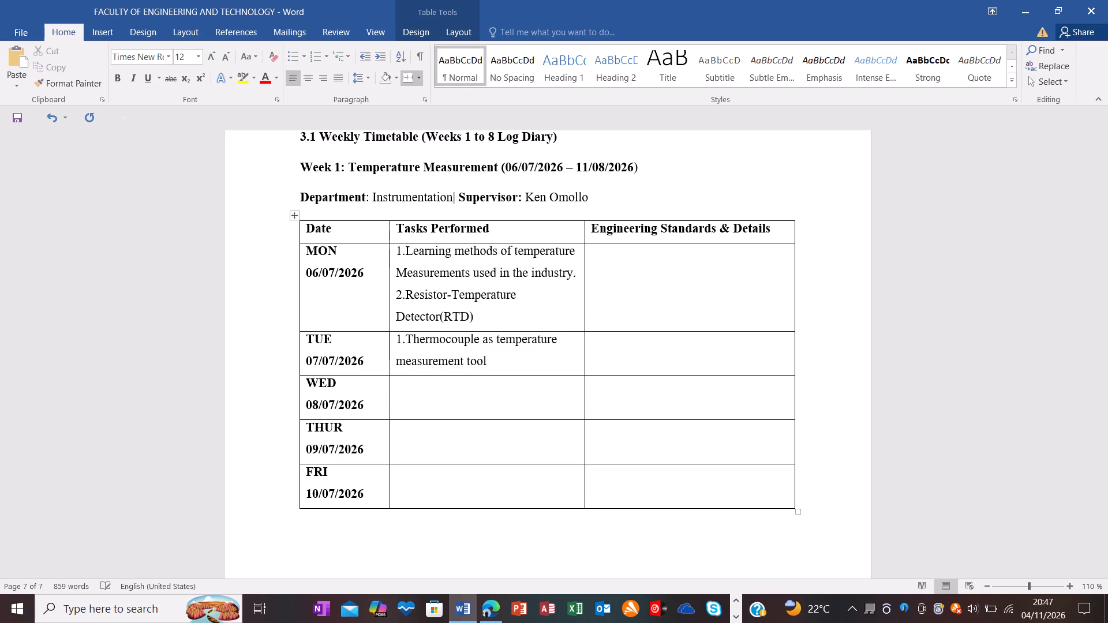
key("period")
Add a second line reading "2.Liquid in glass Thermometer" to Tuesday's Tasks Performed cell.
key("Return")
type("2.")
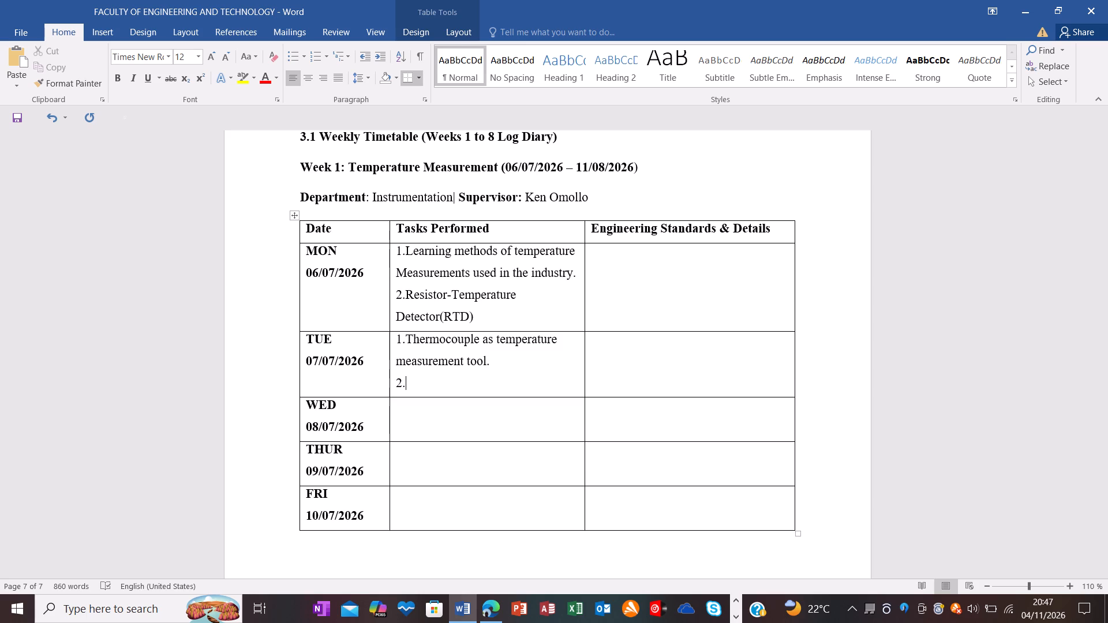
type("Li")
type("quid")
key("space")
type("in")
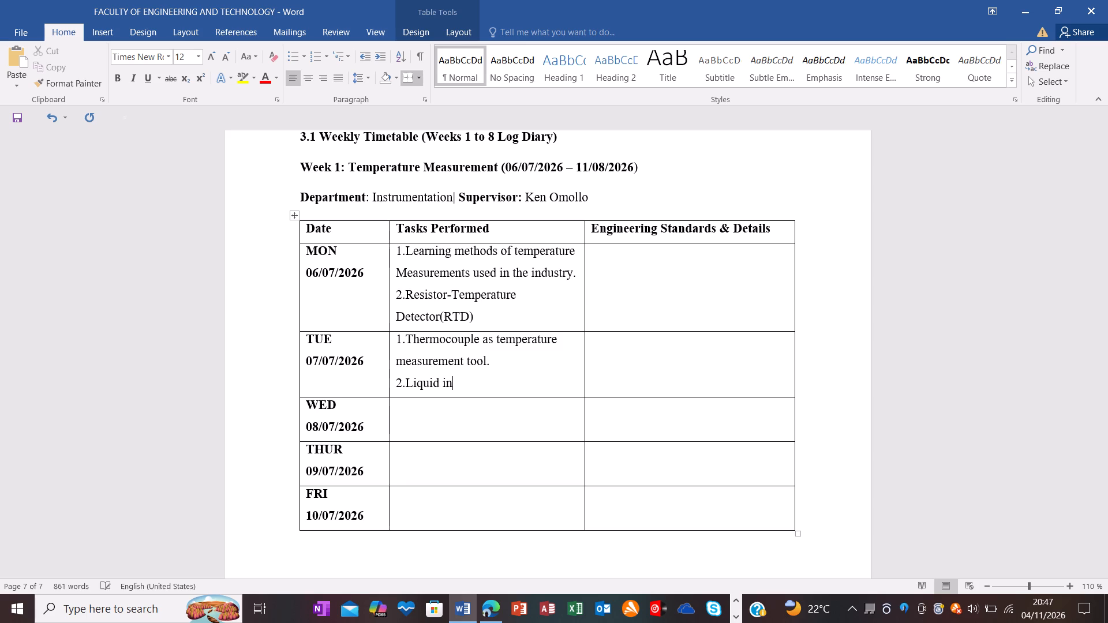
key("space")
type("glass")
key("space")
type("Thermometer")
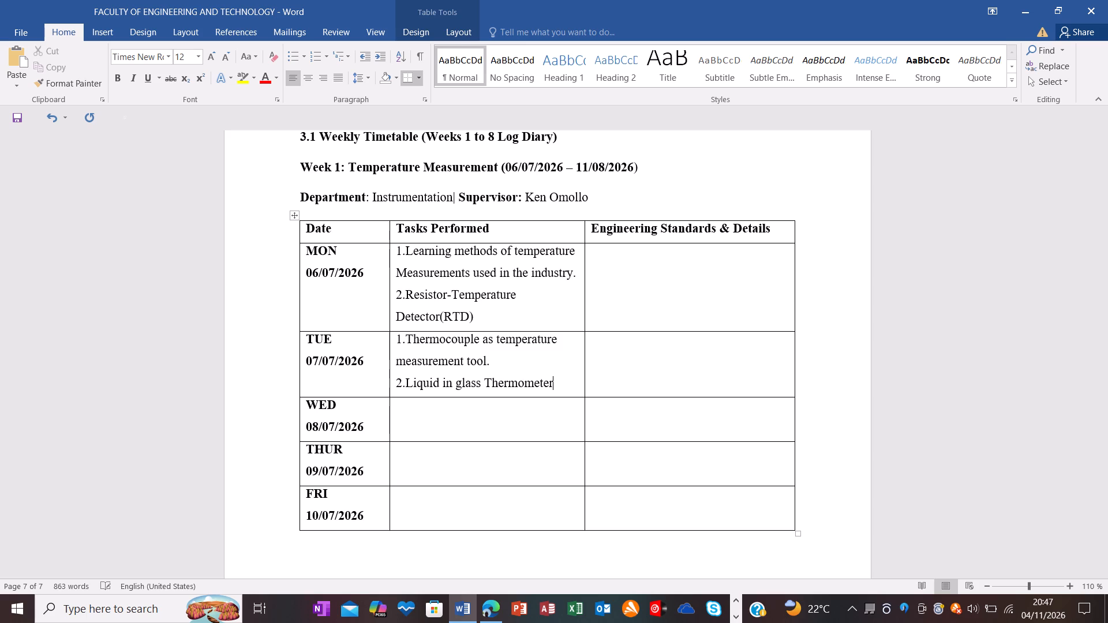
Hyphenate Tuesday's second task to read "Liquid-in-glass Thermometer", removing the spaces between the joined words.
left_click(440, 380)
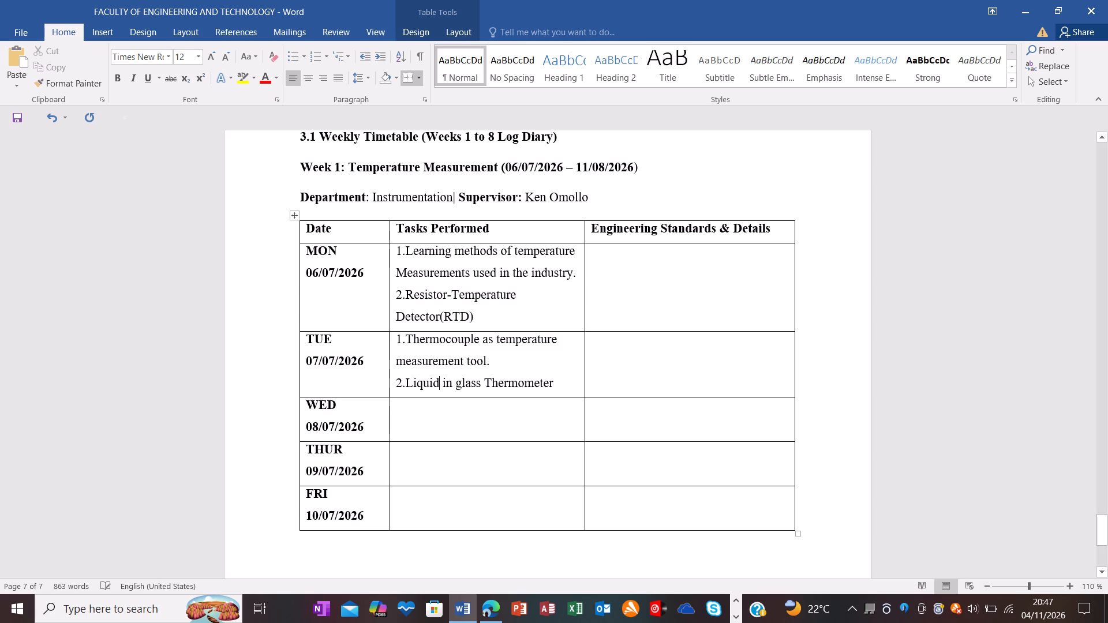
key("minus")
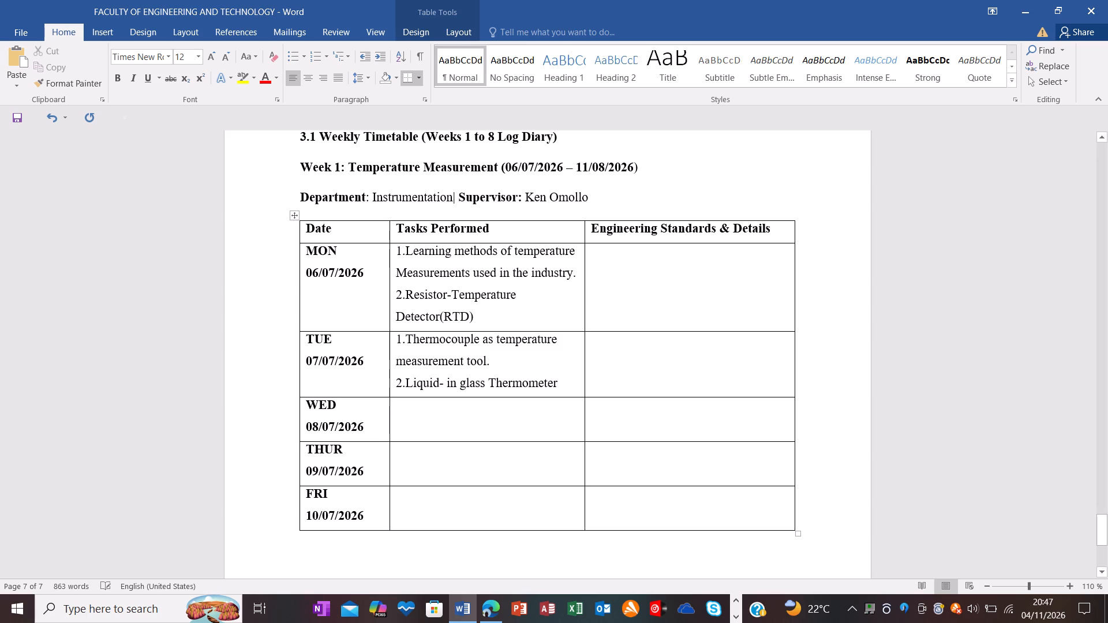
left_click(447, 381)
key("BackSpace")
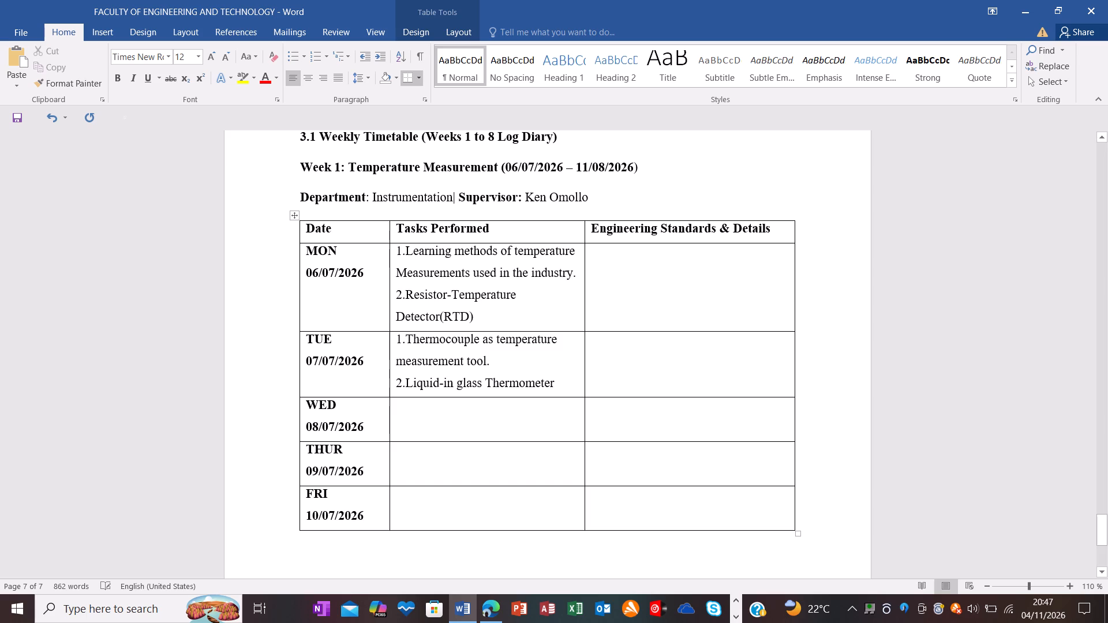
left_click(452, 386)
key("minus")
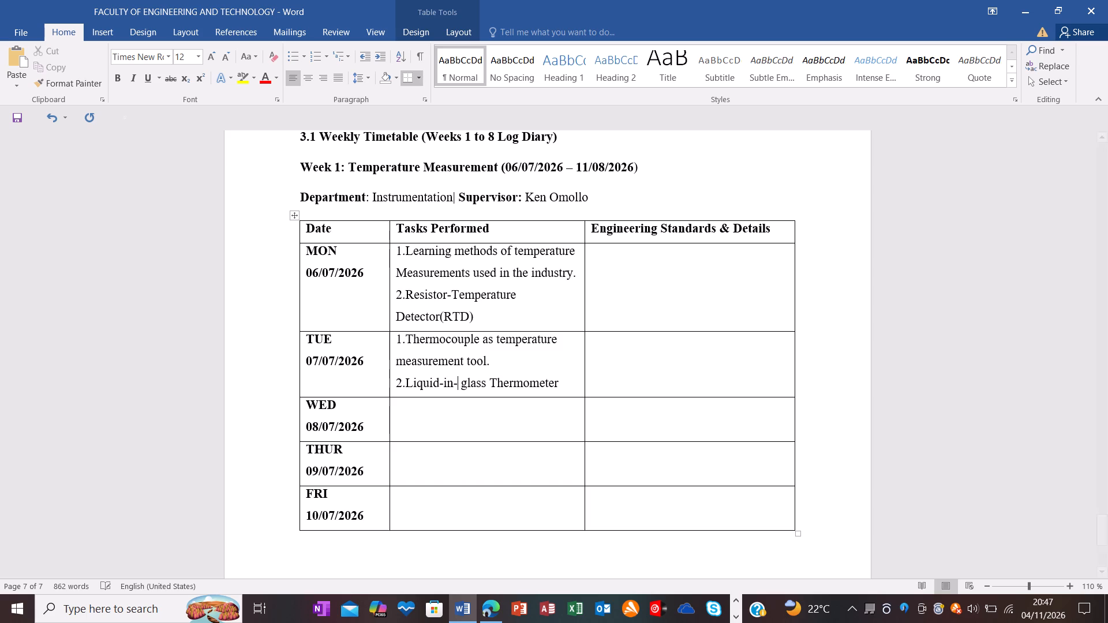
left_click(459, 384)
key("BackSpace")
left_click(552, 385)
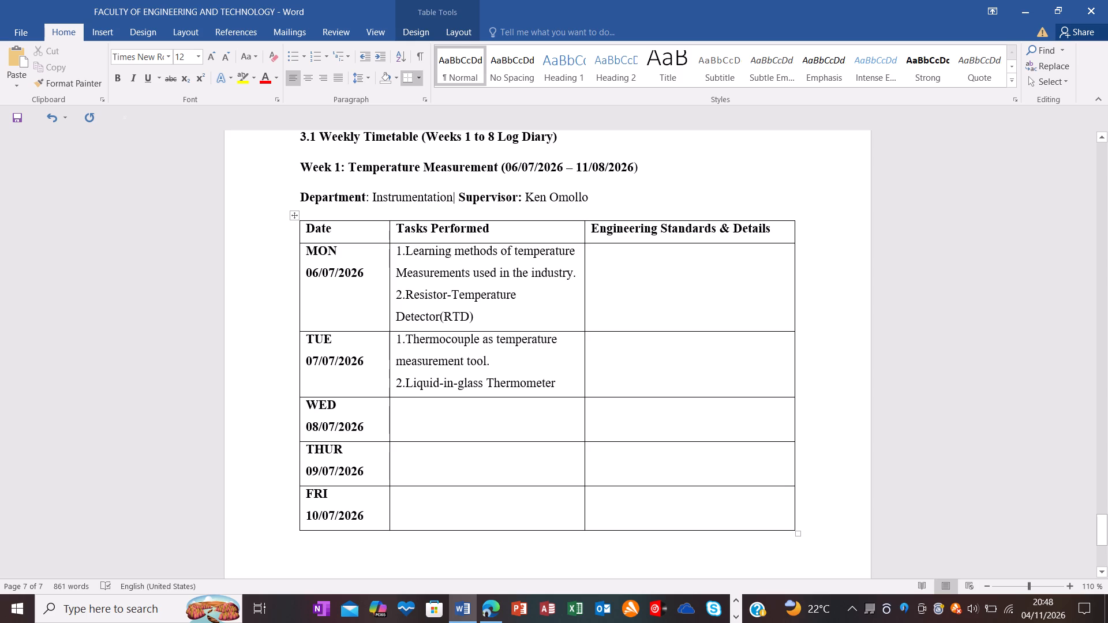
Enter "1.Learnt how to measure flow of liquids in the industry." in Wednesday's Tasks Performed cell.
scroll(590, 383, "down", 3)
left_click(427, 298)
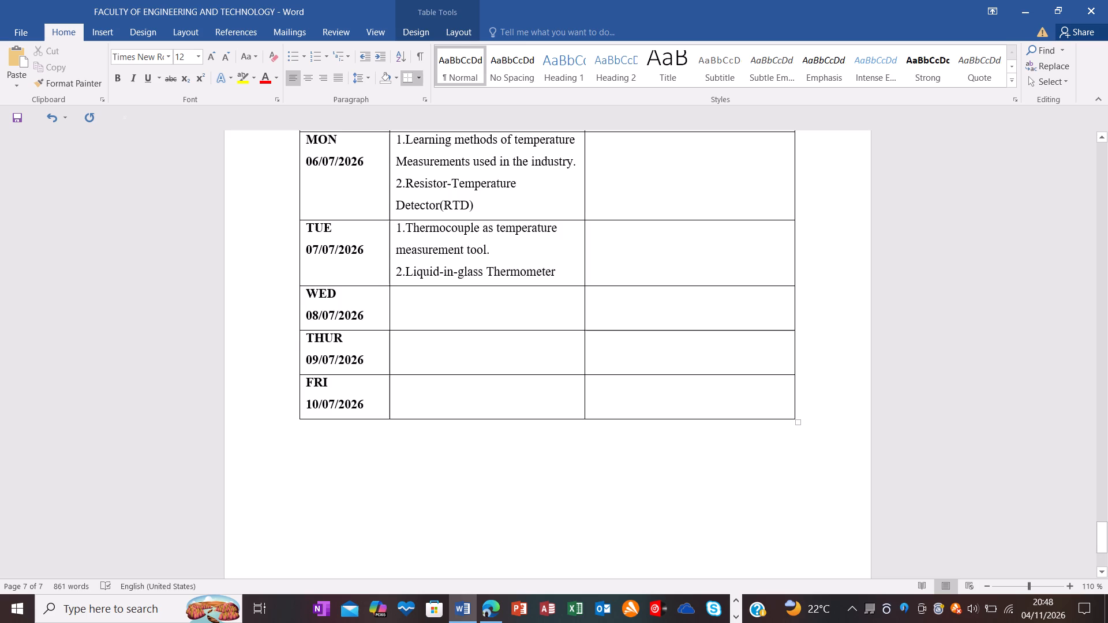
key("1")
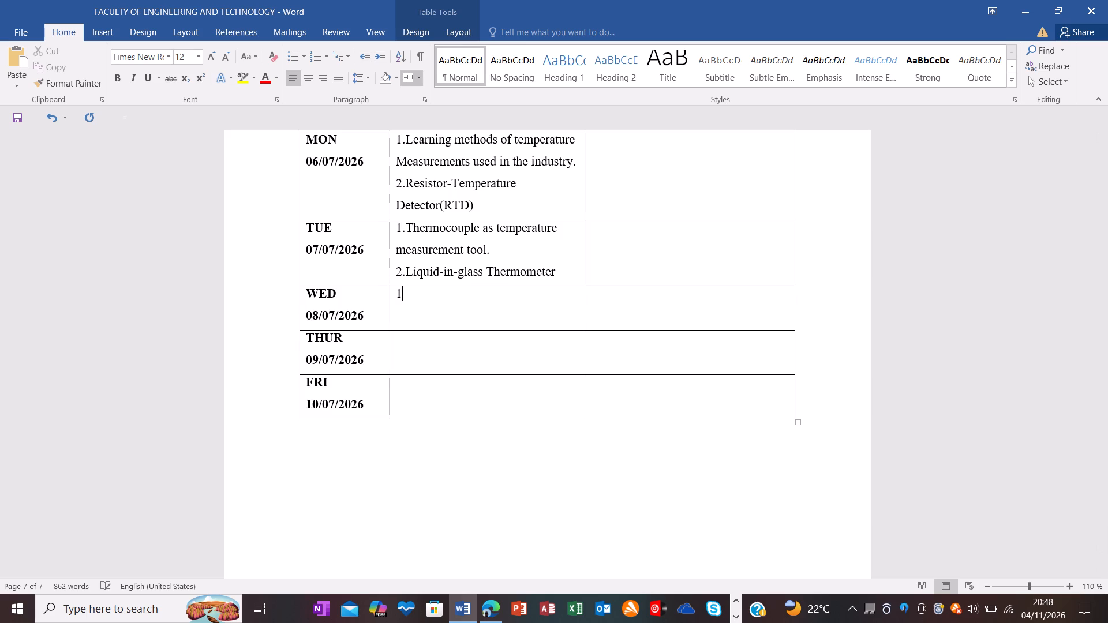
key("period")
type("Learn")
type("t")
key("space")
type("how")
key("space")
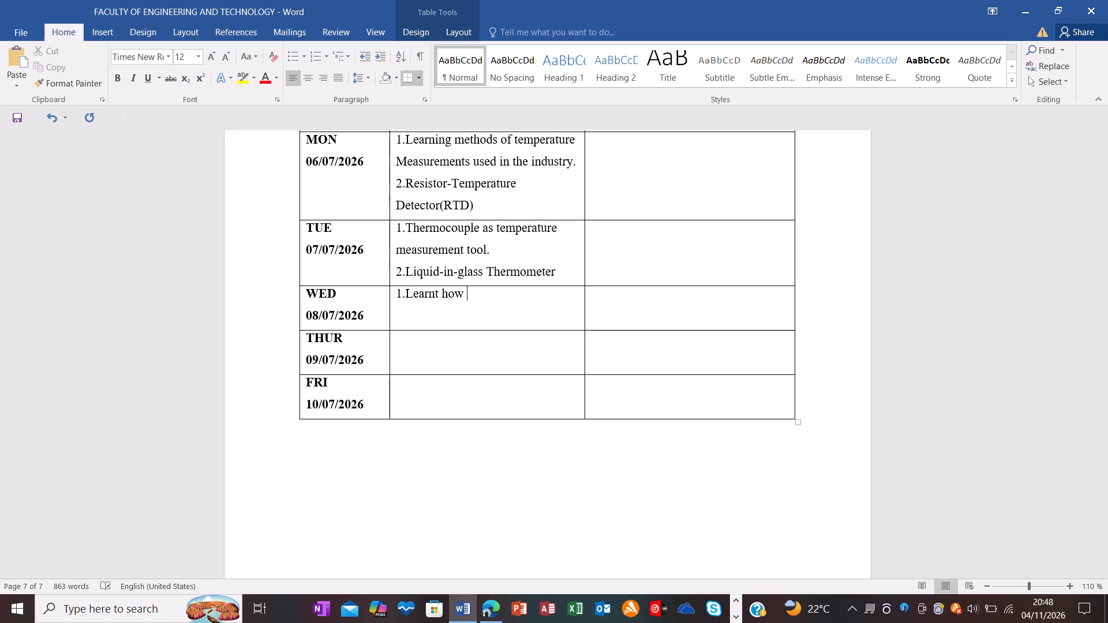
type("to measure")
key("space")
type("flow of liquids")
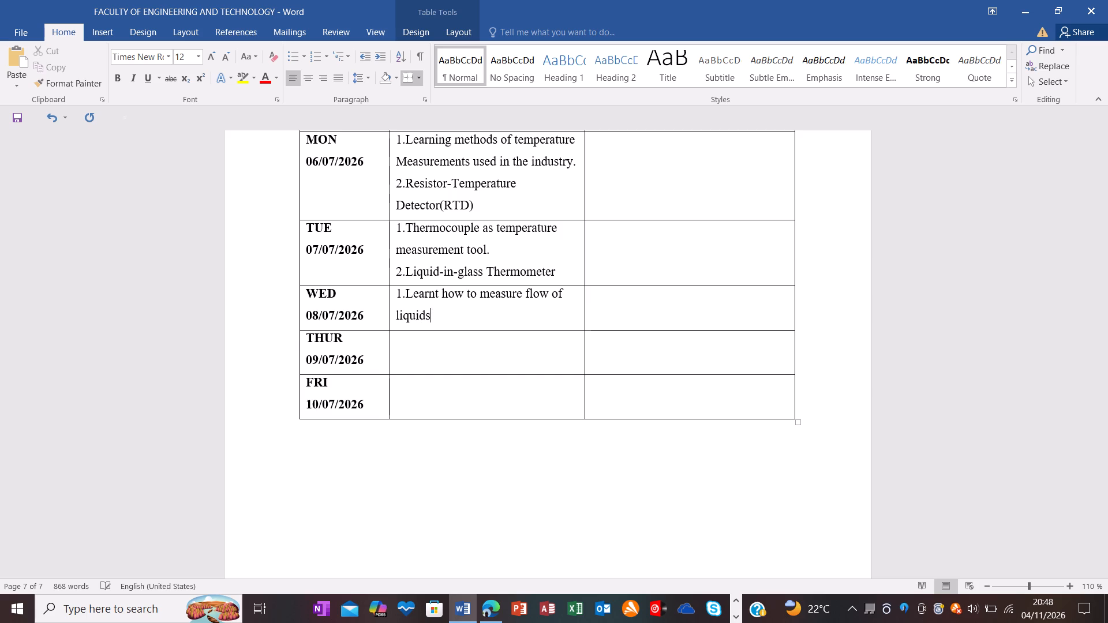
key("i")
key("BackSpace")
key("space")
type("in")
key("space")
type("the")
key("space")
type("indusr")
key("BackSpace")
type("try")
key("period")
Add a second line reading "2.Differential Pressure flow Measurement." to Wednesday's Tasks Performed cell.
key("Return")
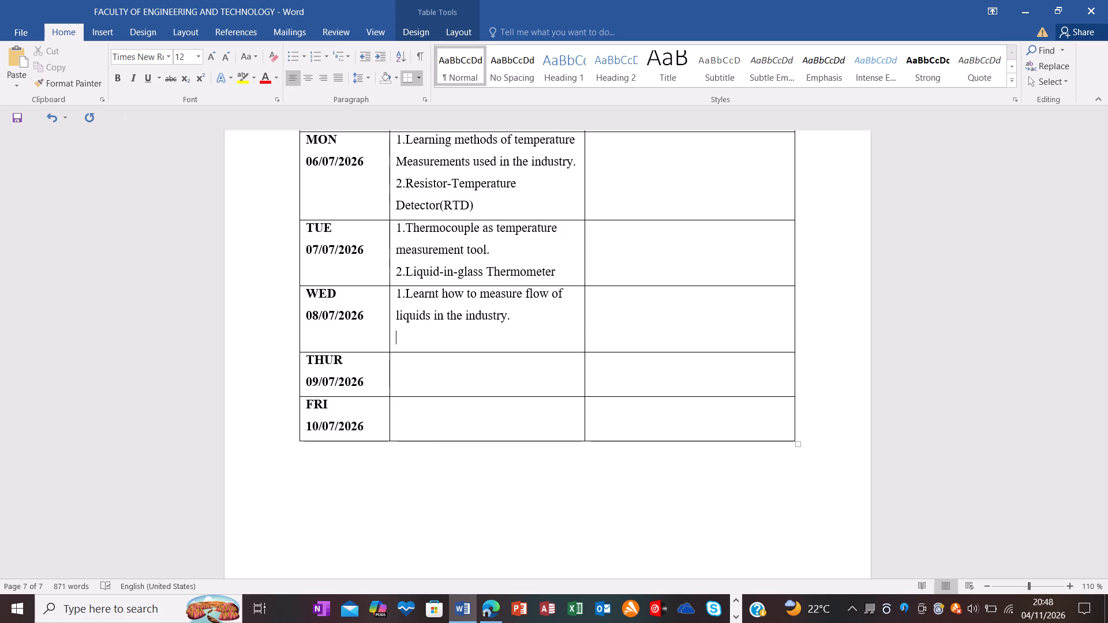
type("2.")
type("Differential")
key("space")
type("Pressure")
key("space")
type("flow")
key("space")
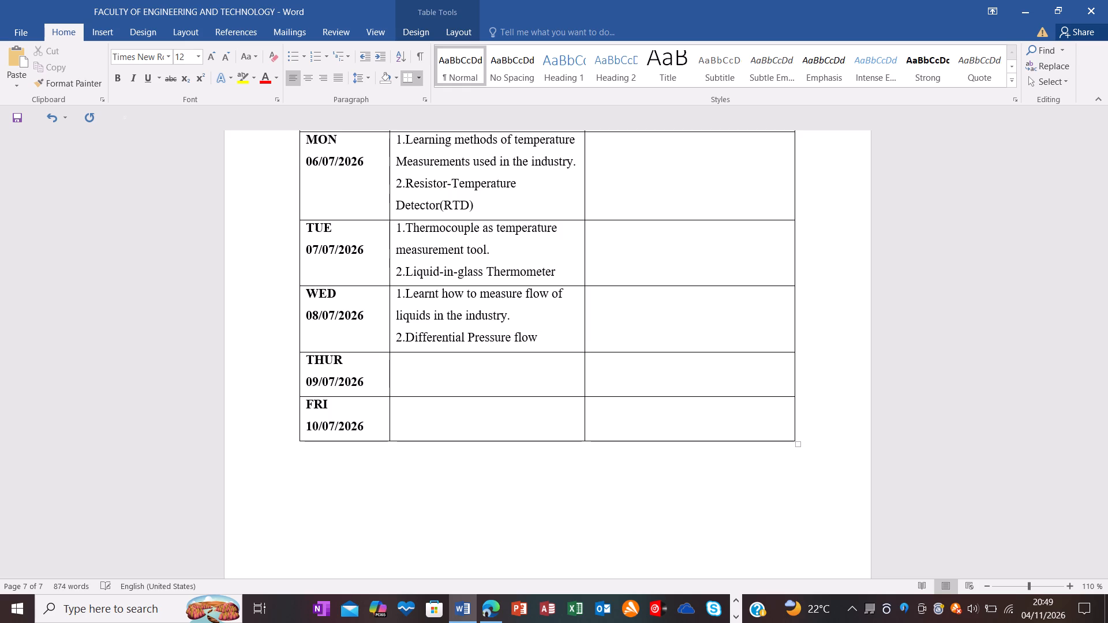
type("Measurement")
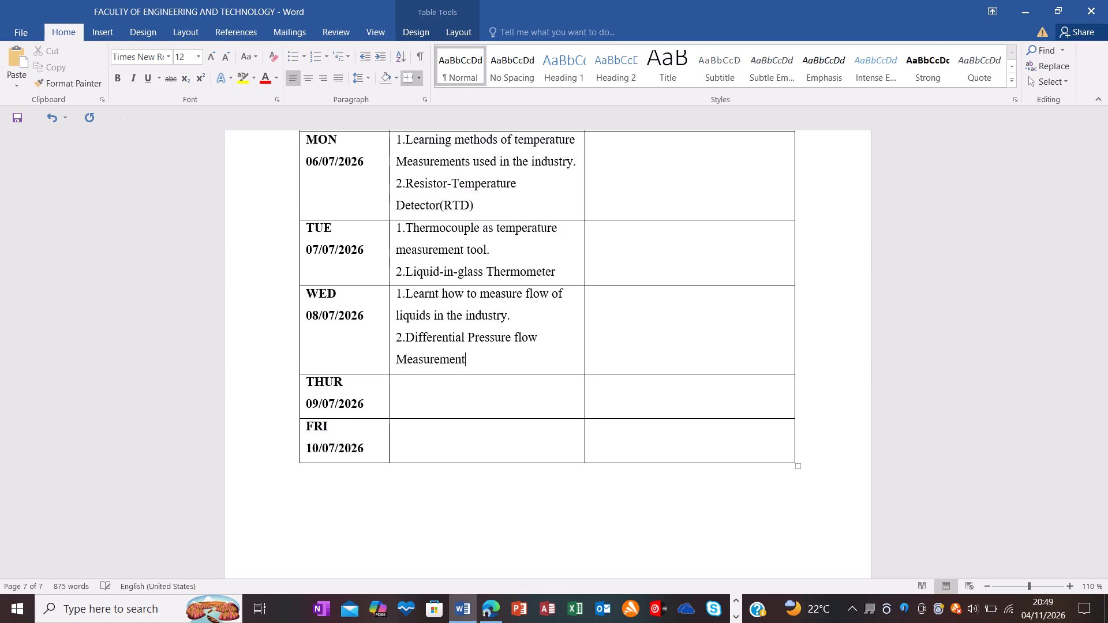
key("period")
Enter "1.Learnt about magnetic Flow Meter" in Thursday's Tasks Performed cell.
left_click(409, 377)
key("shift+exclam")
key("BackSpace")
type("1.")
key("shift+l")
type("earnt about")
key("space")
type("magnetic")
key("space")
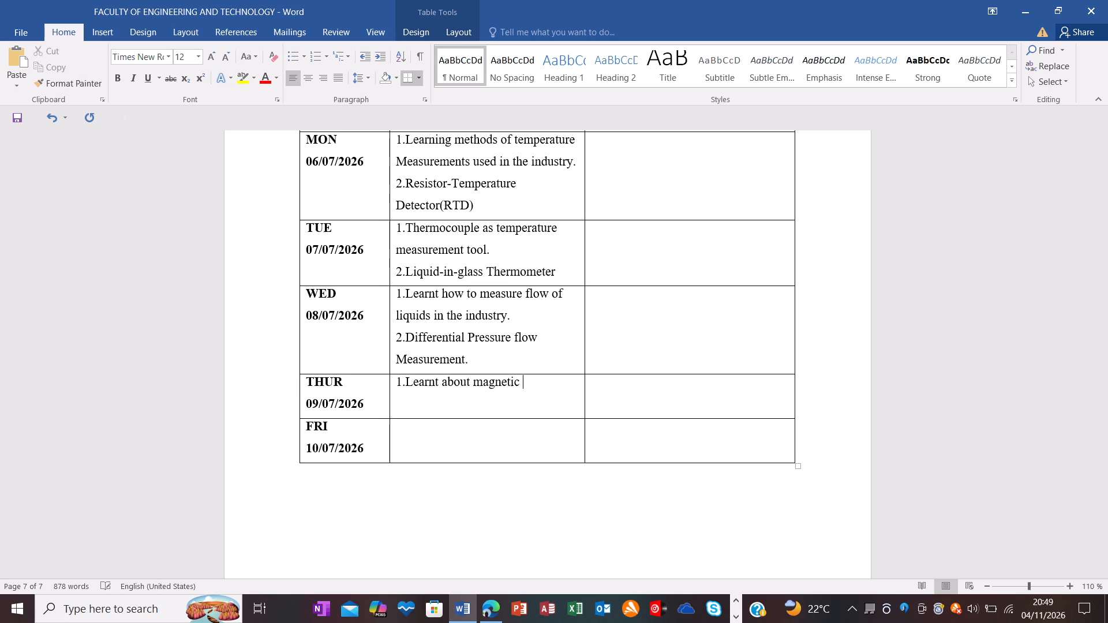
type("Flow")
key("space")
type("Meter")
Capitalize "Magnetic" in Thursday's task and end the sentence with a period after "Meter".
left_click(482, 384)
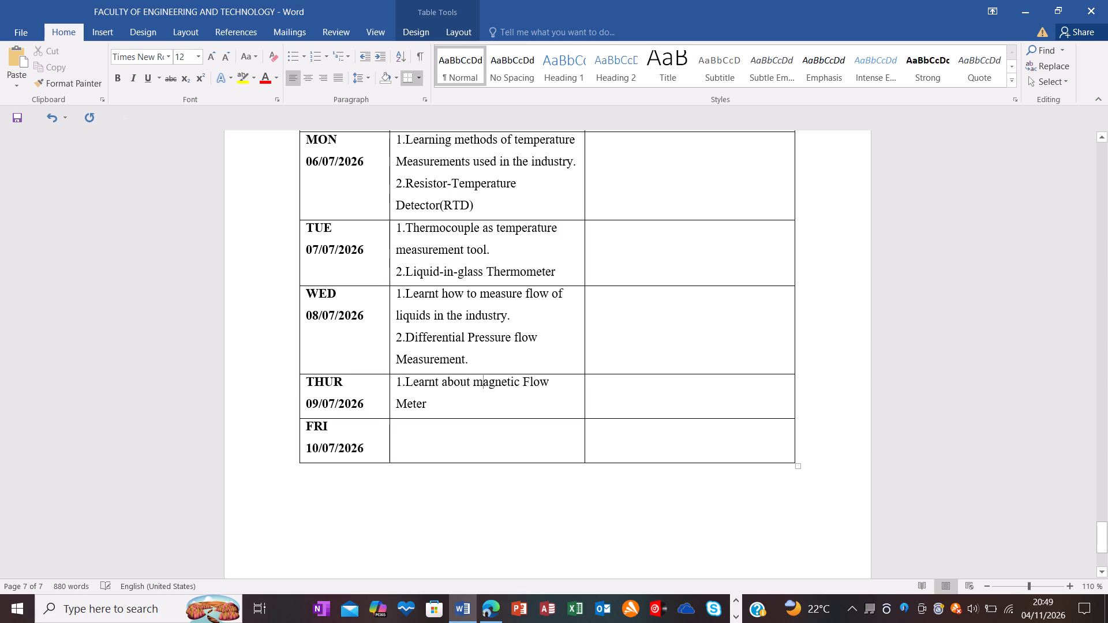
key("BackSpace")
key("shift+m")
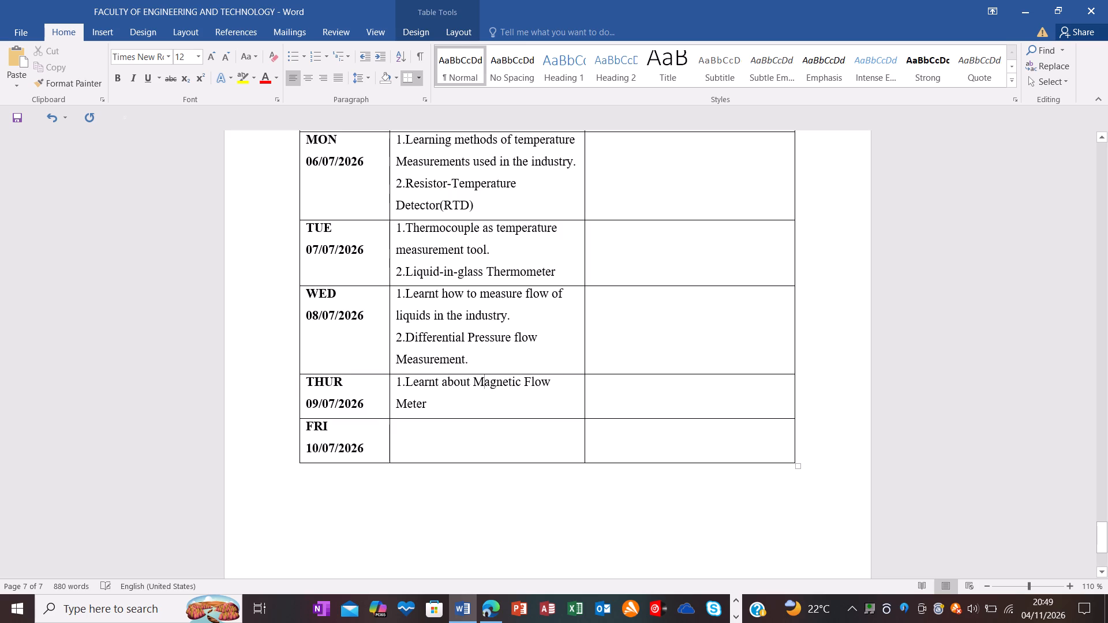
left_click(455, 400)
left_click(455, 399)
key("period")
Enter "1.Learnt about Centrifugal feed Valve Actuator" in Friday's Tasks Performed cell.
left_click(425, 429)
key("shift+exclam")
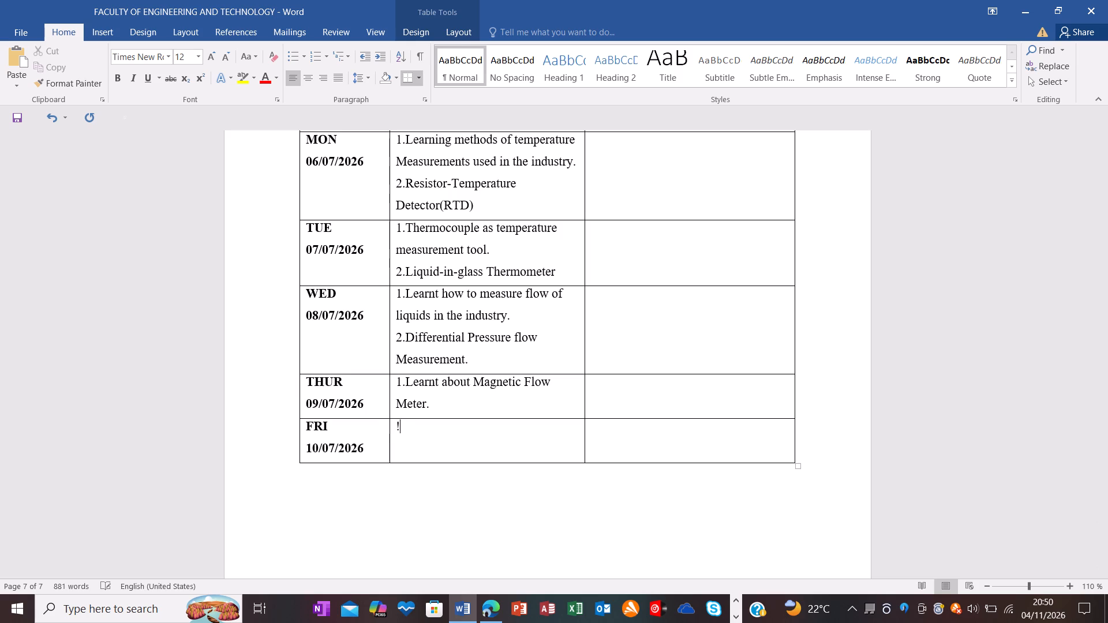
key("BackSpace")
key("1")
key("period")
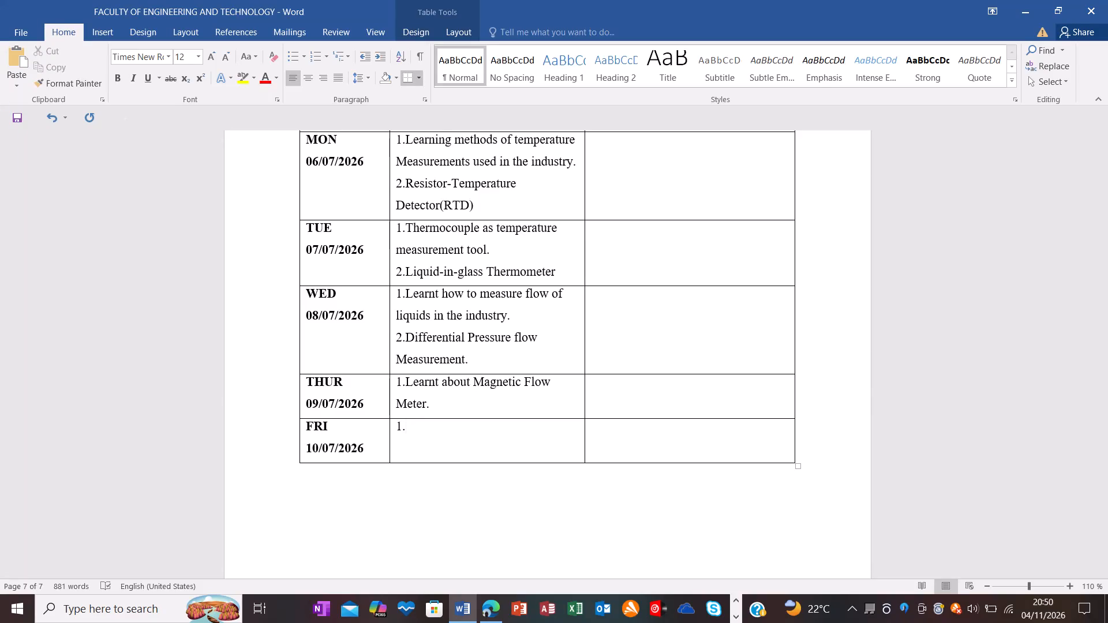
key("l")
key("BackSpace")
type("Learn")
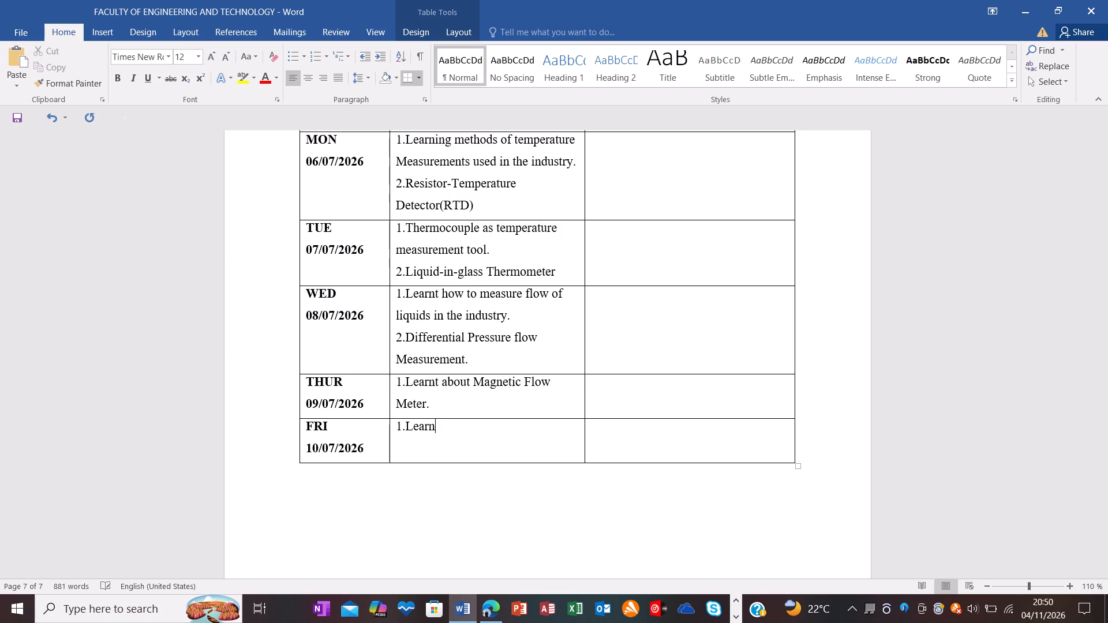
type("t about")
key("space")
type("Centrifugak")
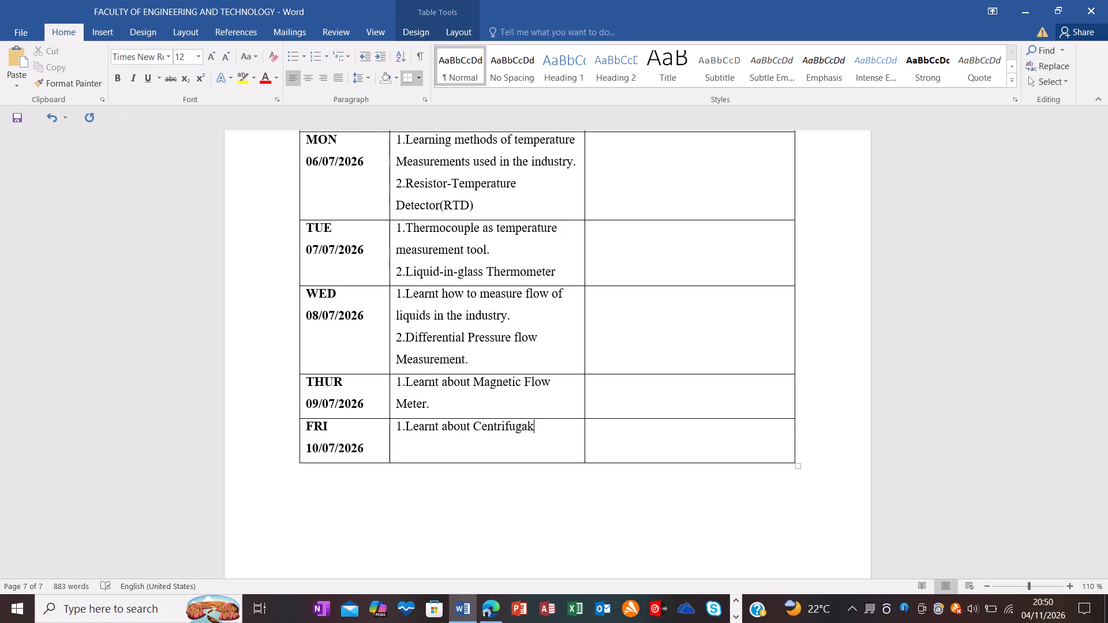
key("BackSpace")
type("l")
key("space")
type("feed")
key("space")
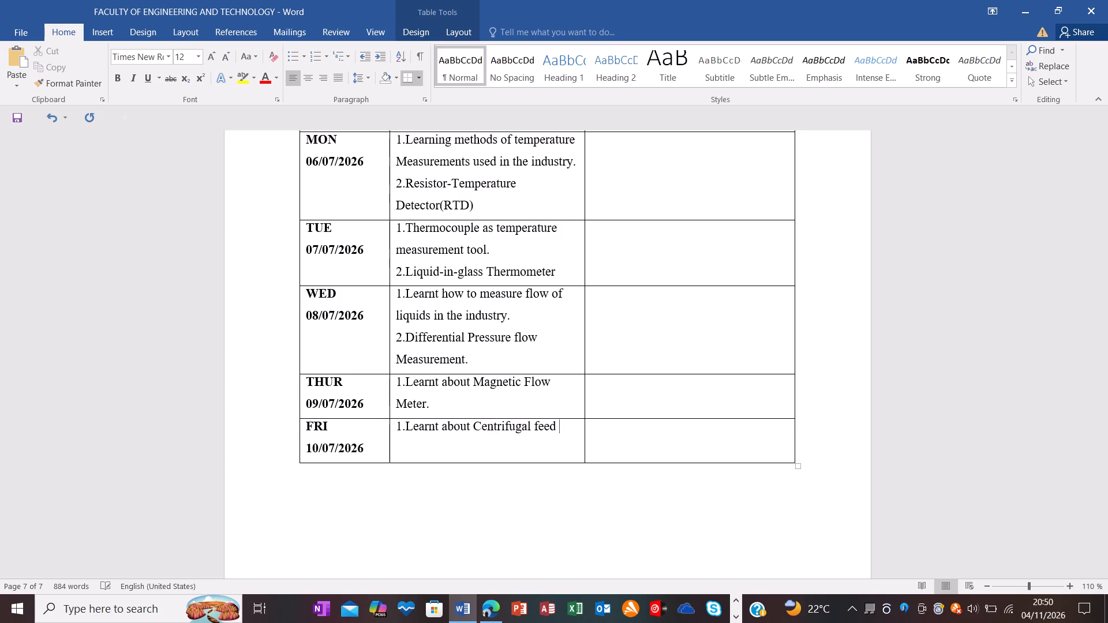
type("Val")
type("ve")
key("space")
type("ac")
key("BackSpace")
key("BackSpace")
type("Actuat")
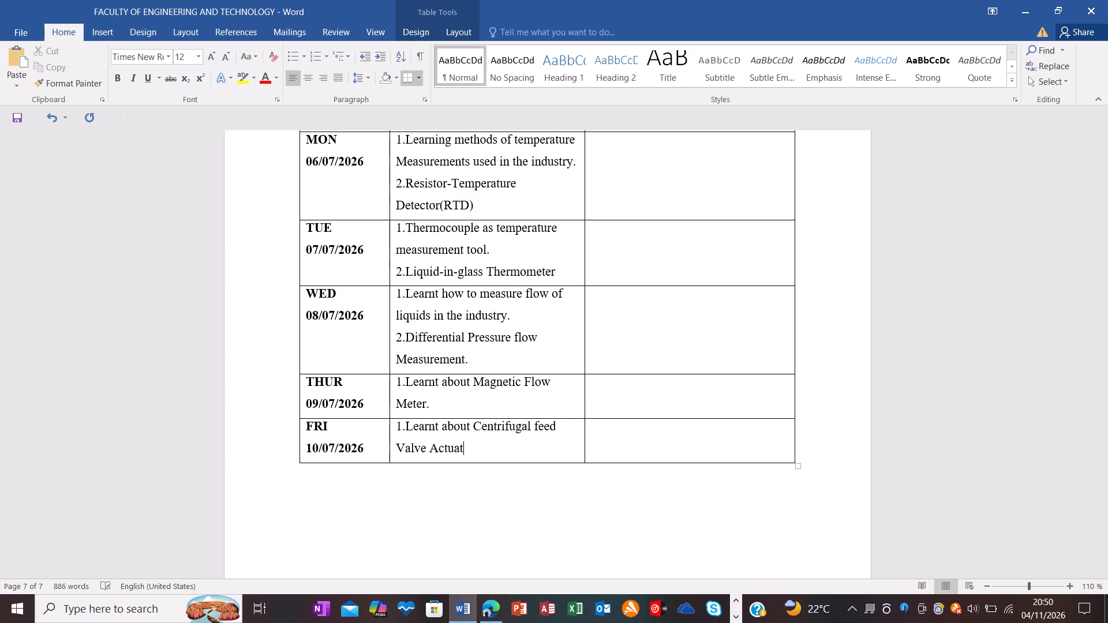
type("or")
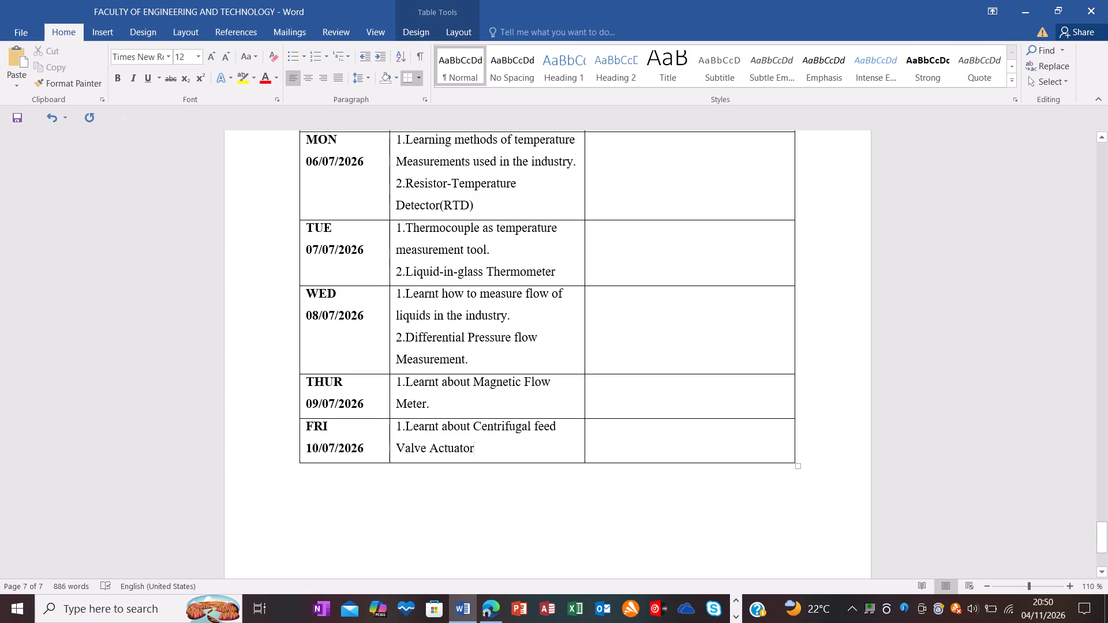
Capitalize "Feed" in Friday's task entry.
left_click(540, 422)
key("BackSpace")
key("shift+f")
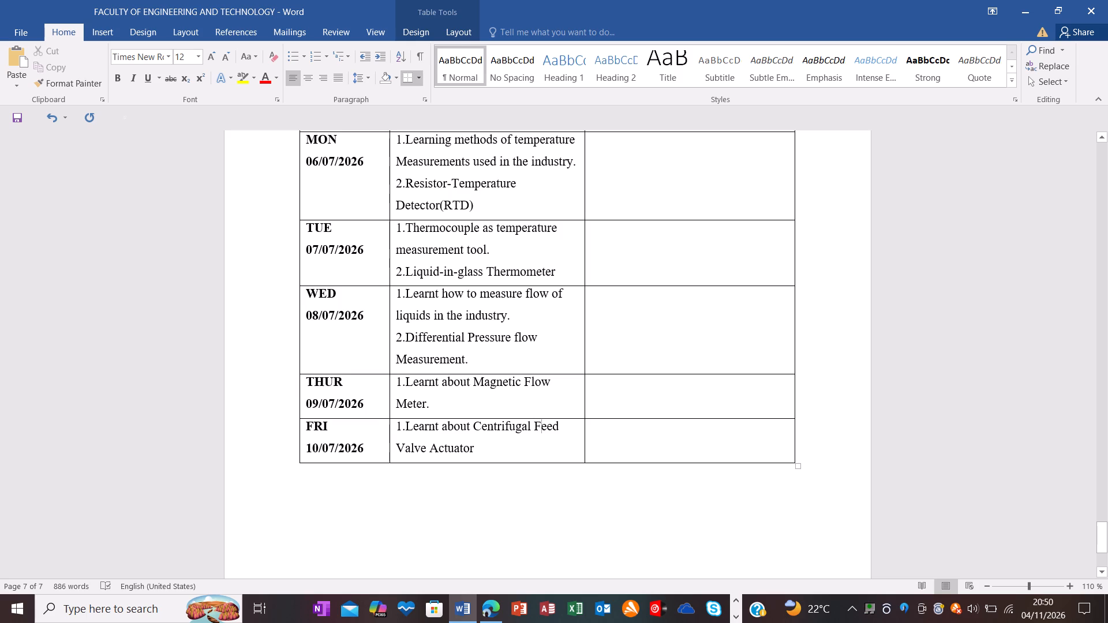
left_click(530, 451)
Add closing periods after "Detector(RTD)" in Monday's tasks, "Thermometer" in Tuesday's and "Actuator" in Friday's.
scroll(530, 451, "up", 1)
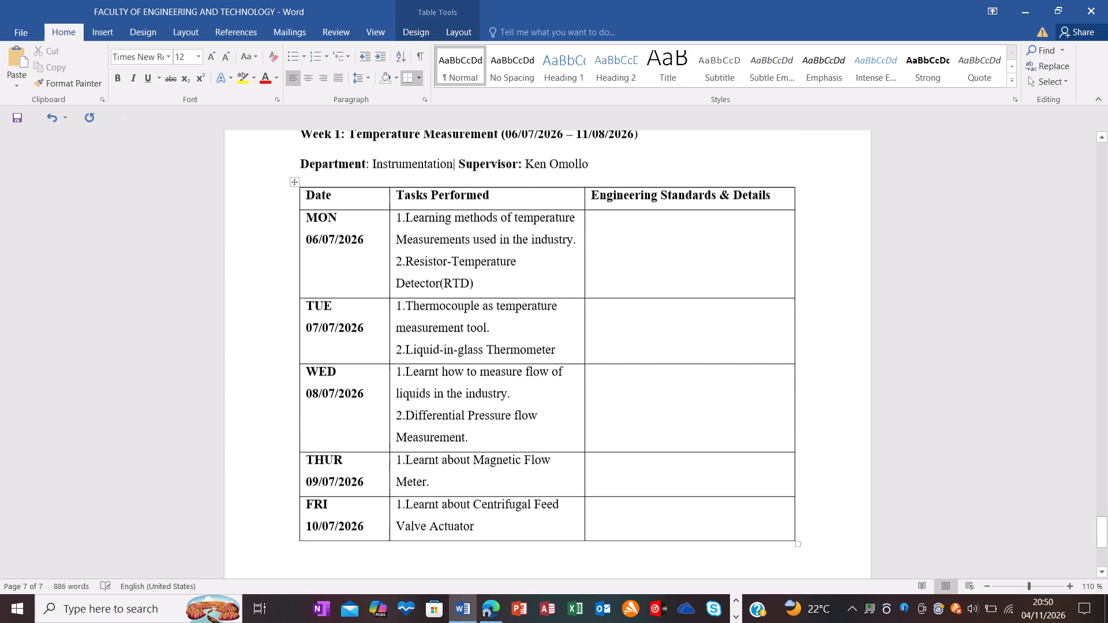
scroll(530, 451, "up", 1)
scroll(530, 451, "down", 1)
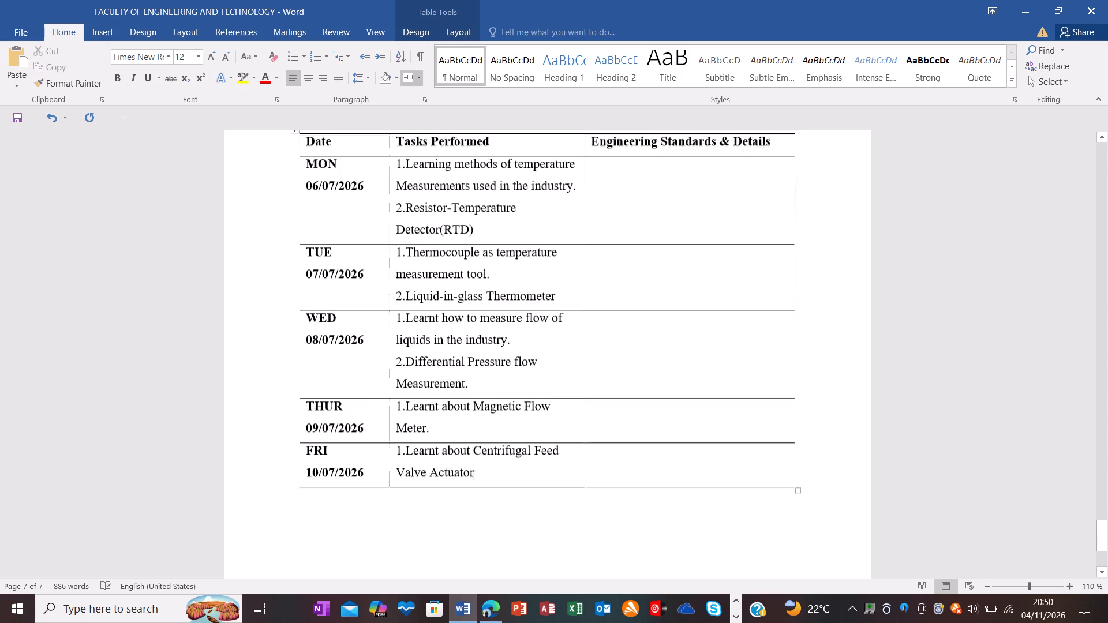
scroll(530, 451, "down", 1)
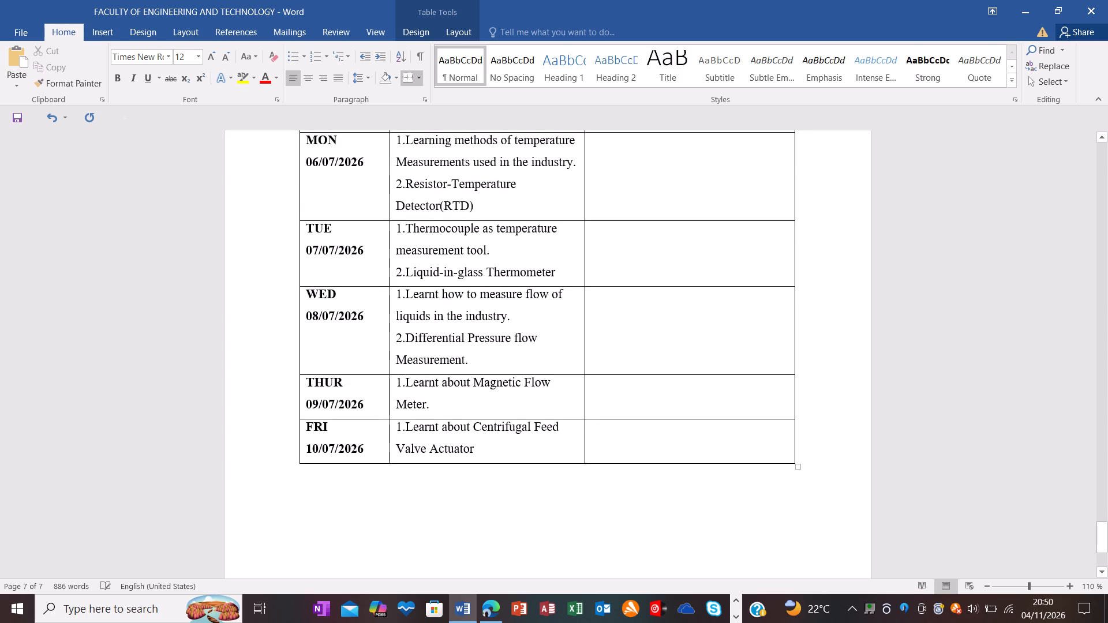
left_click(482, 211)
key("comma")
key("BackSpace")
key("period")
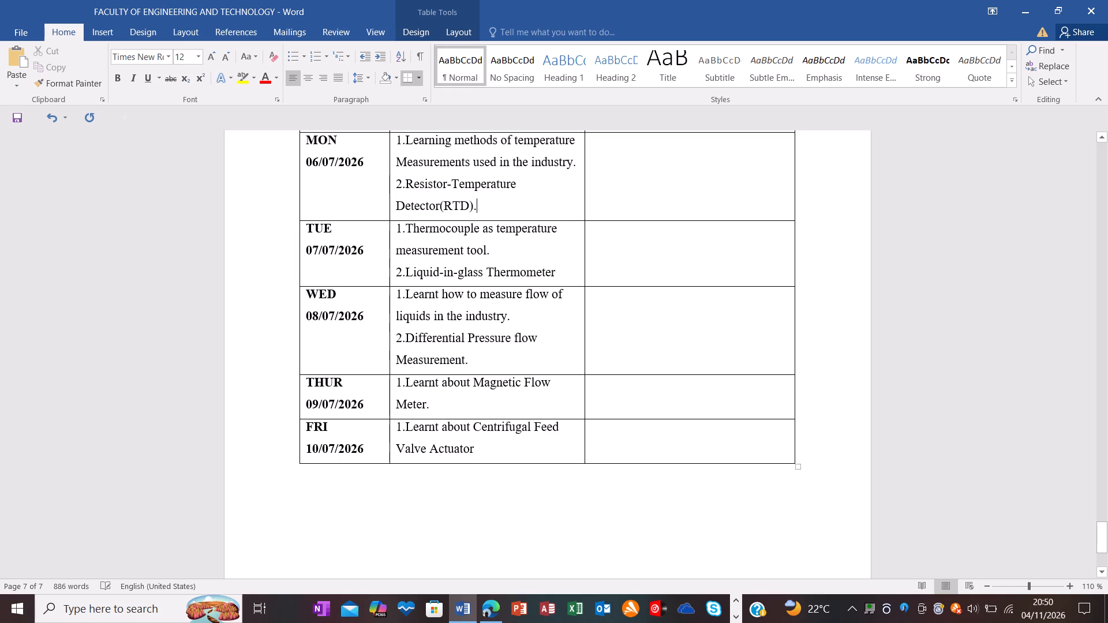
left_click(564, 272)
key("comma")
key("BackSpace")
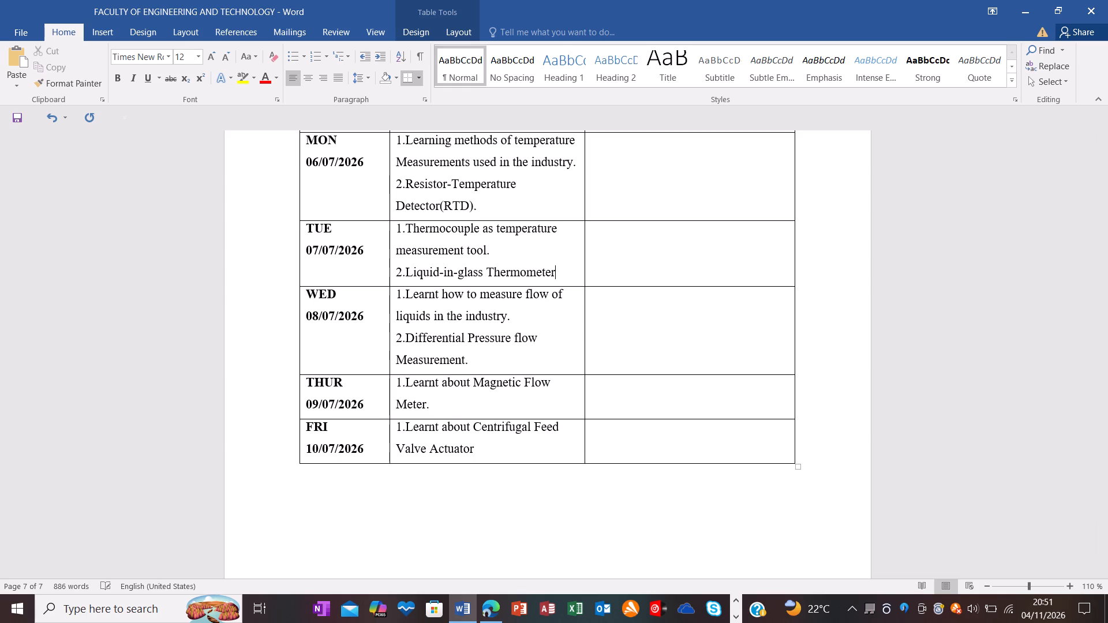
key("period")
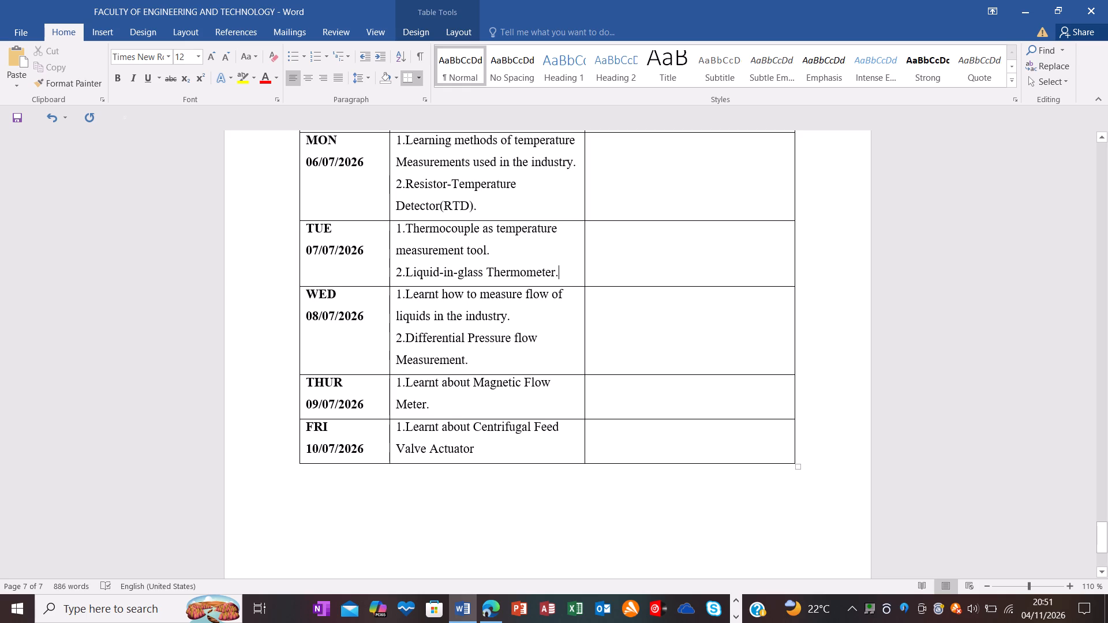
left_click(499, 460)
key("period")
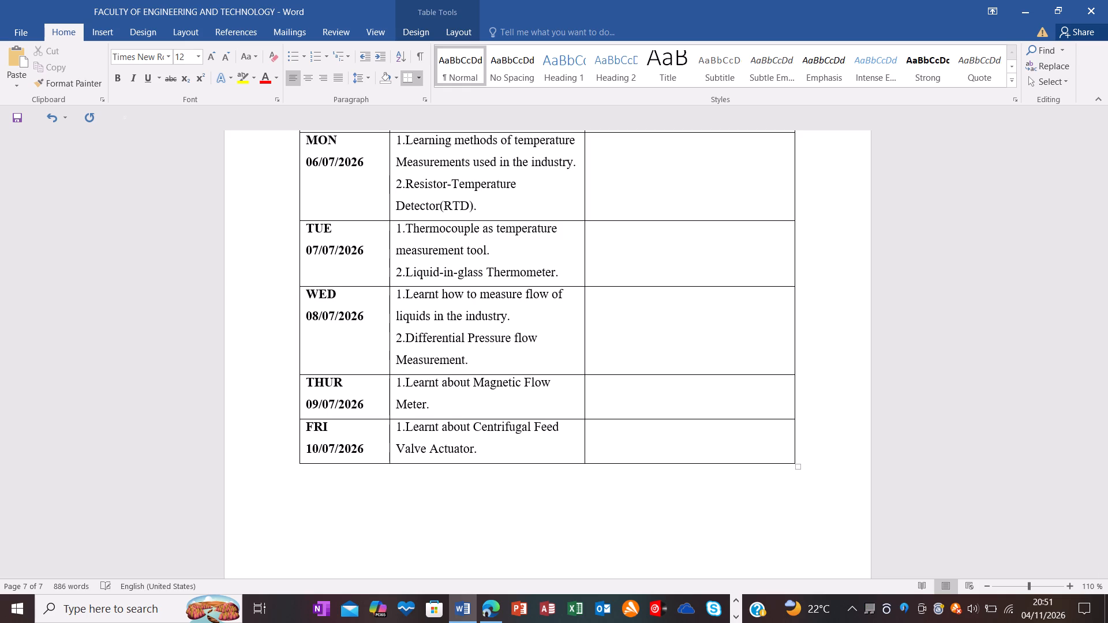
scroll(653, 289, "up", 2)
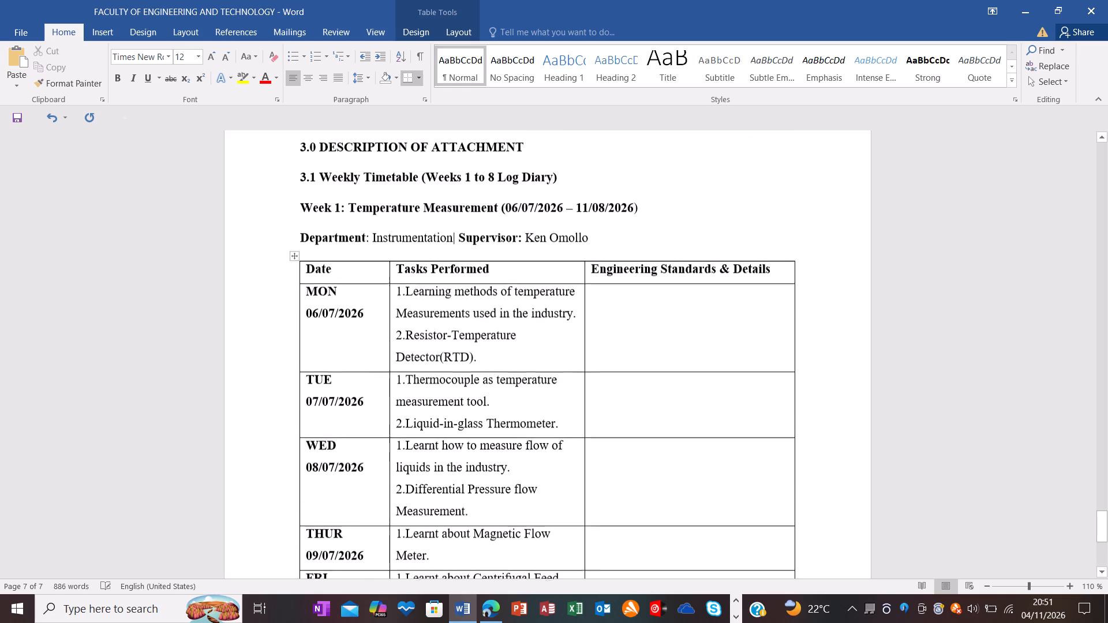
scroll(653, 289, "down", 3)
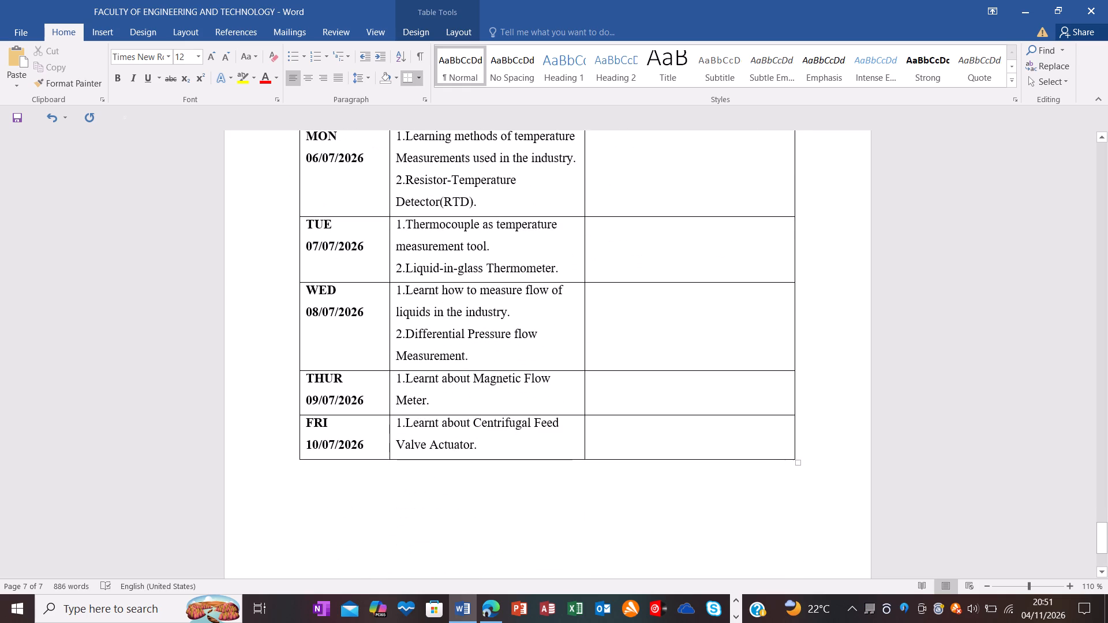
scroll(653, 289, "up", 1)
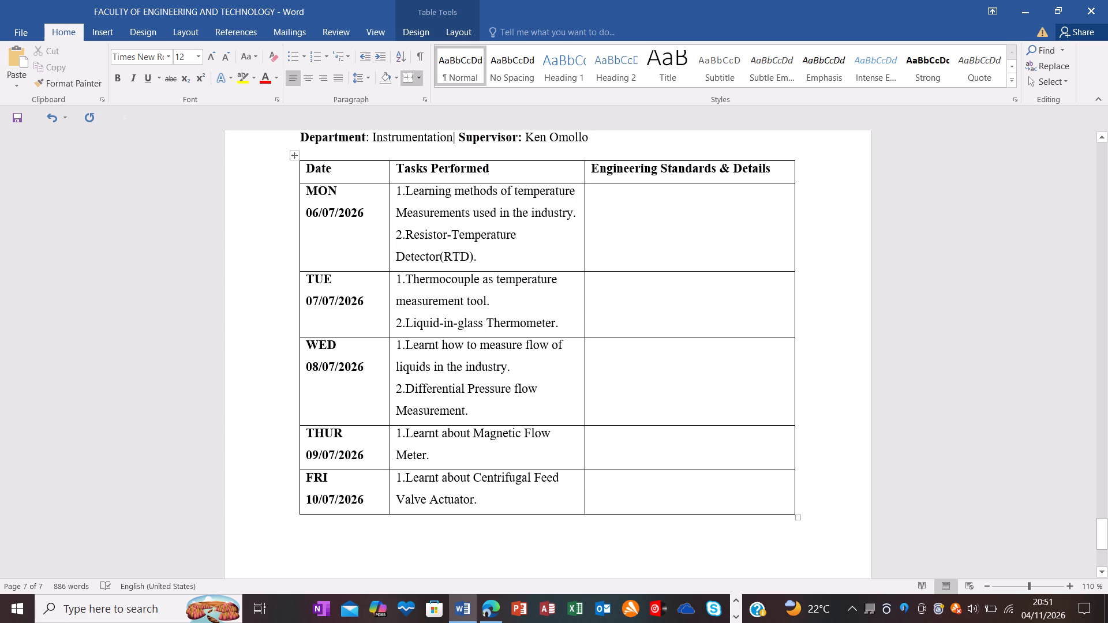
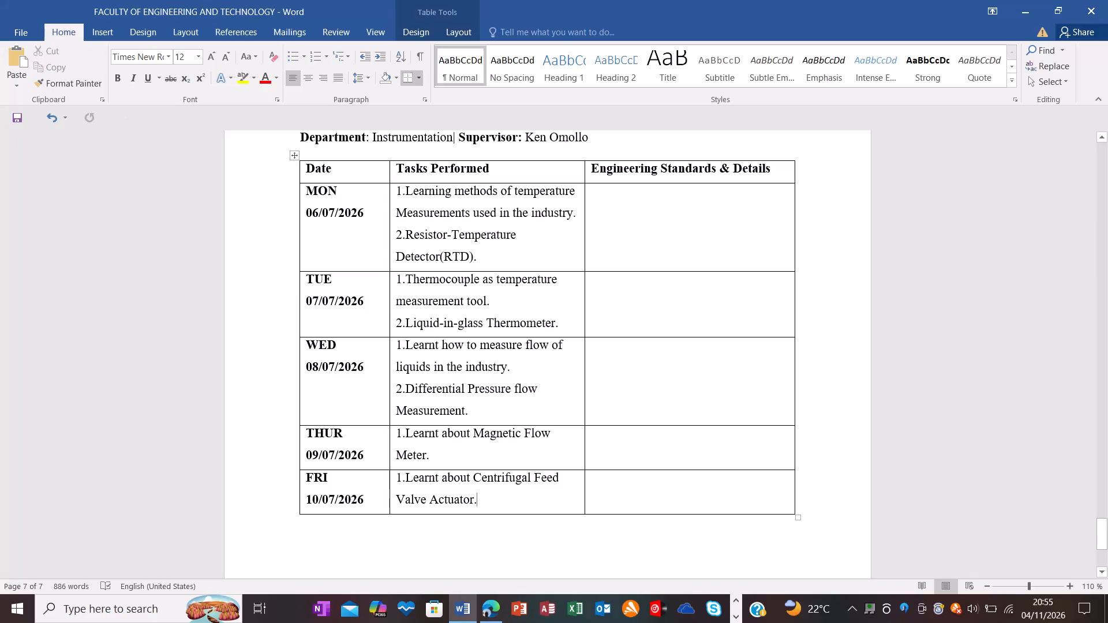
Enter "IEC 60751;" in Monday's Engineering Standards & Details cell.
left_click_drag(655, 197, 645, 192)
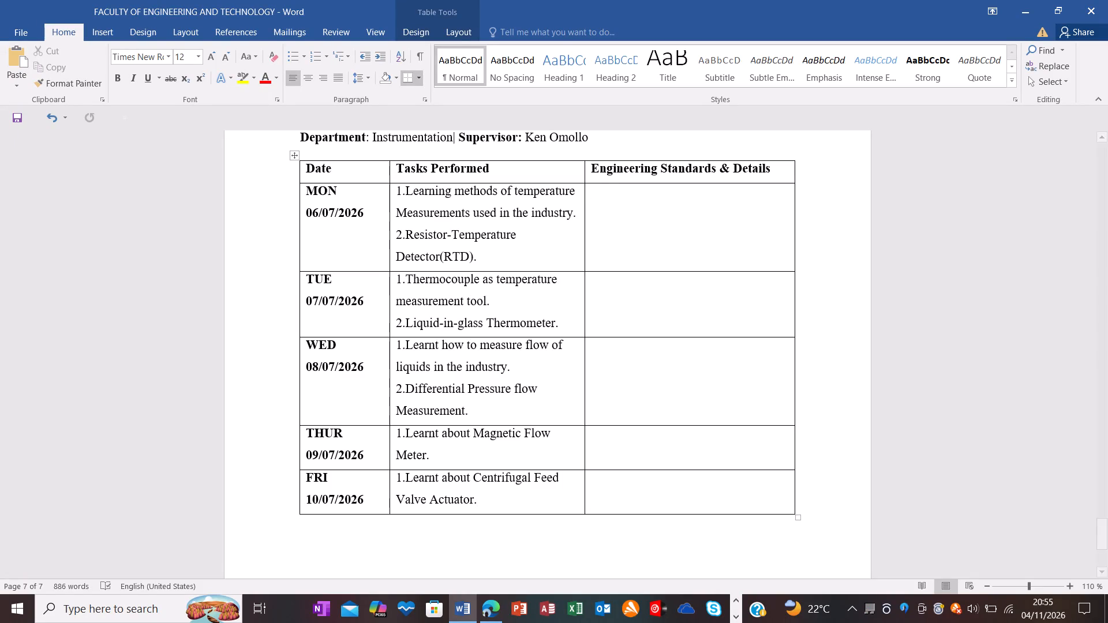
type("IEC")
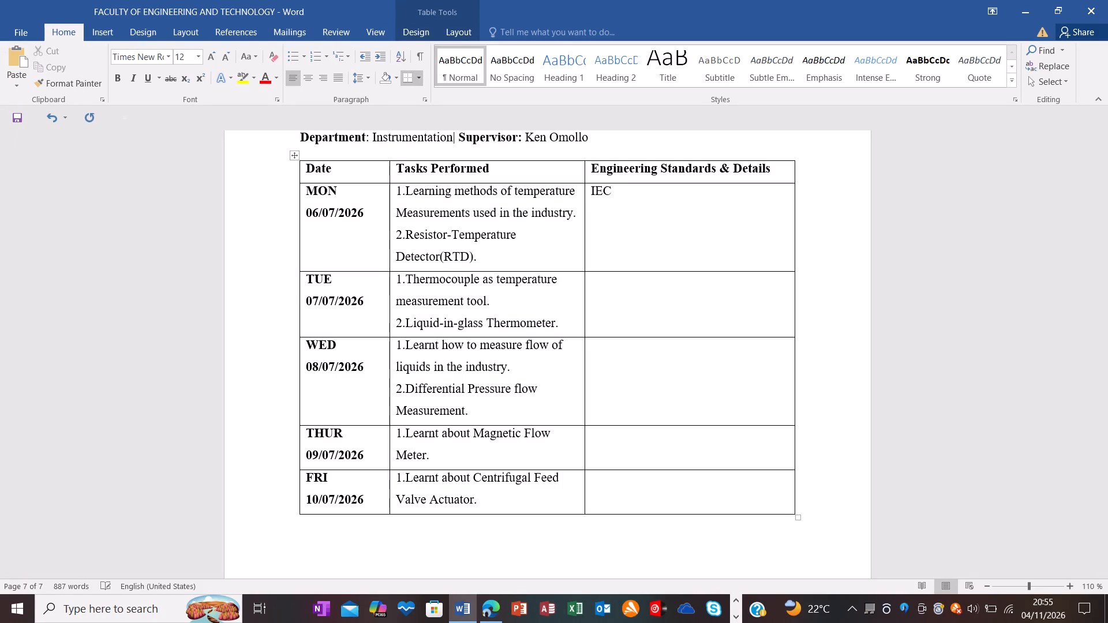
type("60")
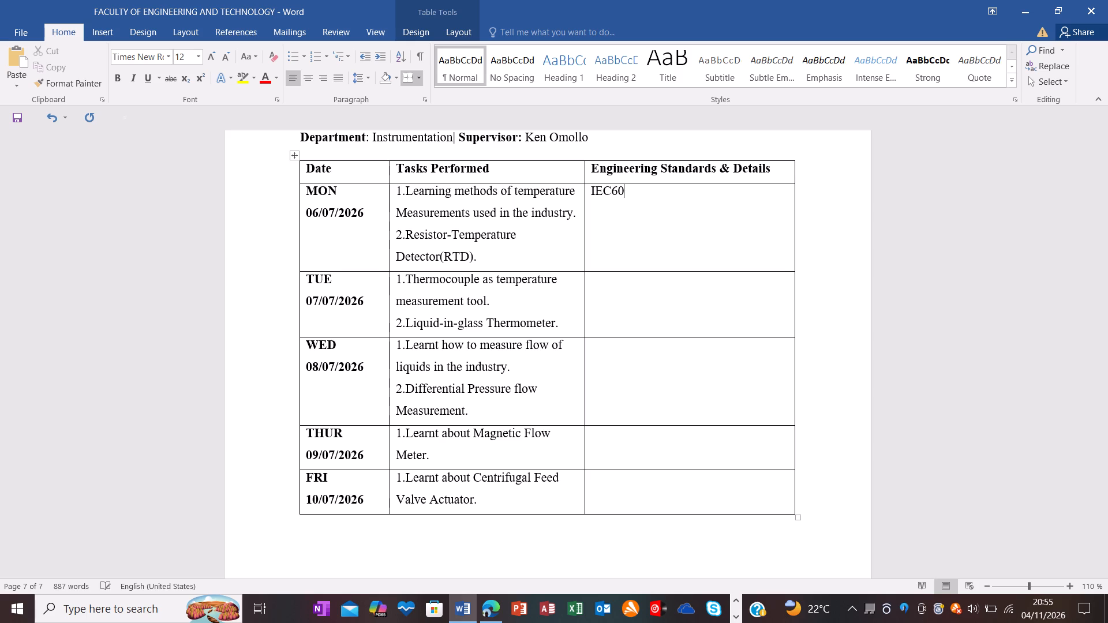
type("751")
left_click(610, 186)
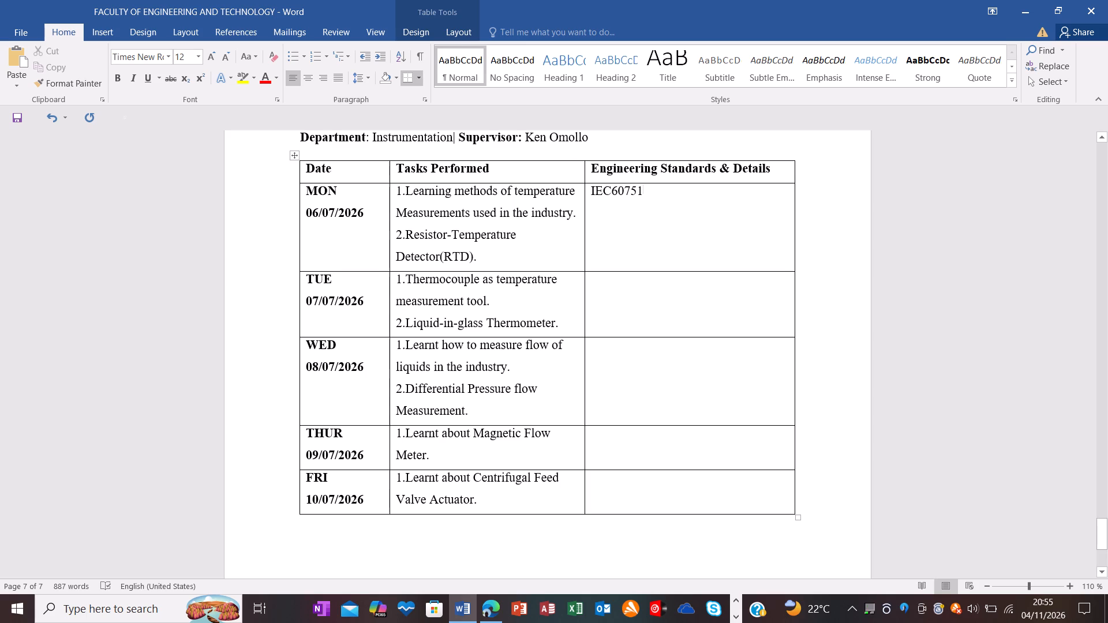
key("space")
left_click(648, 191)
key("semicolon")
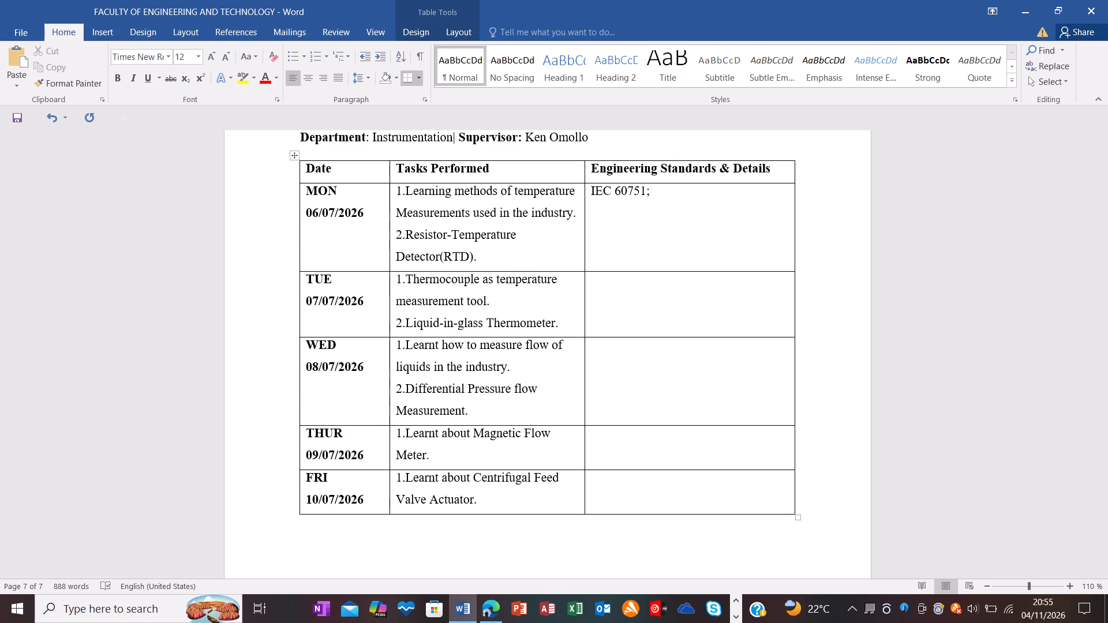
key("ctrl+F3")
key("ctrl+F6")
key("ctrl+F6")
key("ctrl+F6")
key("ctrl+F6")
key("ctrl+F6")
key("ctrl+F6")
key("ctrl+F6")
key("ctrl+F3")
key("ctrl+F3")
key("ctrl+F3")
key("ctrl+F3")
Add "Industrial platinum resistance" after "IEC 60751;" in Monday's standards cell, with a capital I.
key("space")
type("indust")
type("rial")
key("space")
type("platinum")
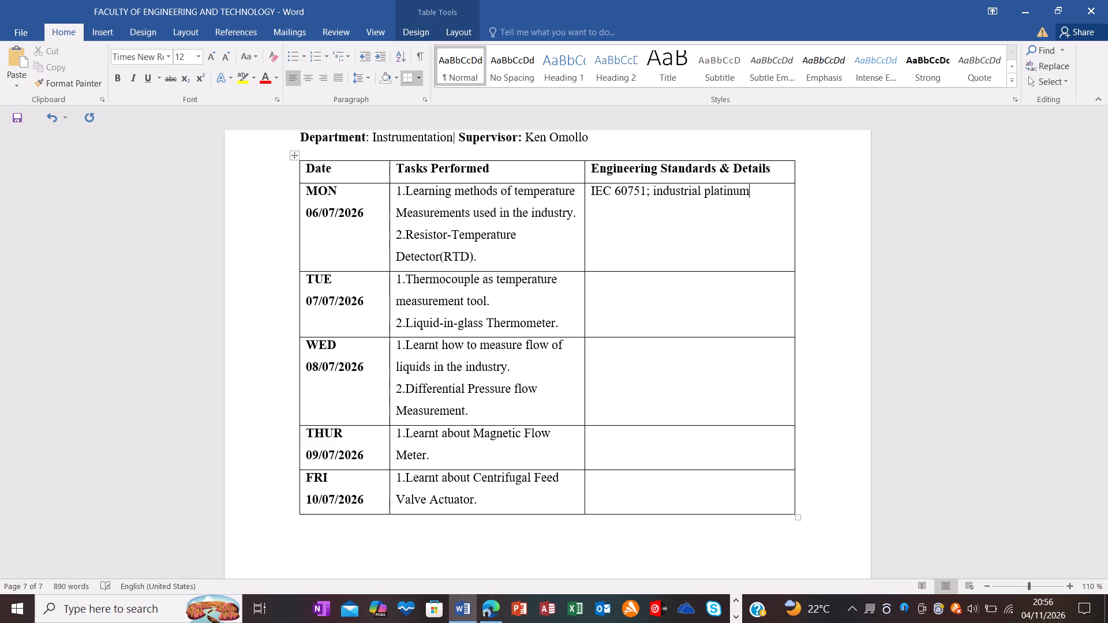
key("space")
type("resistance")
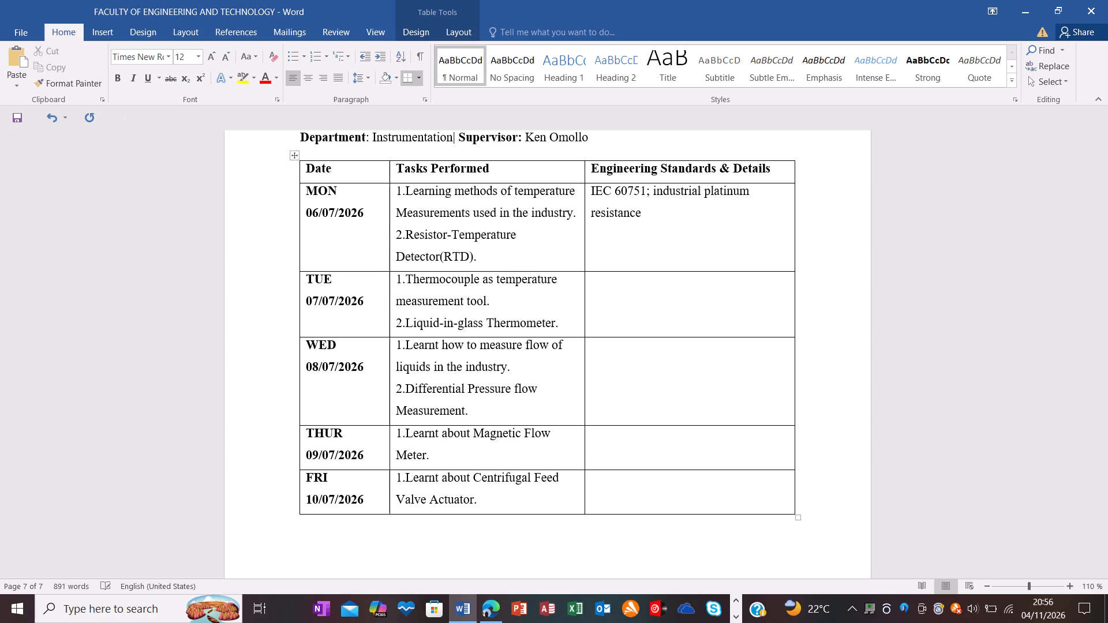
left_click(657, 194)
key("BackSpace")
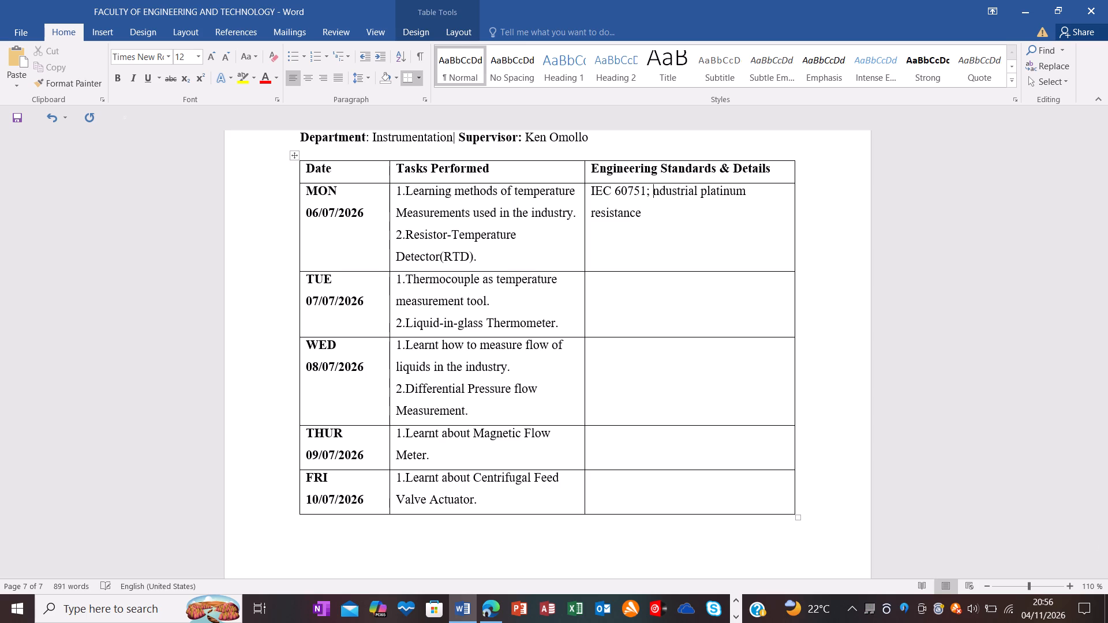
key("shift+i")
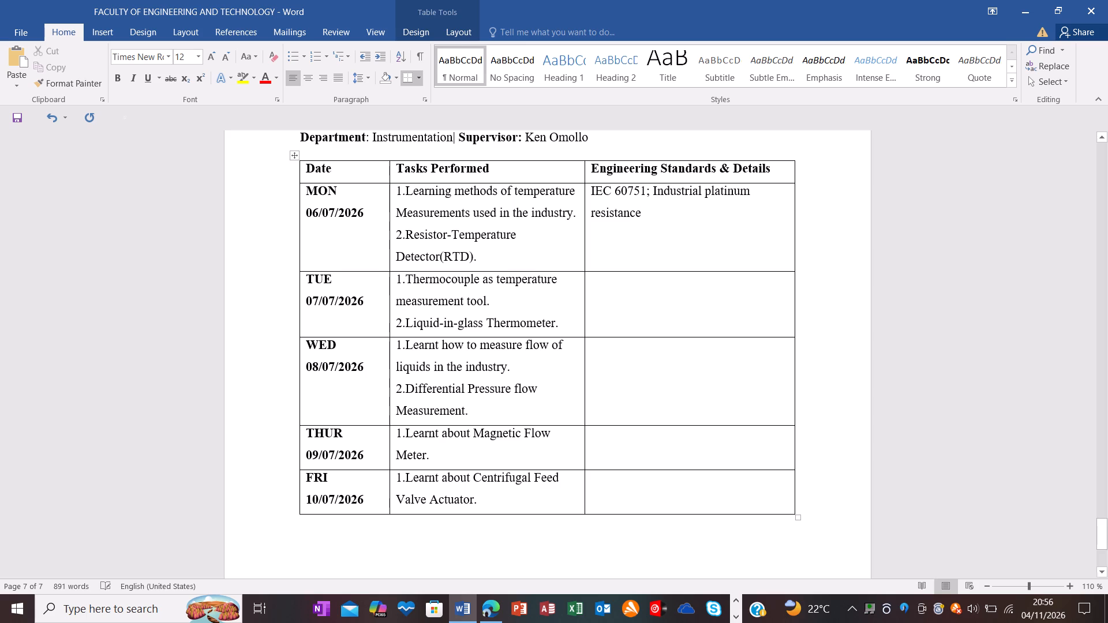
Complete Monday's IEC 60751 entry with "thermometers and platinum temperature sensors." after "resistance".
left_click(668, 204)
left_click(647, 212)
key("space")
type("thermometers")
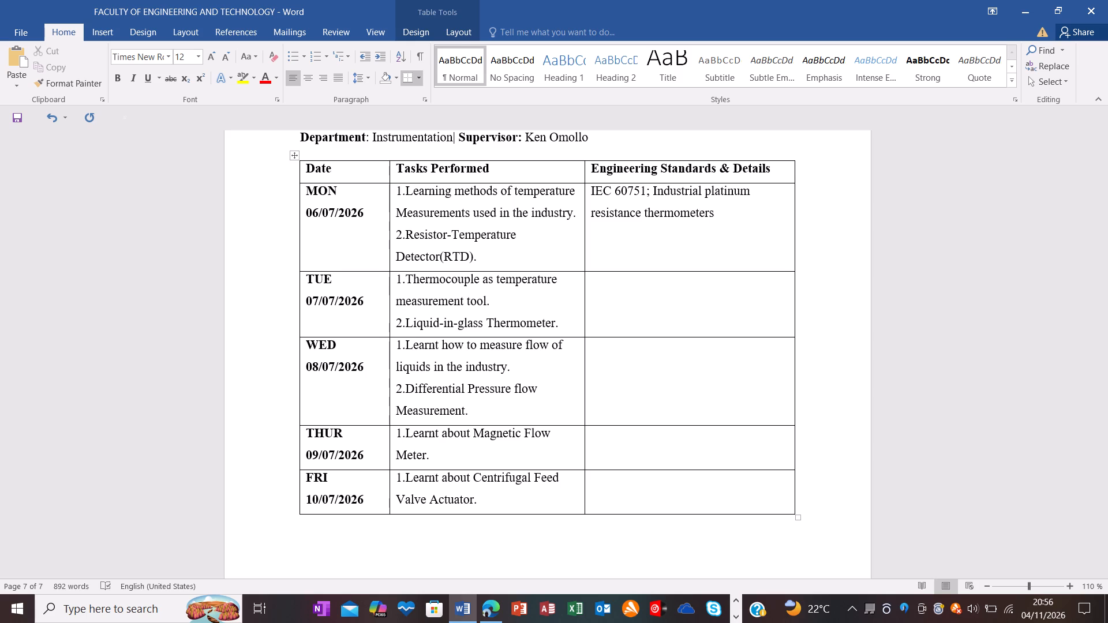
key("space")
type("and platinum")
key("space")
type("te,")
key("BackSpace")
type("mperature")
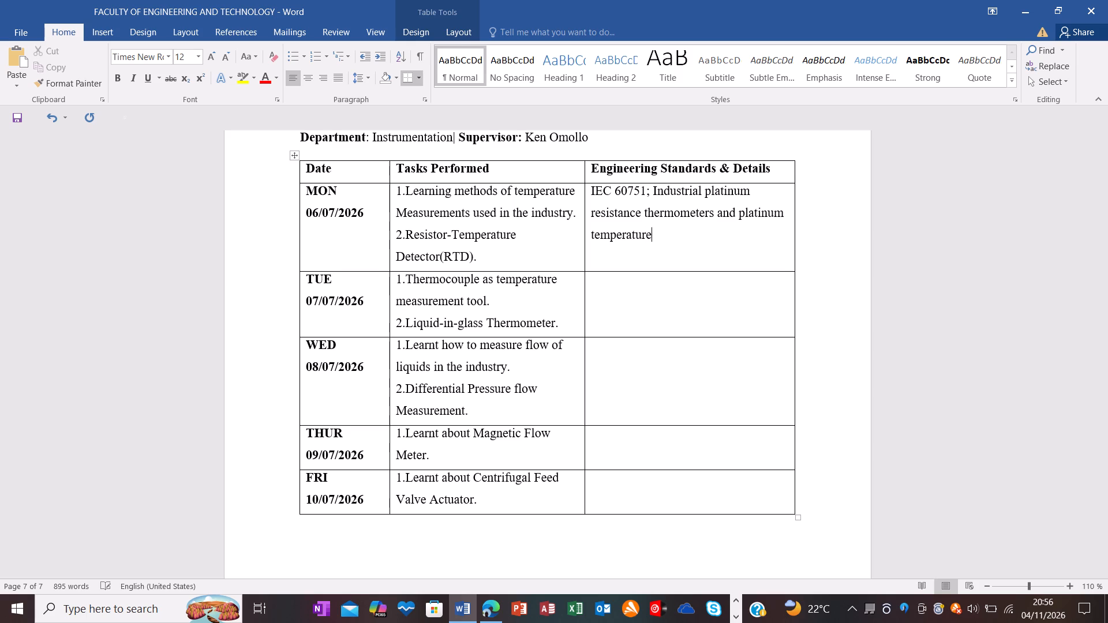
key("space")
type("sensors")
key("comma")
key("BackSpace")
key("period")
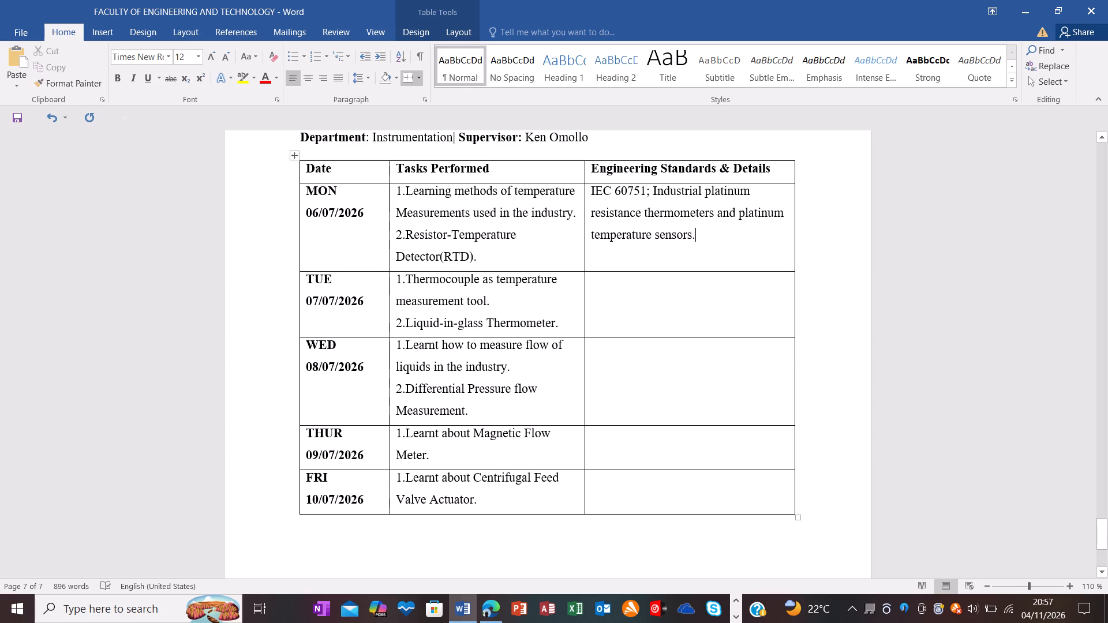
Start a new line in Monday's standards cell with "ASTM E1137:".
key("Return")
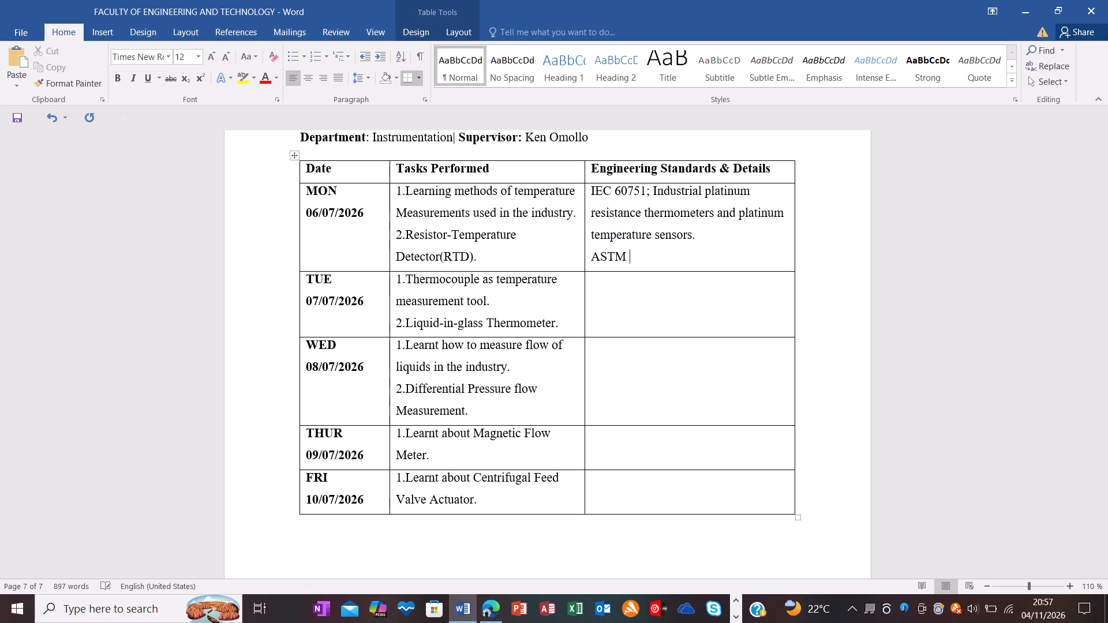
type("E11")
type("37")
key("semicolon")
key("BackSpace")
key("shift+colon")
key("space")
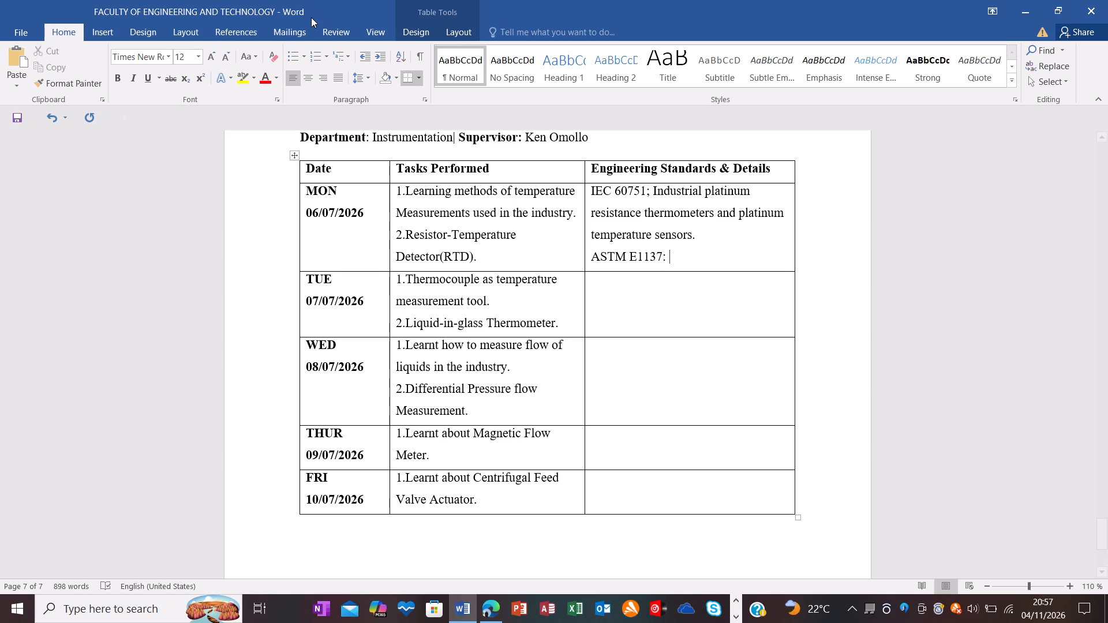
Describe ASTM E1137 in Monday's standards cell as "Specification for industrial platinum resistance.".
type("pecificat")
type("ion")
key("space")
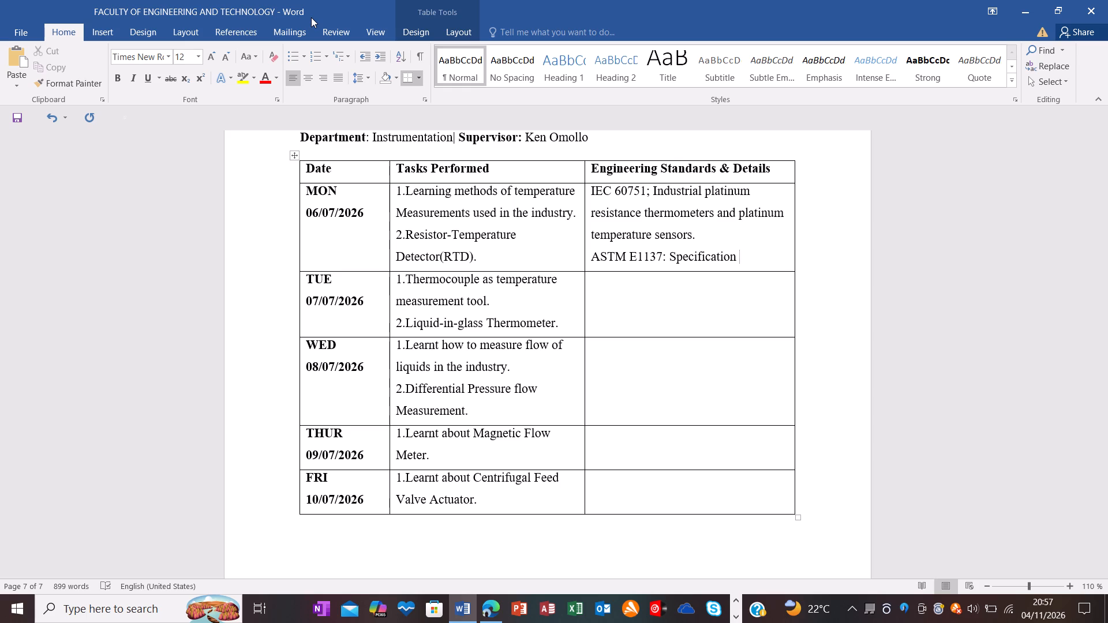
type("for")
key("space")
type("industrial")
key("space")
type("platinum")
key("space")
type("resiatance")
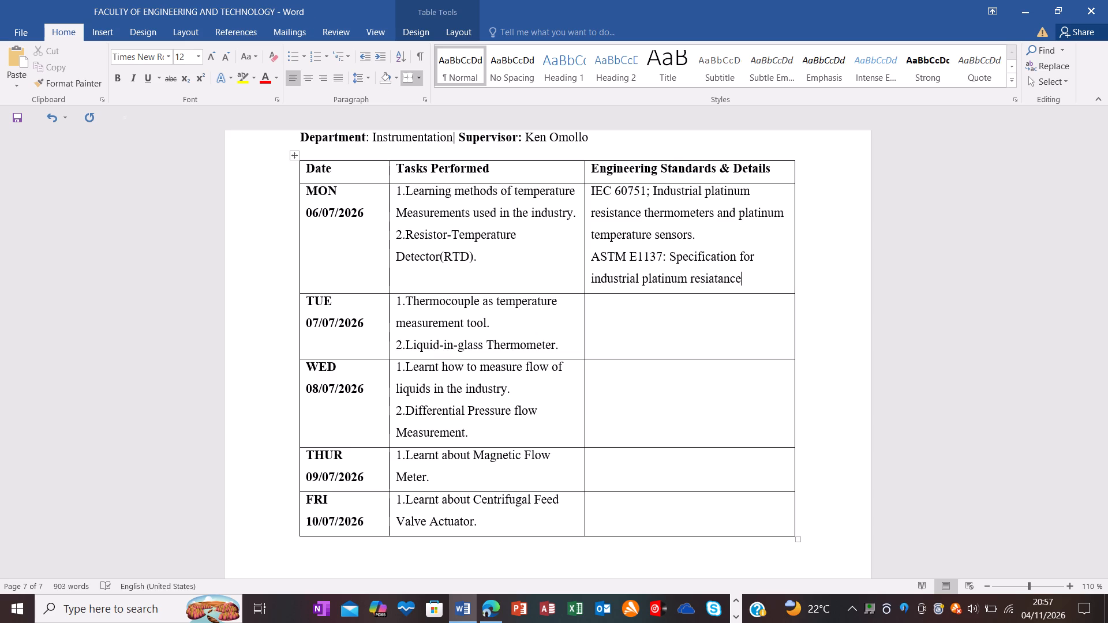
left_click(713, 281)
key("BackSpace")
key("s")
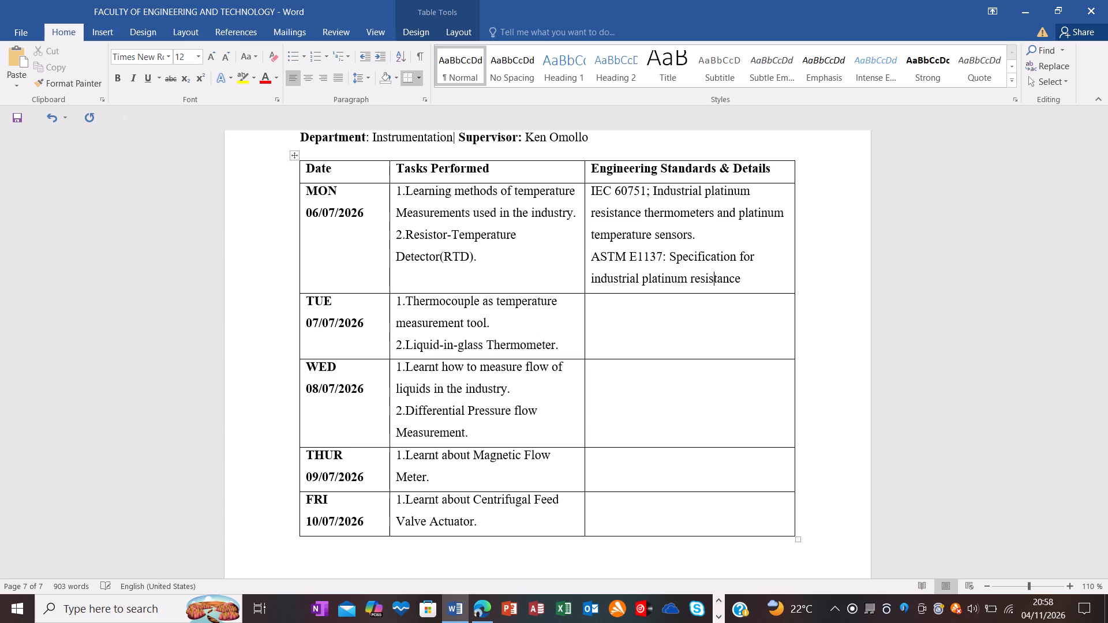
left_click(746, 282)
key("period")
Place the cursor in Tuesday's Engineering Standards & Details cell.
left_click_drag(677, 313, 672, 313)
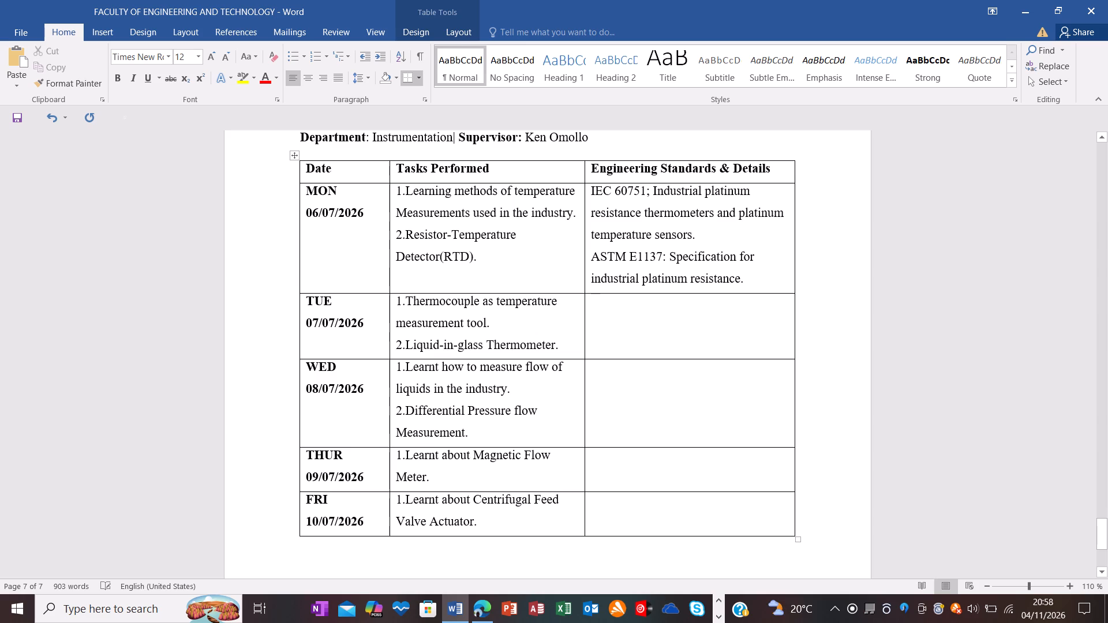
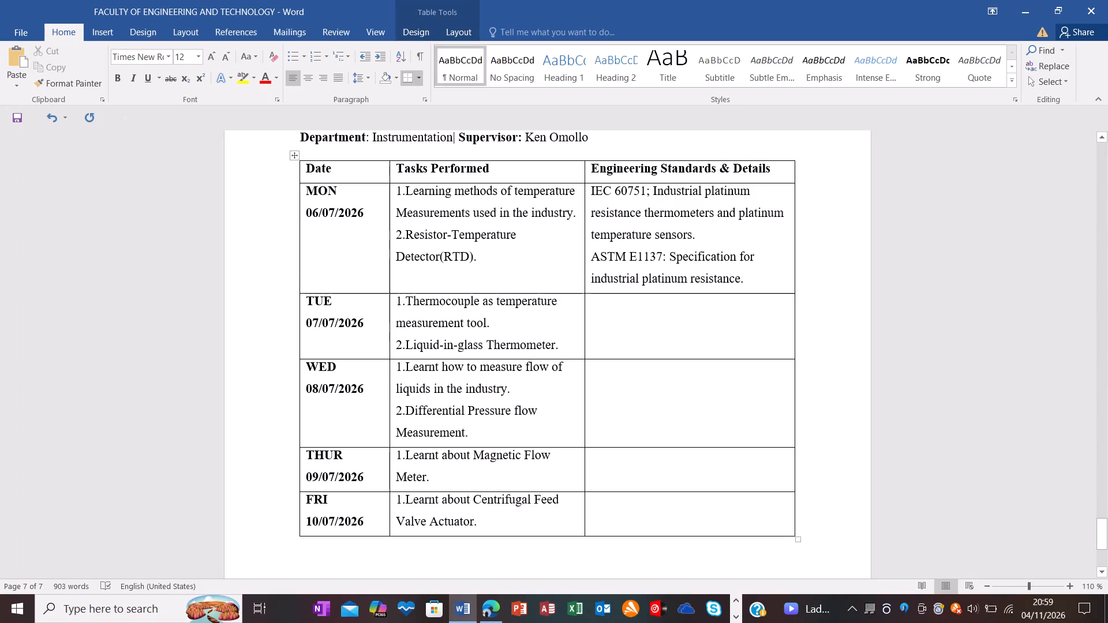
Enter the standard code "ASTM E230/E230M:" in Tuesday's Engineering Standards & Details cell.
type("AST")
key("m")
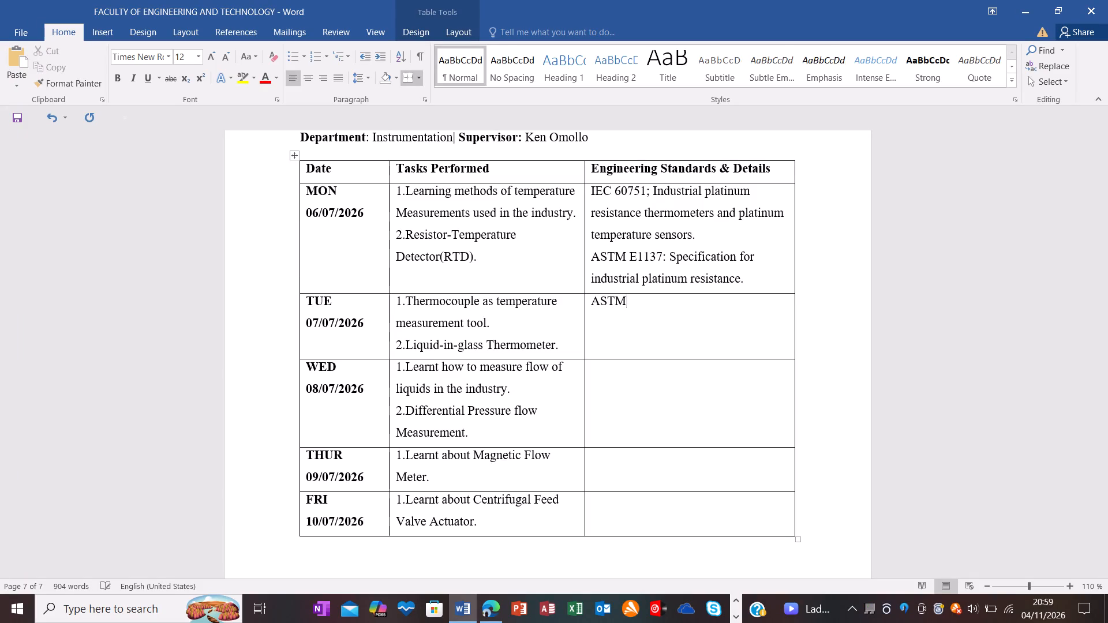
type("E230")
key("slash")
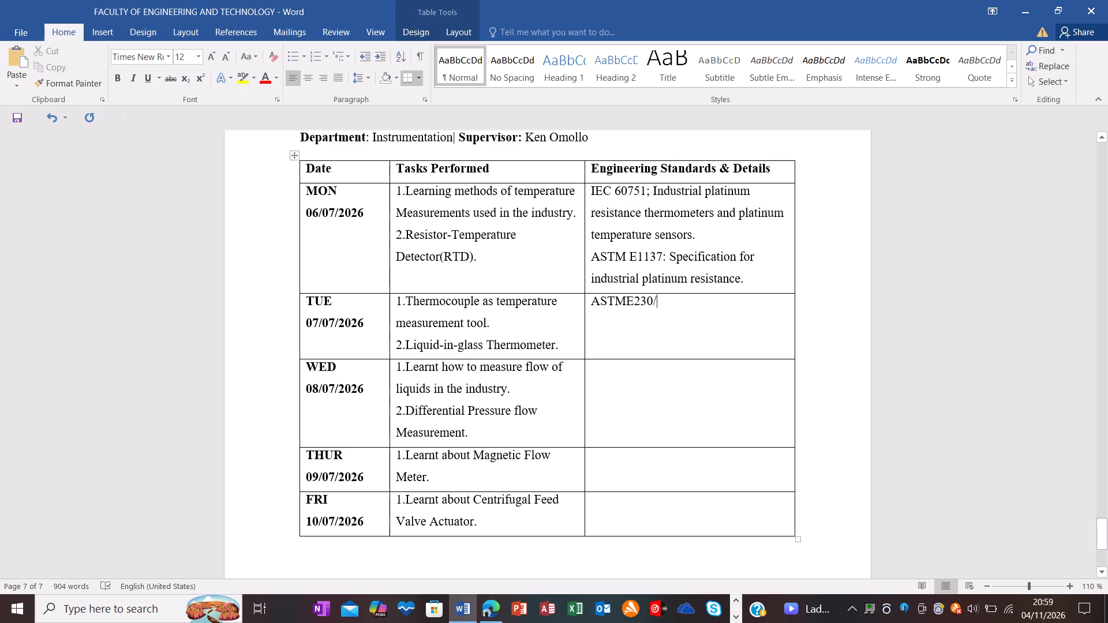
left_click(626, 303)
key("space")
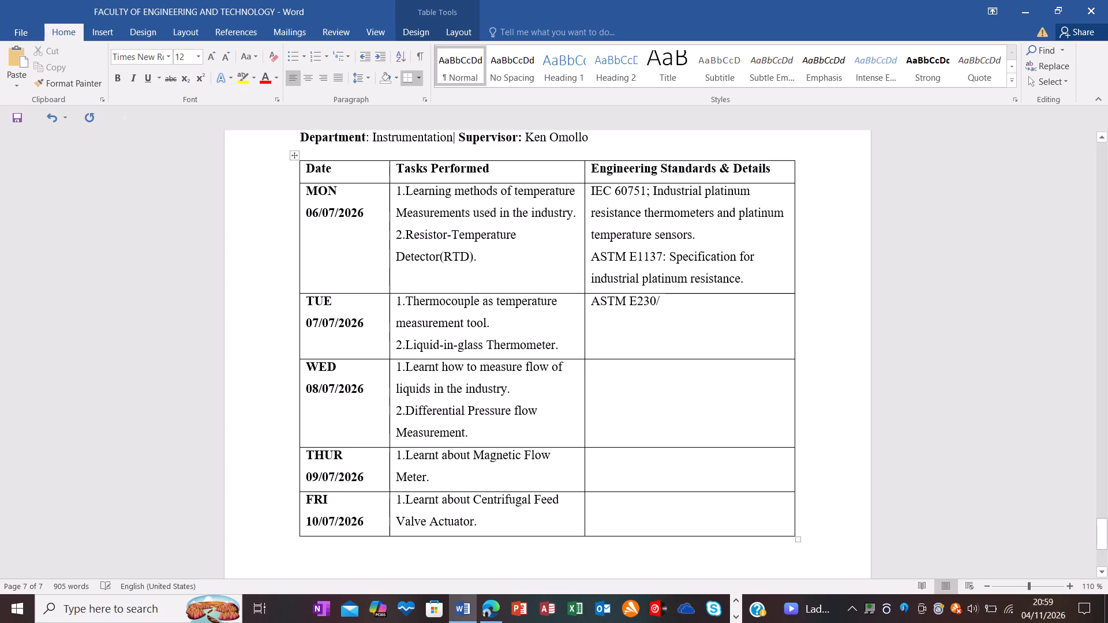
left_click(667, 303)
type("E230M")
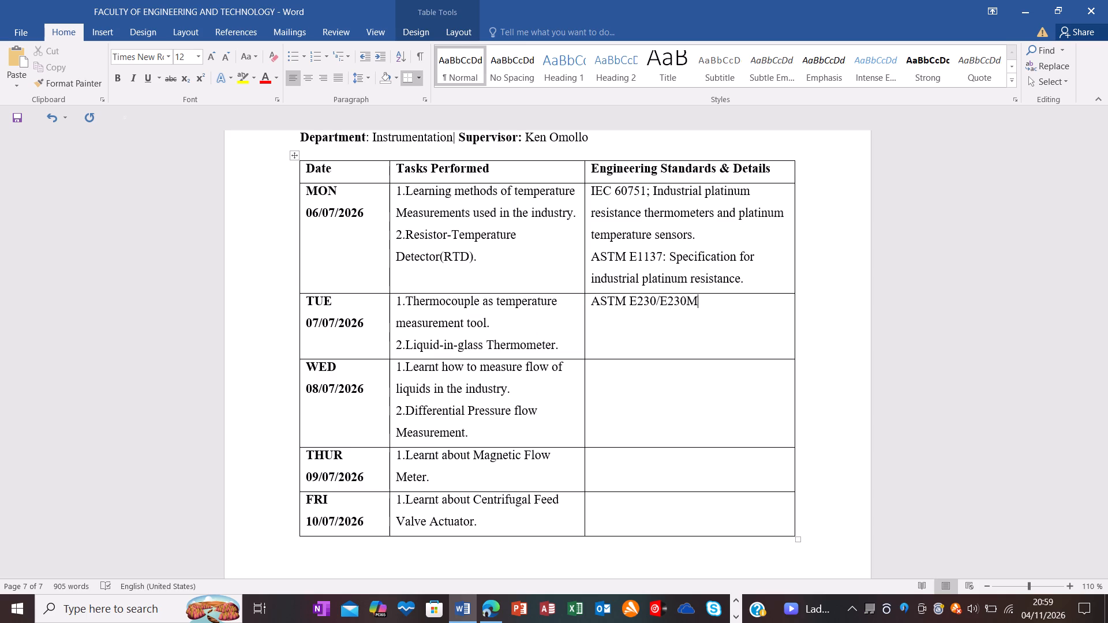
key("shift+colon")
Describe ASTM E230/E230M in Tuesday's standards cell as "specification for Temperature –Electromotive Force".
type("specification for")
key("space")
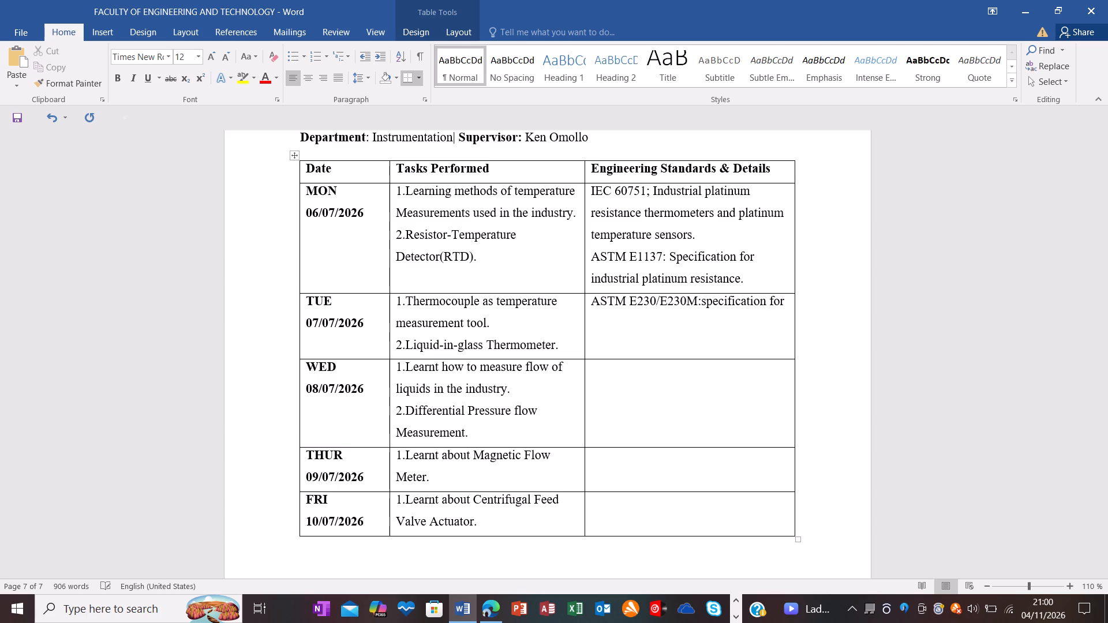
key("shift+t")
type("emperature")
key("space")
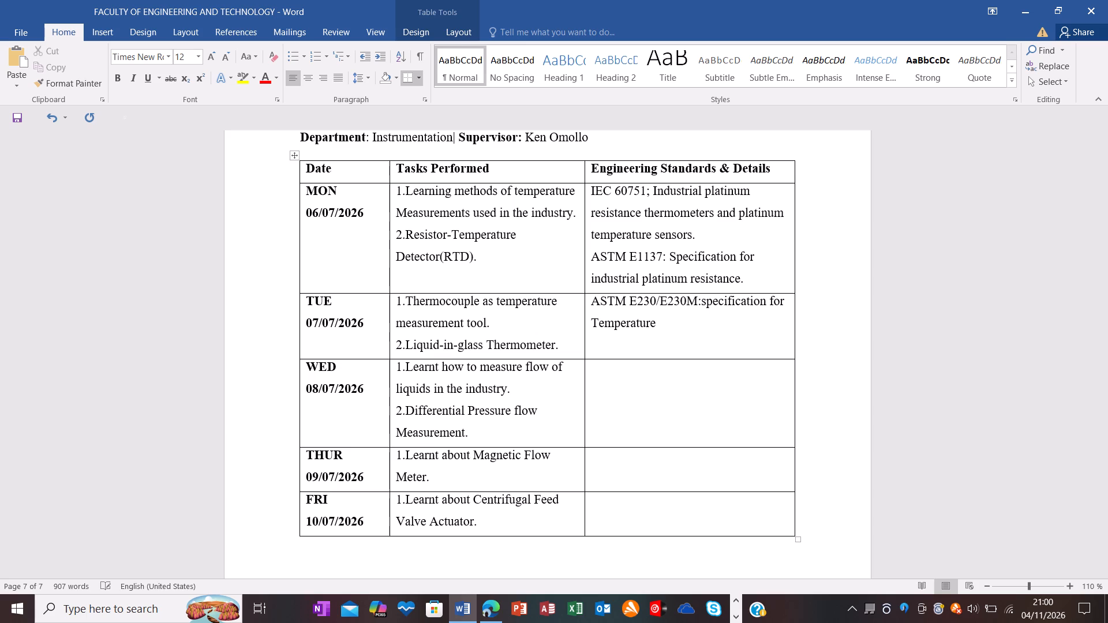
key("shift+underscore")
key("BackSpace")
key("minus")
type("Electromative")
key("space")
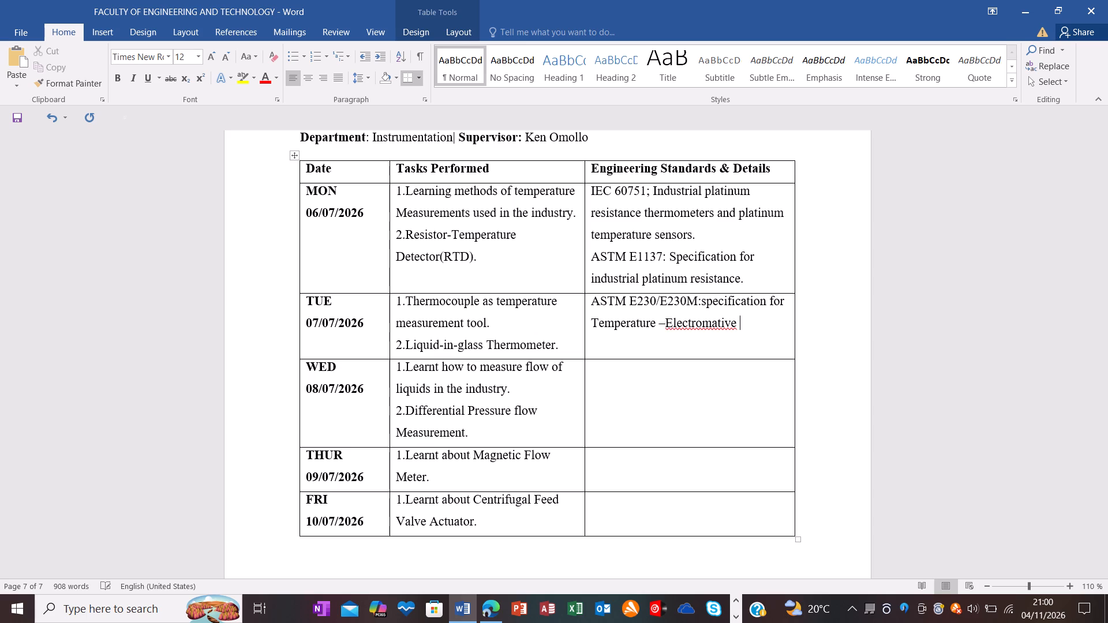
type("Force")
key("space")
left_click(718, 334)
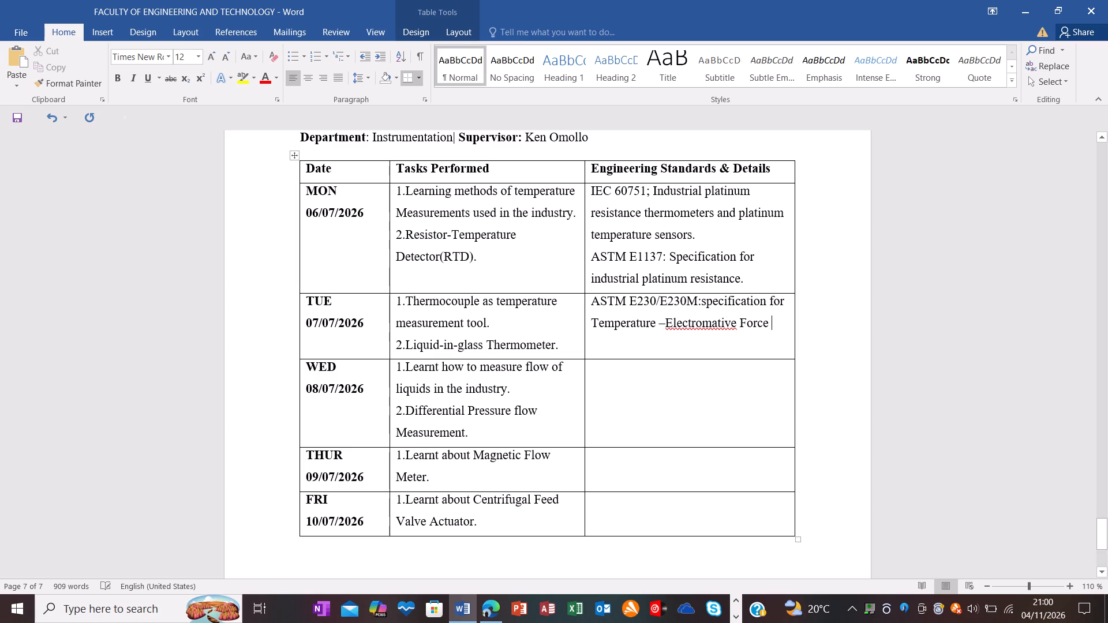
key("BackSpace")
key("o")
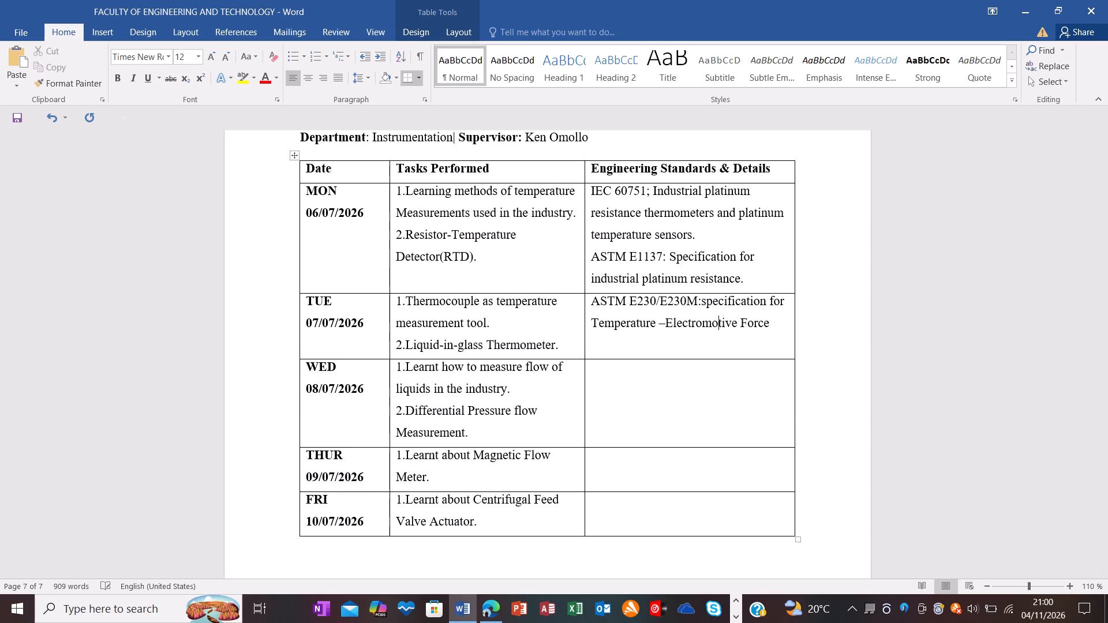
Add the abbreviation "(EMF)." after "Electromotive Force" in Tuesday's standards cell.
left_click(770, 324)
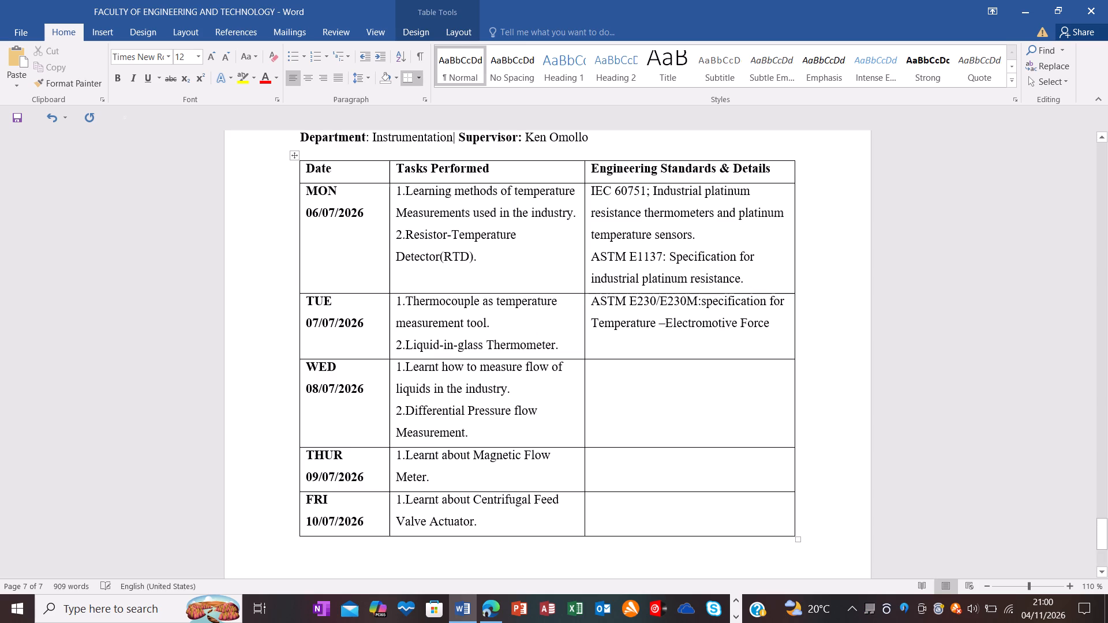
key("shift+parenleft")
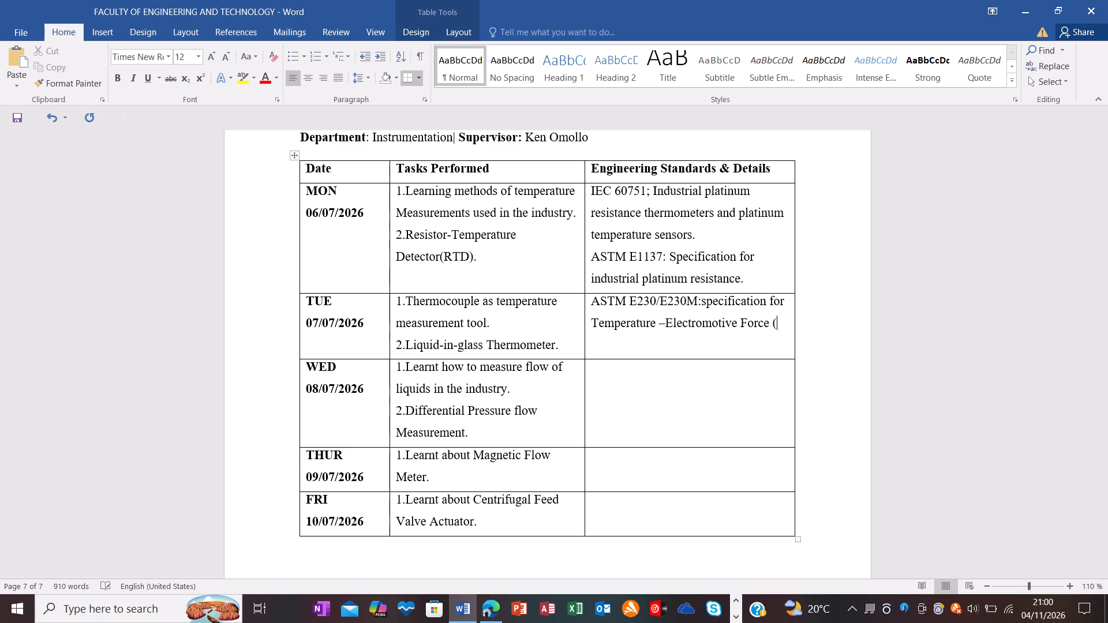
type("EM")
key("shift+f")
key("shift+parenright")
key("shift+greater")
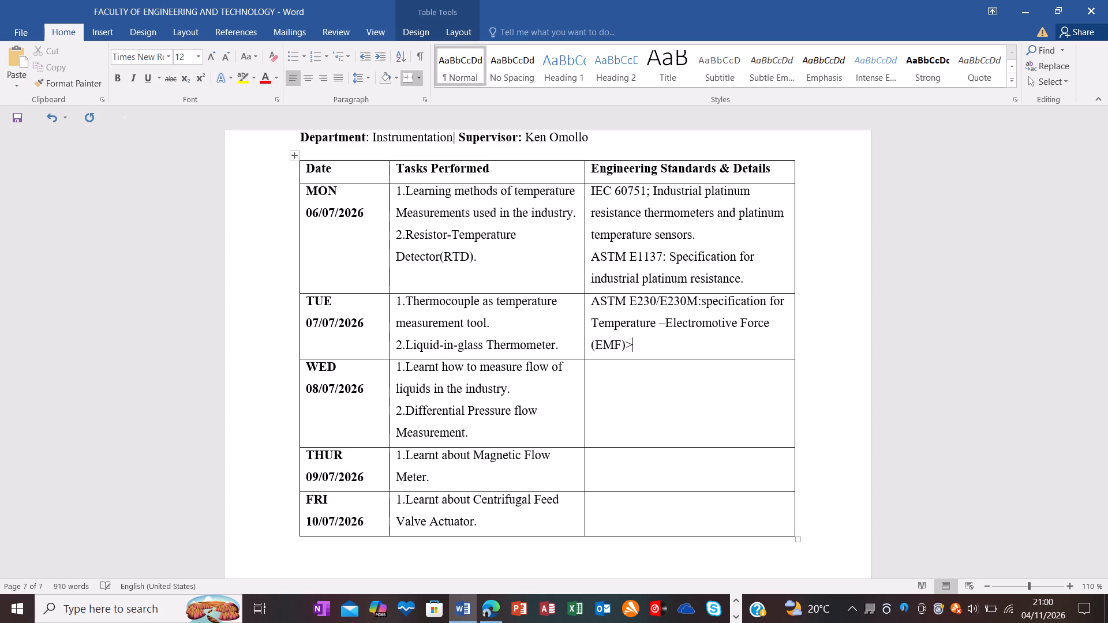
key("BackSpace")
key("period")
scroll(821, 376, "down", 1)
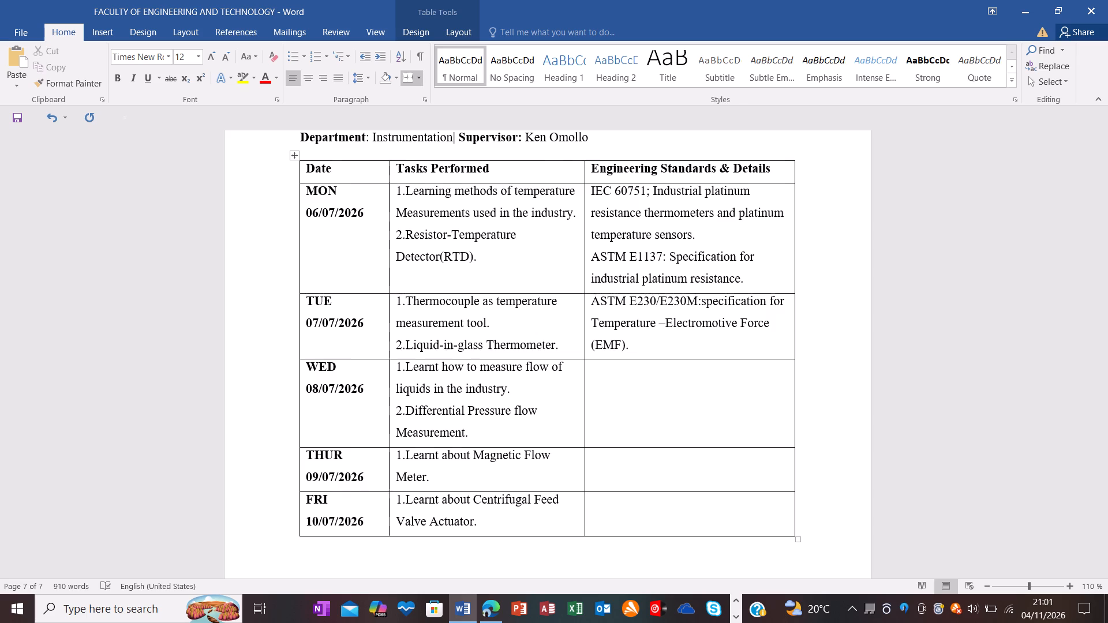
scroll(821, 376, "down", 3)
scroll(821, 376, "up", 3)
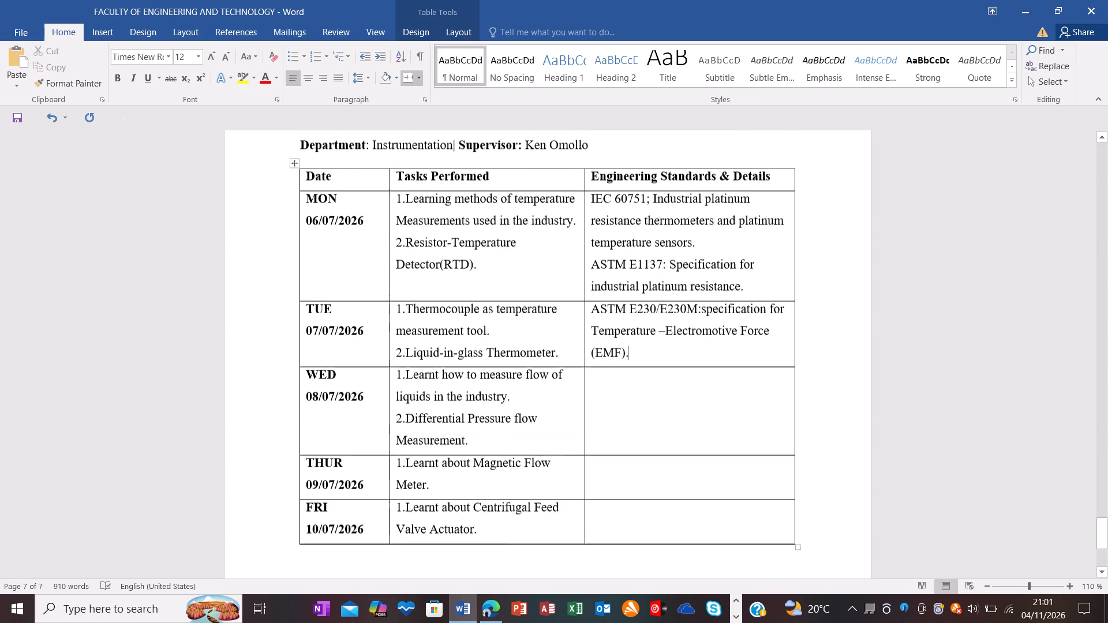
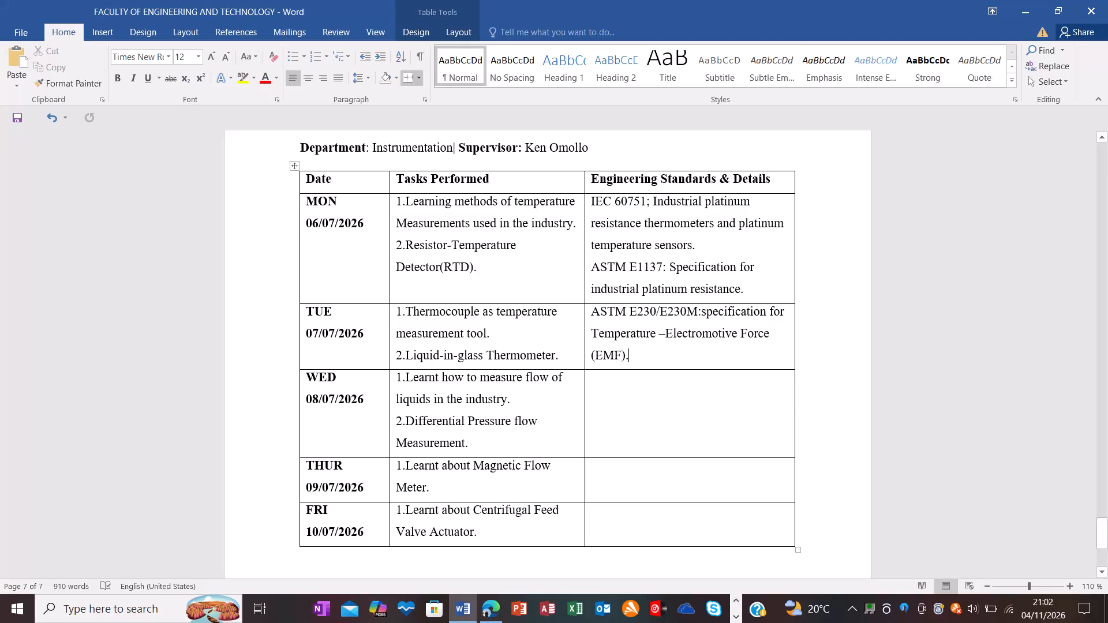
Enter the standard code "ISO 5167:" in Wednesday's Engineering Standards & Details cell, with a space between ISO and the number.
left_click(622, 391)
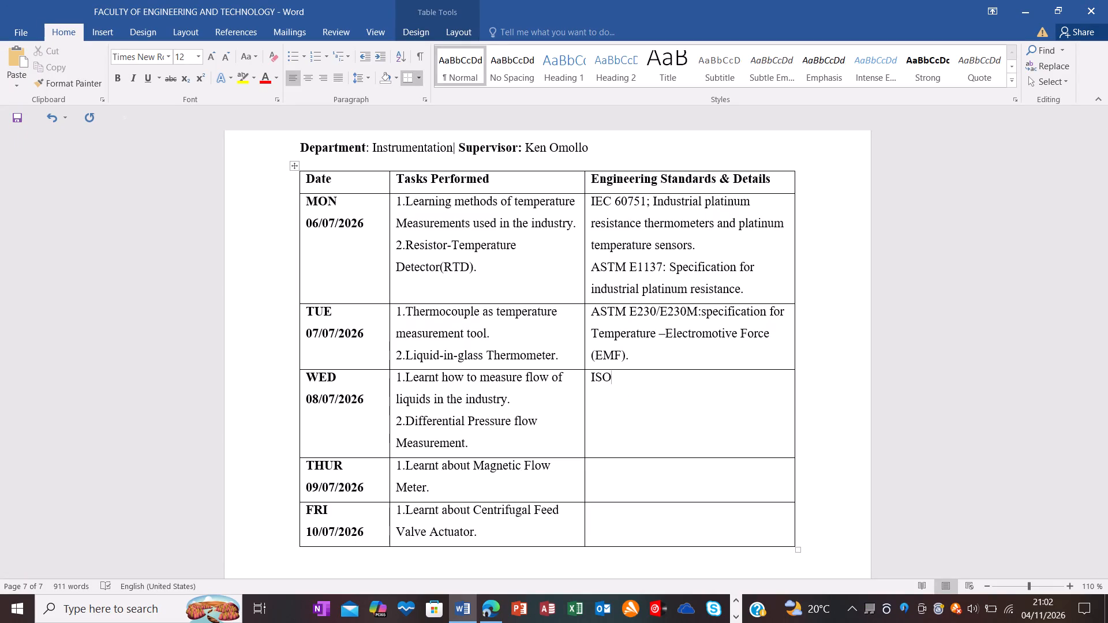
key("5")
key("1")
key("6")
key("7")
left_click_drag(622, 391, 616, 373)
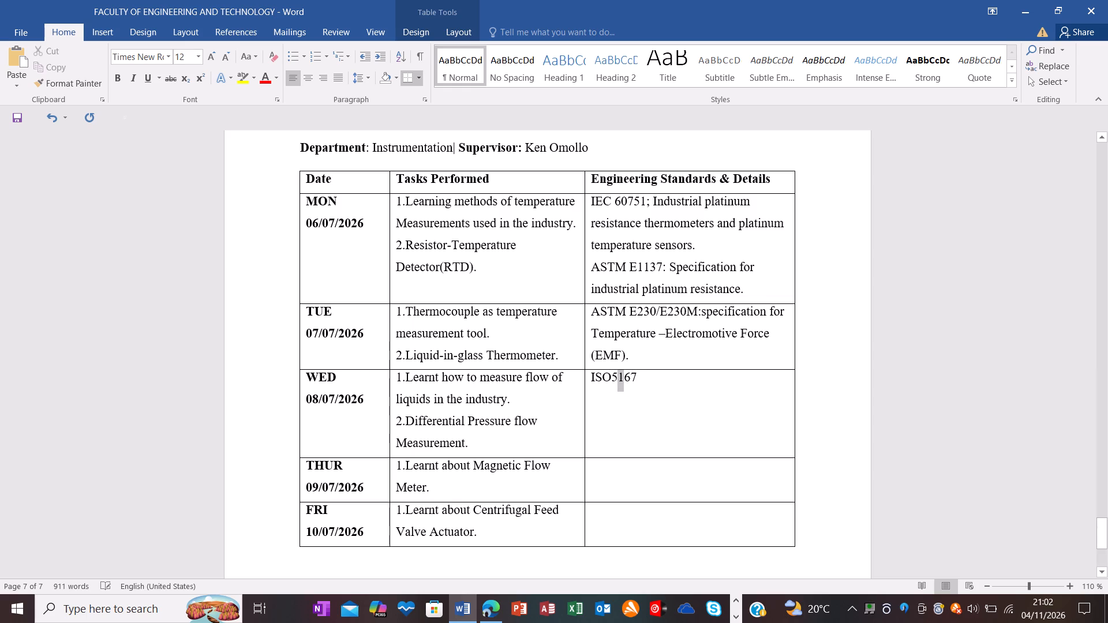
left_click_drag(616, 373, 613, 373)
left_click(613, 373)
key("space")
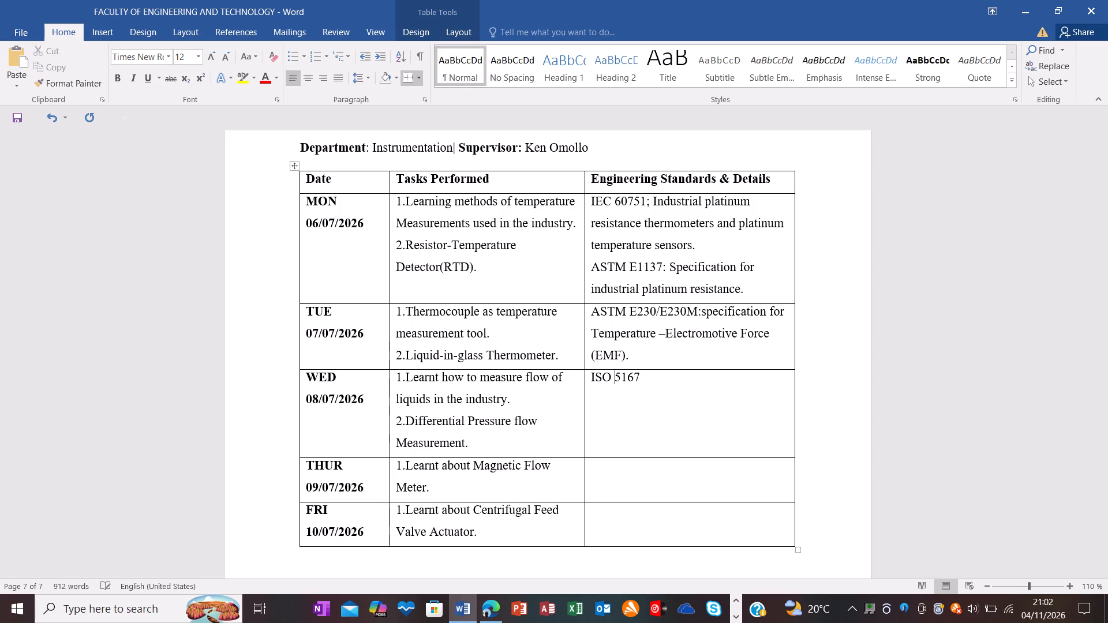
left_click(647, 380)
left_click(647, 380)
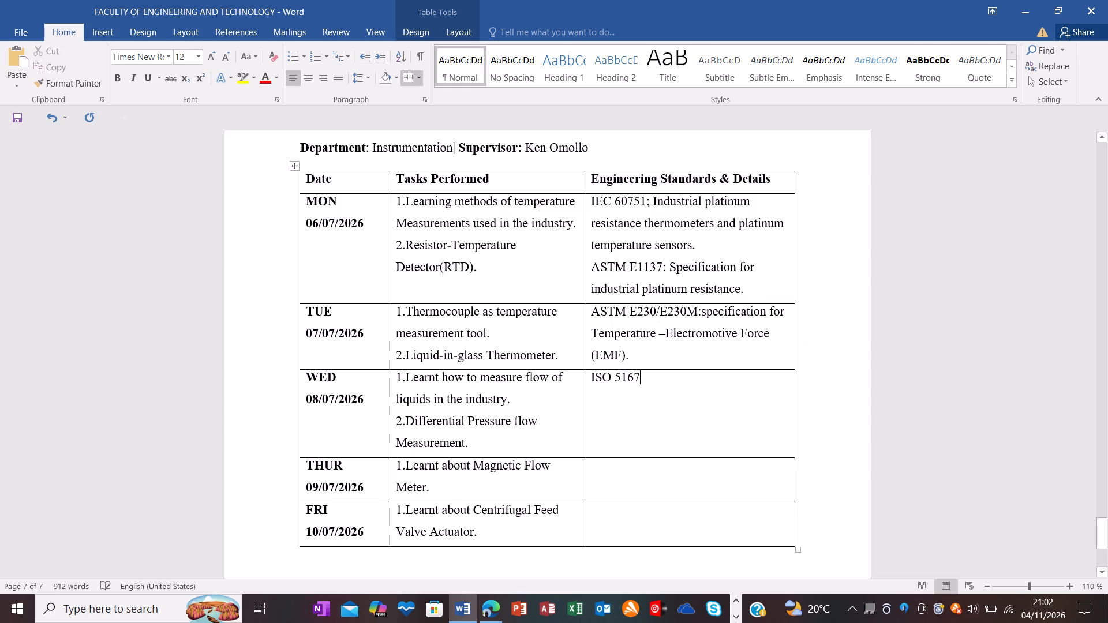
key("apostrophe")
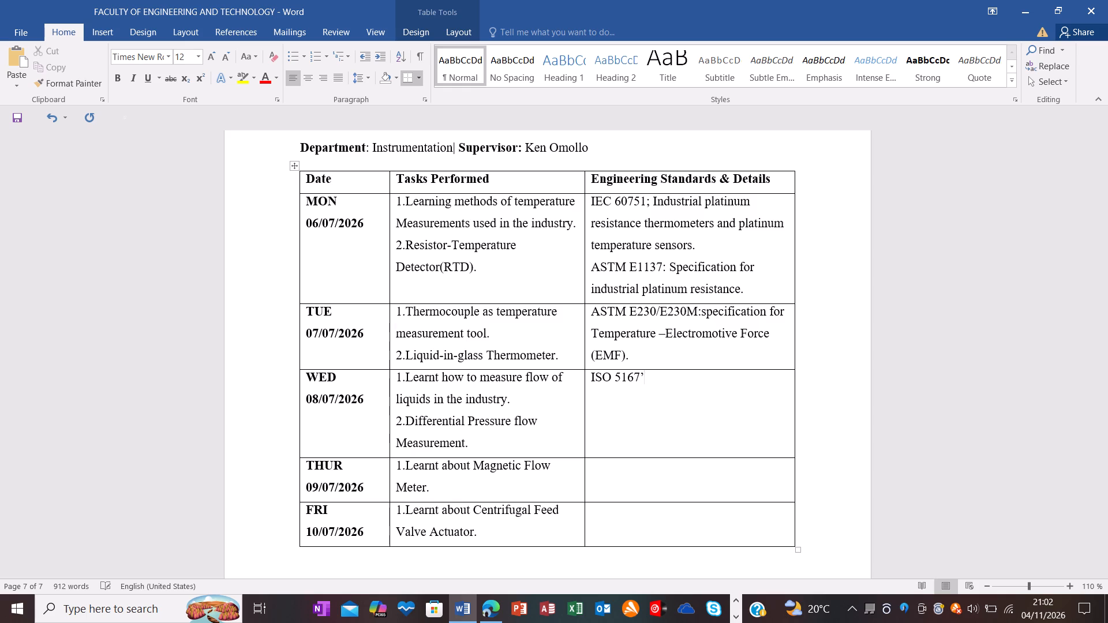
key("BackSpace")
key("shift+colon")
Describe ISO 5167 in Wednesday's standards cell as "Measurement of fluid Flow".
type("ea")
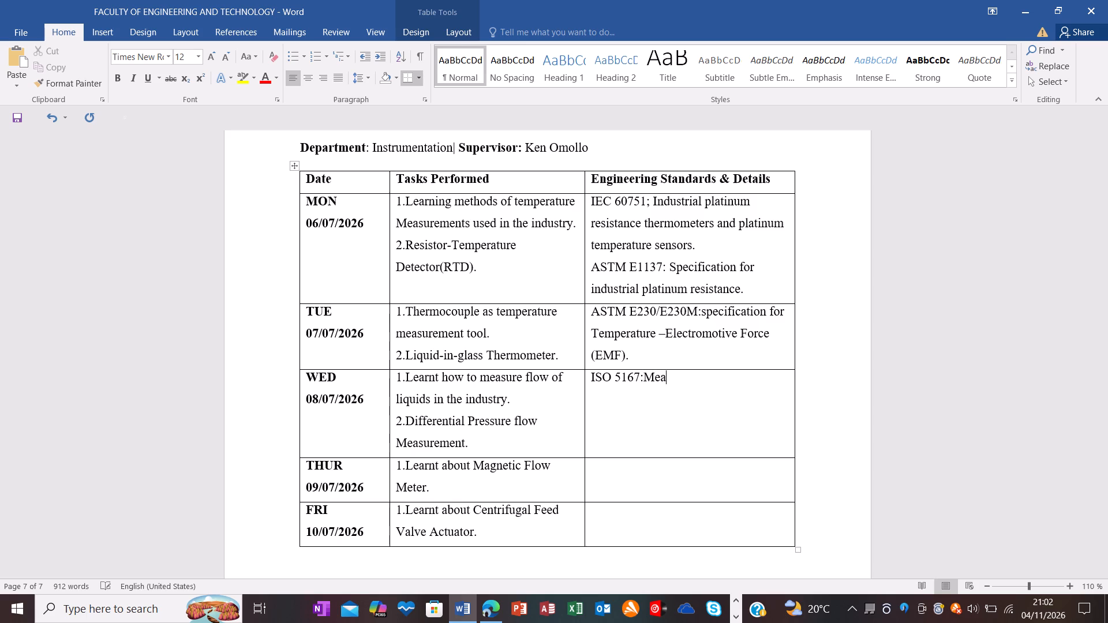
type("sure")
type("ment of fluid")
key("space")
type("Flow")
key("space")
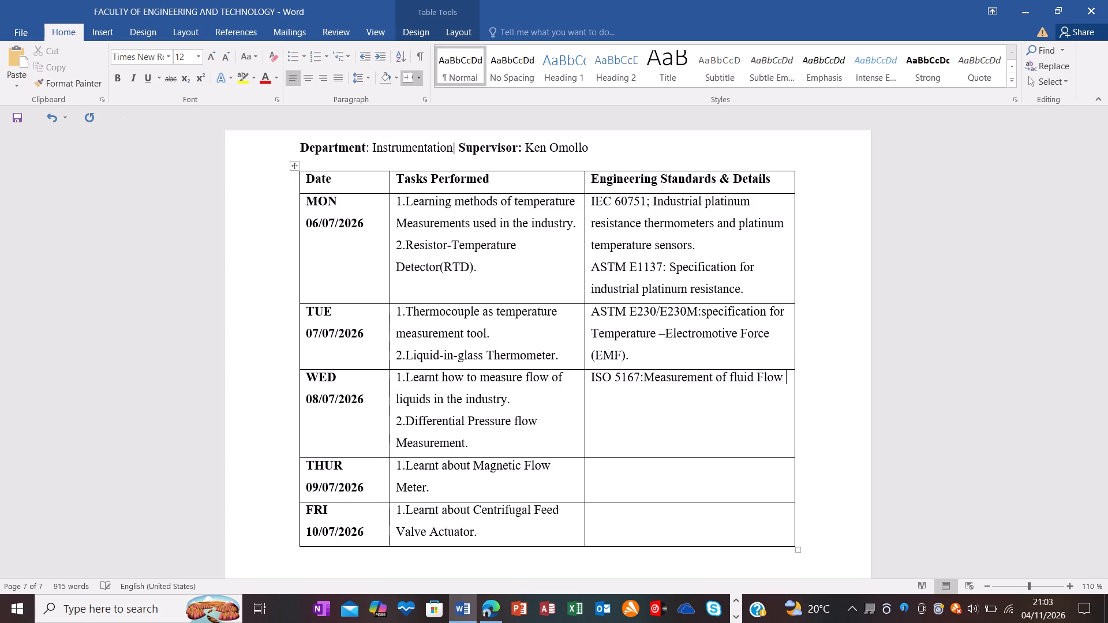
Continue Wednesday's ISO 5167 description with "by means of pressure differential devices".
key("n")
key("BackSpace")
type("by")
key("space")
key("comma")
key("BackSpace")
type("means")
key("space")
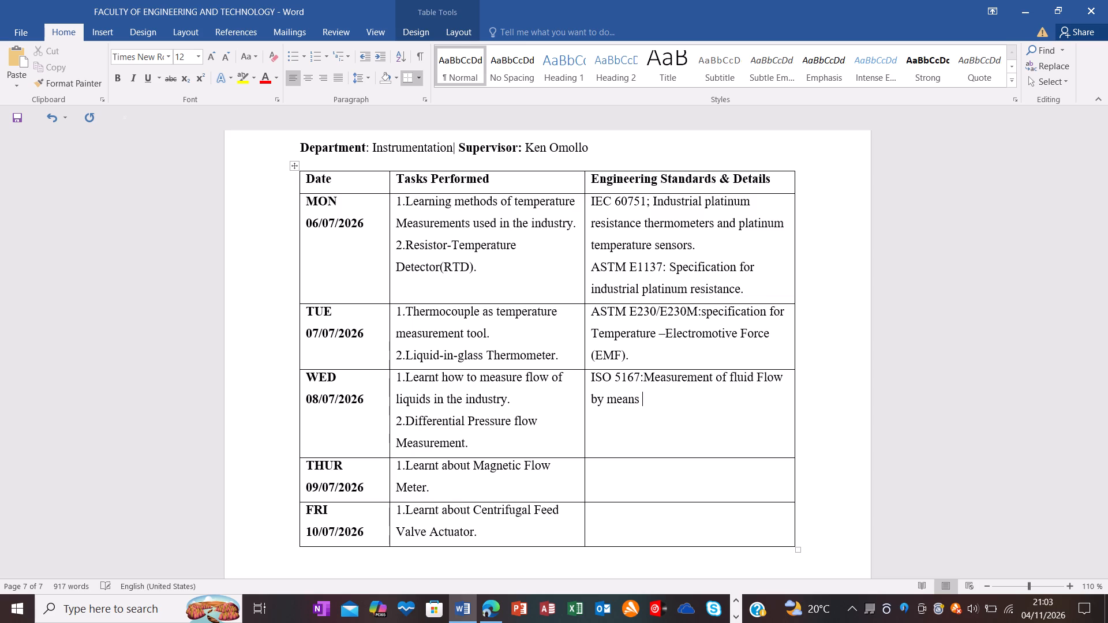
key("p")
key("BackSpace")
type("of pressure")
key("space")
type("different")
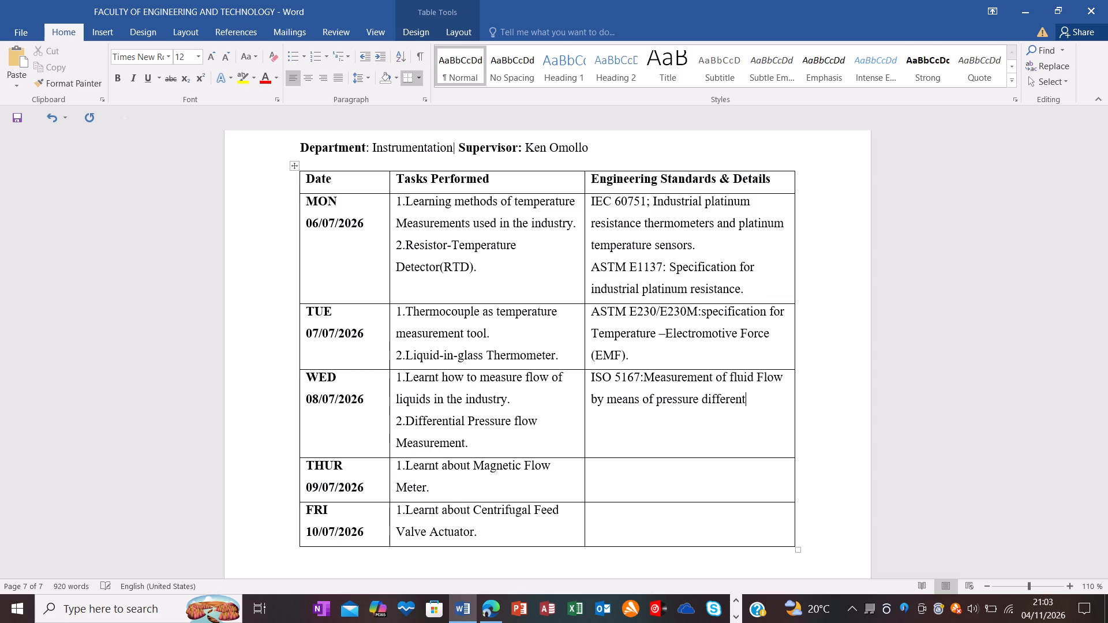
type("ial")
key("space")
type("de")
type("vices")
Complete Wednesday's ISO 5167 description with "inserted in circular cross section.".
key("space")
type("inserted")
key("space")
type("in circular")
key("space")
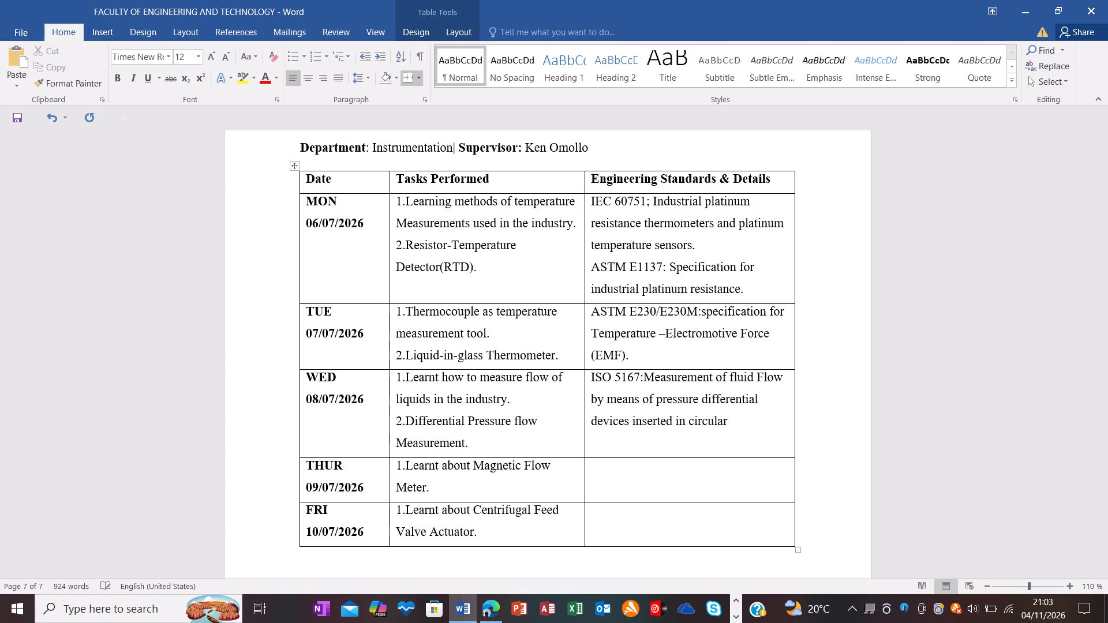
type("cross")
key("space")
type("section")
key("period")
Place the text cursor in Thursday's empty Engineering Standards & Details cell.
left_click(597, 471)
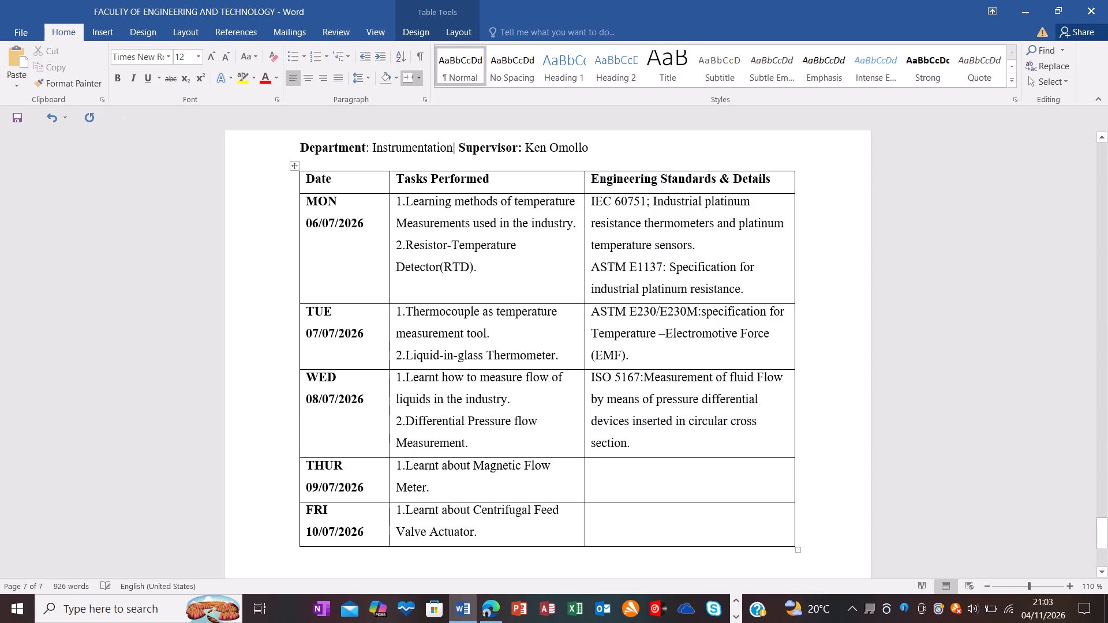
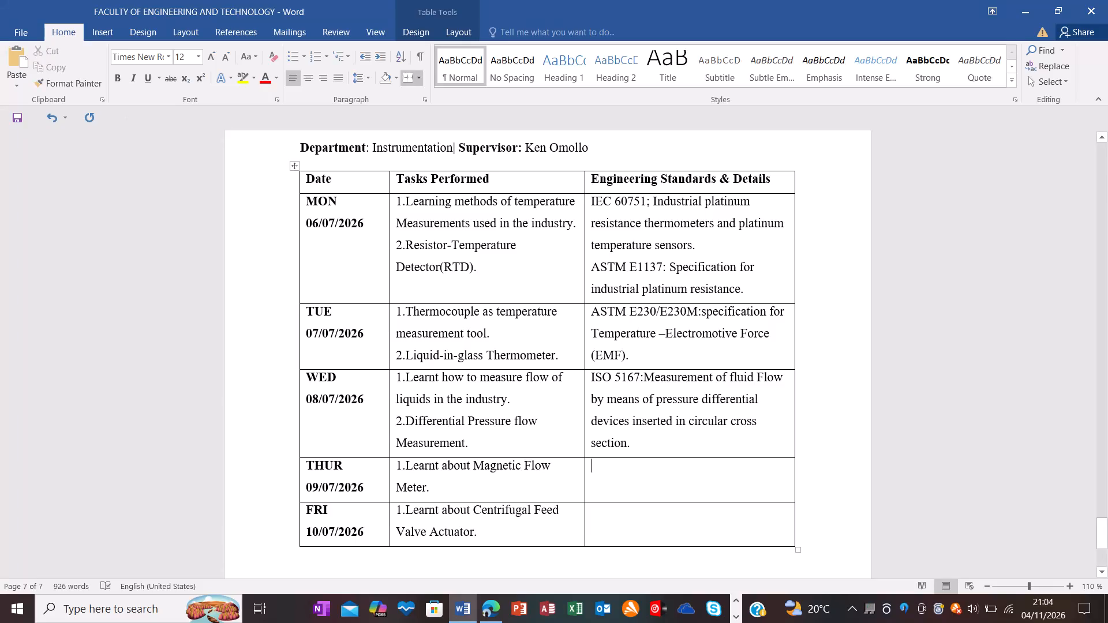
Fill Thursday's Engineering Standards & Details cell with "ISO 6817:Measurement of conductive flow in closed circuits.".
key("i")
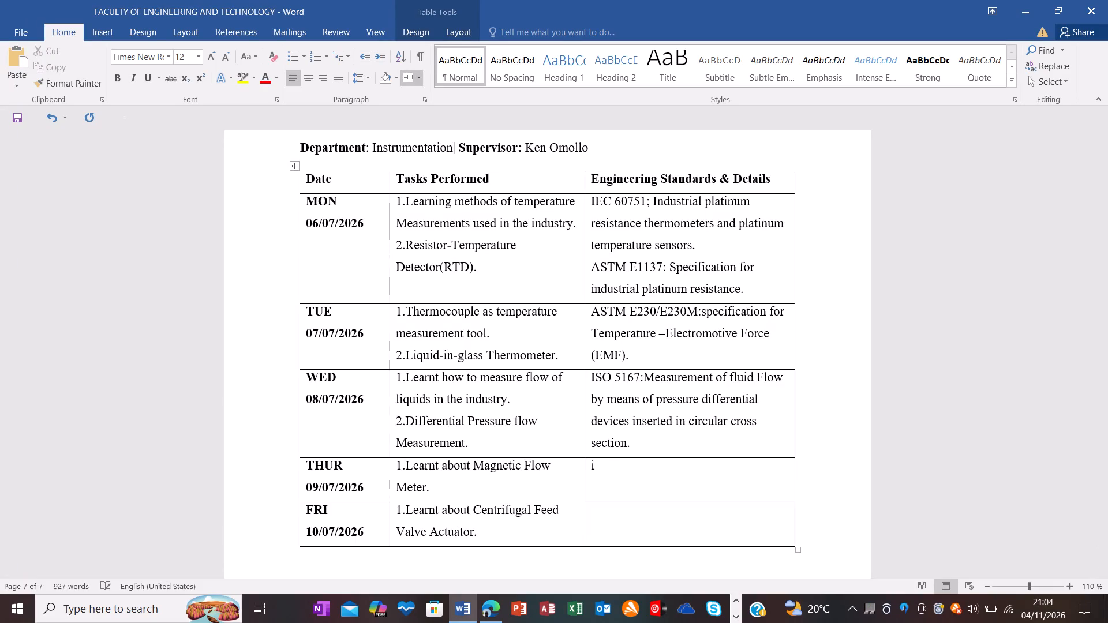
type("ISO")
key("space")
type("6817")
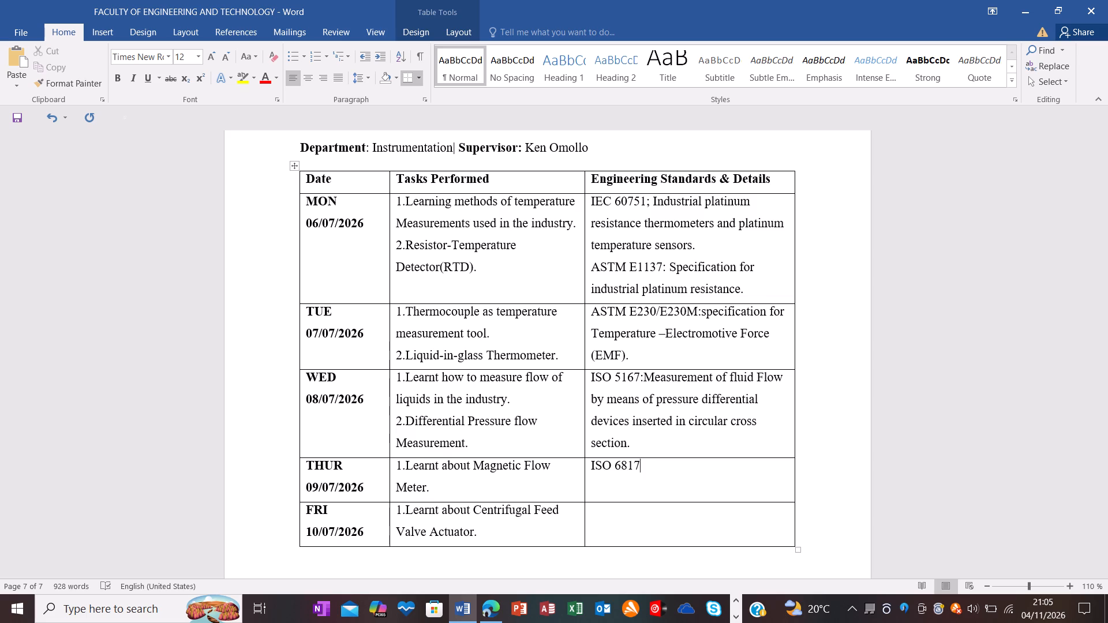
key("shift+colon")
type("mE")
type("Measure")
key("space")
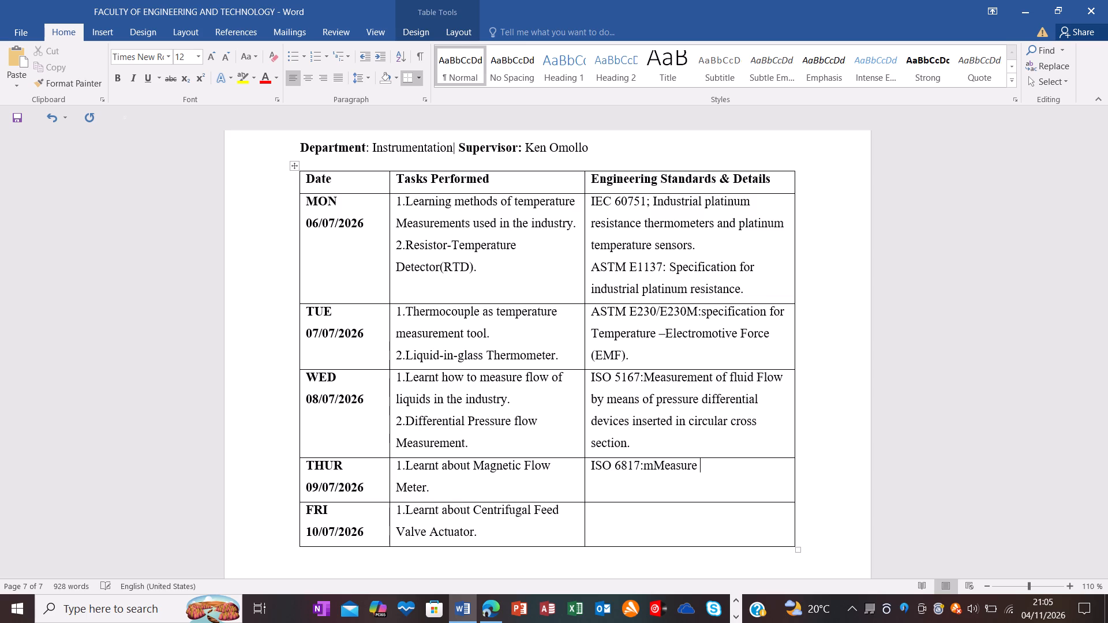
key("BackSpace")
type("men")
key("t")
left_click(654, 470)
key("BackSpace")
left_click(729, 467)
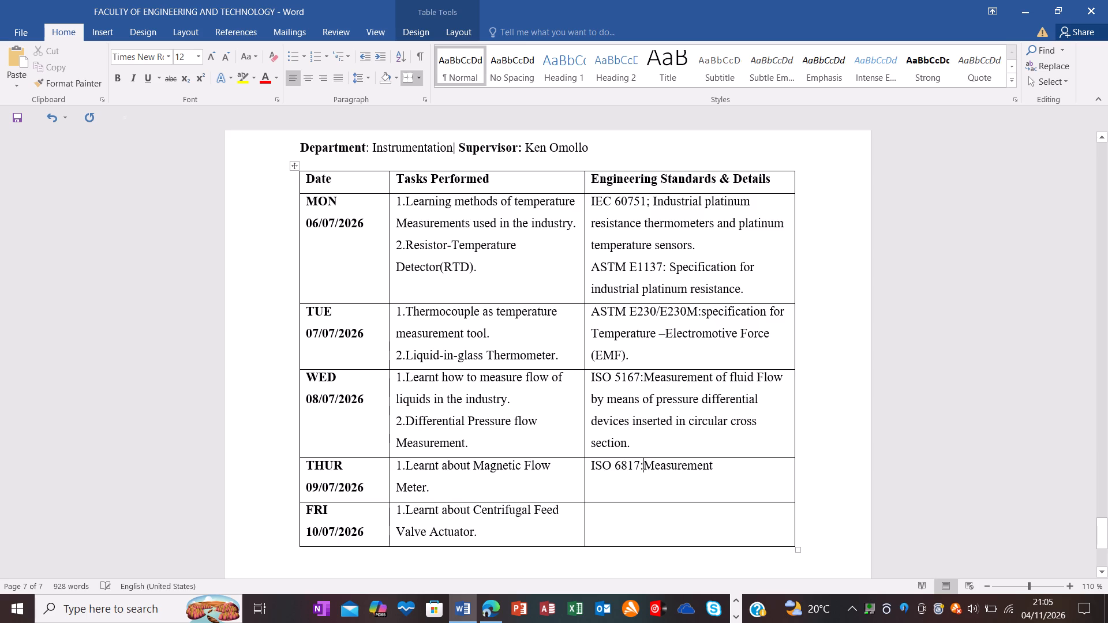
key("space")
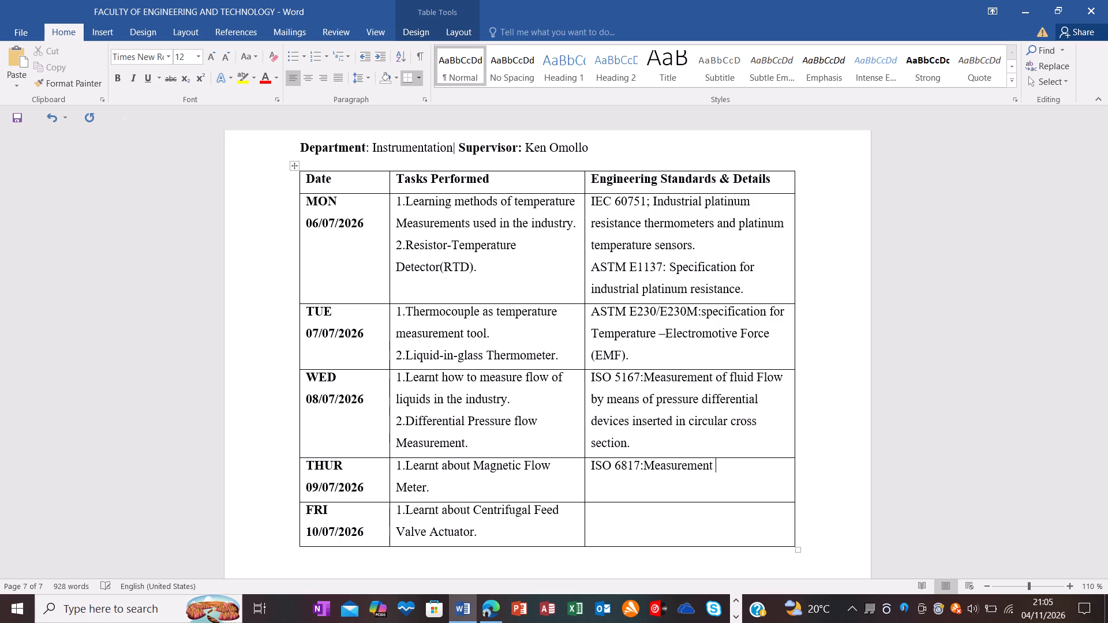
type("of conductive flow")
key("space")
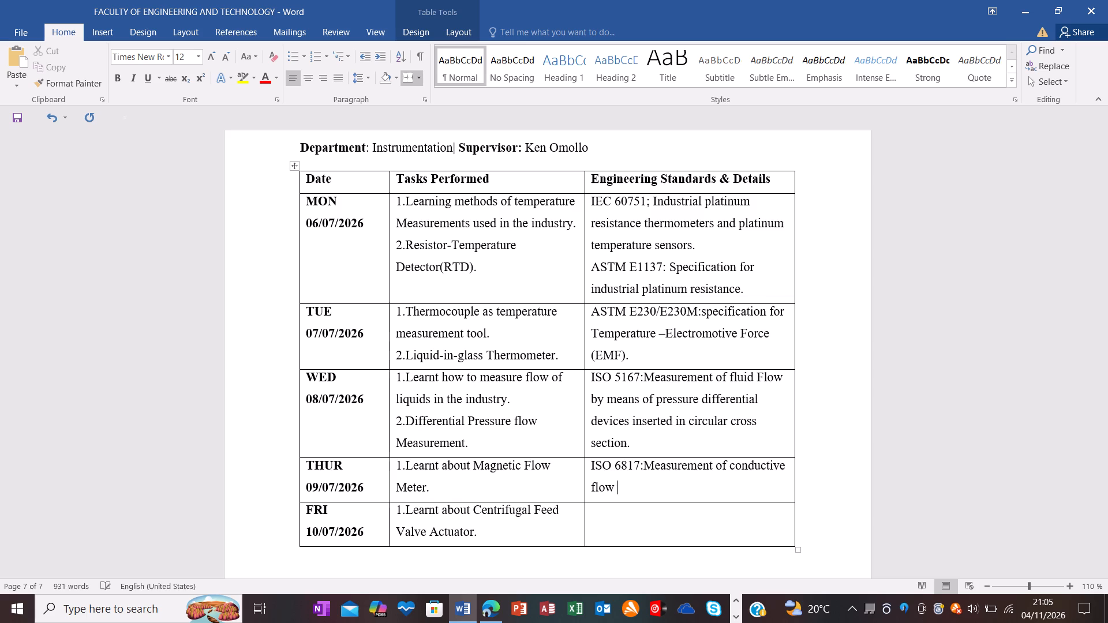
type("in closed circuit")
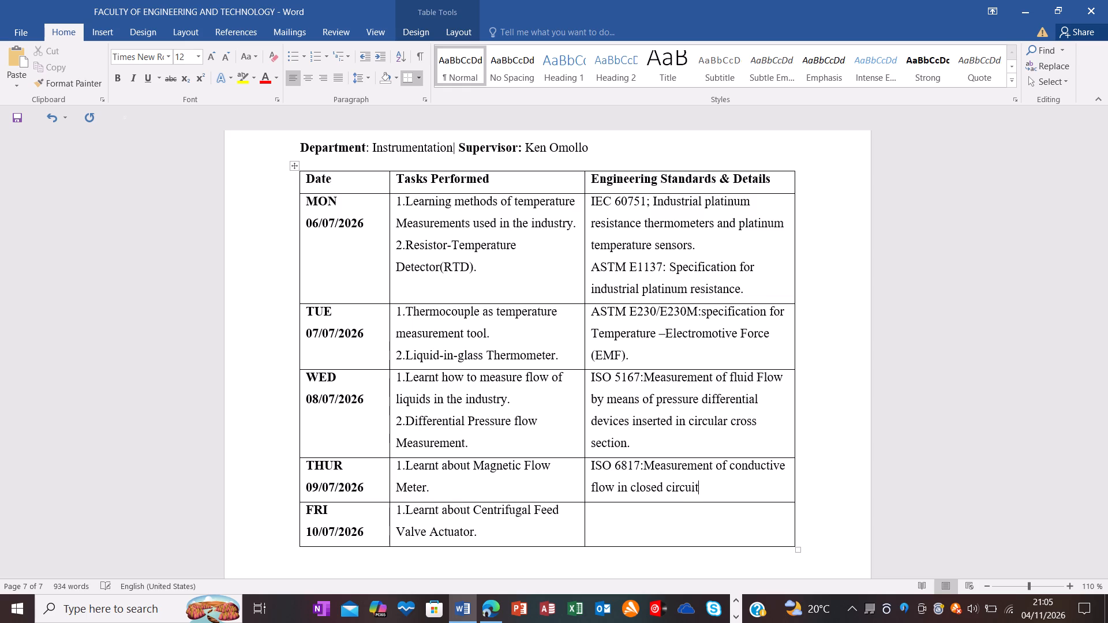
key("s")
key("period")
Start the Engineering Standards & Details entry in the empty cell of the FRI 10/07/2026 row.
left_click(692, 514)
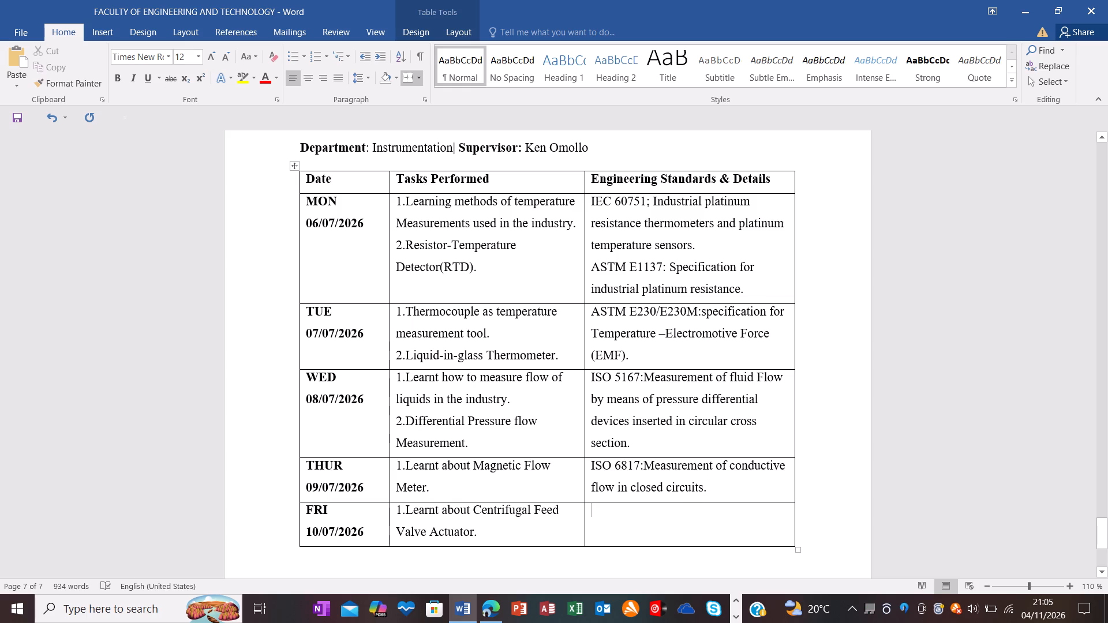
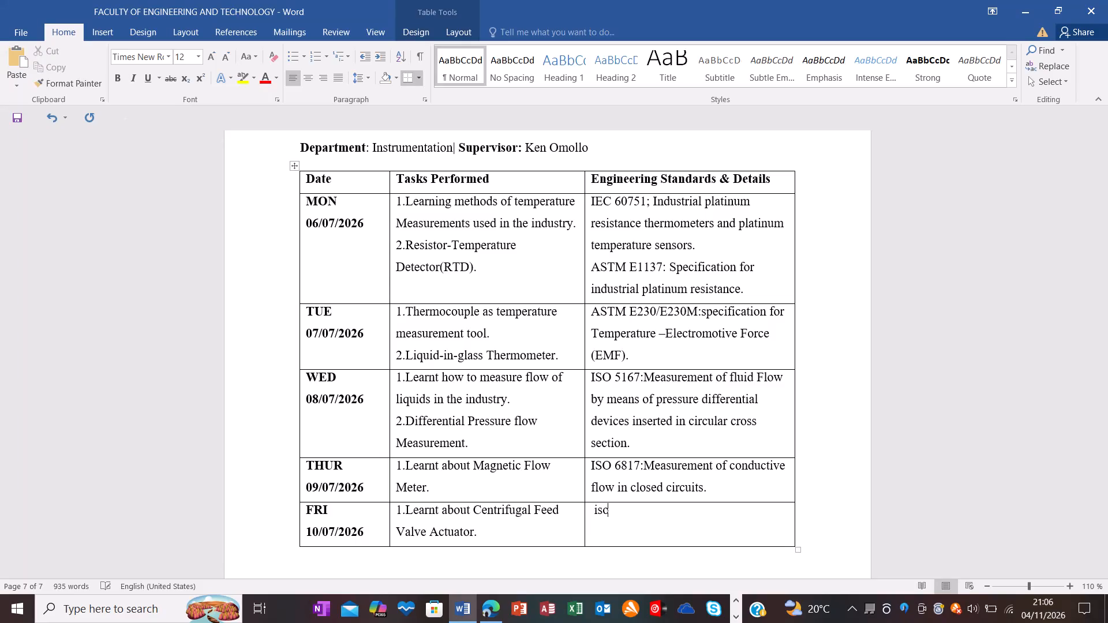
Fill Friday's Engineering Standards & Details cell with "ISO 5210:requirements for multi turn and part turn valve actuator attachments.".
key("BackSpace")
key("BackSpace")
key("BackSpace")
key("BackSpace")
type("ISP")
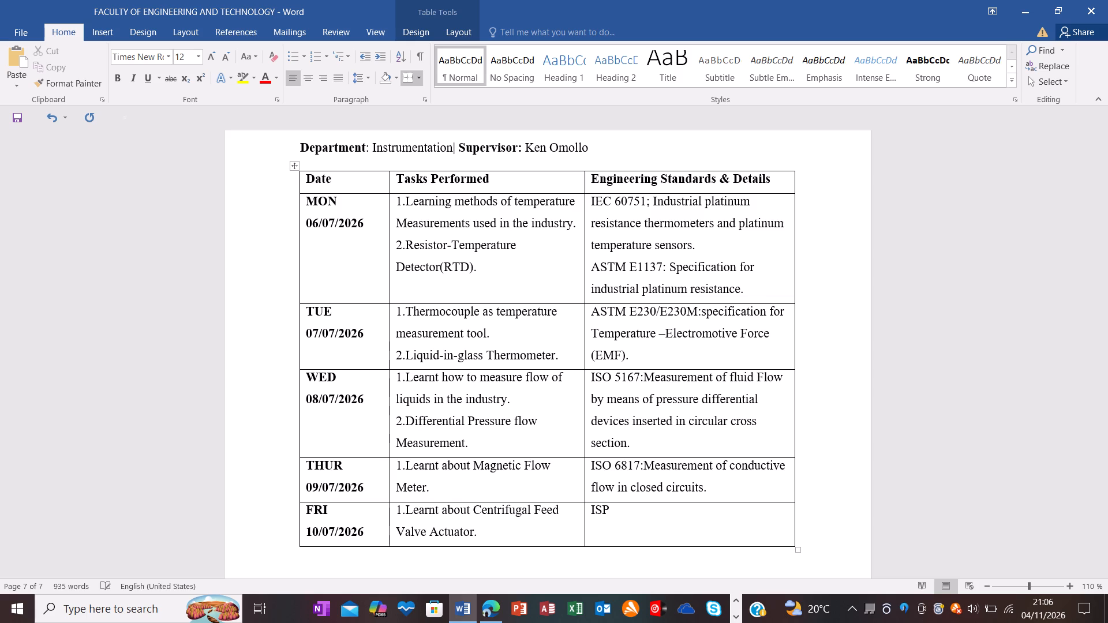
key("BackSpace")
key("o")
key("space")
type("52")
type("10")
key("shift+colon")
type("requiremenys")
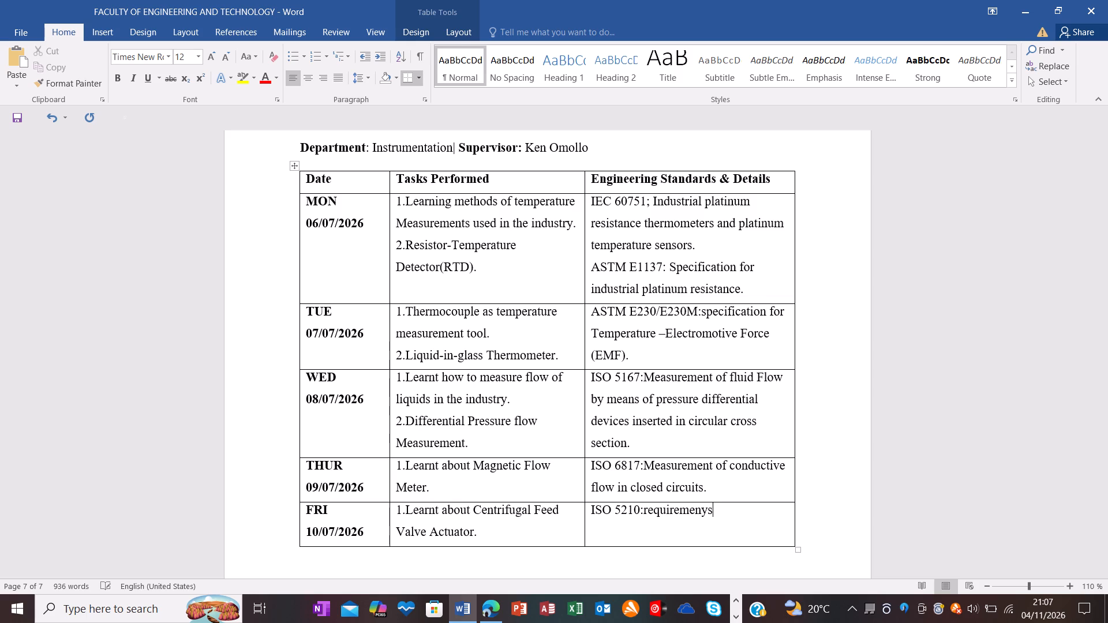
key("BackSpace")
key("BackSpace")
type("ts")
key("space")
type("for")
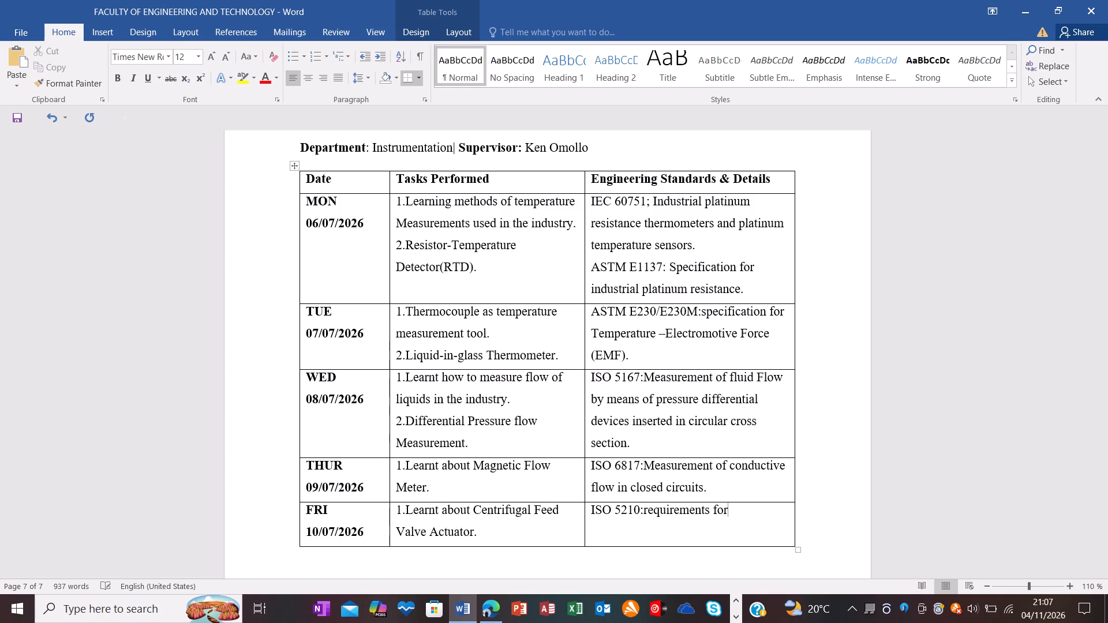
key("space")
type("multi t")
type("urn and")
key("space")
type("pa")
type("rt")
key("space")
type("turn")
key("space")
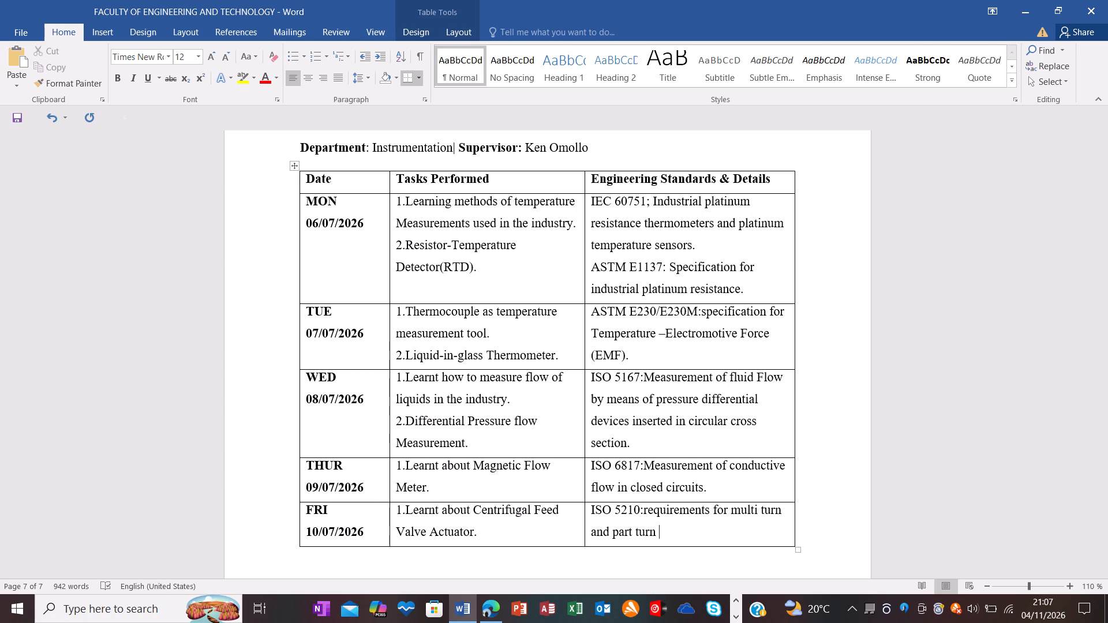
type("valve")
key("space")
type("actuat")
key("o")
type("r")
key("space")
type("attachments")
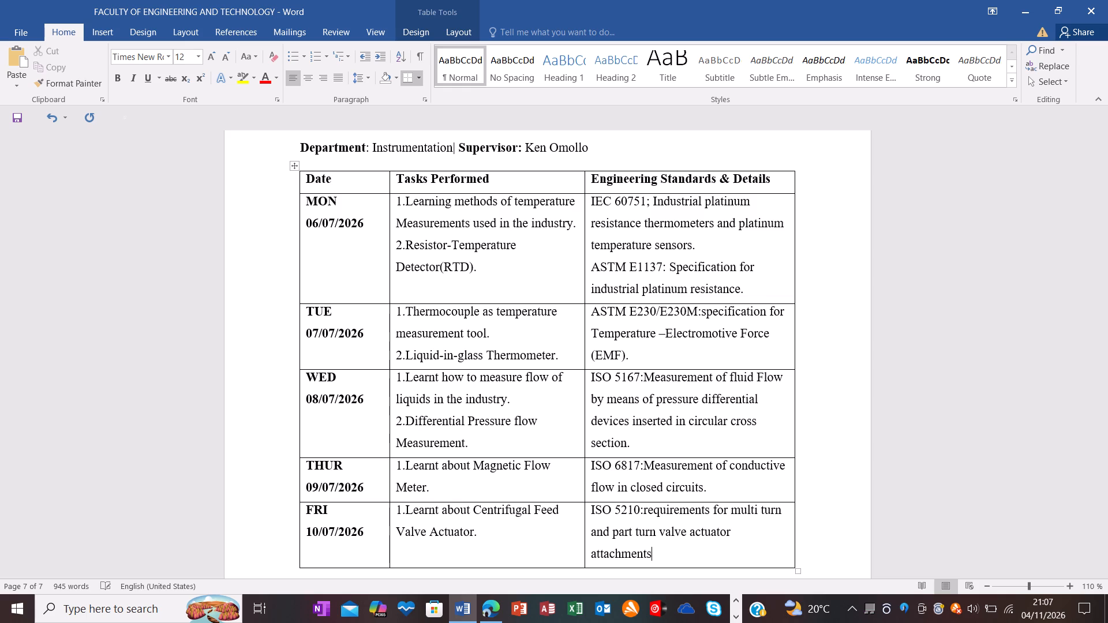
key("period")
Review the Week 1 log table from its section headings down to the FRI 10/07/2026 row.
scroll(690, 514, "down", 3)
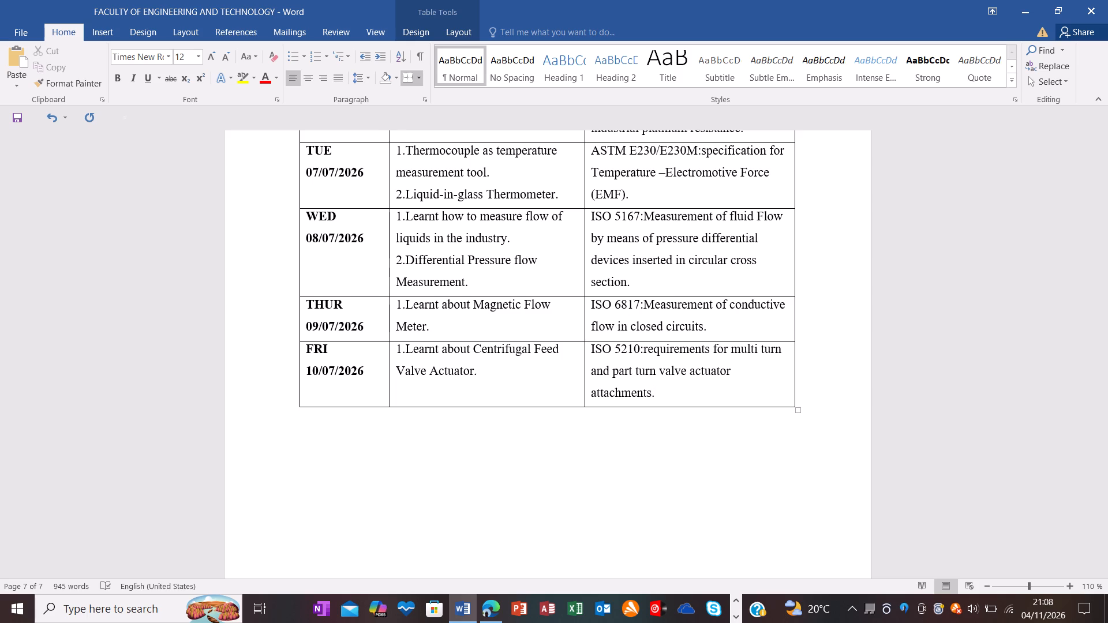
scroll(690, 514, "up", 1)
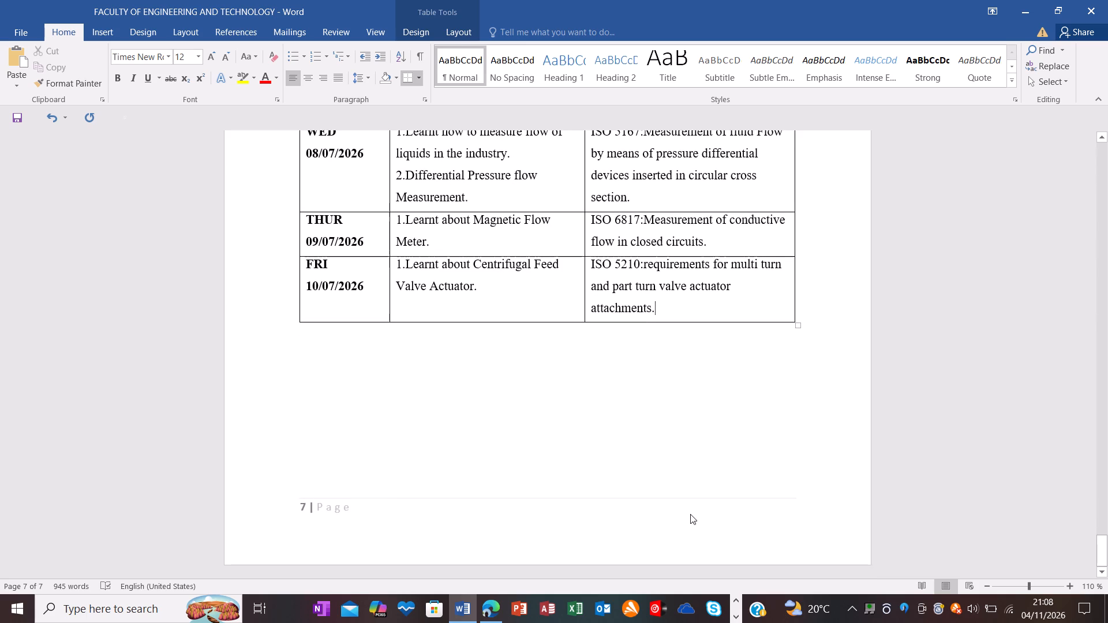
scroll(690, 514, "up", 4)
scroll(690, 514, "down", 1)
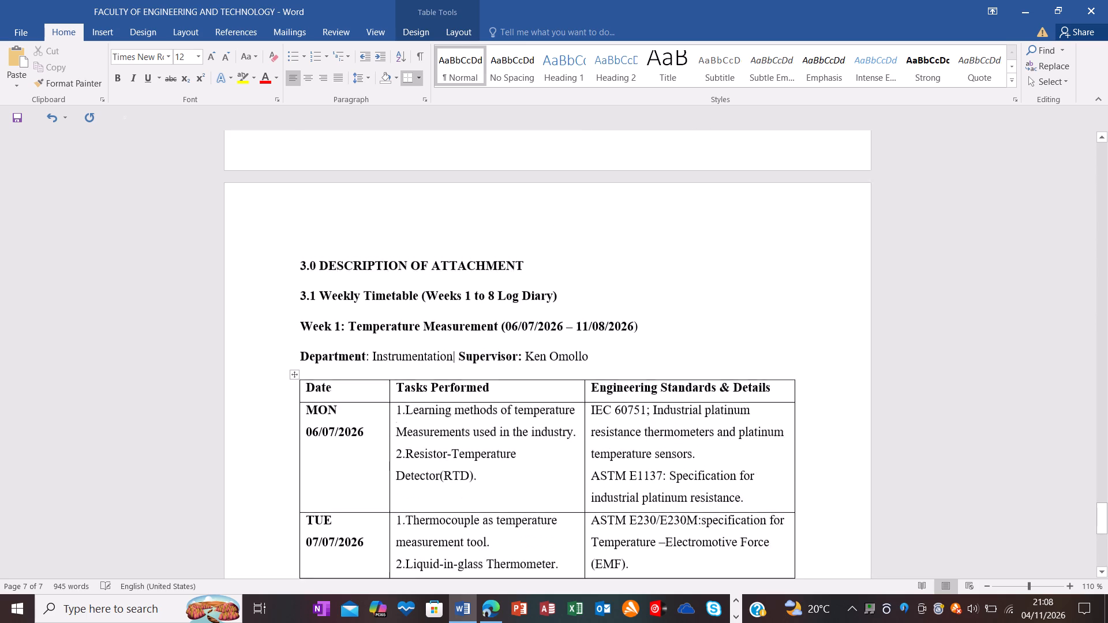
scroll(690, 514, "down", 2)
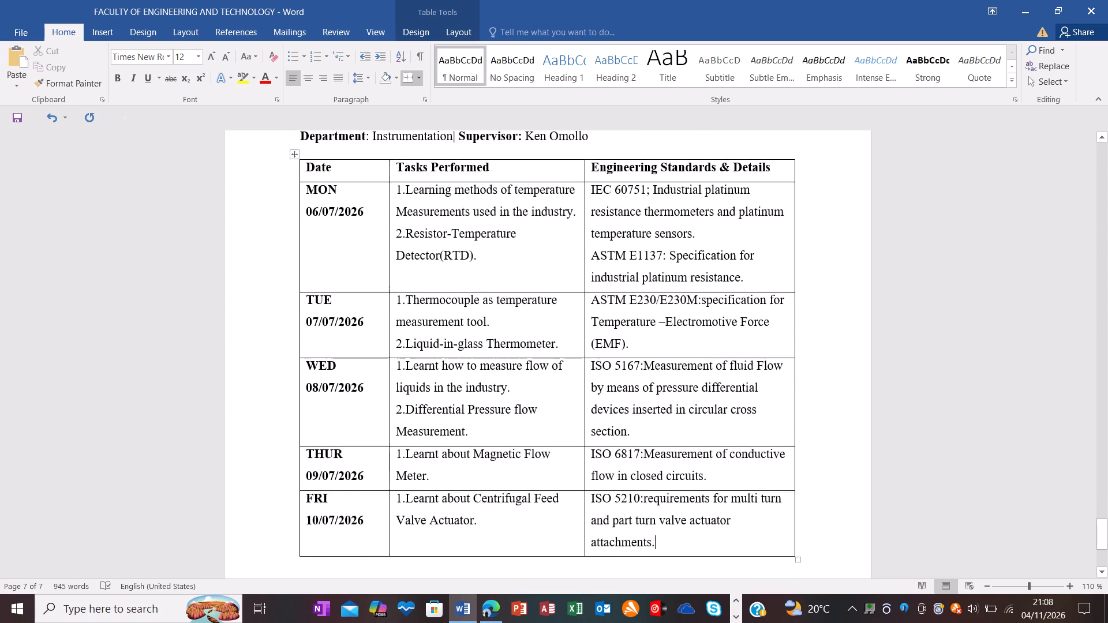
scroll(690, 514, "down", 3)
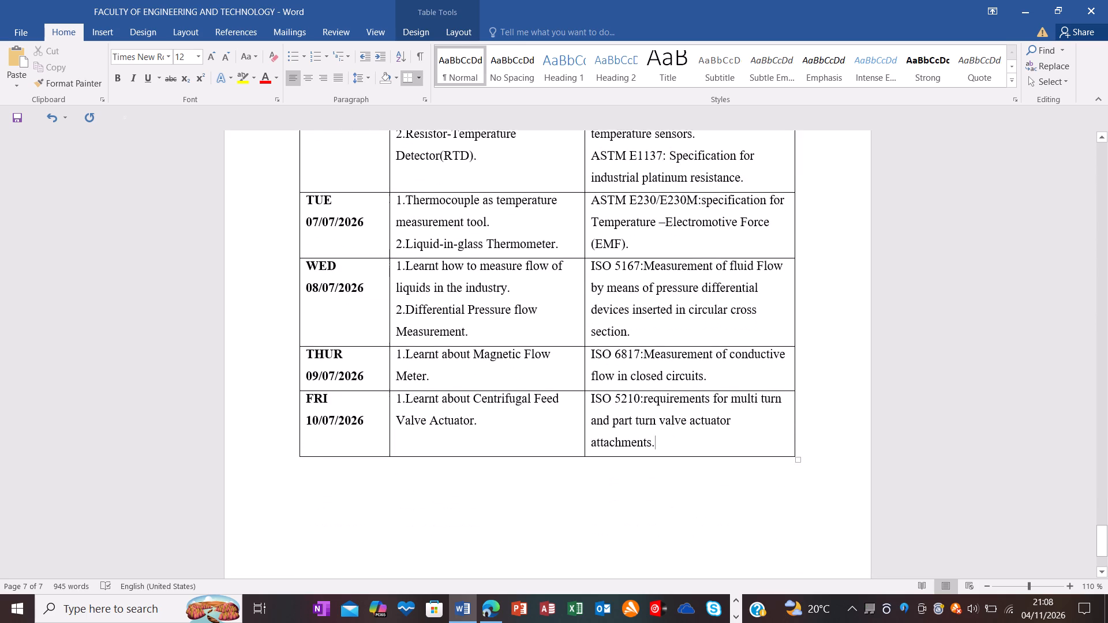
scroll(690, 514, "down", 1)
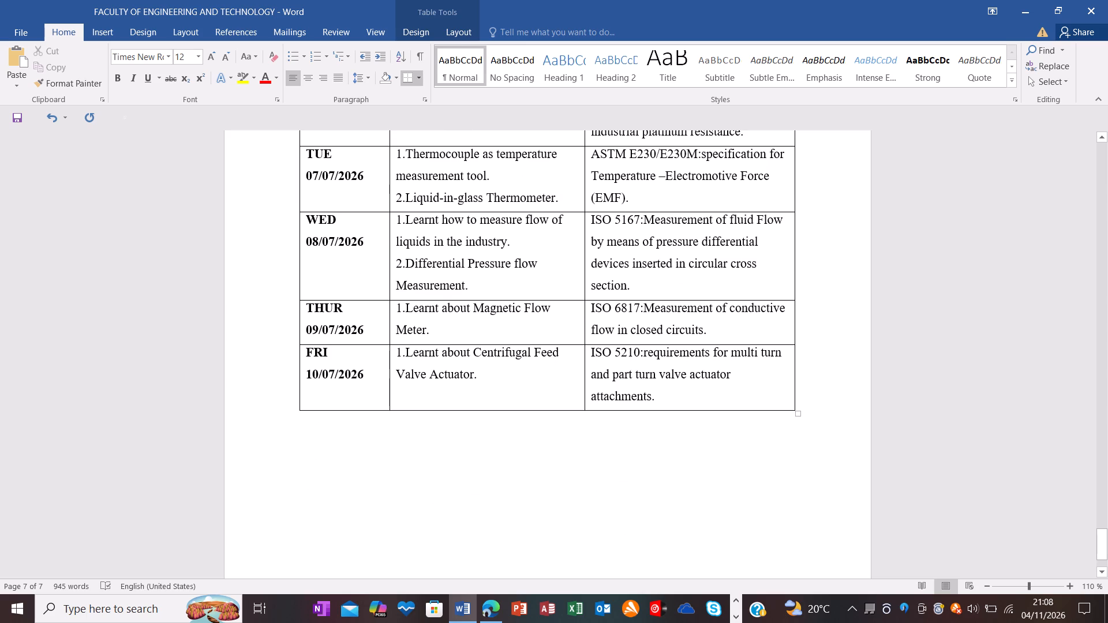
scroll(690, 514, "up", 3)
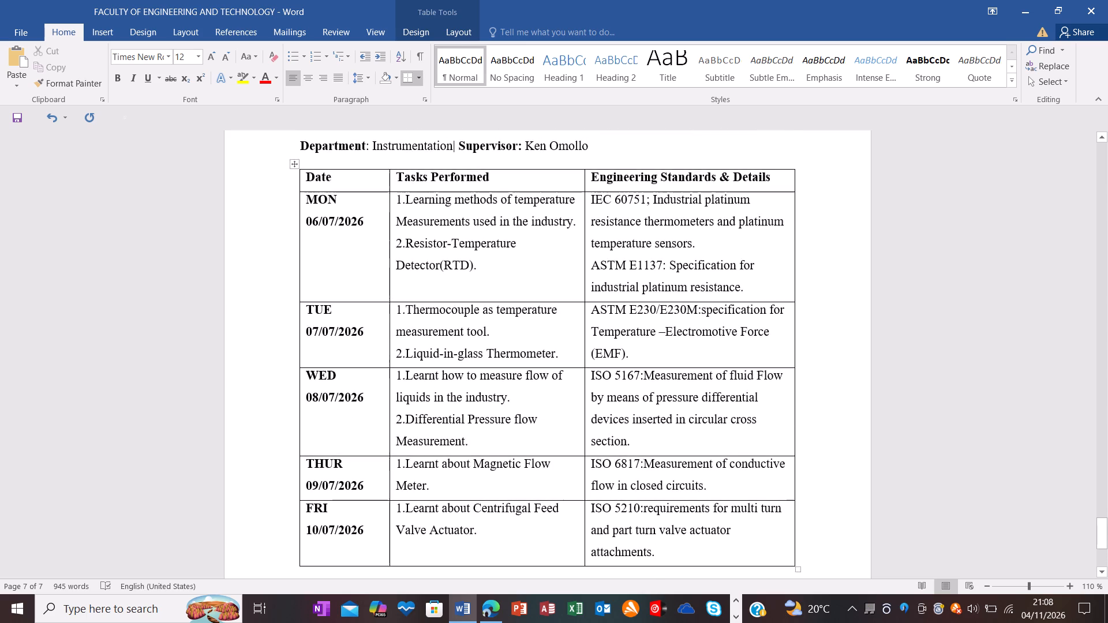
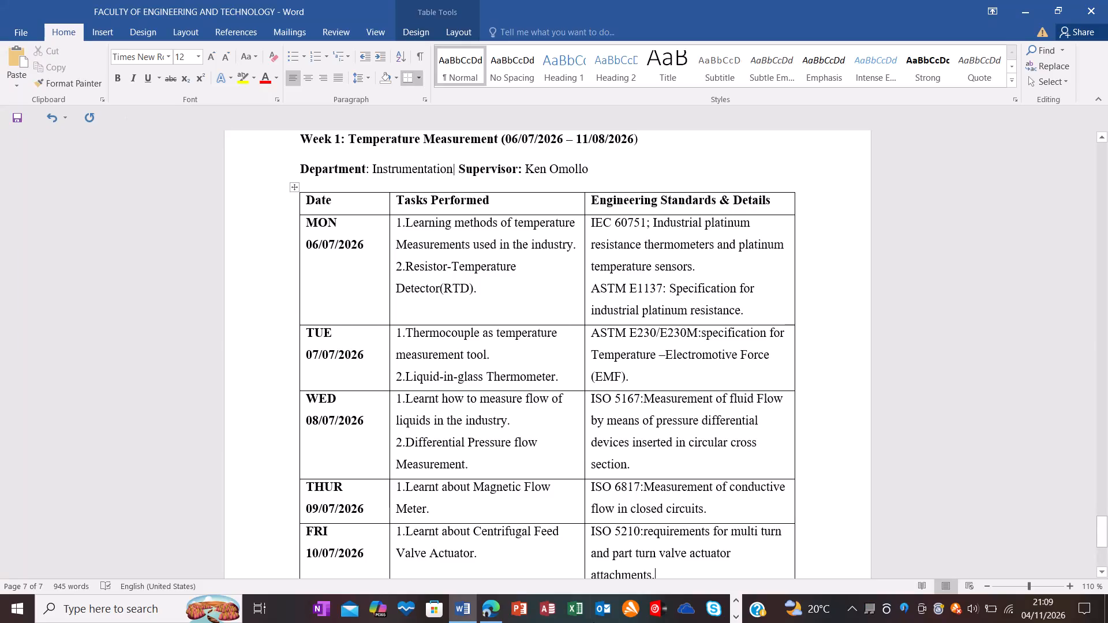
left_click(735, 618)
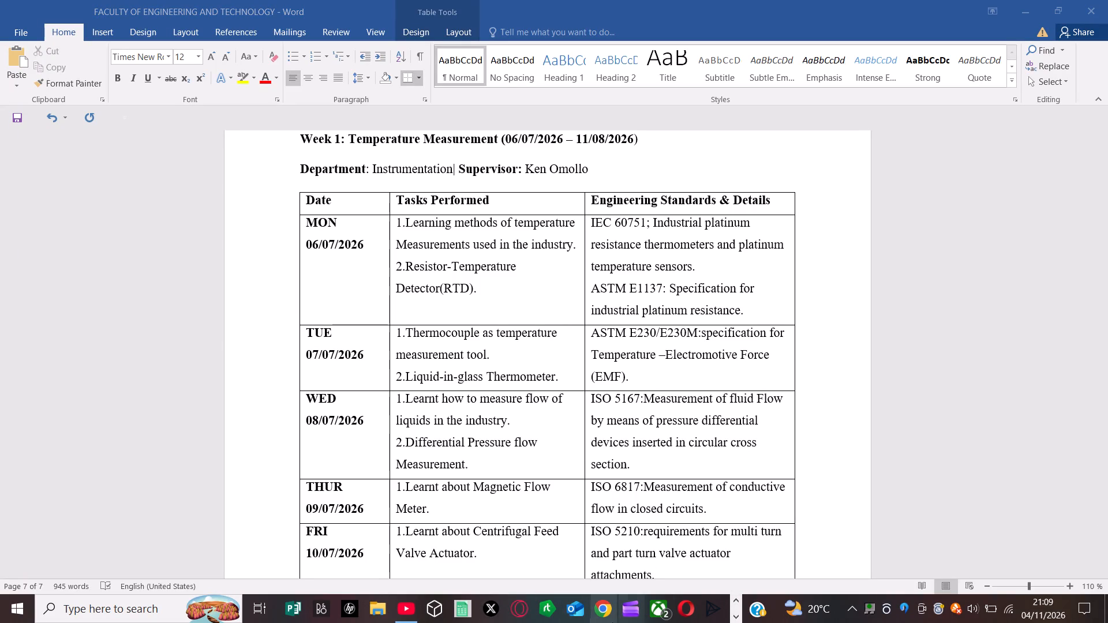
left_click(612, 622)
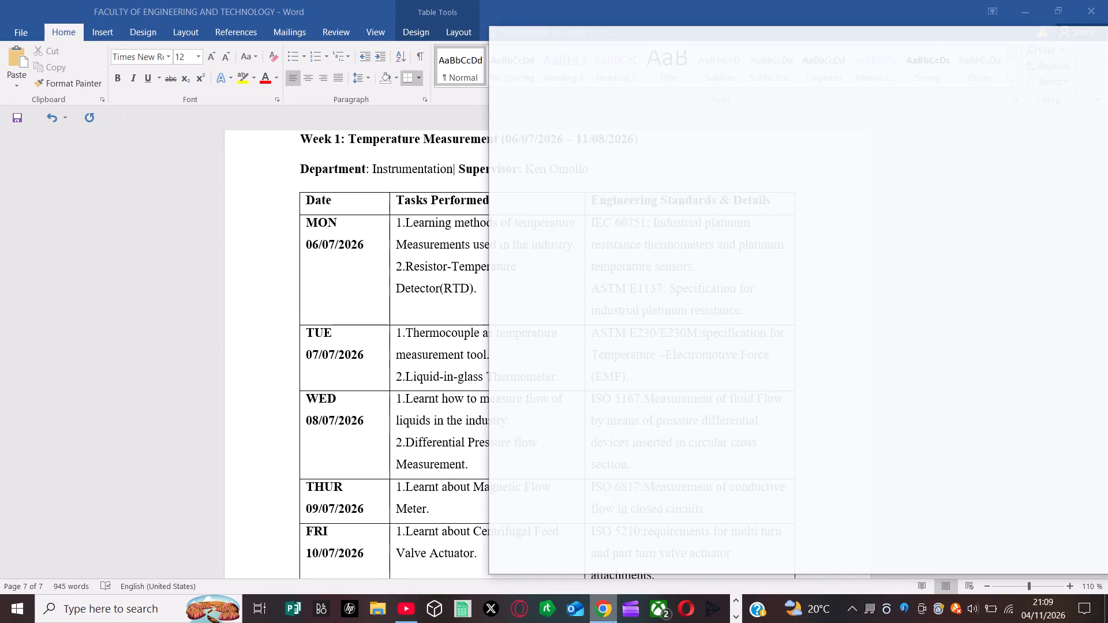
left_click(612, 622)
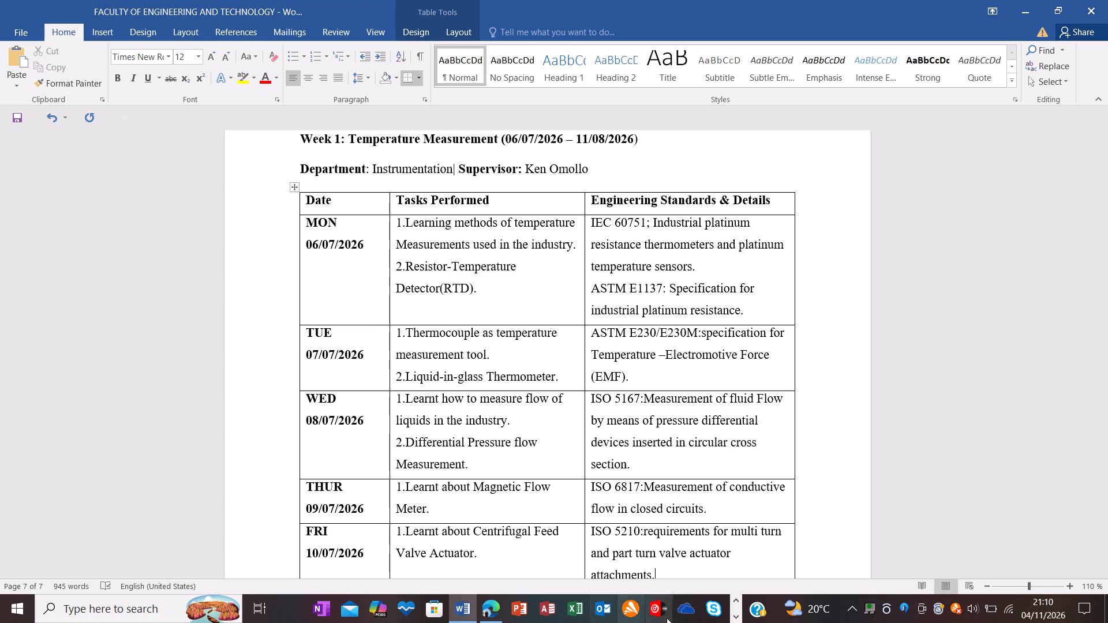
left_click(735, 618)
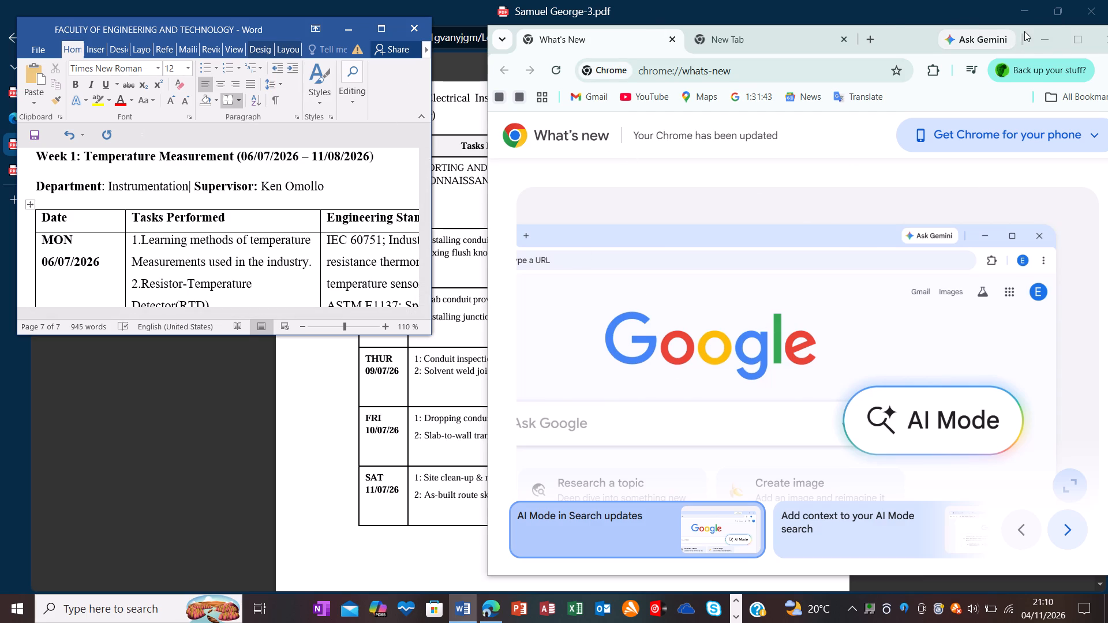
left_click(1079, 39)
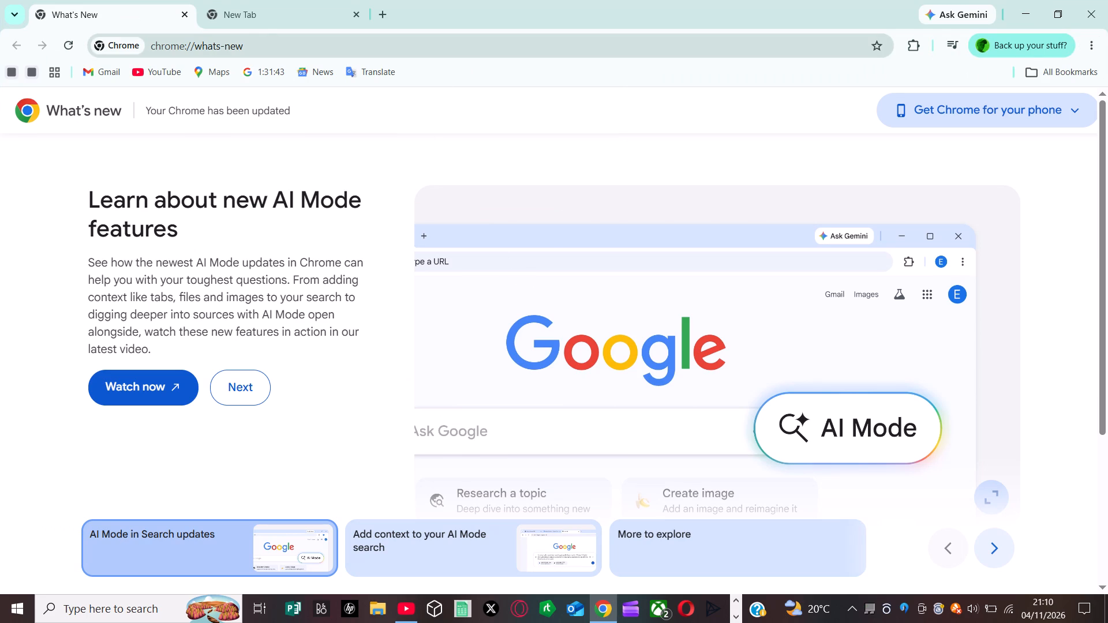
left_click(357, 14)
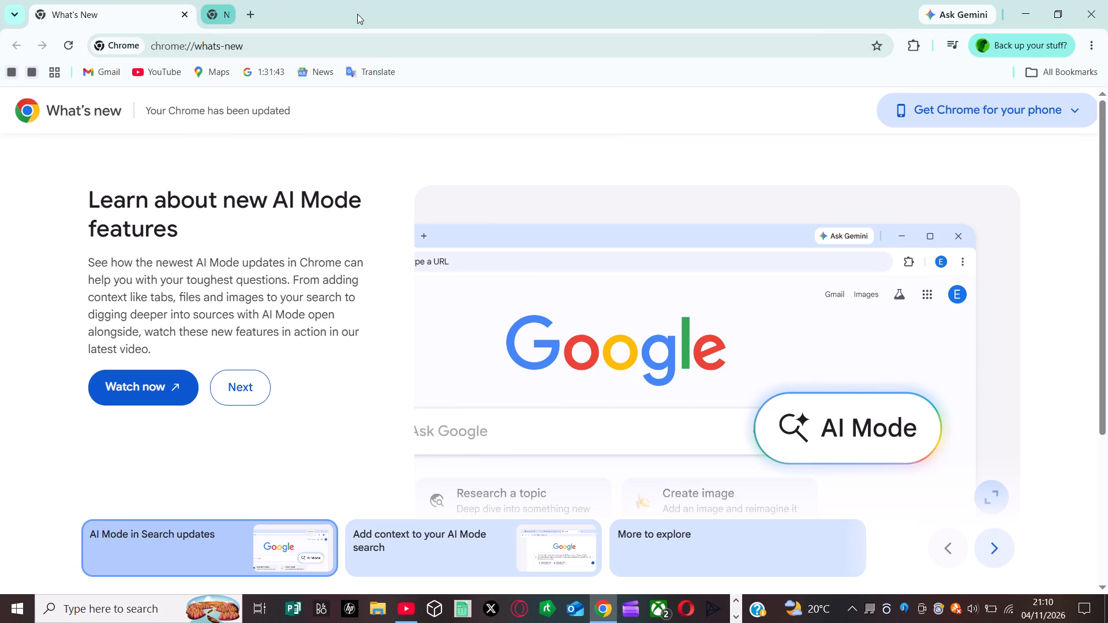
Search the web for "centrifugal valve actuactor".
left_click(217, 50)
key("BackSpace")
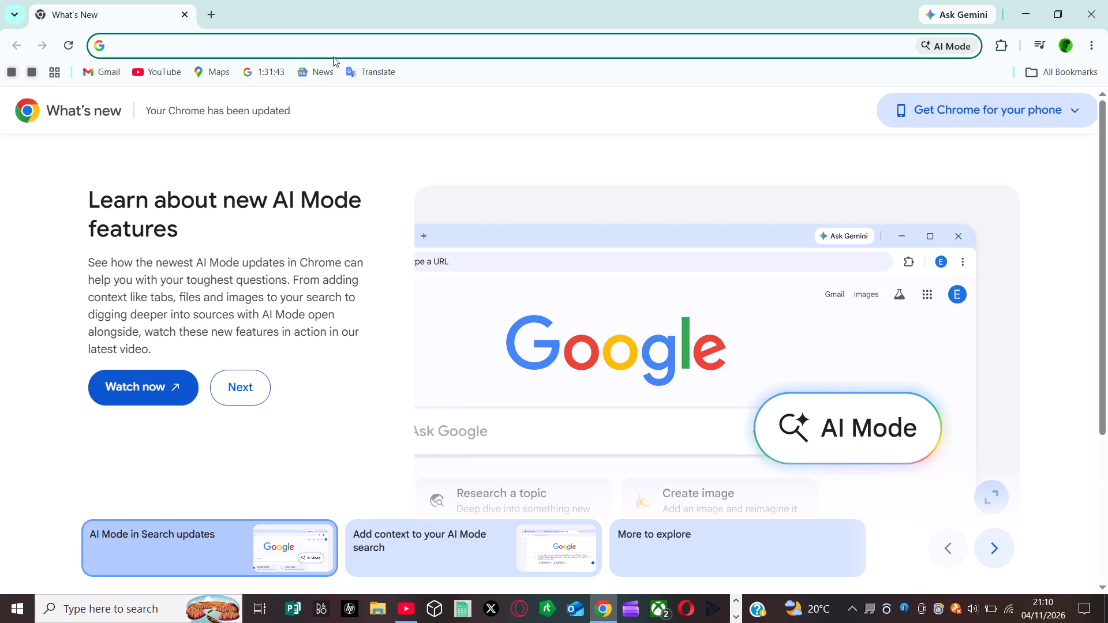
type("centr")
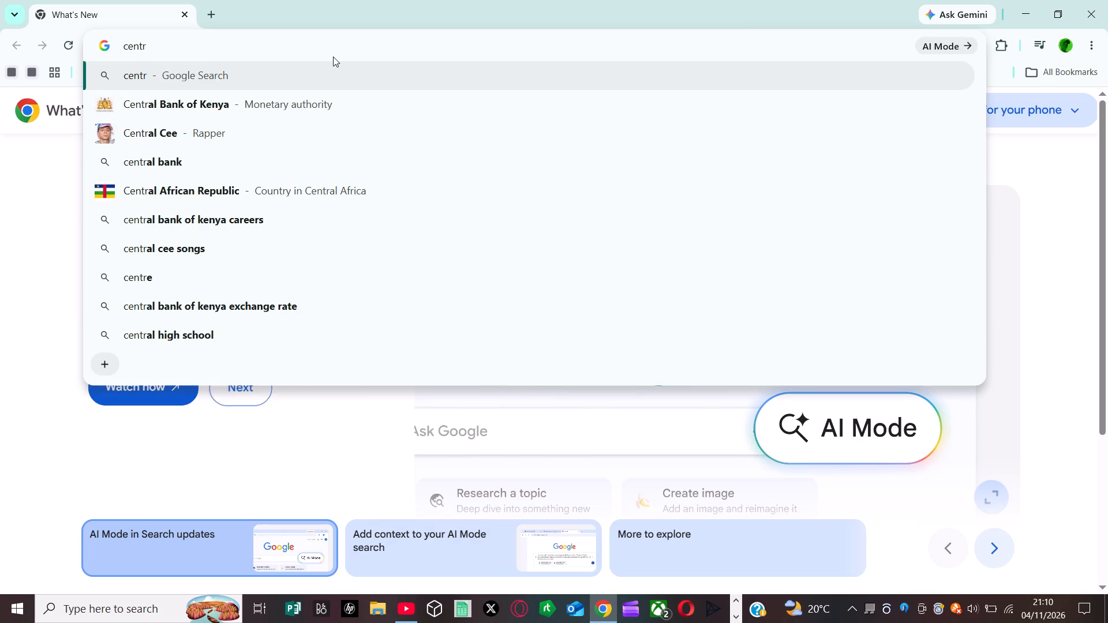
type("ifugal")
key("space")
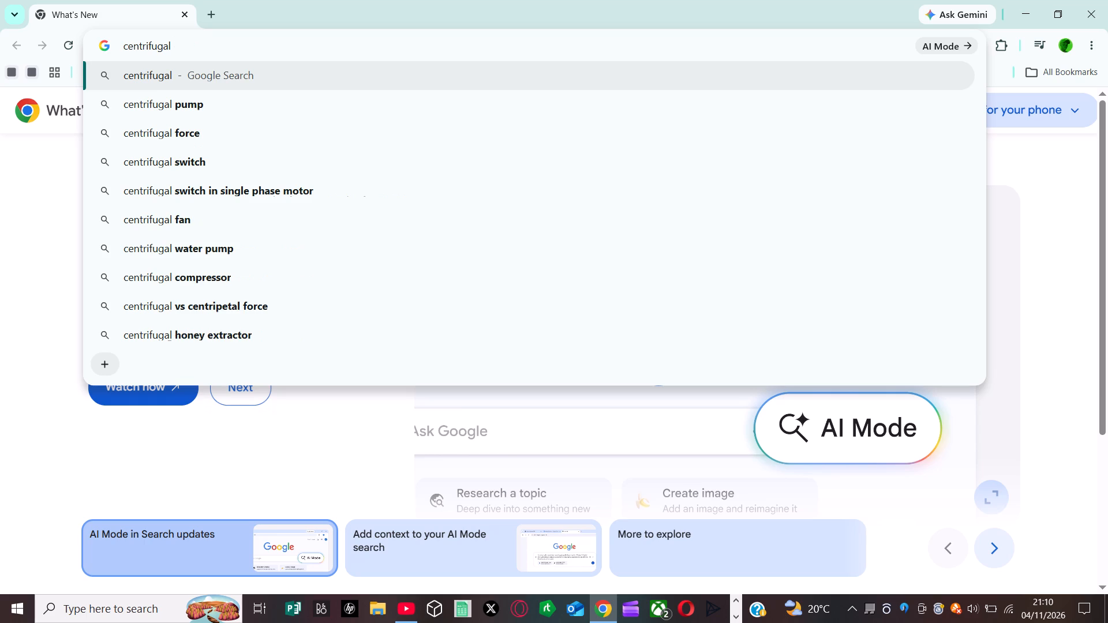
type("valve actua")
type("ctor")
left_click(280, 80)
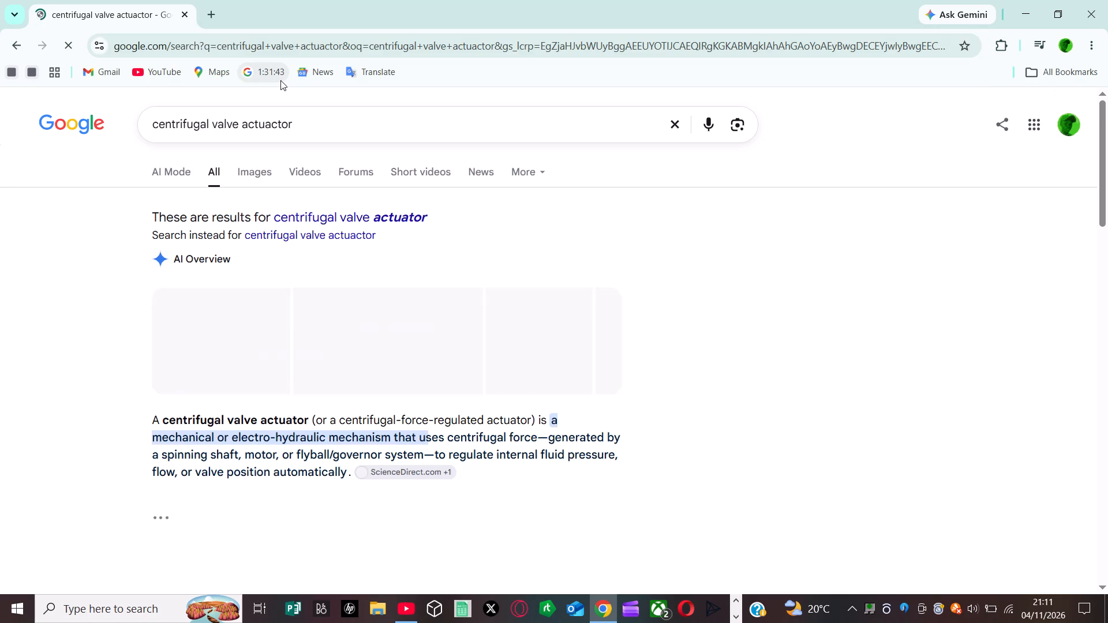
Look through the AI overview and web results on centrifugal valve actuators.
scroll(431, 253, "down", 4)
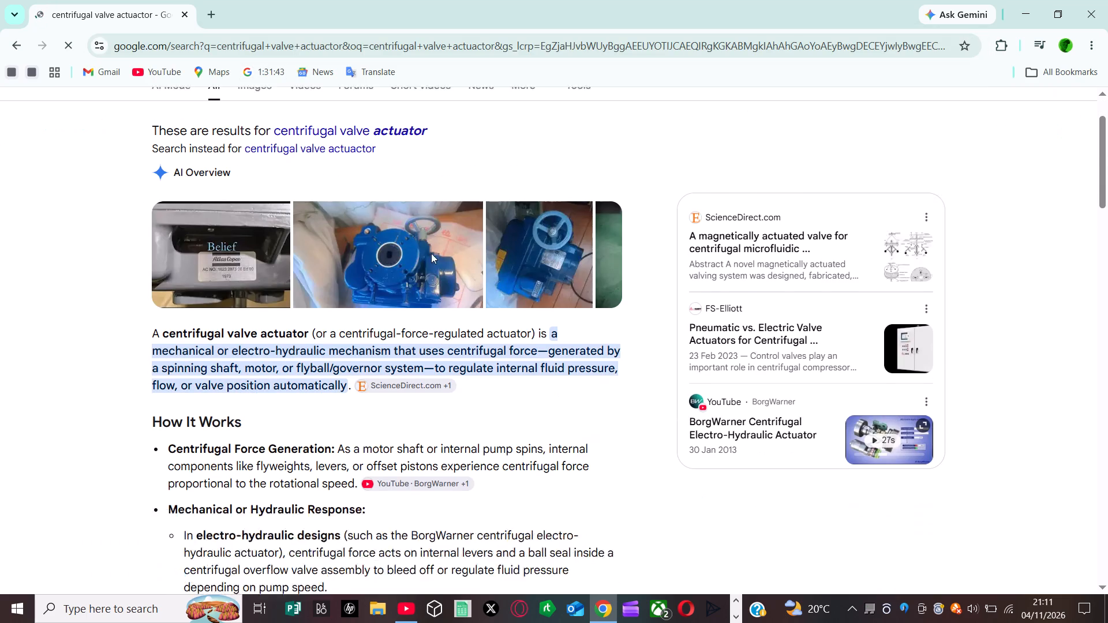
scroll(431, 253, "down", 7)
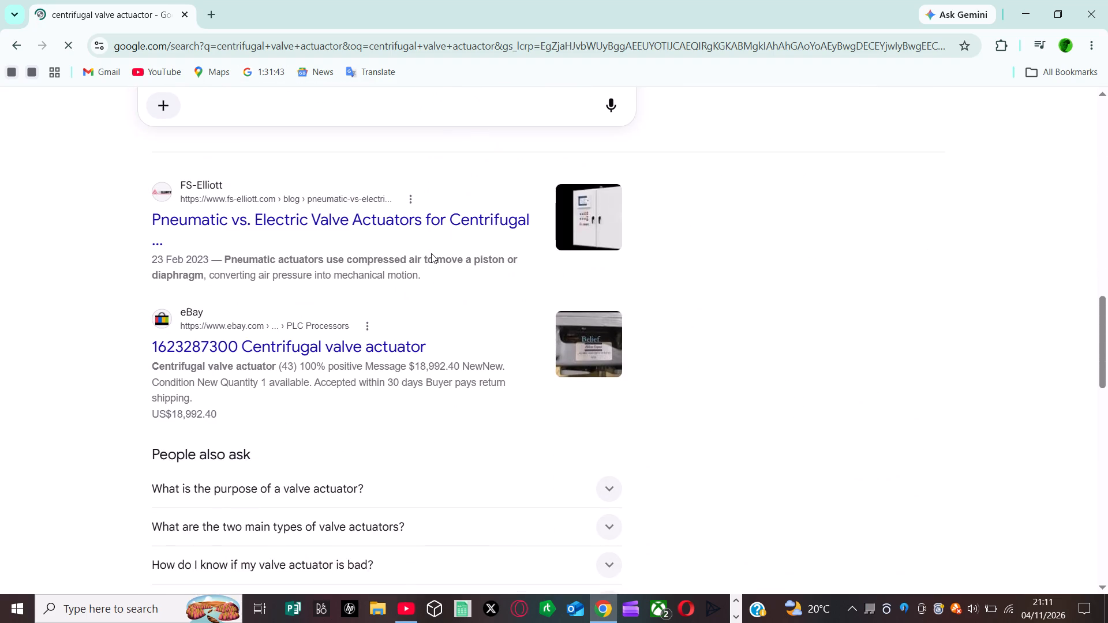
scroll(431, 253, "down", 3)
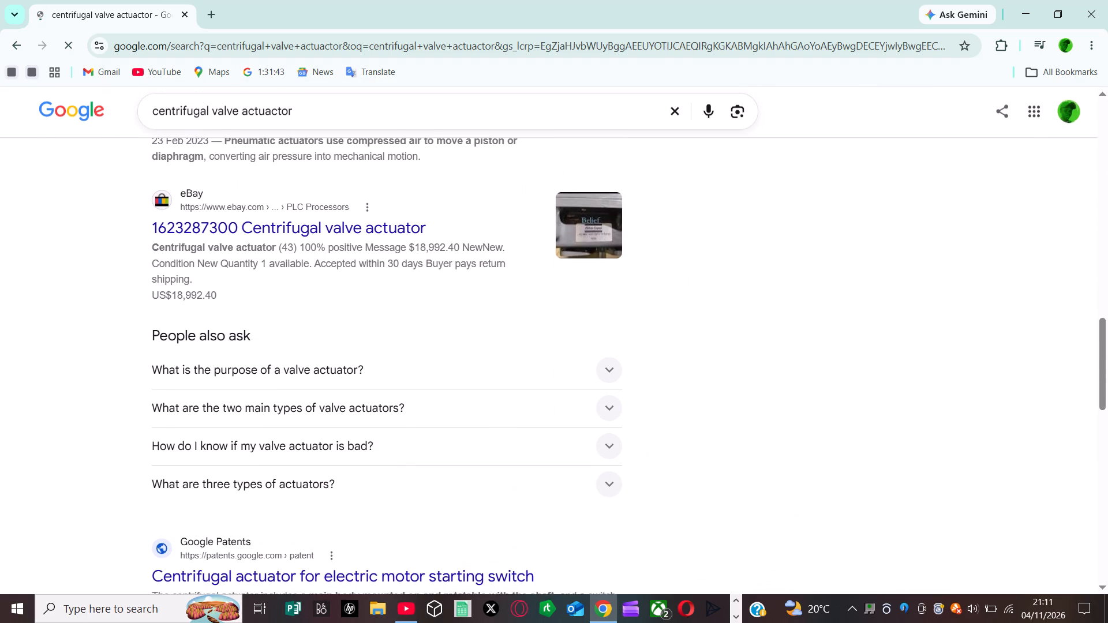
scroll(431, 253, "down", 6)
scroll(431, 253, "up", 6)
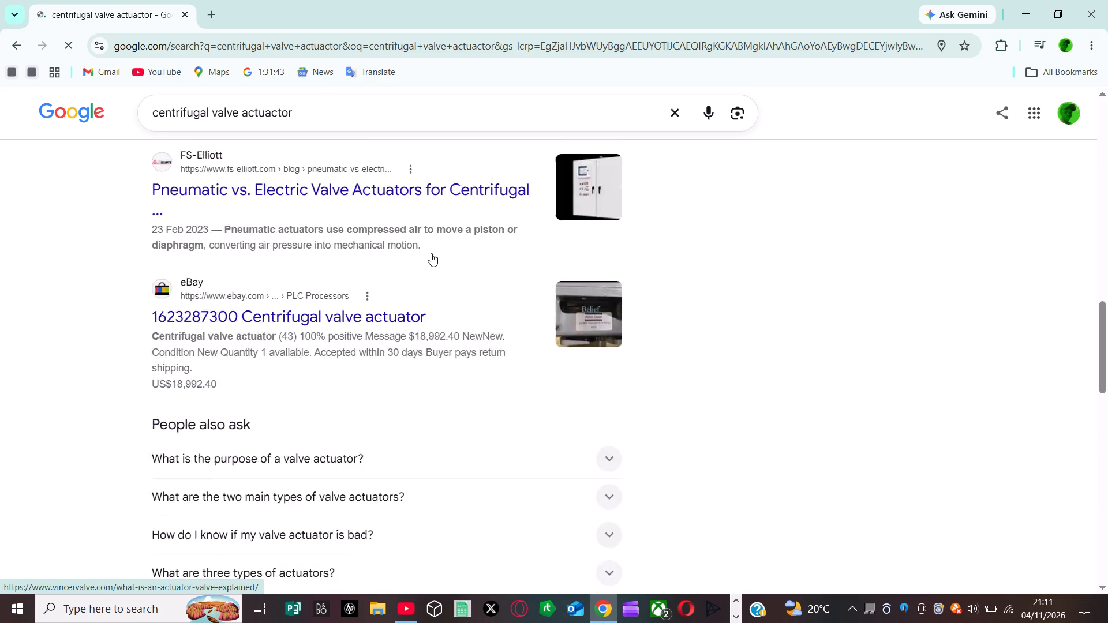
scroll(431, 253, "up", 4)
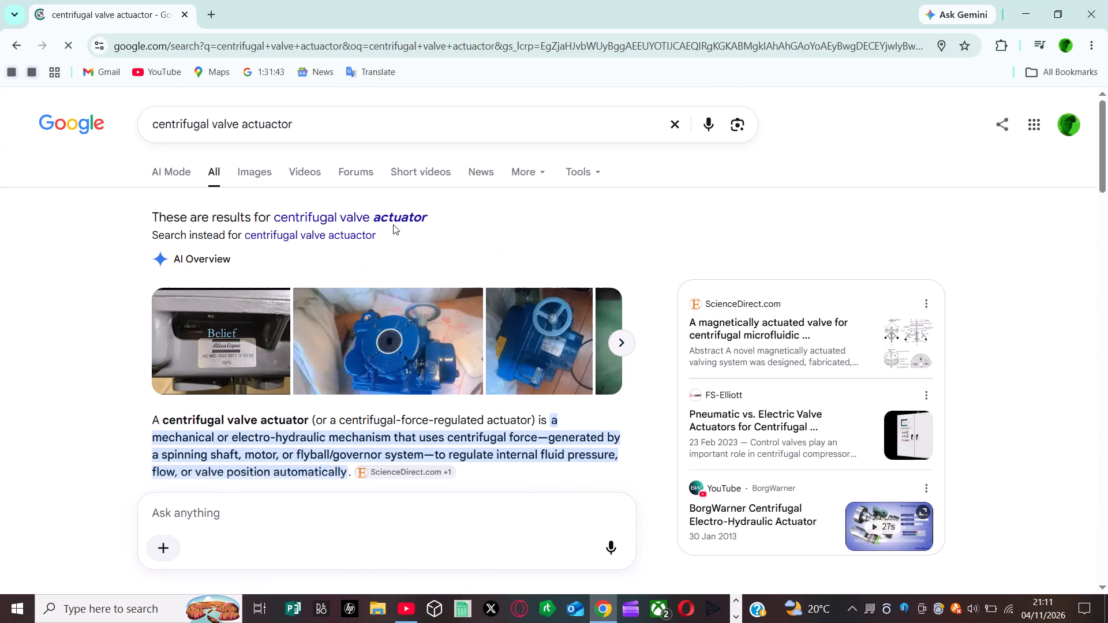
Show the image results for the centrifugal valve actuator search and browse them.
left_click(268, 179)
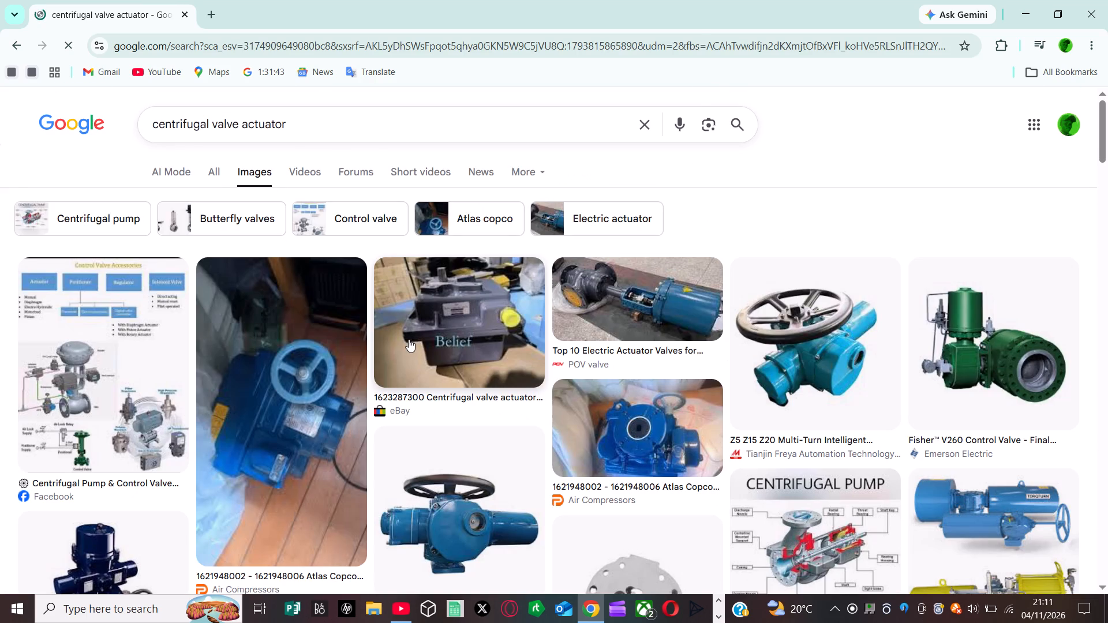
scroll(410, 341, "down", 3)
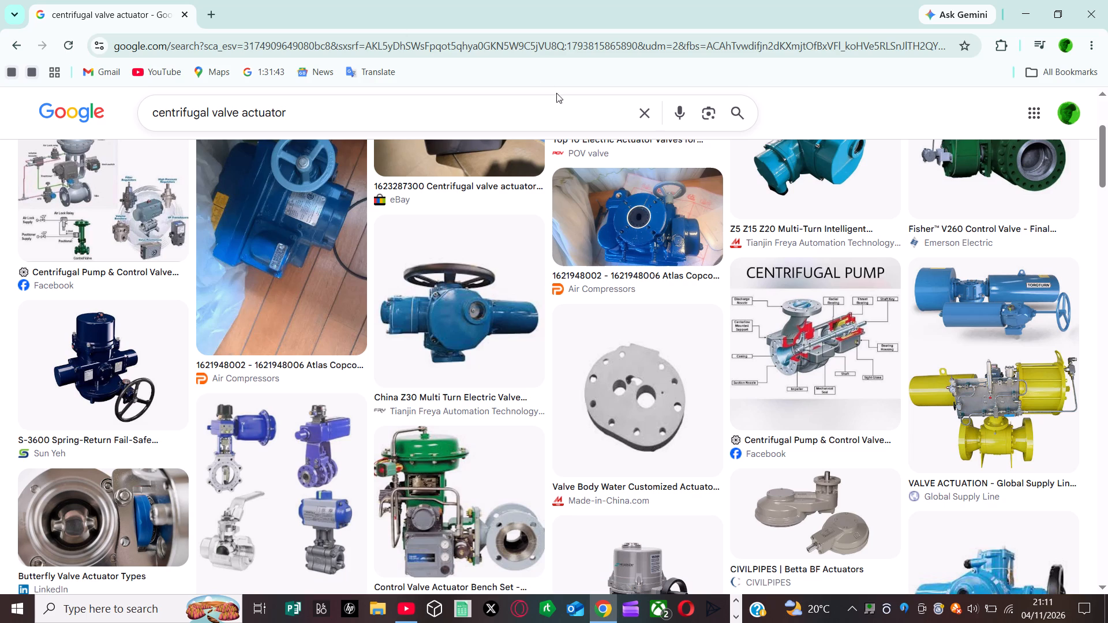
Replace the image search query with "rtd and thermocouples" and run the search.
left_click_drag(631, 114, 636, 114)
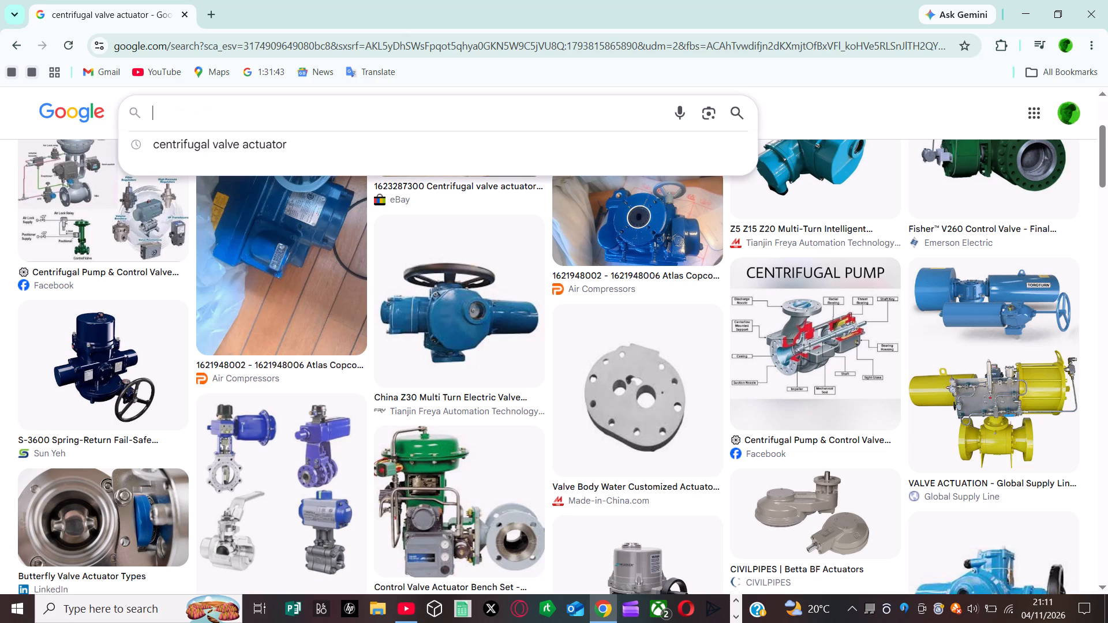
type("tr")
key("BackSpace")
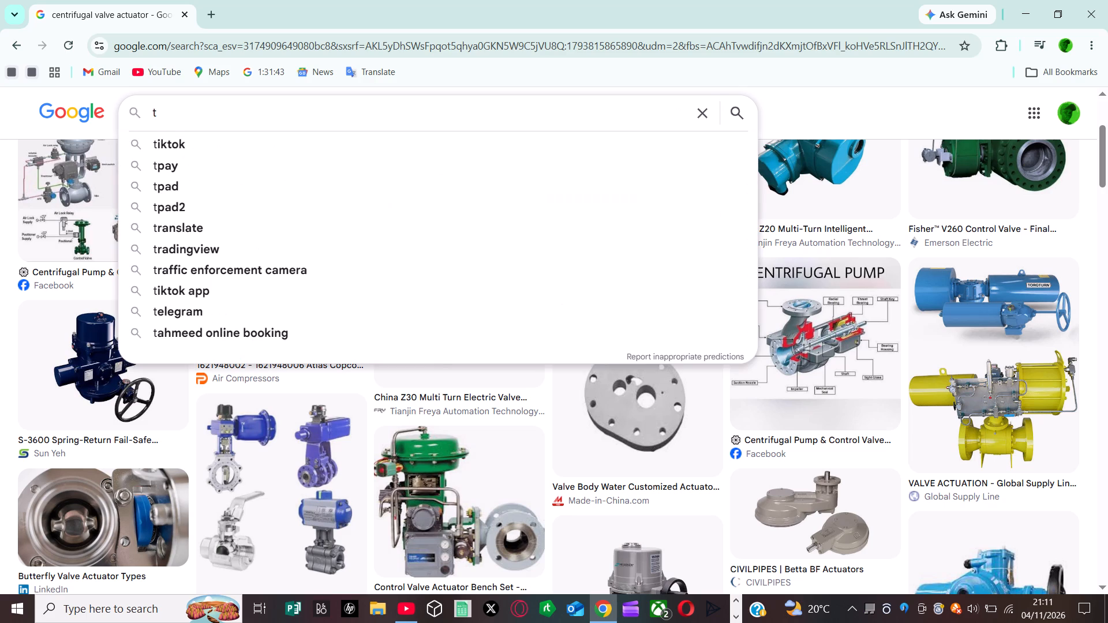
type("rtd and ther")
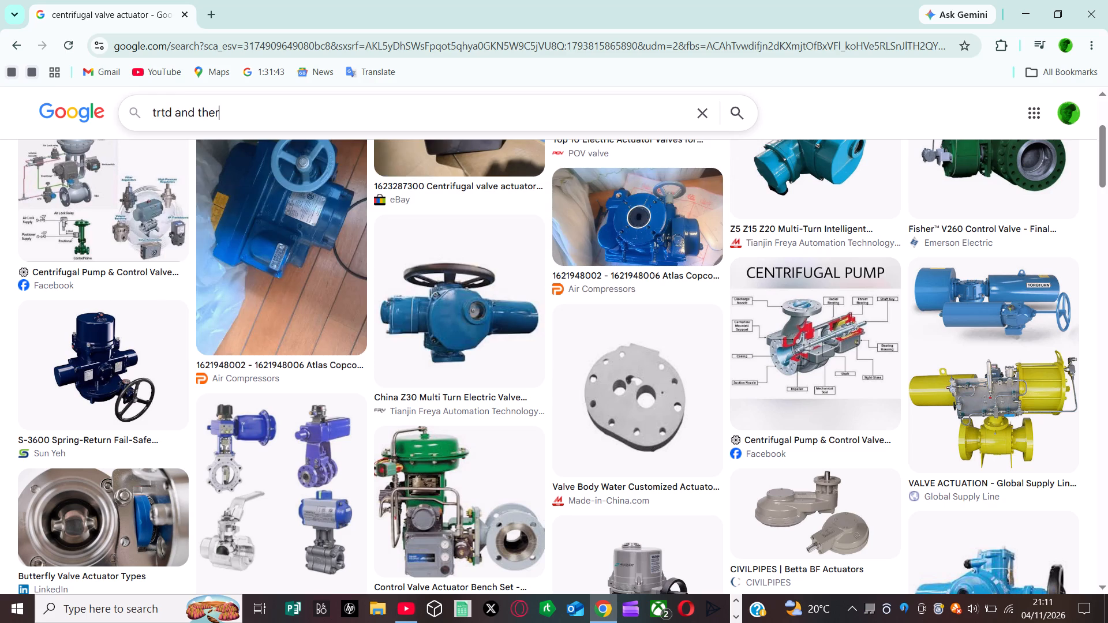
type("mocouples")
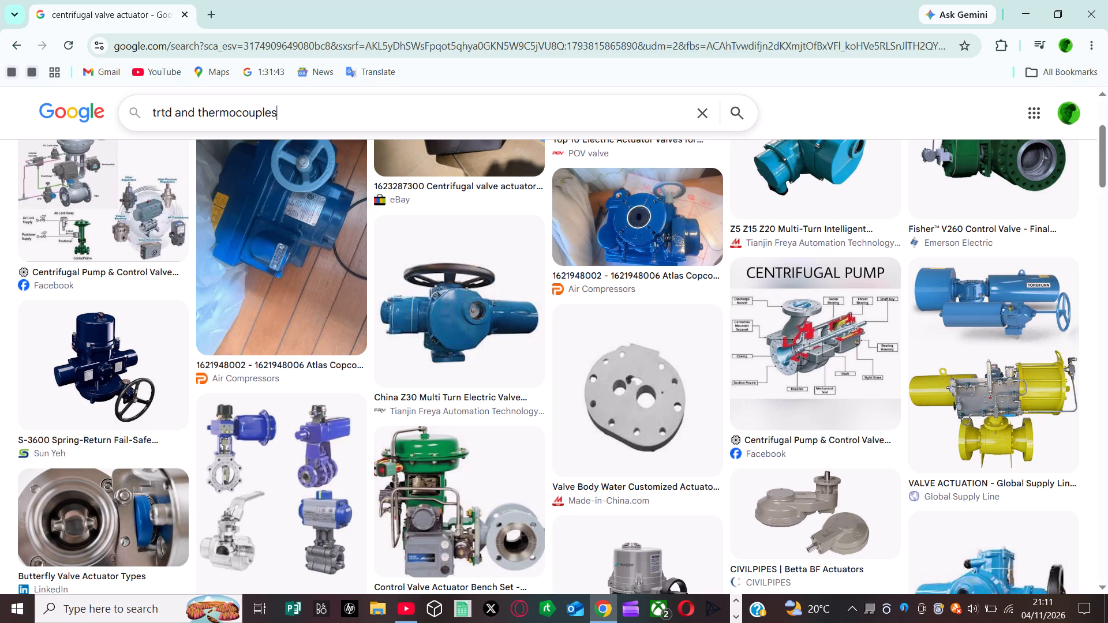
left_click(158, 109)
key("BackSpace")
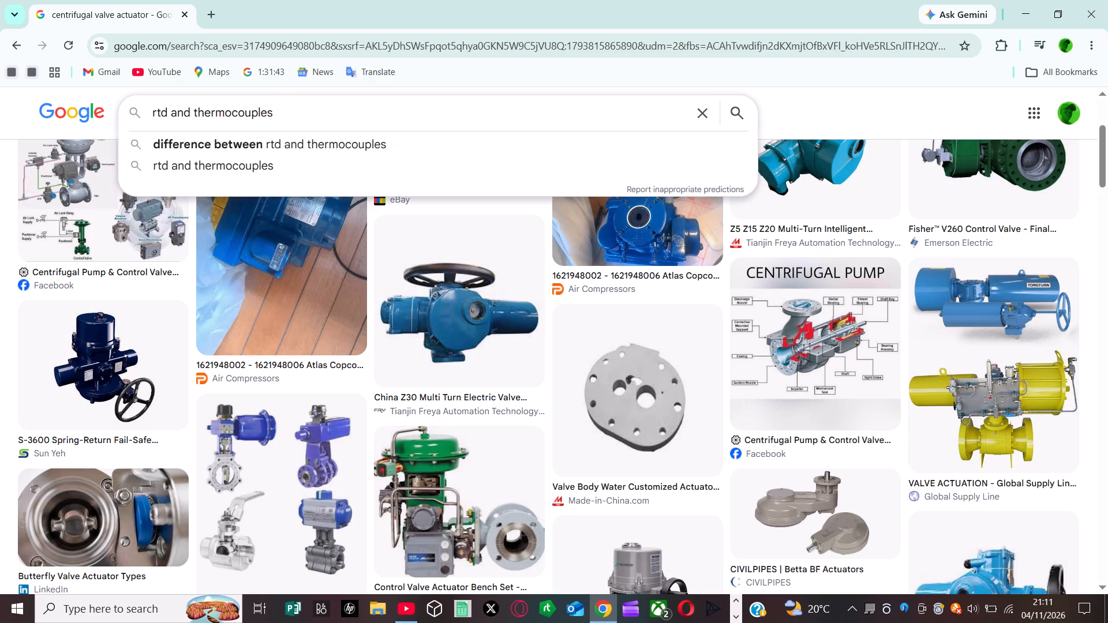
key("Return")
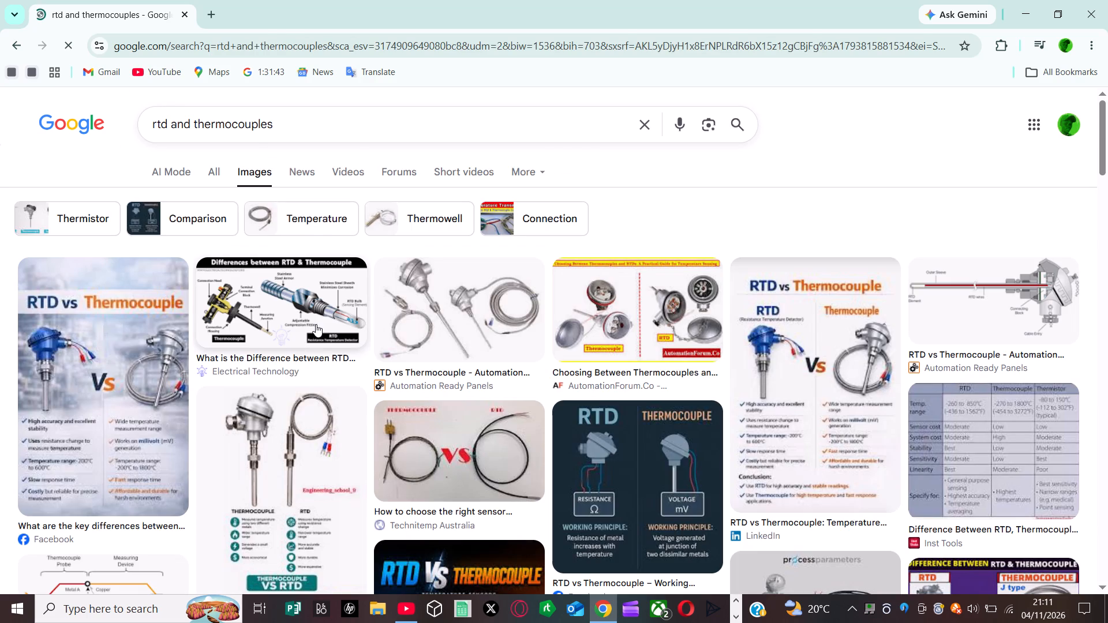
Find IndiaMART's Type K Temperature Sensor RTD Thermocouple picture in the image results and copy the enlarged image.
scroll(316, 344, "down", 2)
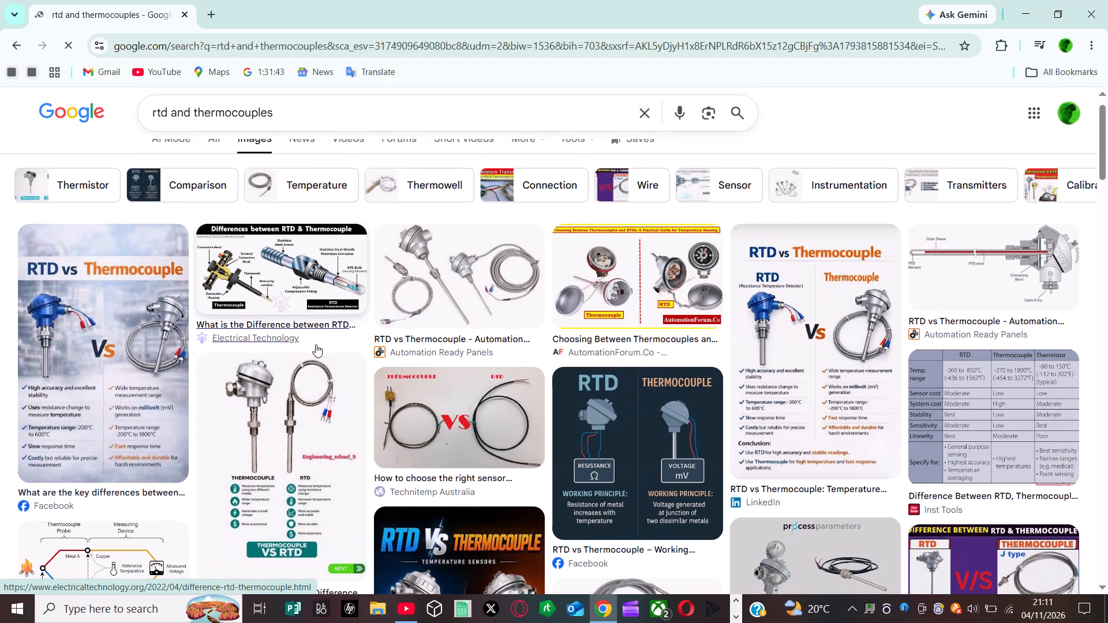
scroll(316, 344, "down", 4)
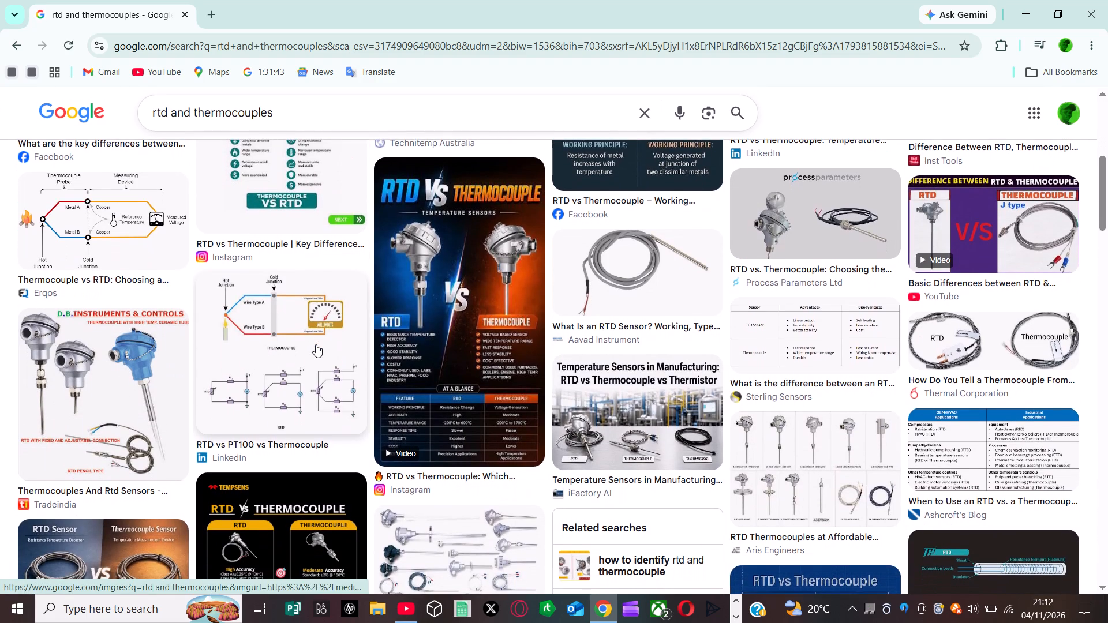
scroll(316, 344, "down", 3)
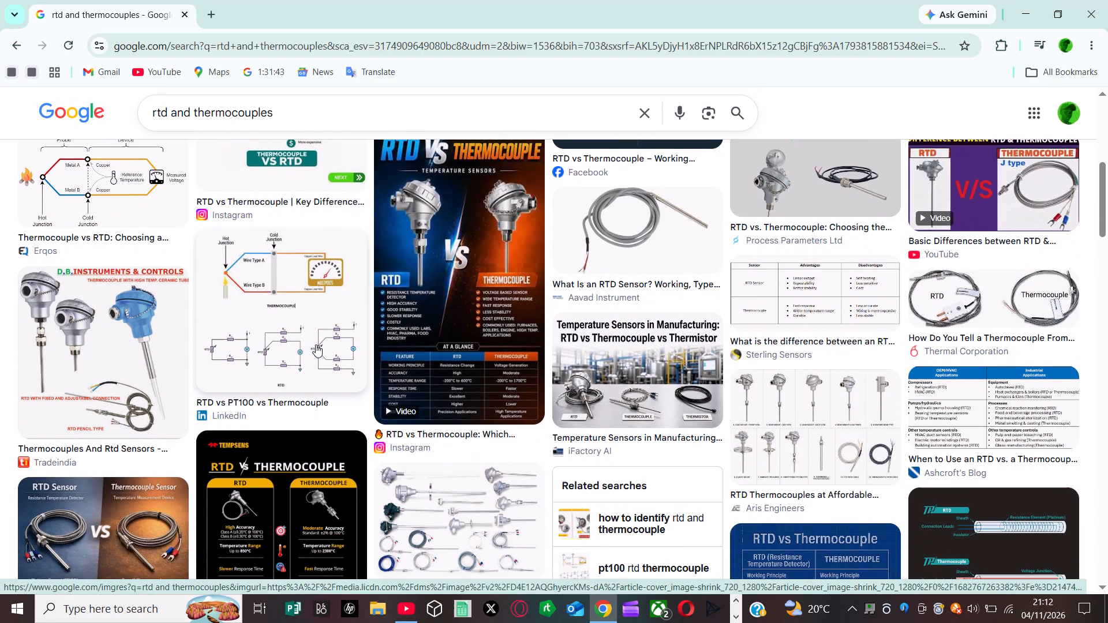
scroll(316, 344, "down", 2)
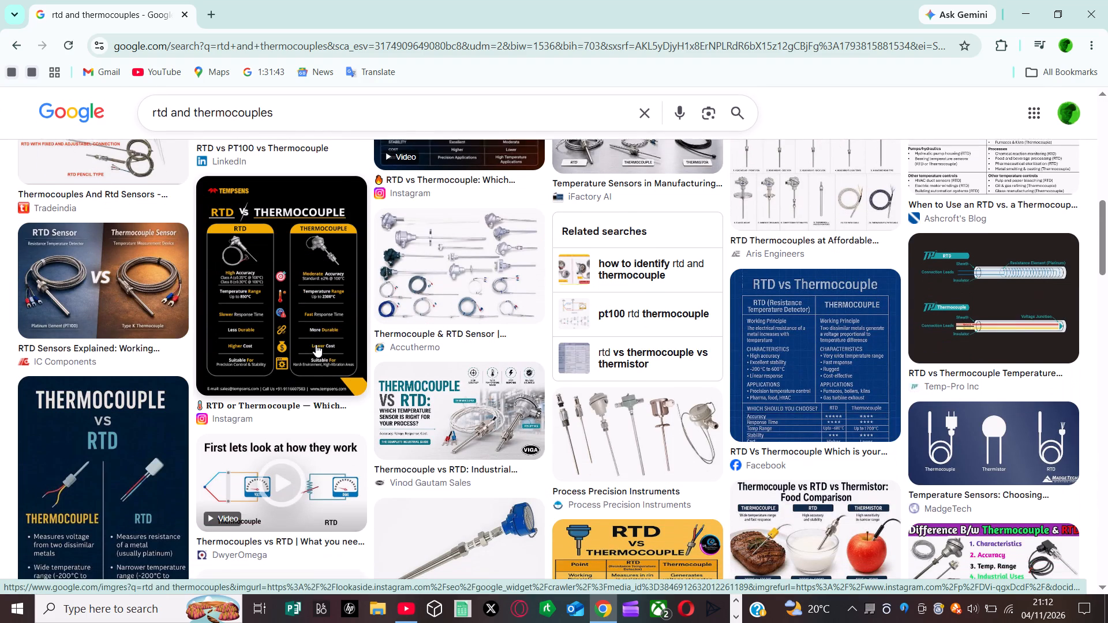
scroll(316, 344, "down", 1)
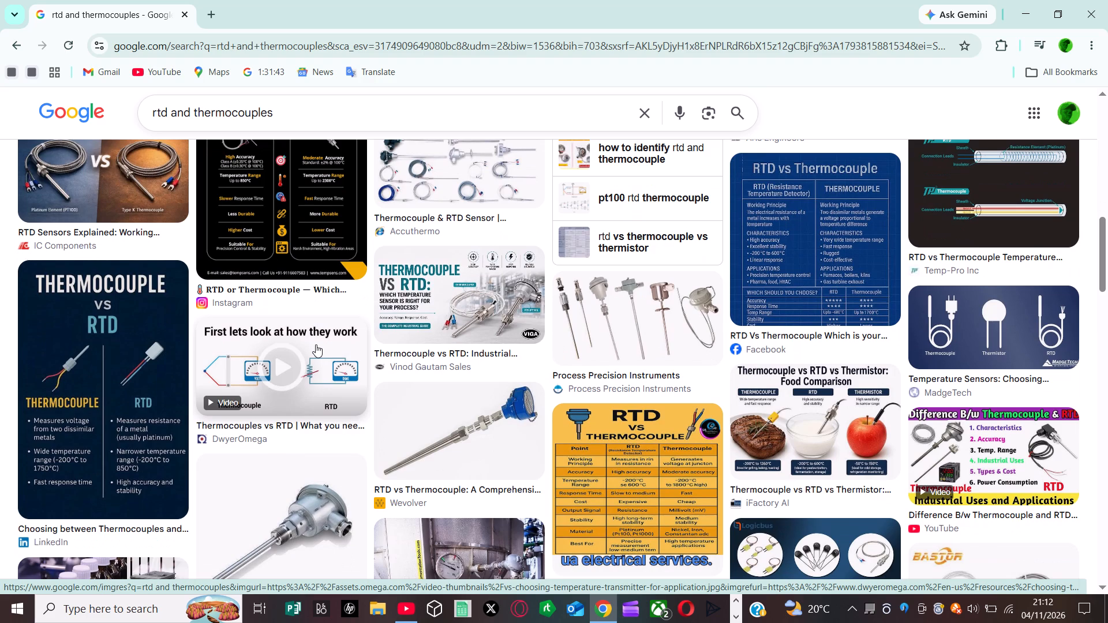
scroll(316, 344, "down", 1)
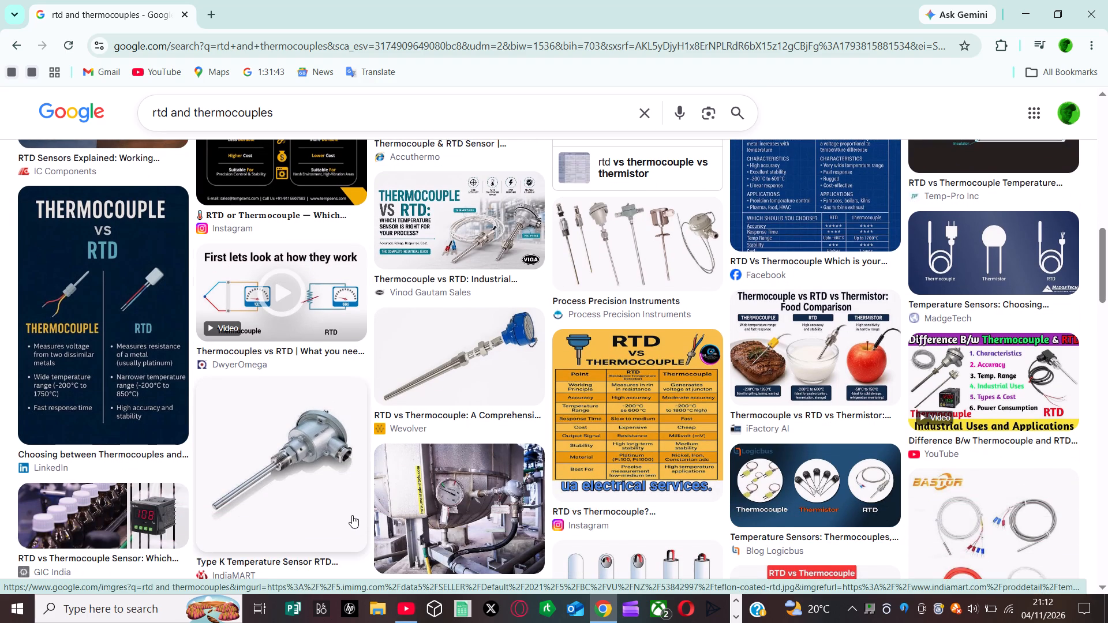
left_click(352, 515)
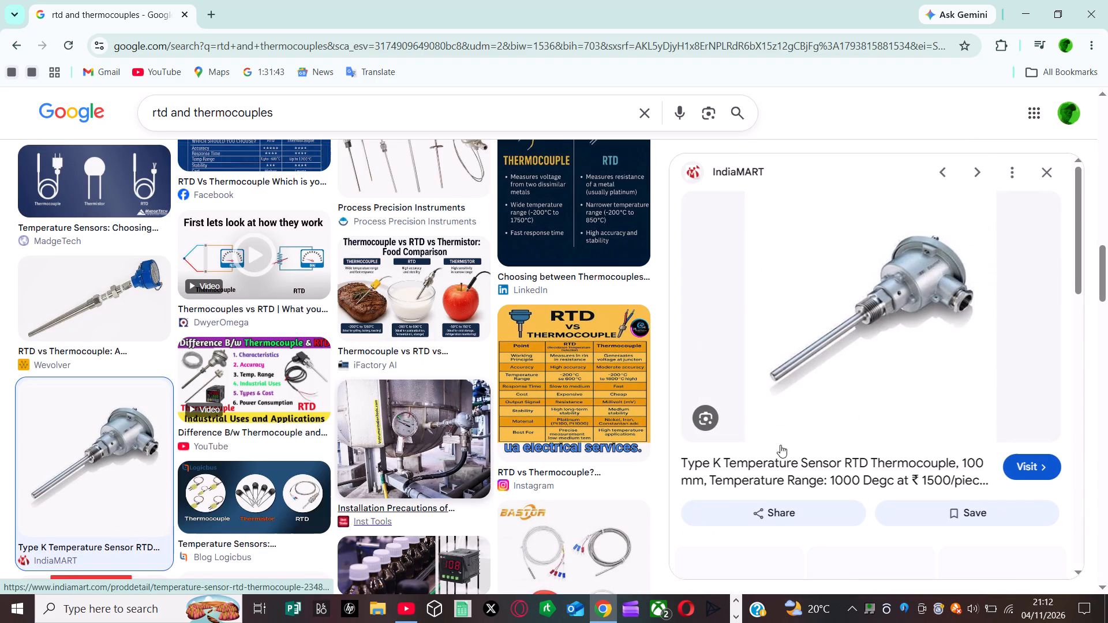
right_click(844, 326)
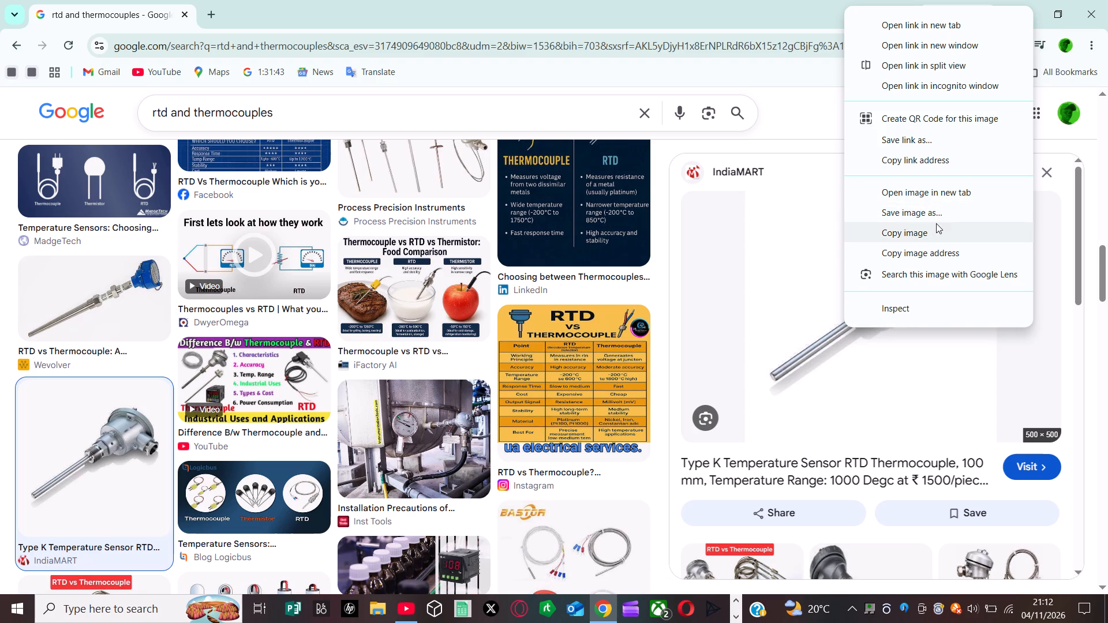
left_click(936, 226)
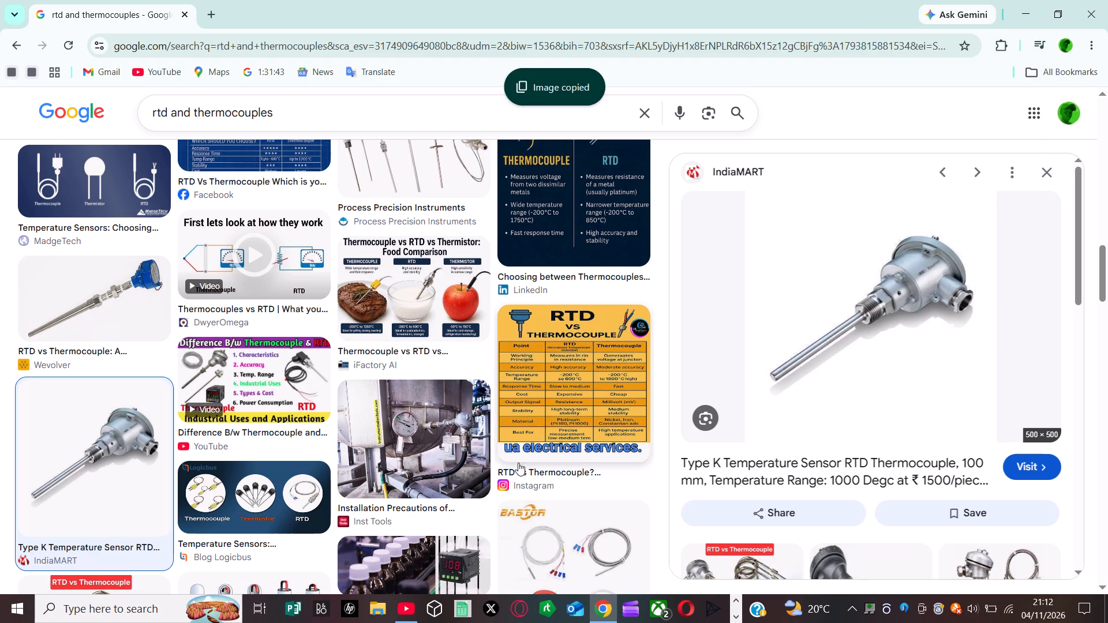
Switch to the Word attachment report, maximize it, and place the cursor on the empty line below the Week 1 table.
left_click(740, 598)
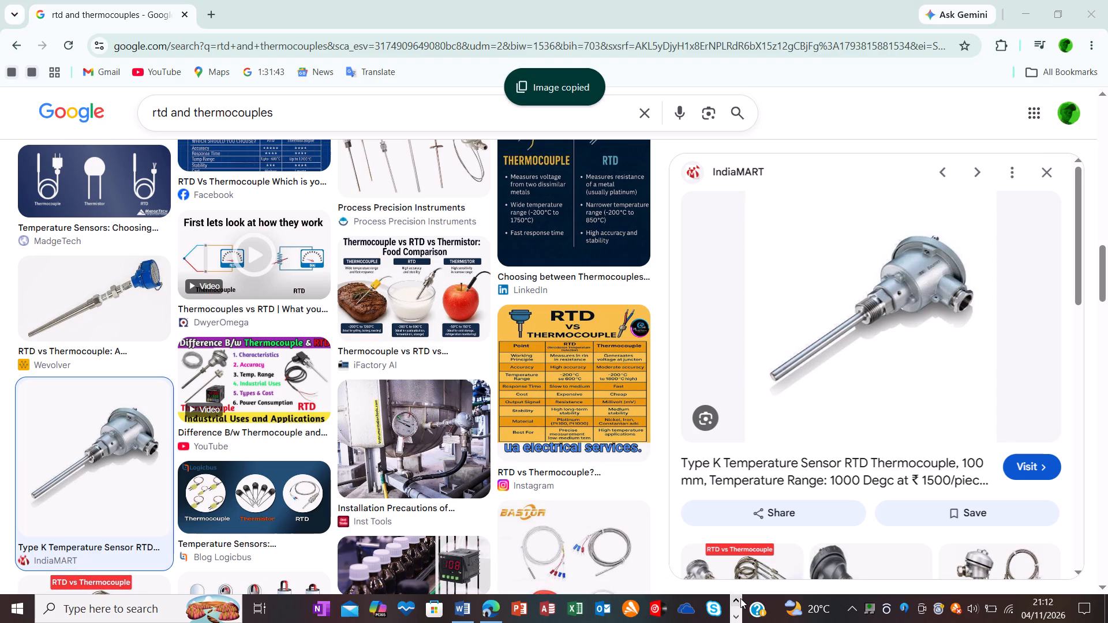
left_click(473, 604)
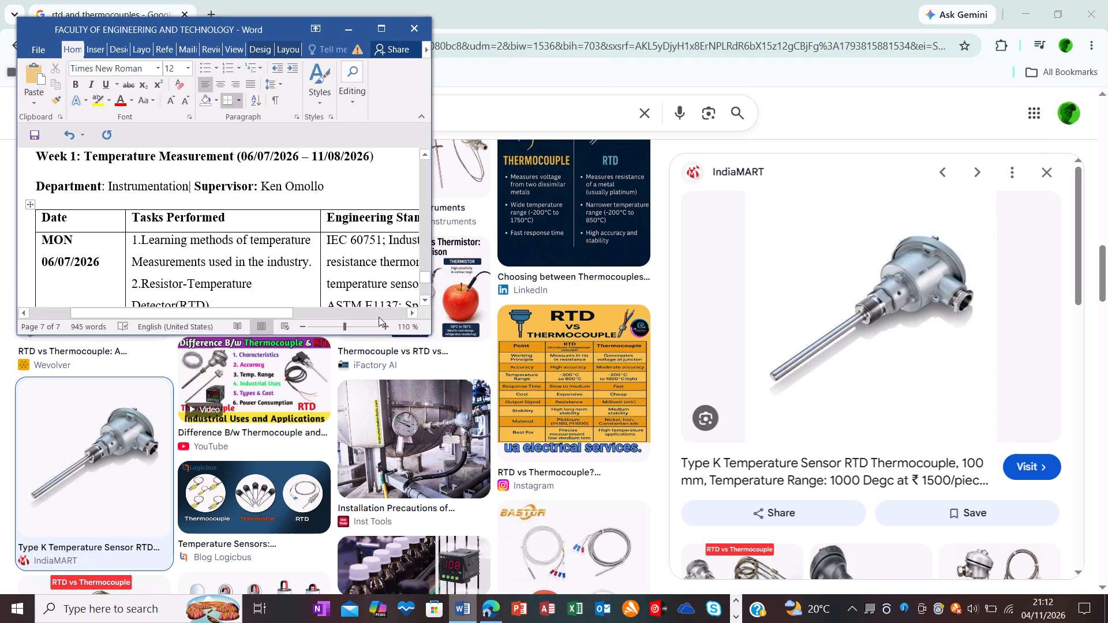
left_click(383, 16)
left_click(384, 31)
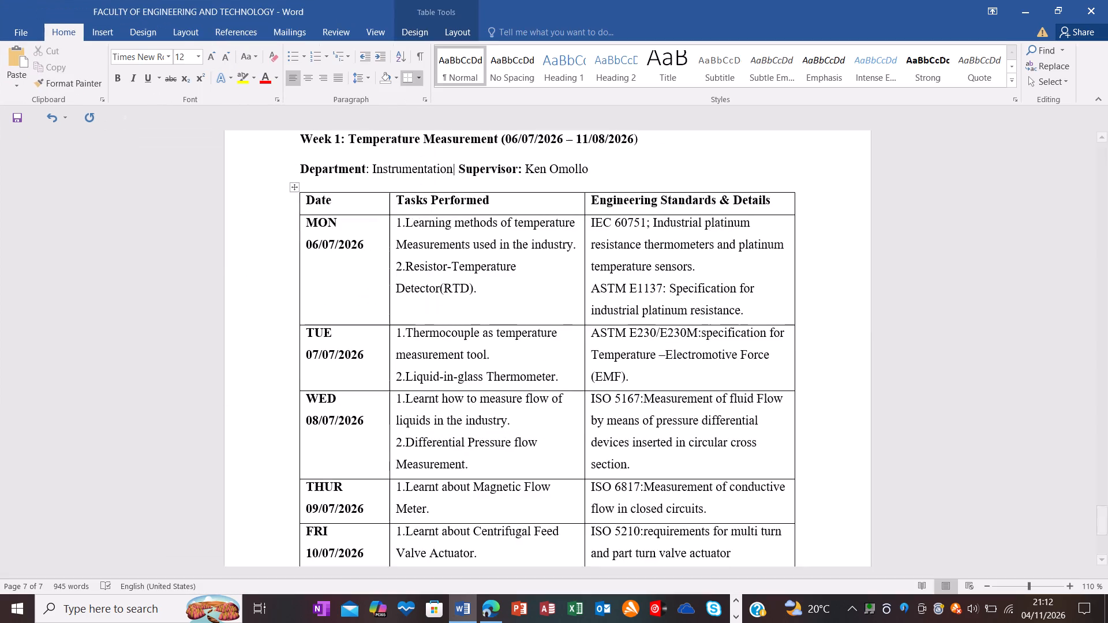
scroll(525, 324, "down", 5)
left_click(466, 323)
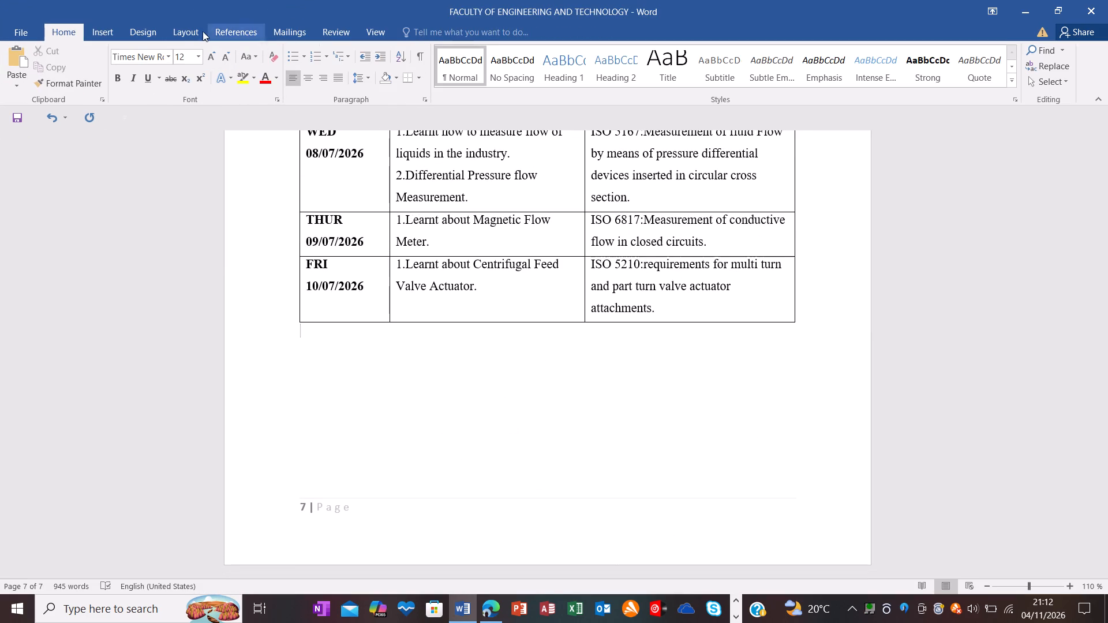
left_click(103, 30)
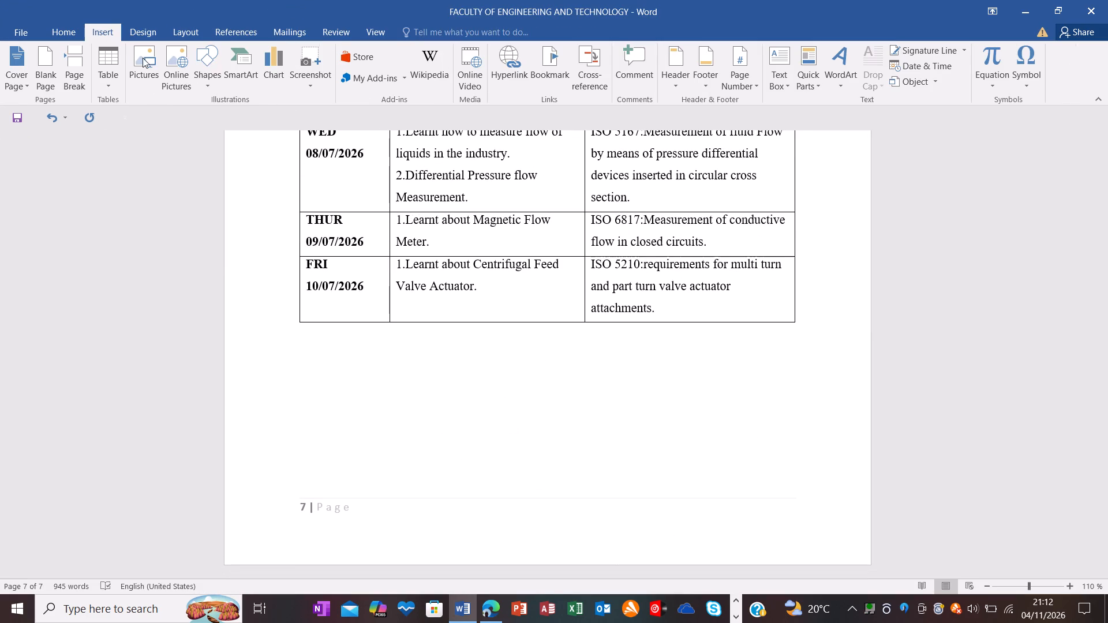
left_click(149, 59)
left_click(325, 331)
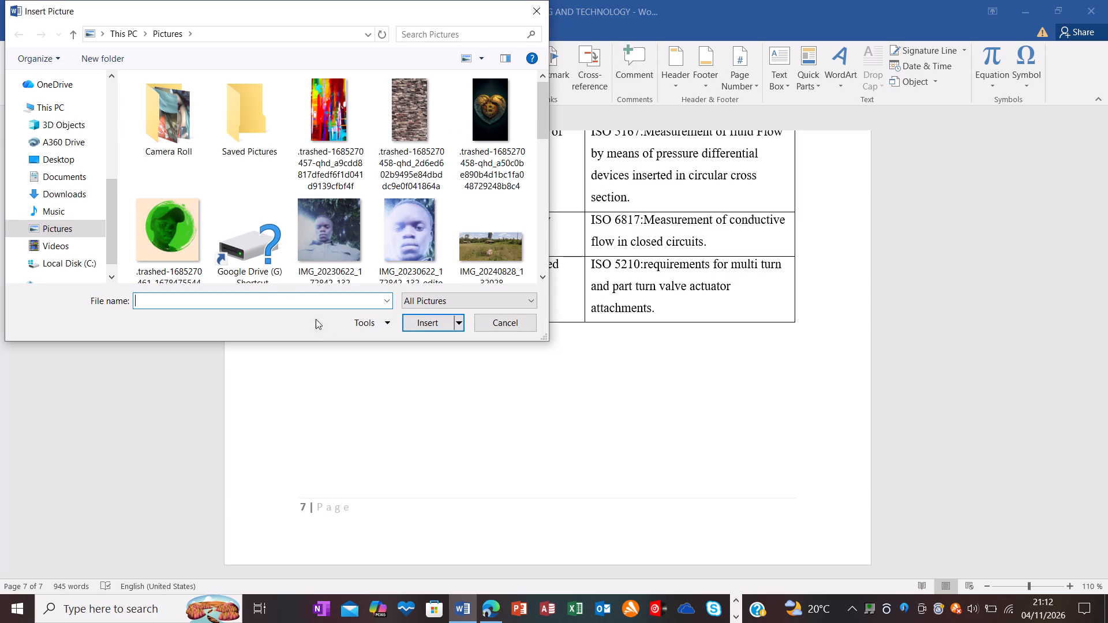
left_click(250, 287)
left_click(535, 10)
Paste the copied temperature sensor picture below the Week 1 table.
left_click(329, 337)
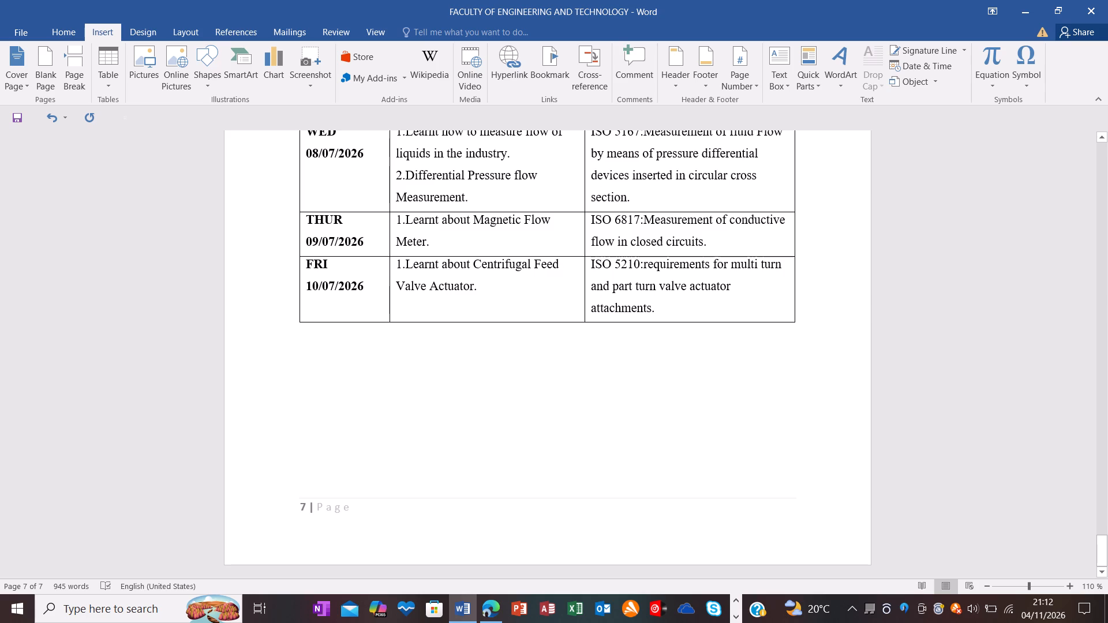
key("ctrl+v")
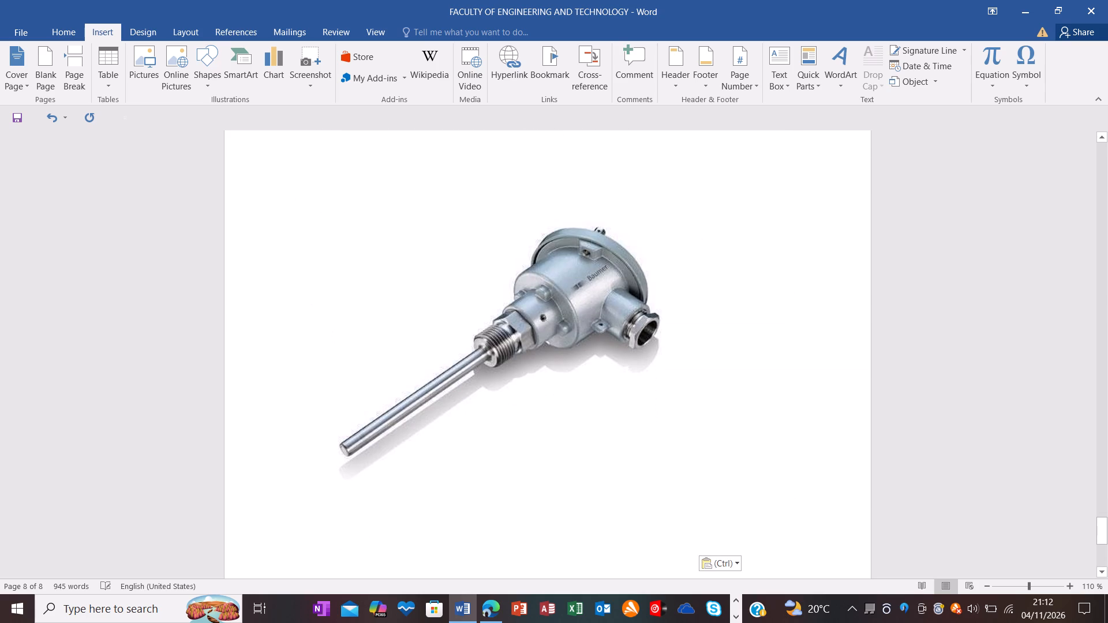
Check where the pasted sensor picture sits relative to the Week 1 table and the page break.
scroll(329, 337, "up", 10)
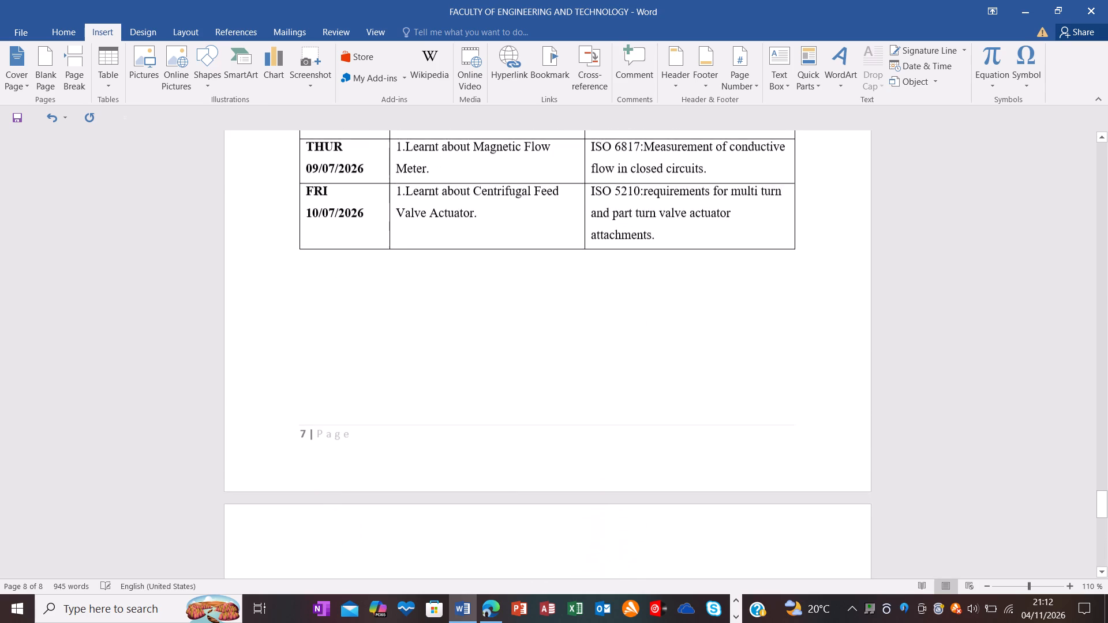
scroll(329, 337, "up", 2)
scroll(329, 337, "down", 1)
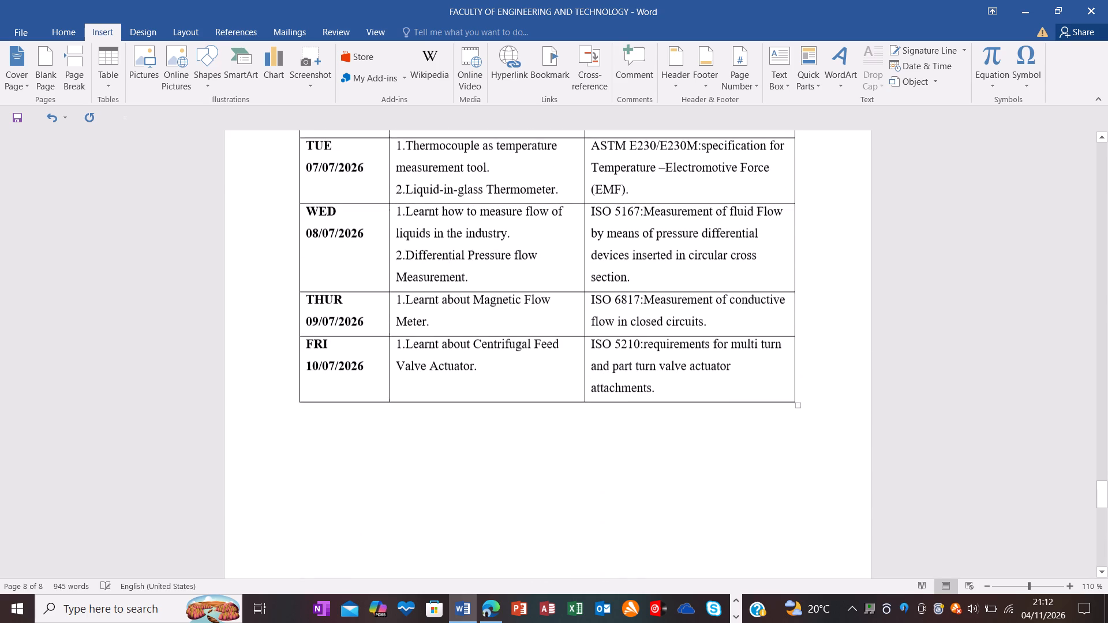
scroll(329, 337, "down", 7)
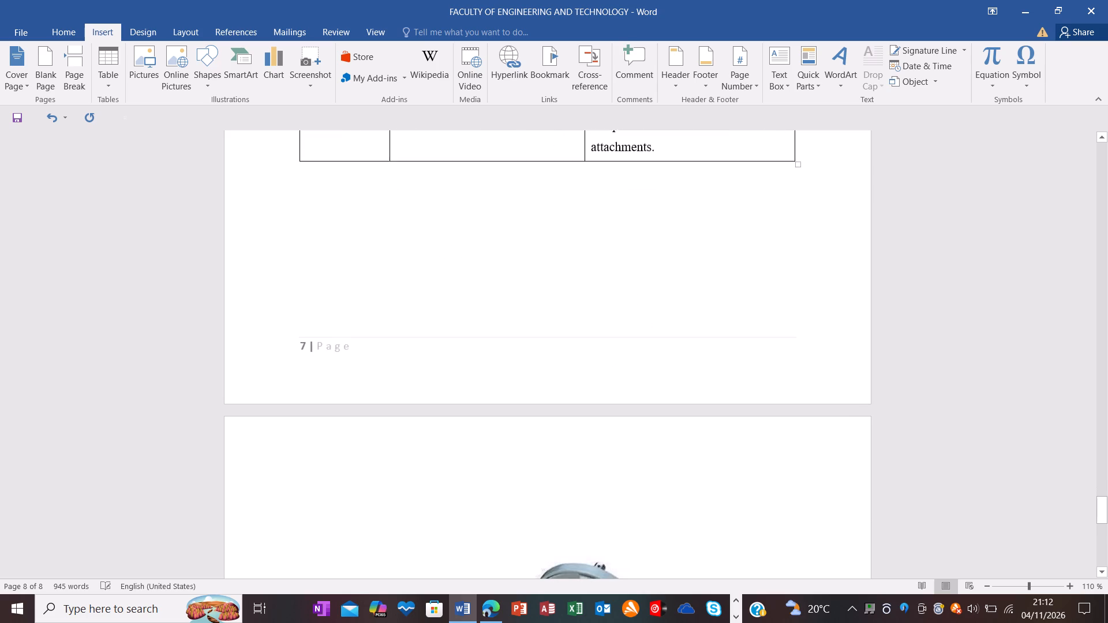
scroll(329, 337, "down", 7)
scroll(329, 337, "up", 5)
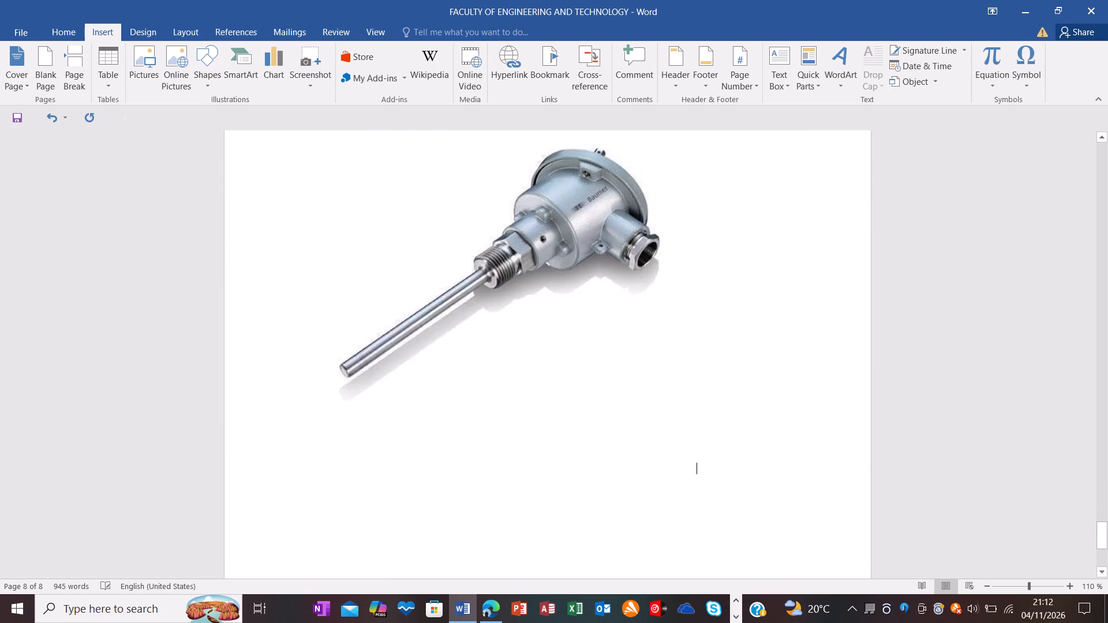
scroll(329, 337, "down", 4)
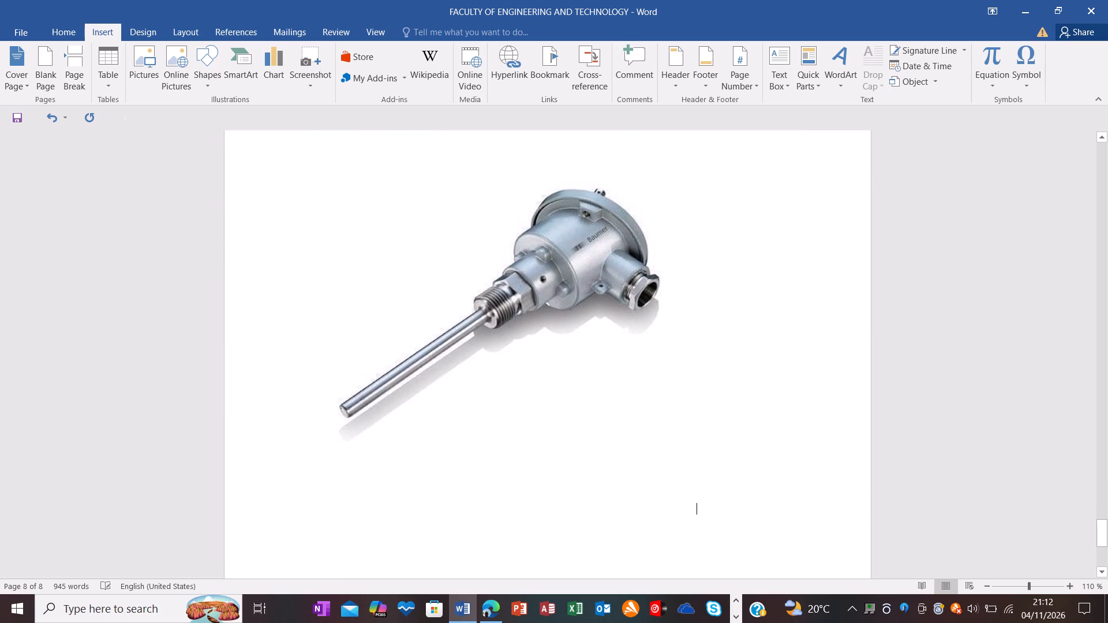
scroll(329, 337, "down", 1)
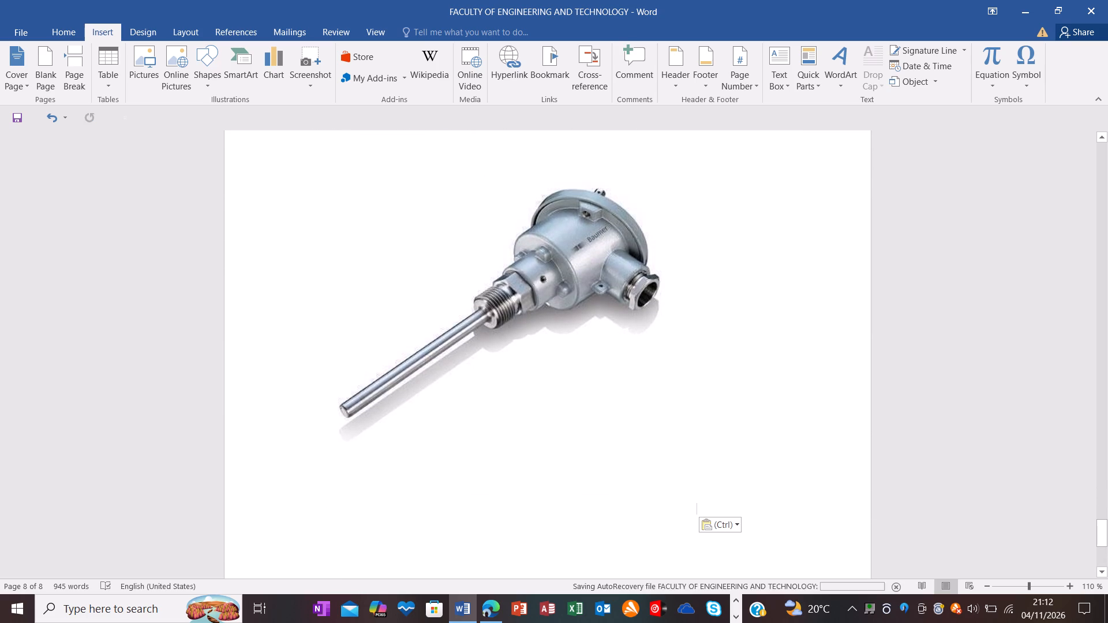
Shrink the sensor picture proportionally to about a third of its width so it fits below the table on page 7.
left_click(572, 347)
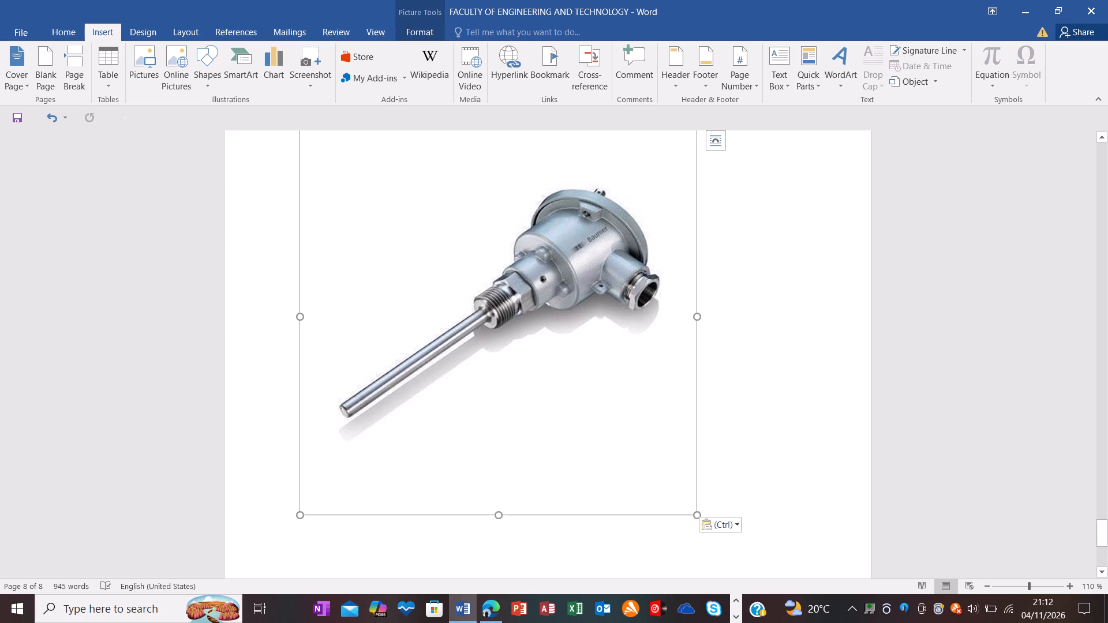
left_click_drag(697, 519, 579, 419)
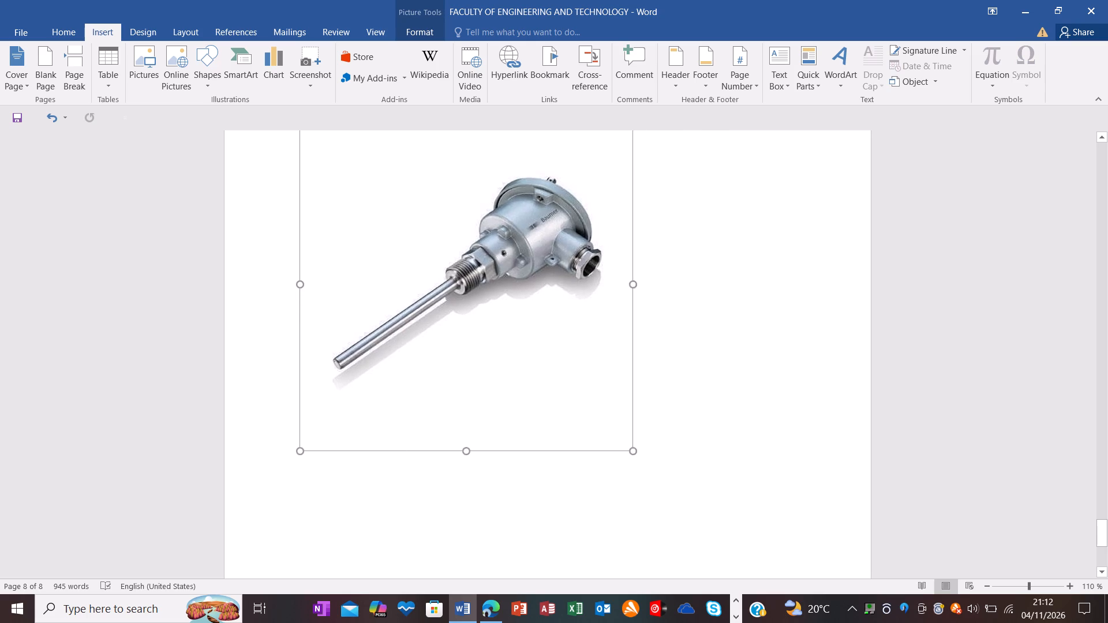
left_click_drag(579, 419, 409, 252)
scroll(407, 252, "up", 1)
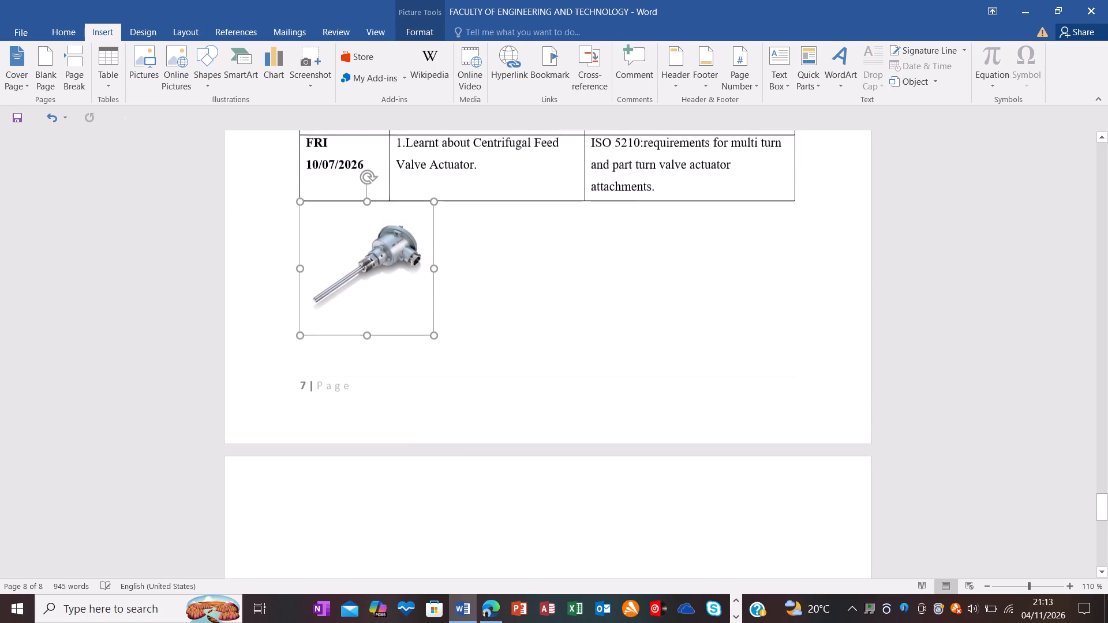
scroll(407, 252, "up", 2)
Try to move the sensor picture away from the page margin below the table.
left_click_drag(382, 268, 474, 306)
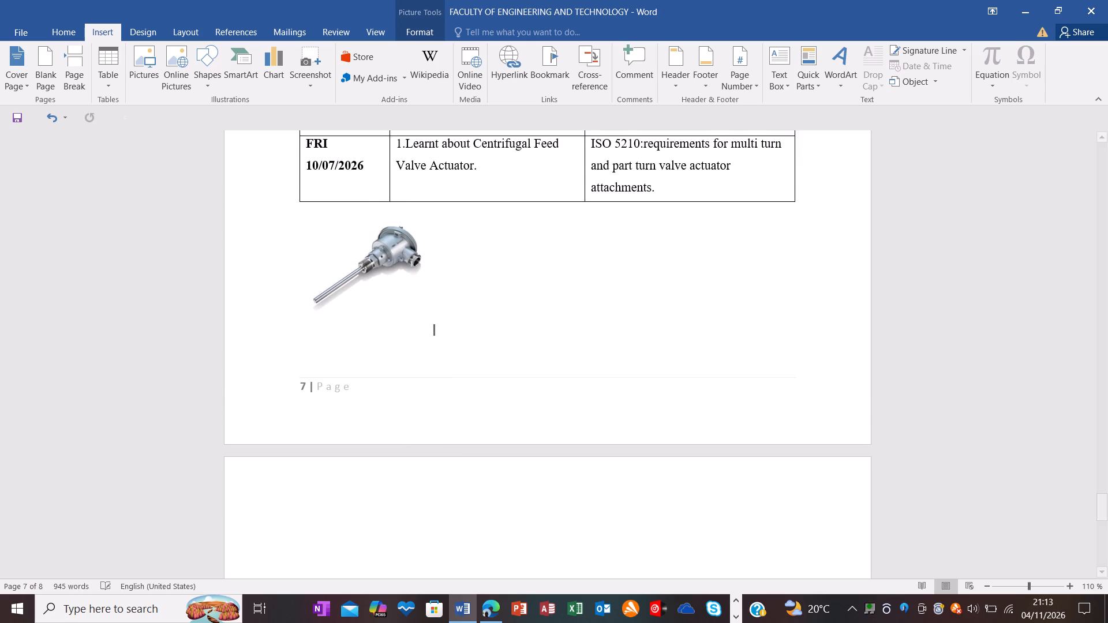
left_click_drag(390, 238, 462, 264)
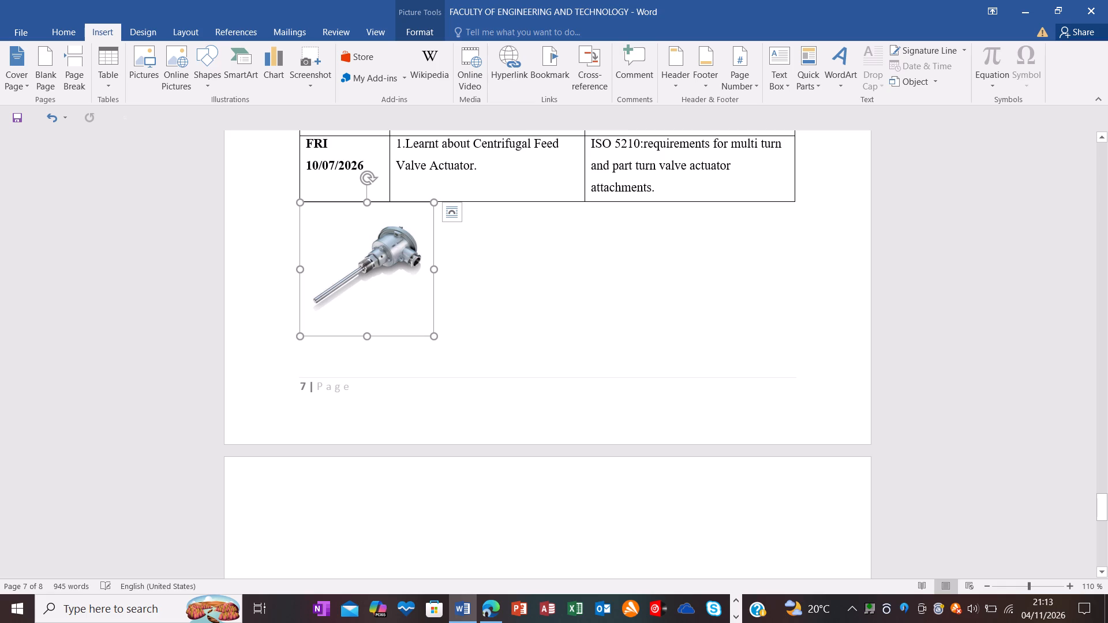
Stretch the sensor picture horizontally, keeping it wider than tall, and scale it down slightly below the table.
left_click_drag(436, 271, 587, 307)
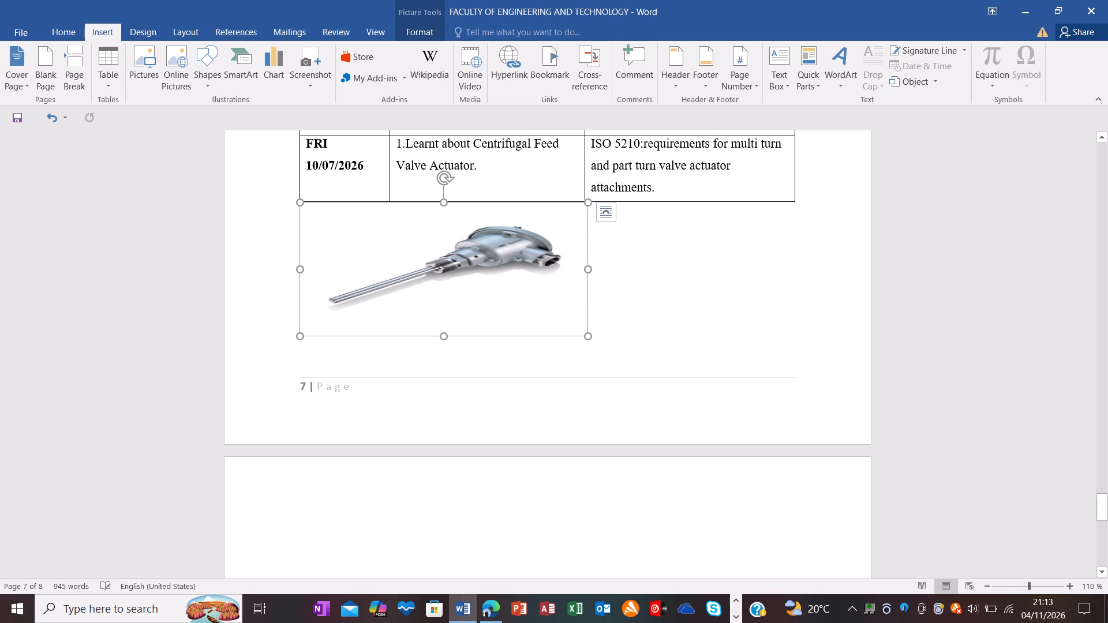
left_click_drag(303, 272, 376, 279)
left_click_drag(300, 205, 326, 233)
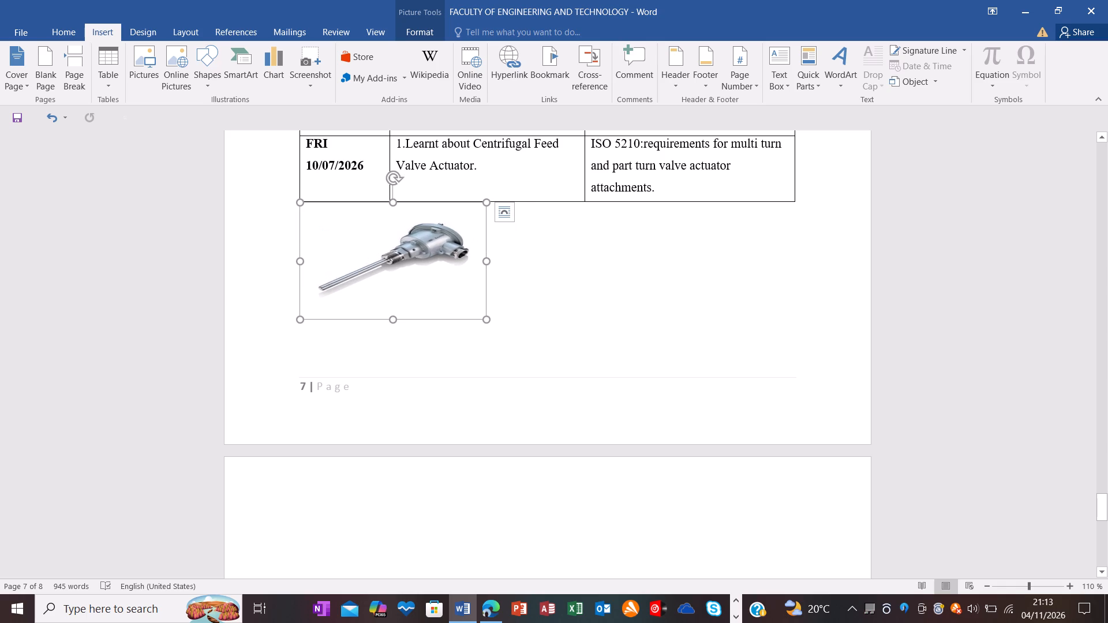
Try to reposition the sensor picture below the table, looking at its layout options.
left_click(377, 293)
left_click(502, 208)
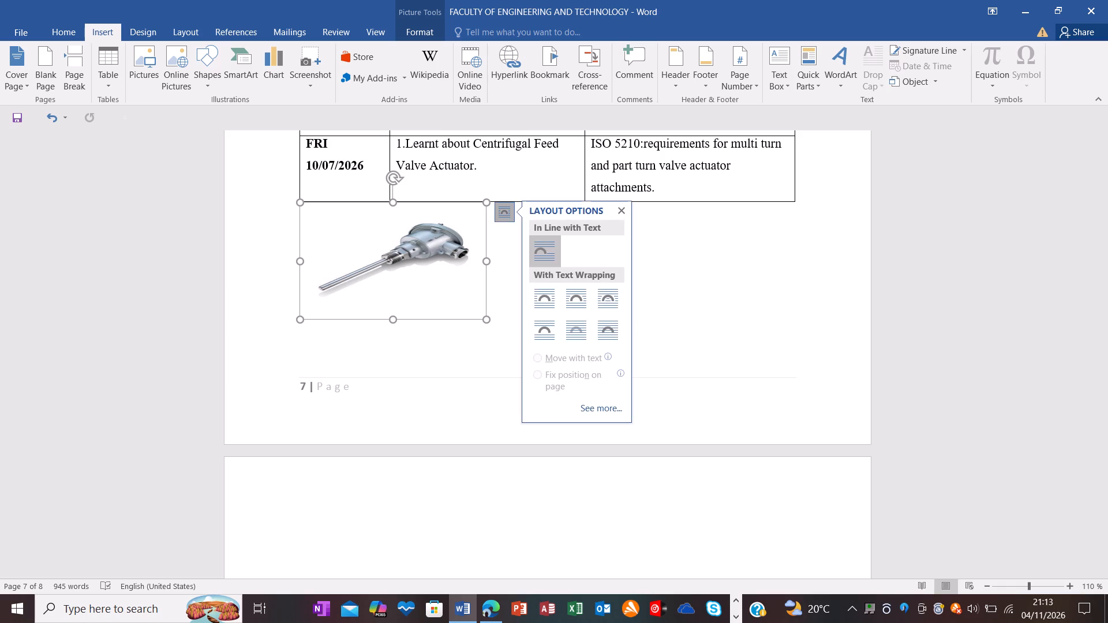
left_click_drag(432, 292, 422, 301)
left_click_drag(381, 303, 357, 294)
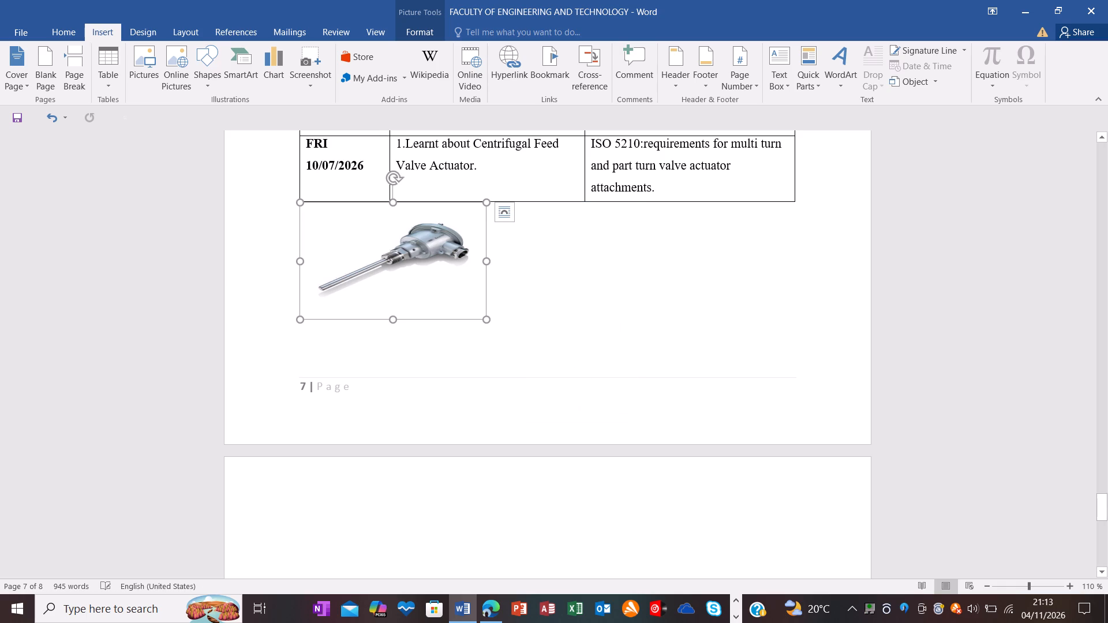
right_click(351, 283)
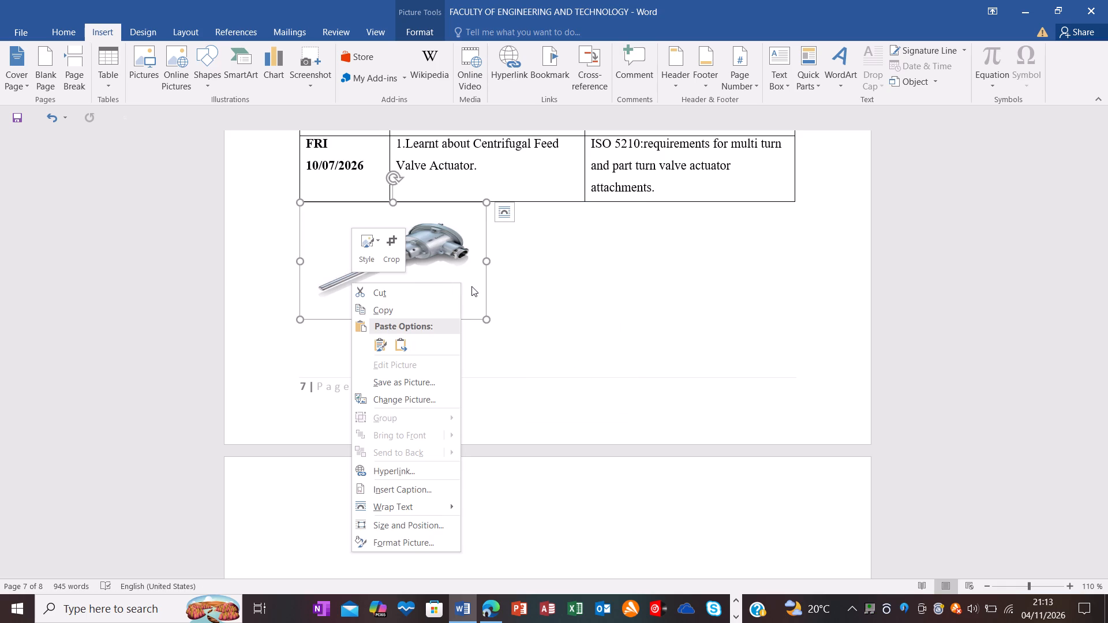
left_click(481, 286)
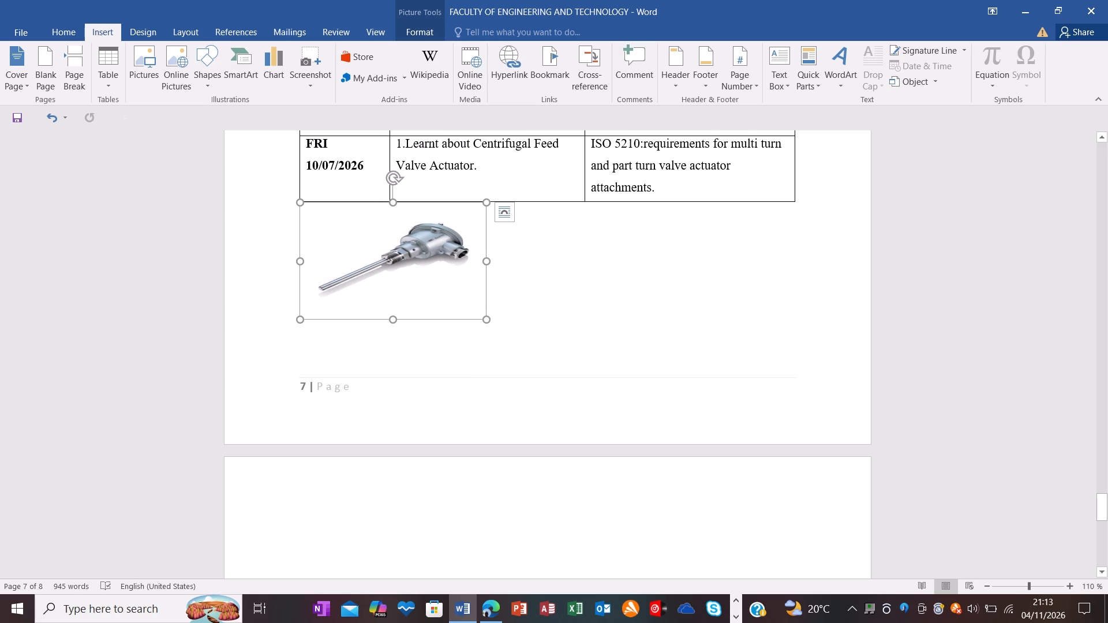
Add the label "RTD" directly after the sensor picture.
left_click(543, 311)
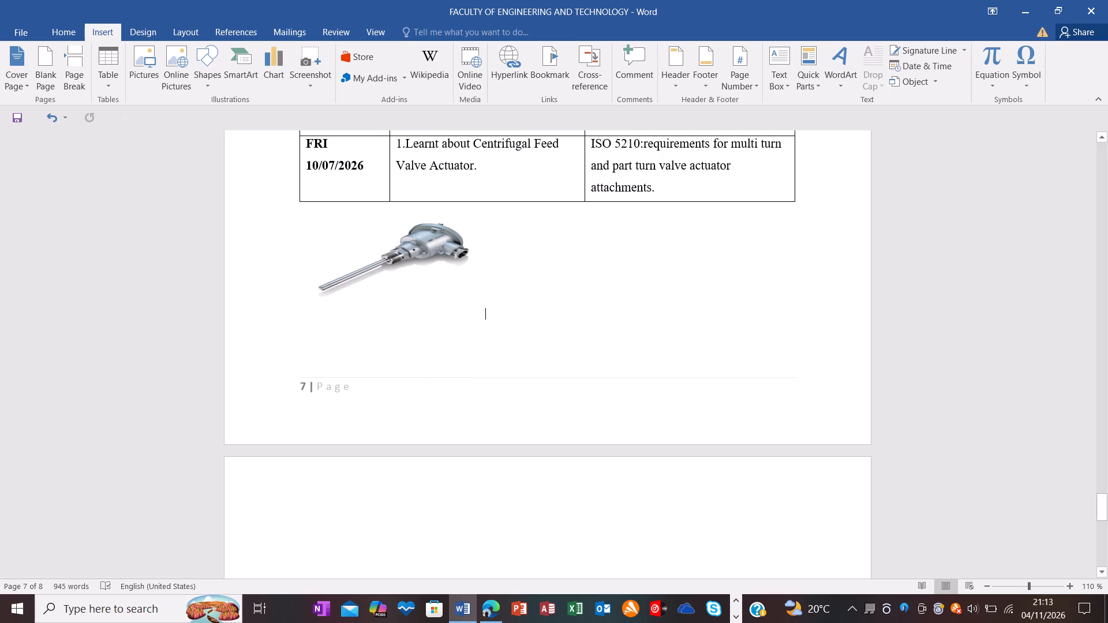
key("BackSpace")
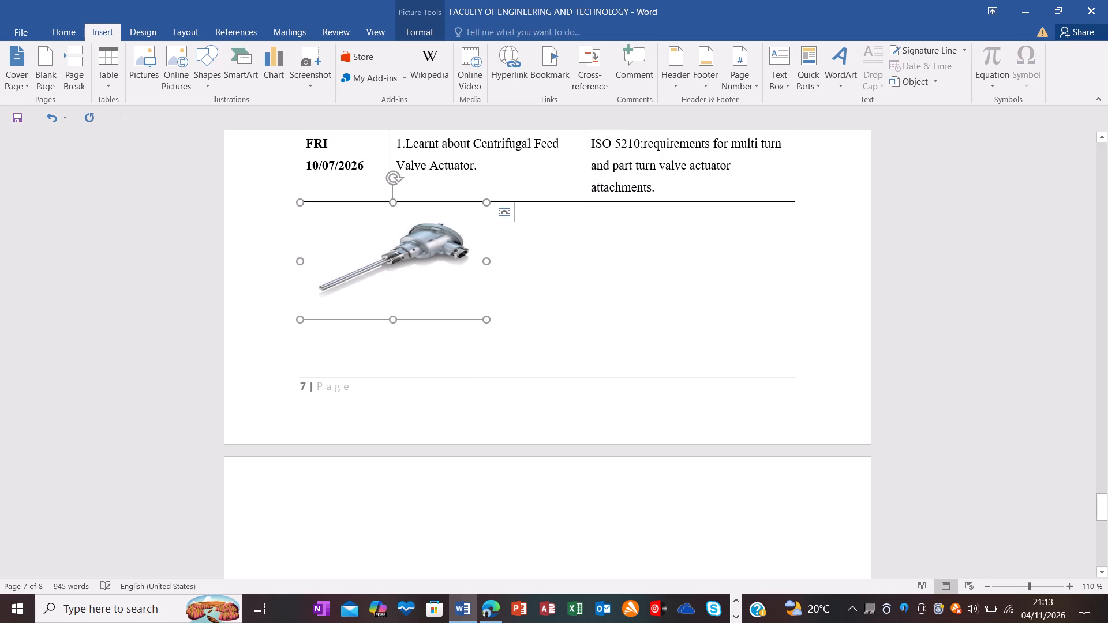
left_click_drag(525, 287, 521, 280)
left_click(521, 223)
left_click(501, 217)
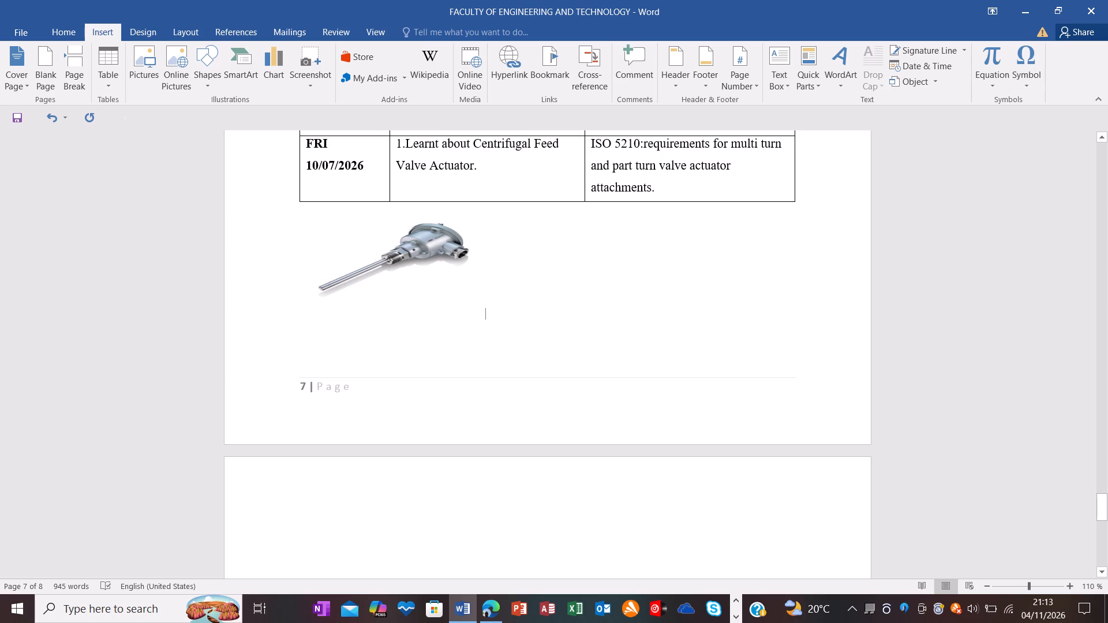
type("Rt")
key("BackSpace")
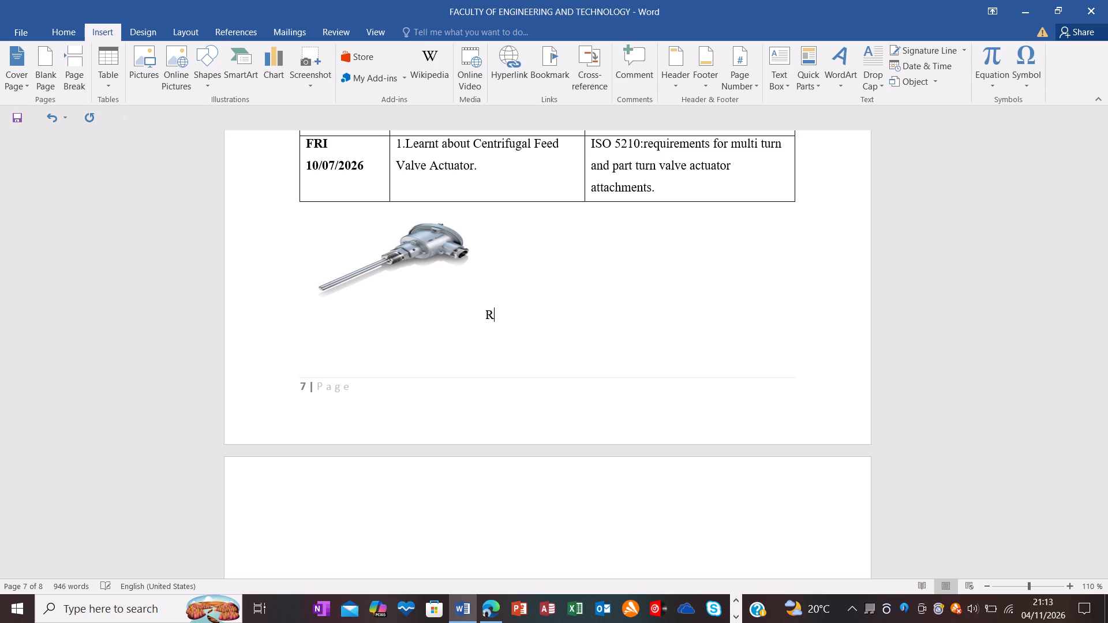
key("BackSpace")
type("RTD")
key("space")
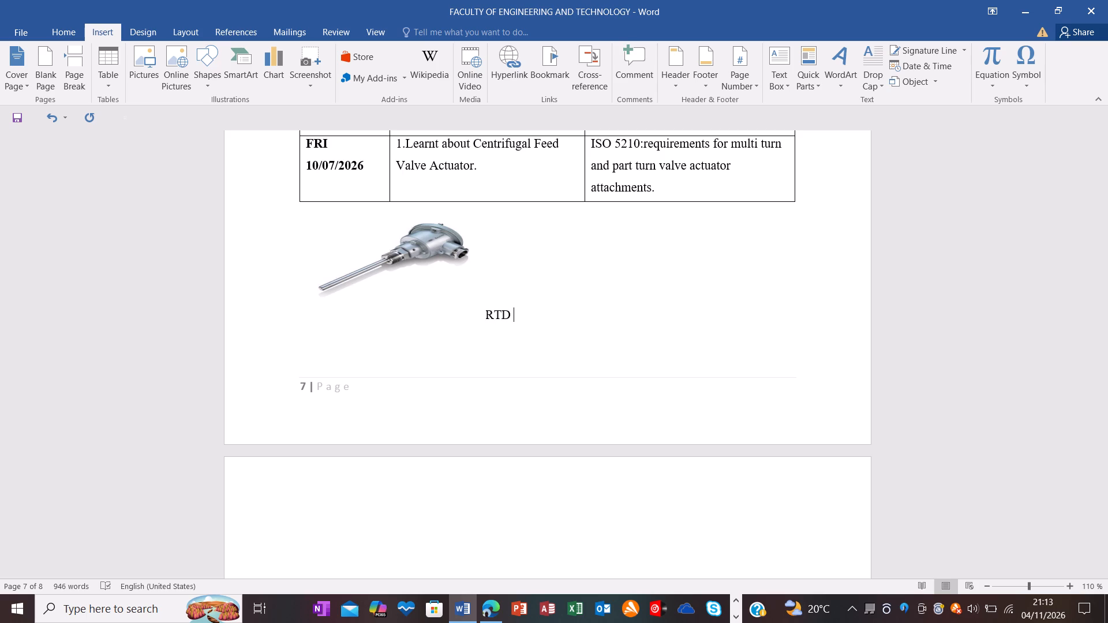
Widen the sensor picture further while keeping its height.
left_click(486, 274)
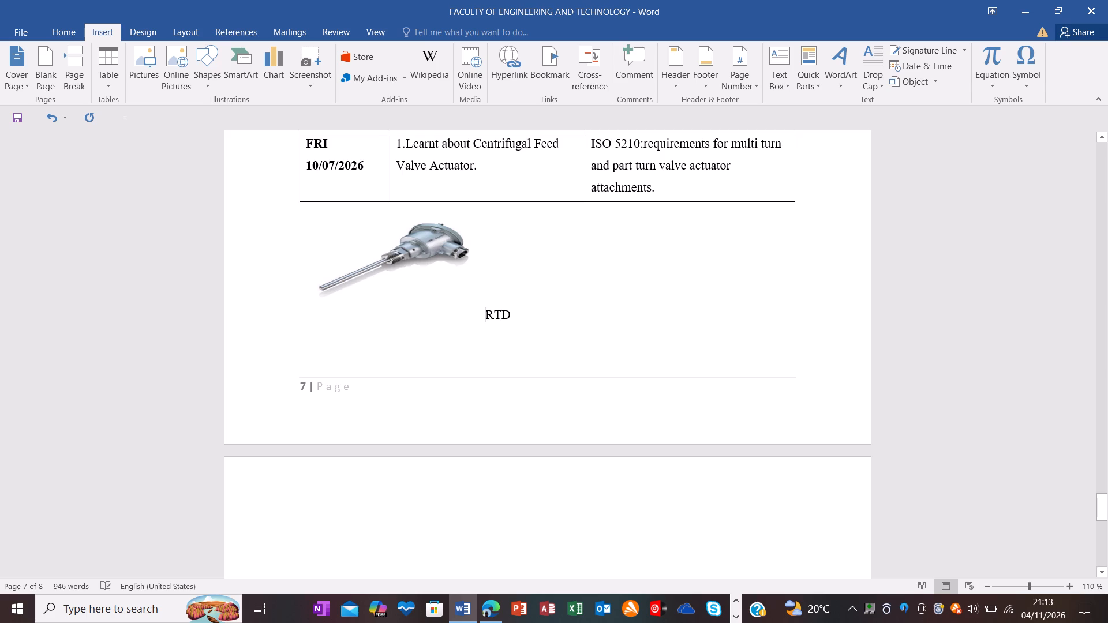
left_click_drag(476, 286, 467, 281)
left_click_drag(488, 257, 576, 281)
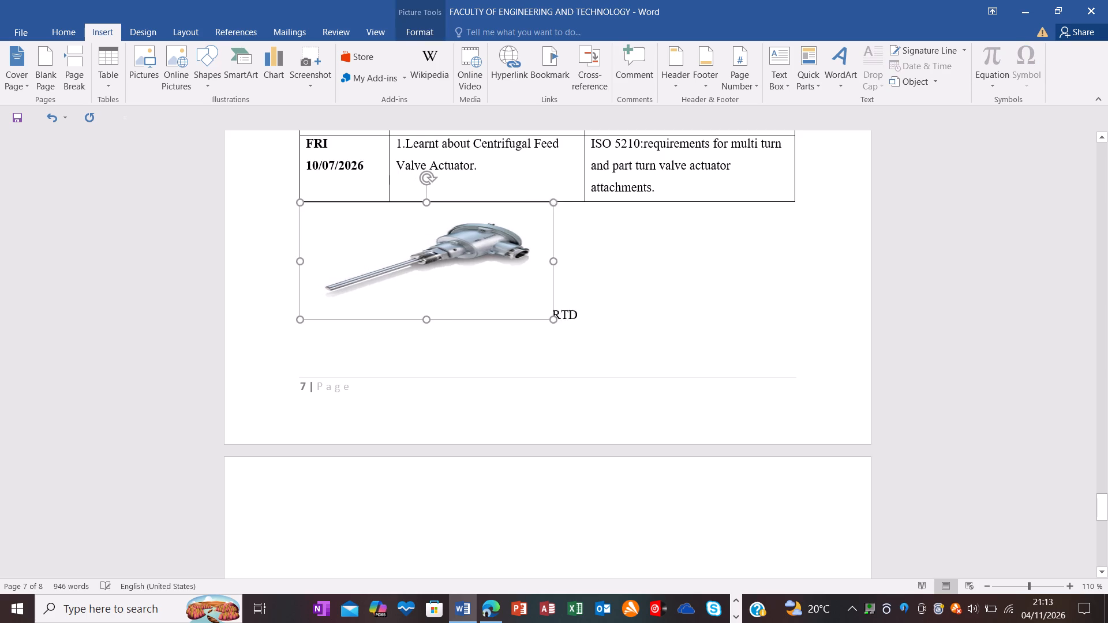
Enlarge the RTD picture below the table, making it wider and taller so it nearly fills the space above the footer.
left_click_drag(576, 281, 577, 281)
left_click_drag(443, 316, 445, 346)
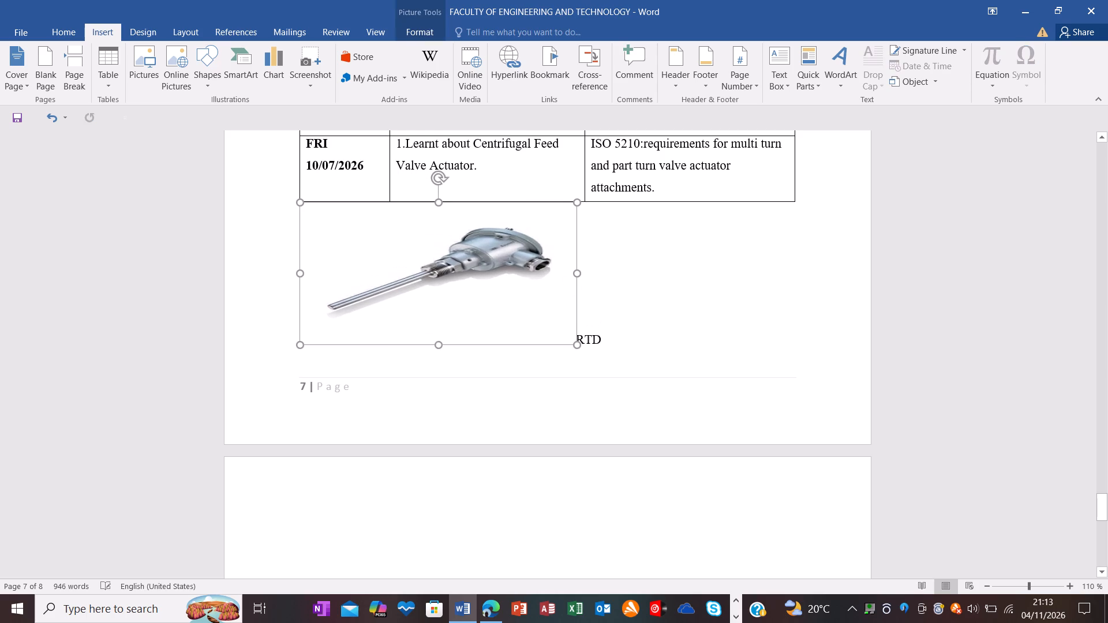
left_click_drag(445, 346, 446, 354)
left_click(545, 353)
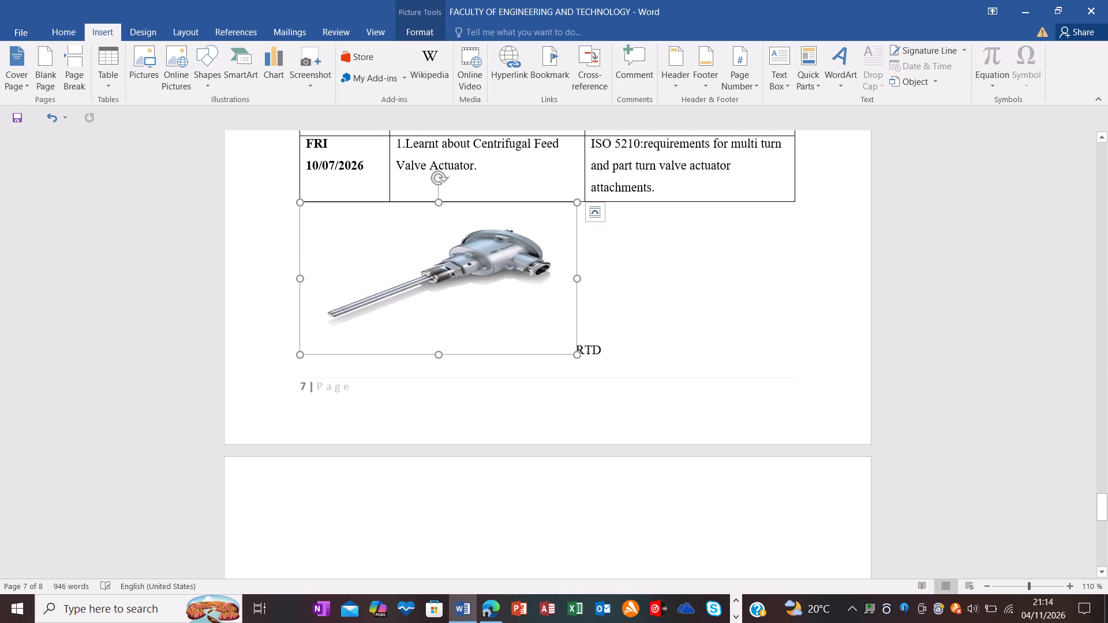
left_click_drag(592, 348, 478, 322)
left_click_drag(494, 322, 507, 322)
Add a period after the "RTD" label beside the sensor picture.
left_click(678, 292)
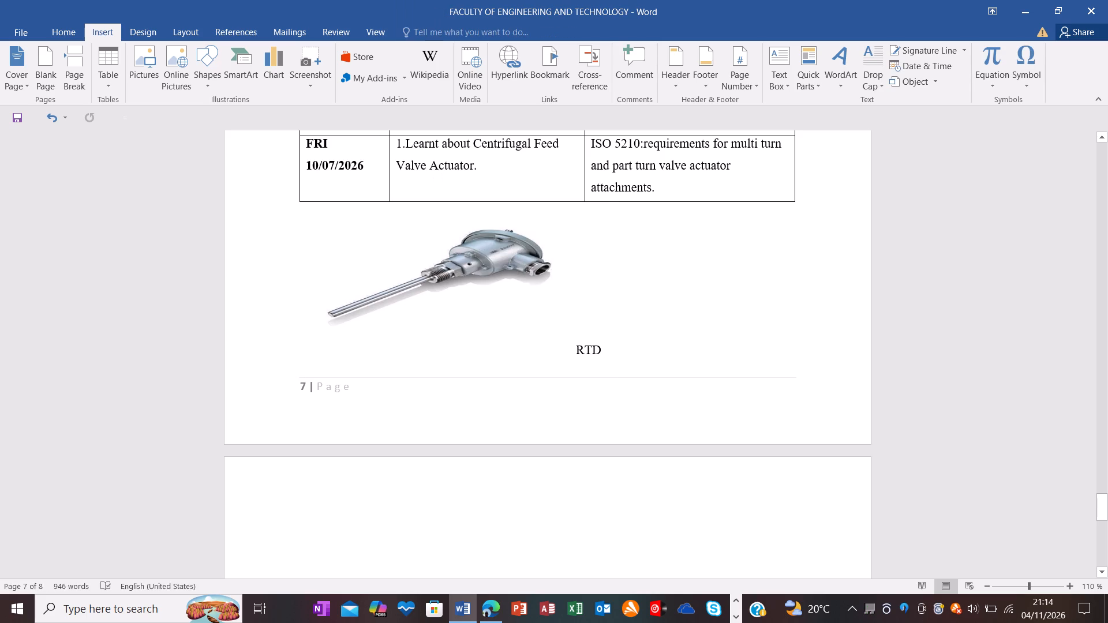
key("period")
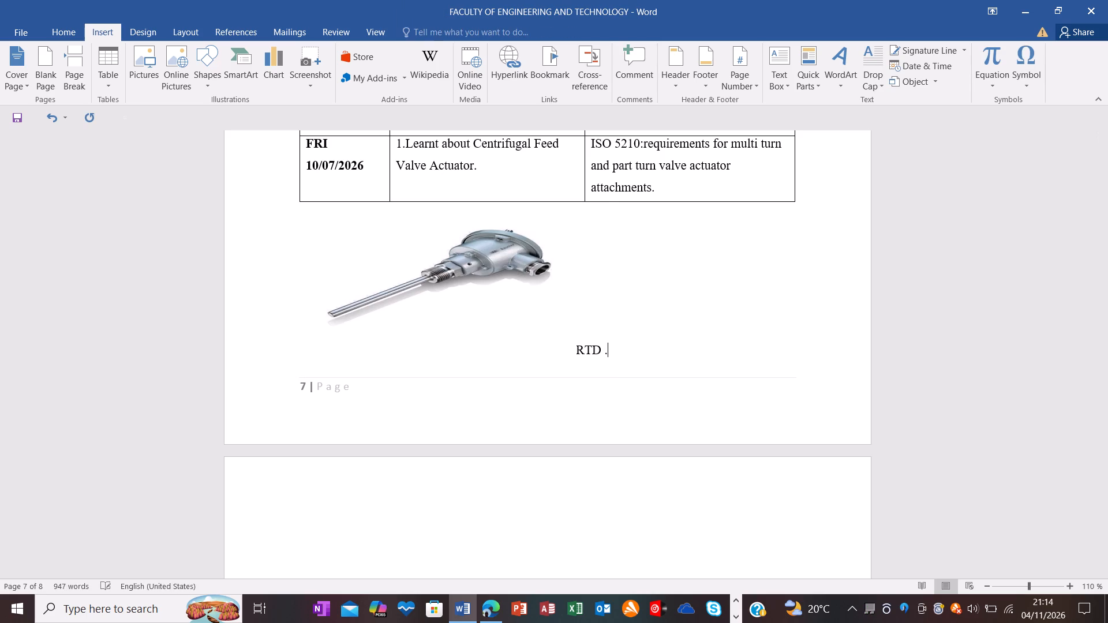
Review the Week 1 log table, the labelled RTD picture beneath it and the following blank page.
scroll(679, 286, "up", 4)
scroll(679, 286, "down", 1)
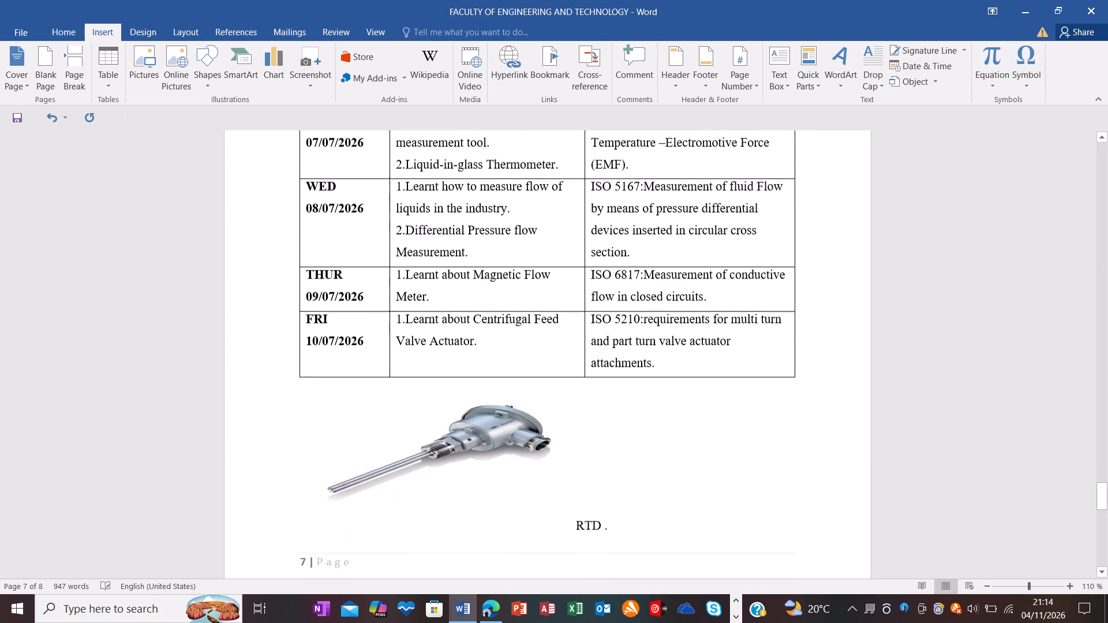
scroll(679, 286, "down", 1)
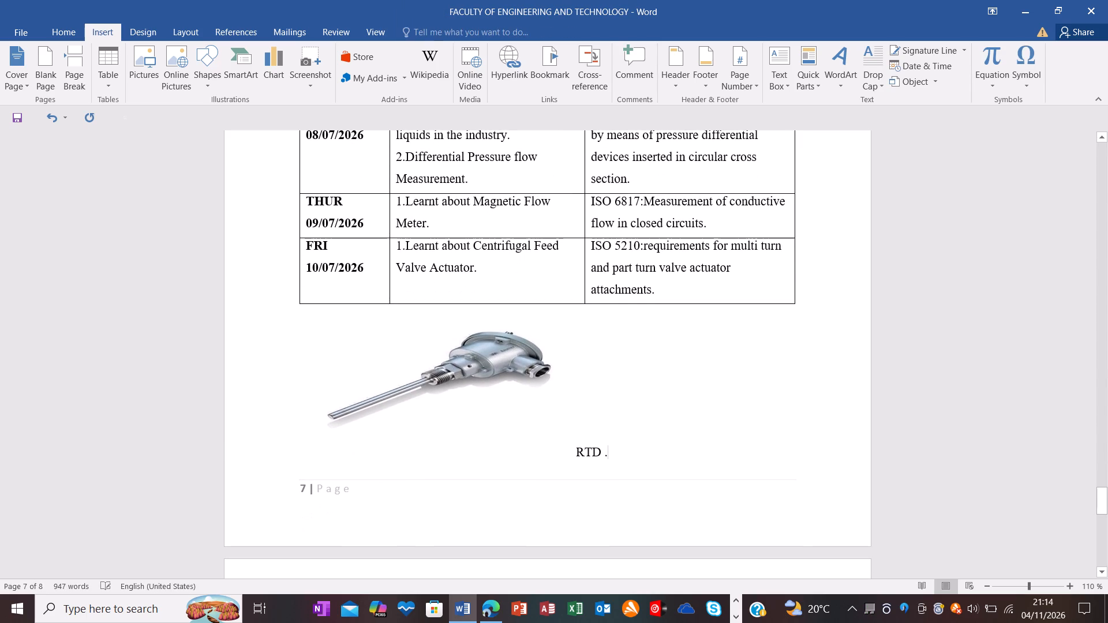
scroll(679, 286, "down", 1)
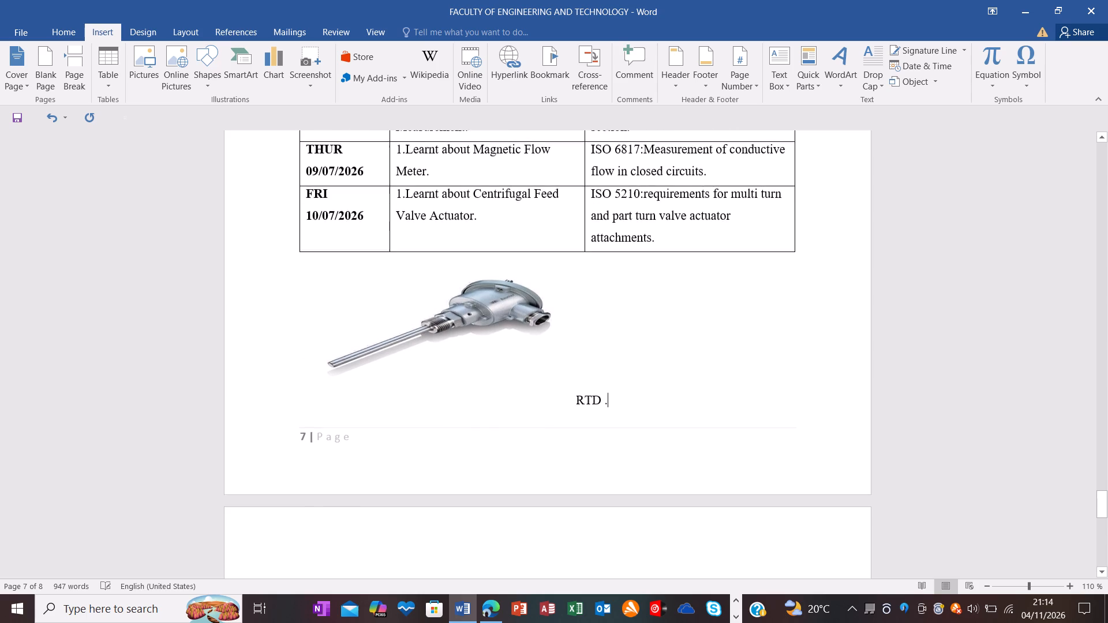
scroll(679, 286, "down", 2)
scroll(679, 286, "up", 3)
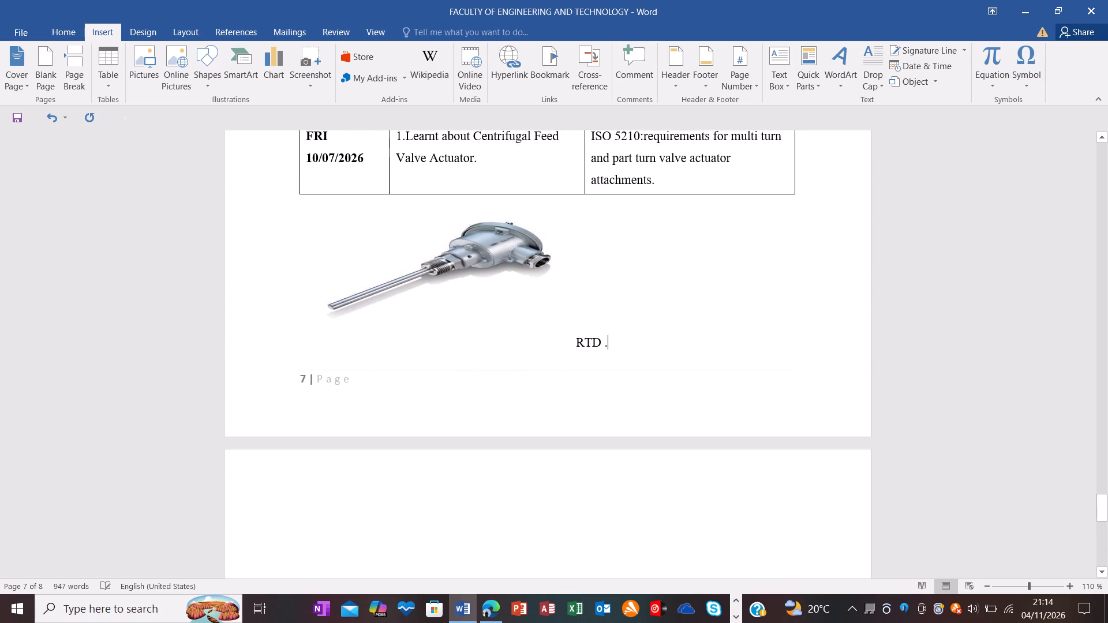
scroll(679, 286, "down", 2)
scroll(679, 286, "up", 1)
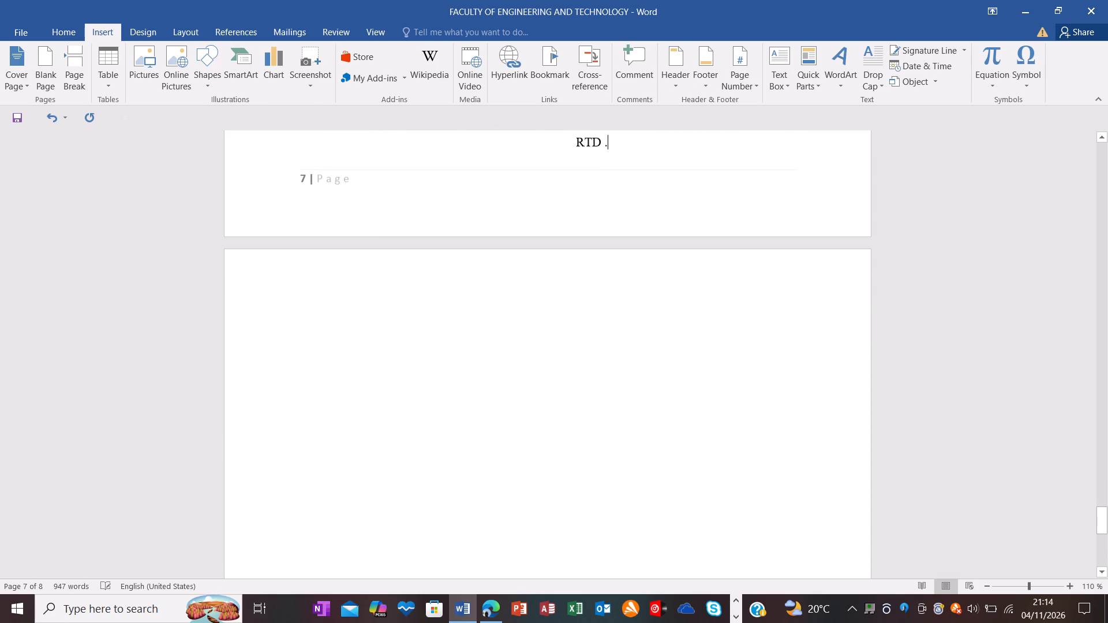
scroll(679, 286, "up", 6)
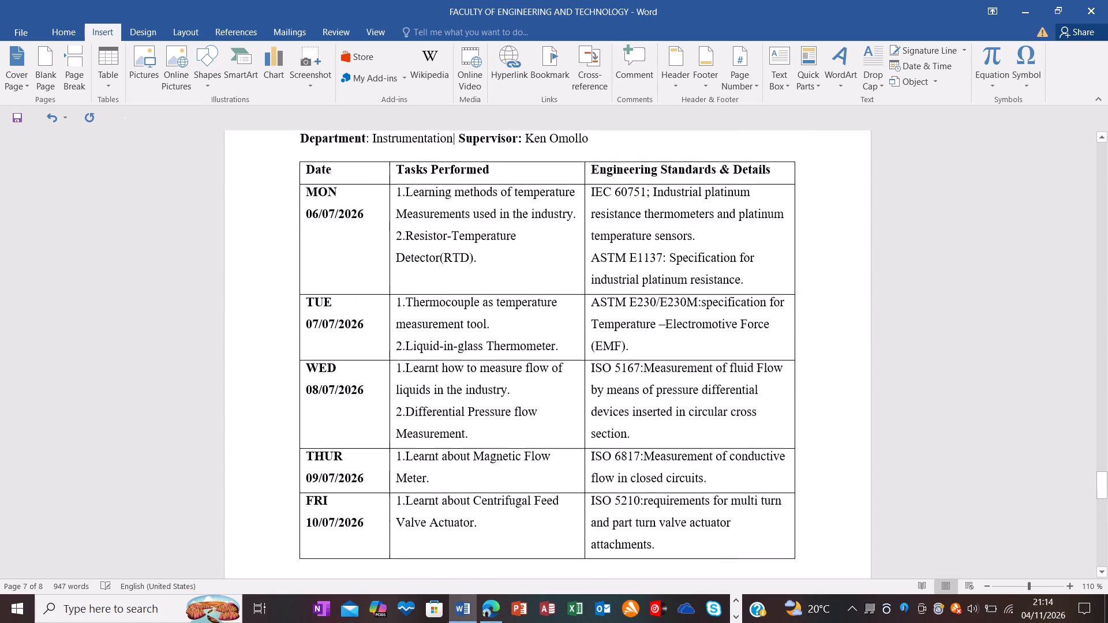
scroll(679, 286, "up", 5)
scroll(679, 286, "down", 4)
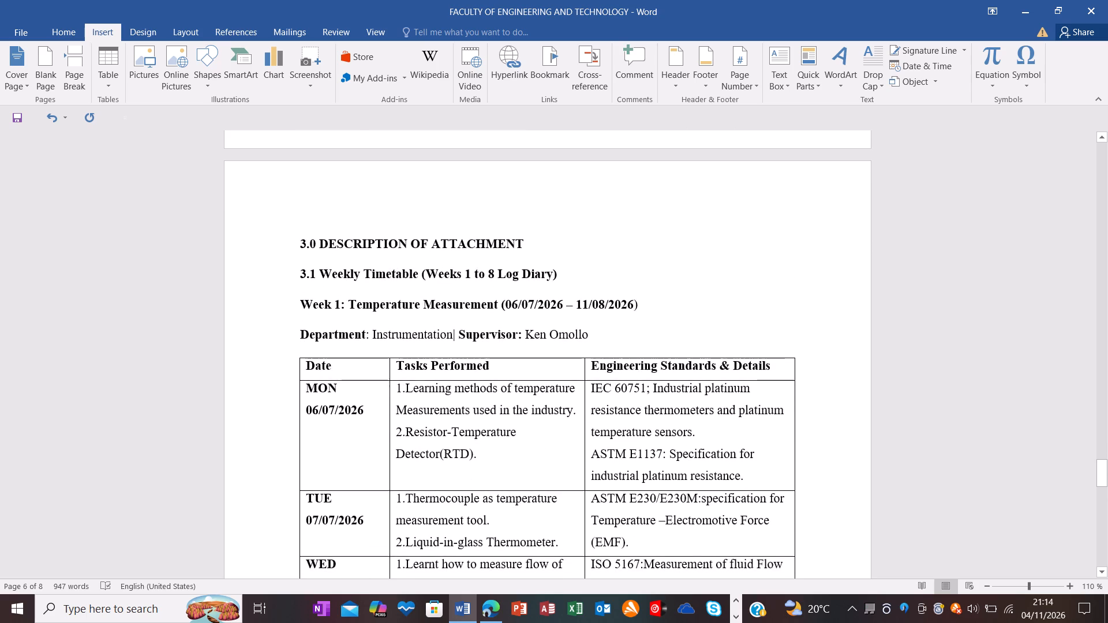
scroll(679, 286, "down", 5)
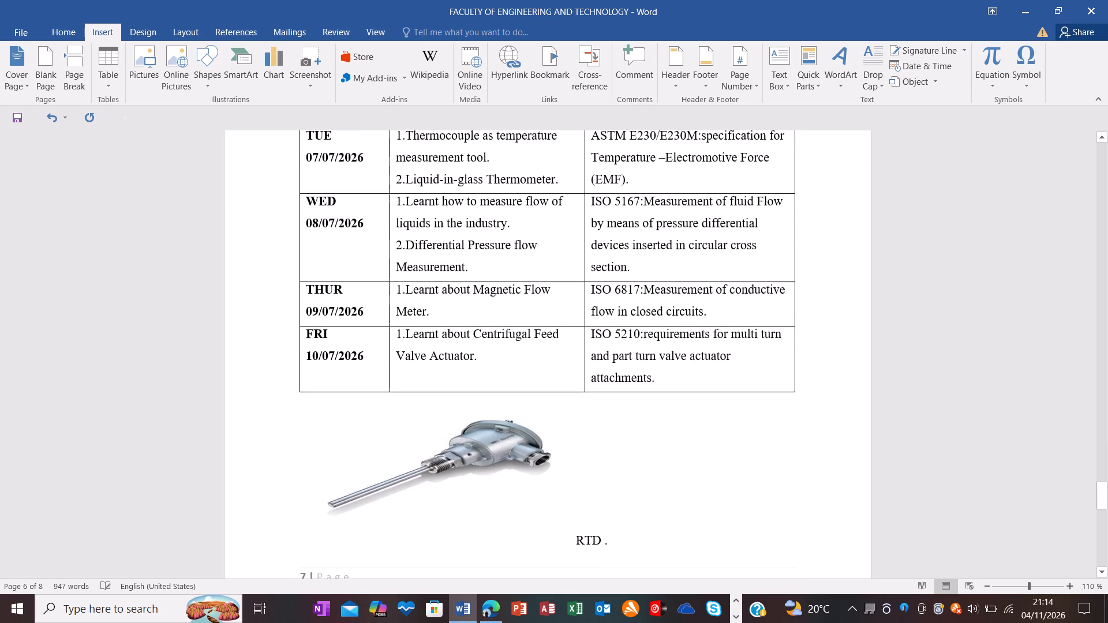
scroll(679, 286, "down", 1)
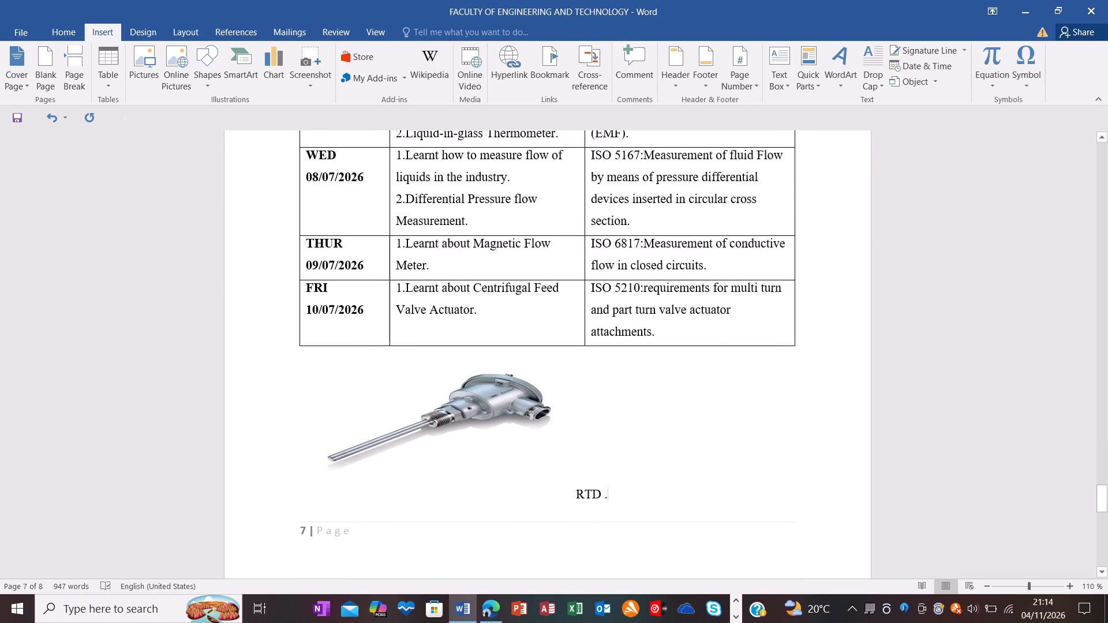
scroll(679, 286, "down", 1)
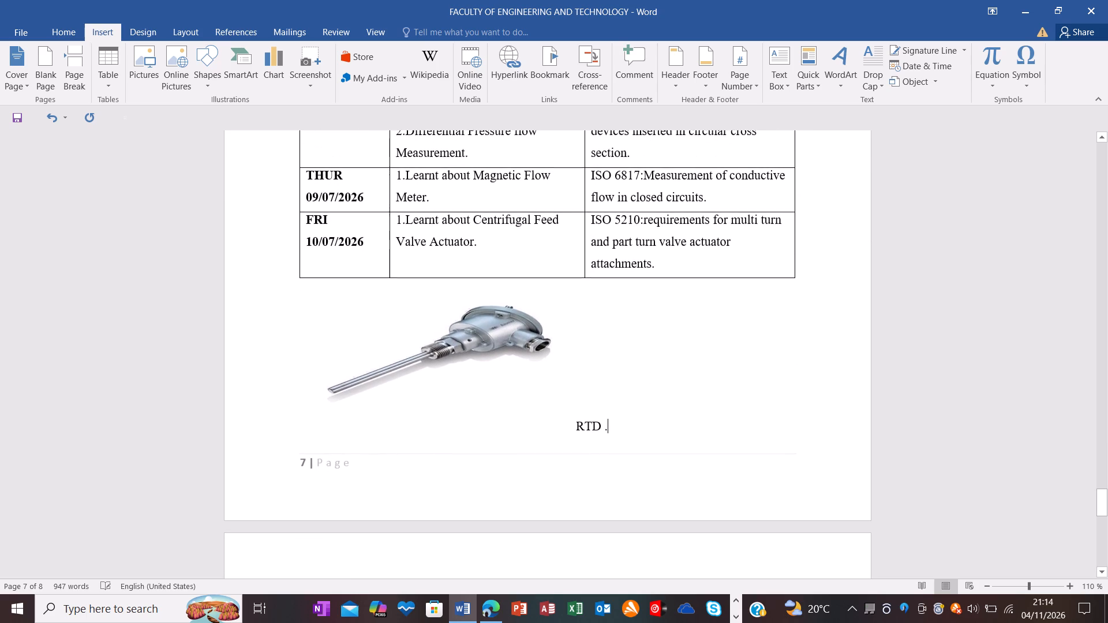
scroll(679, 286, "down", 1)
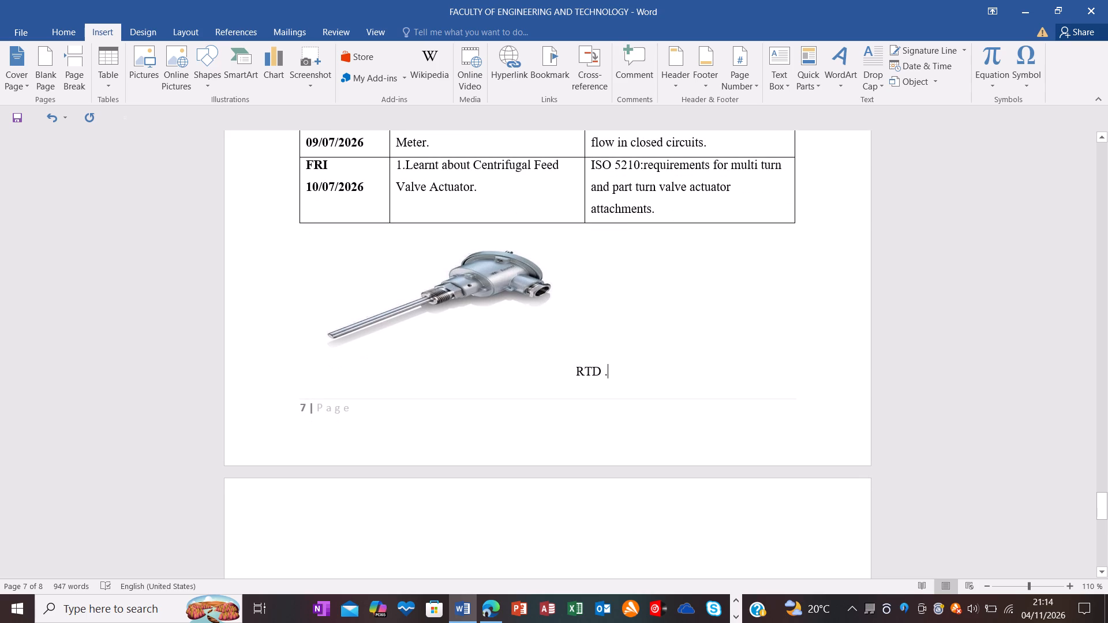
scroll(679, 286, "down", 2)
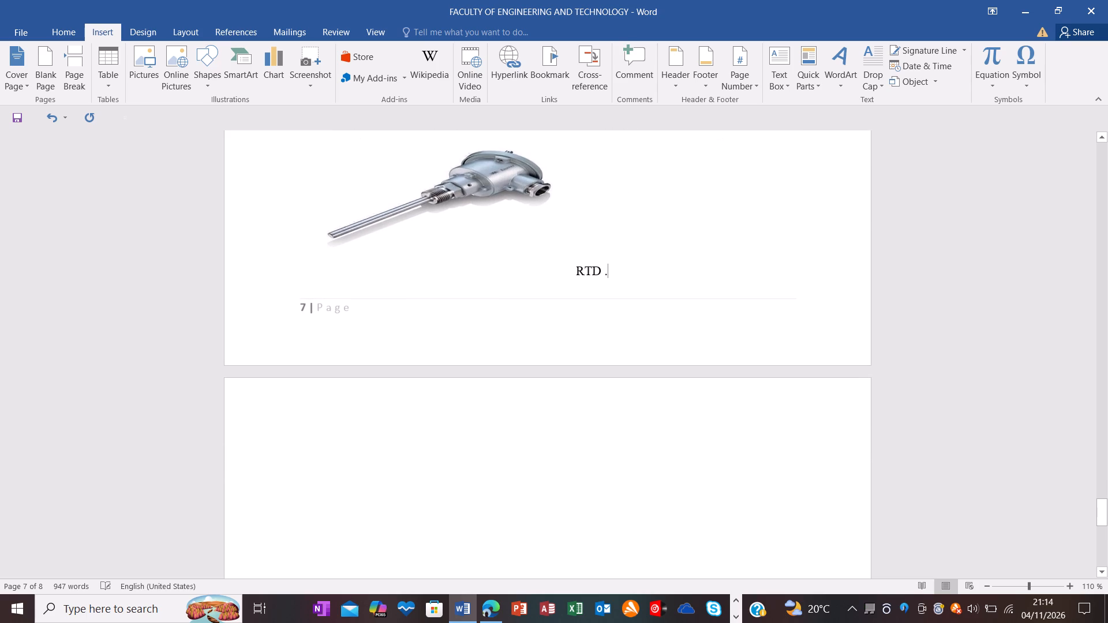
scroll(679, 286, "down", 2)
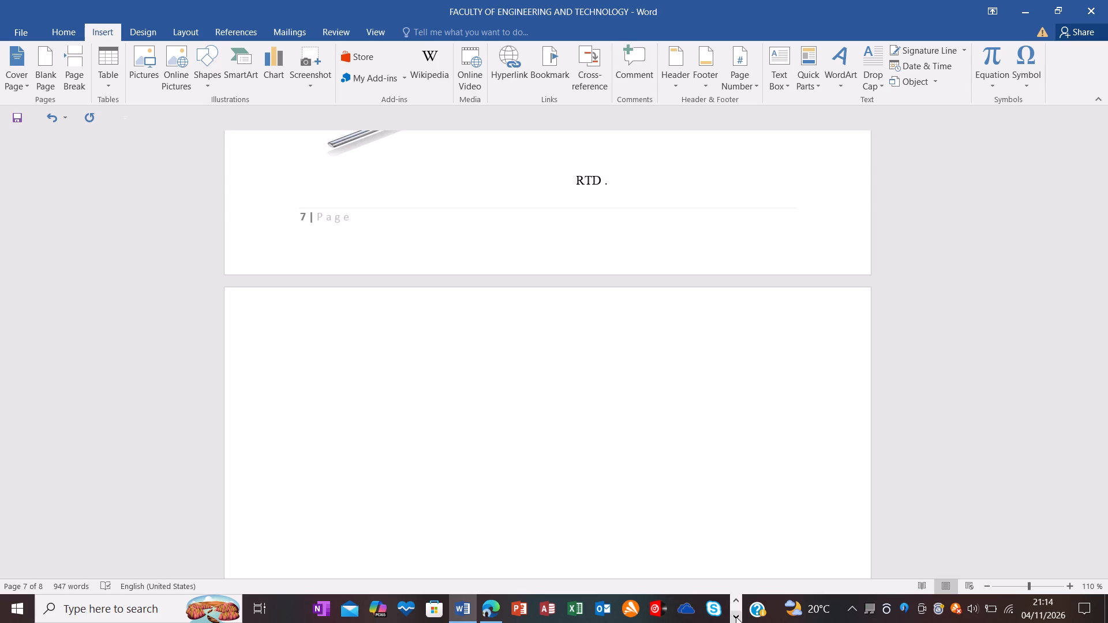
Switch to YouTube and play "Akuru Marachar" by LADY MAUREEN from the suggested videos, skipping the advertisement.
left_click(736, 601)
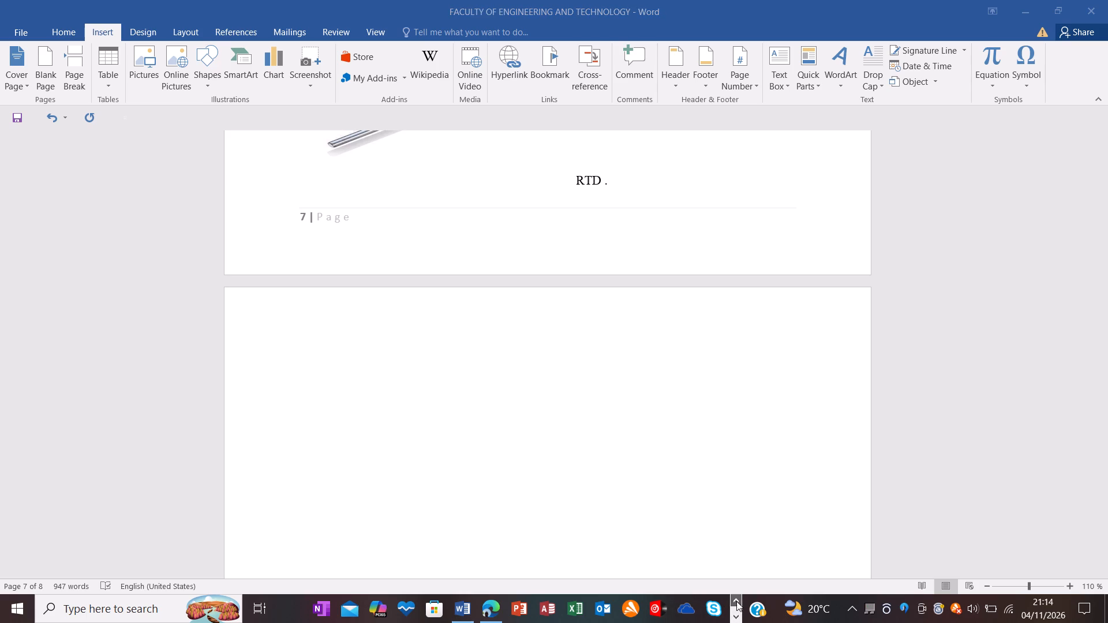
left_click(736, 620)
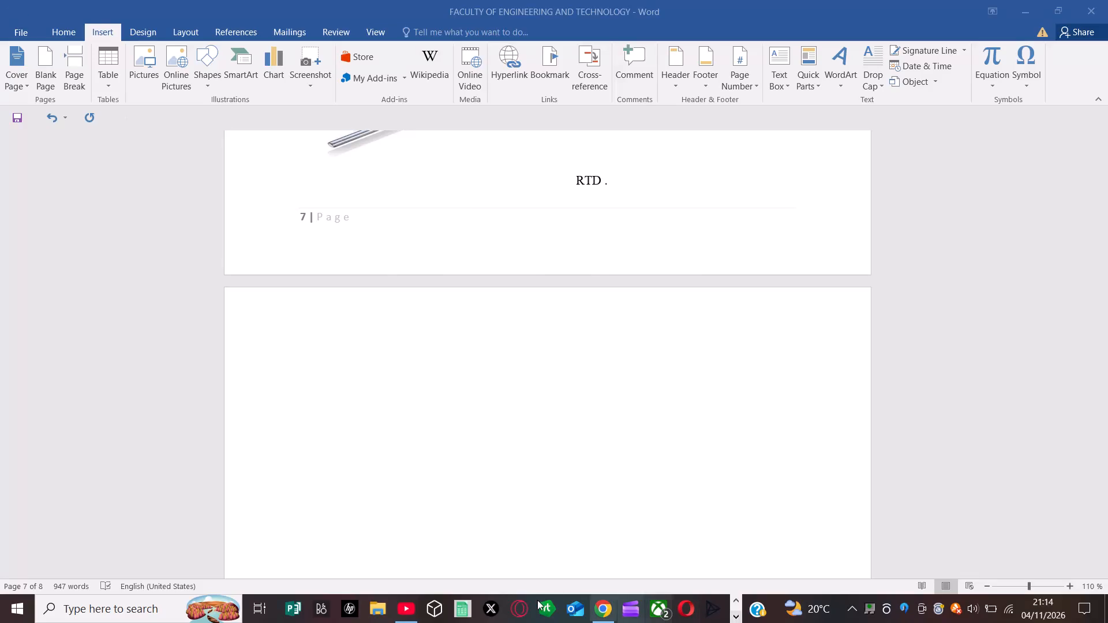
left_click(402, 620)
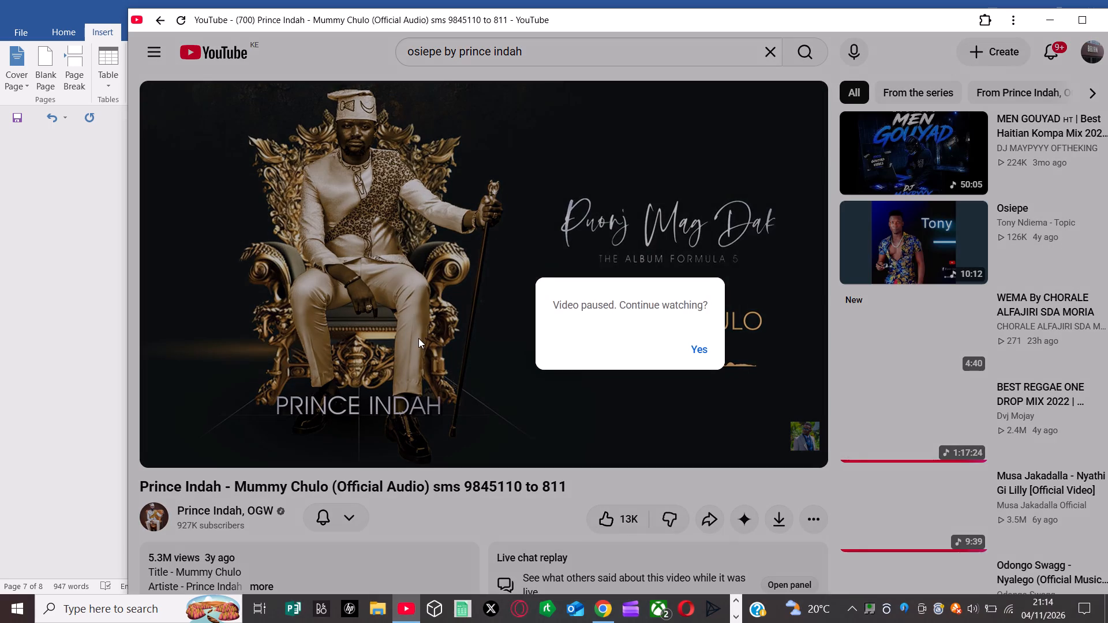
left_click(694, 343)
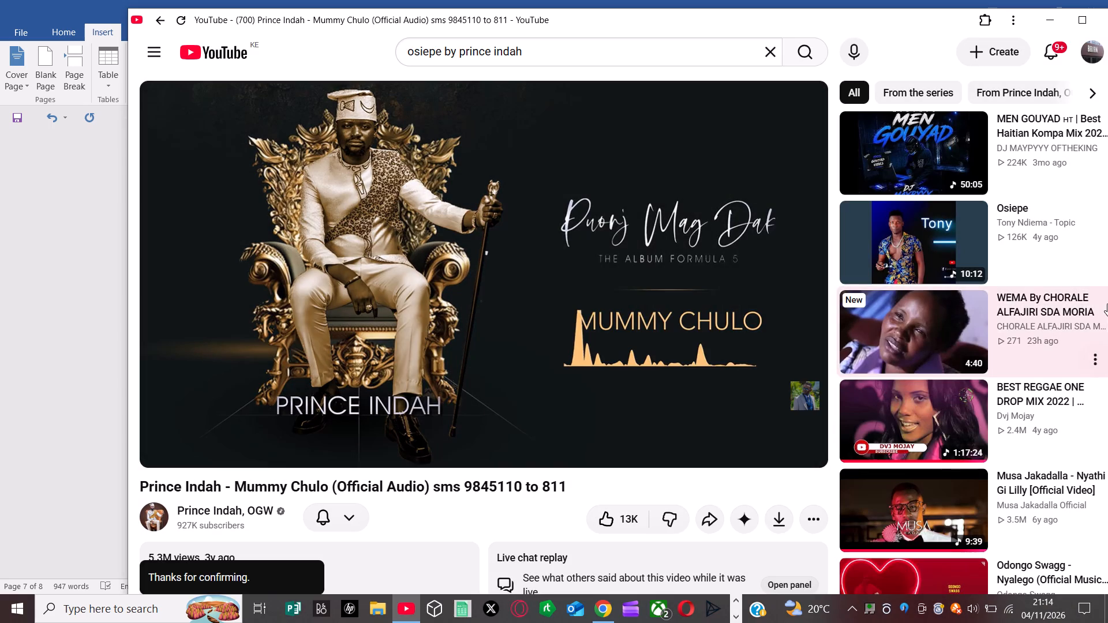
left_click(1107, 369)
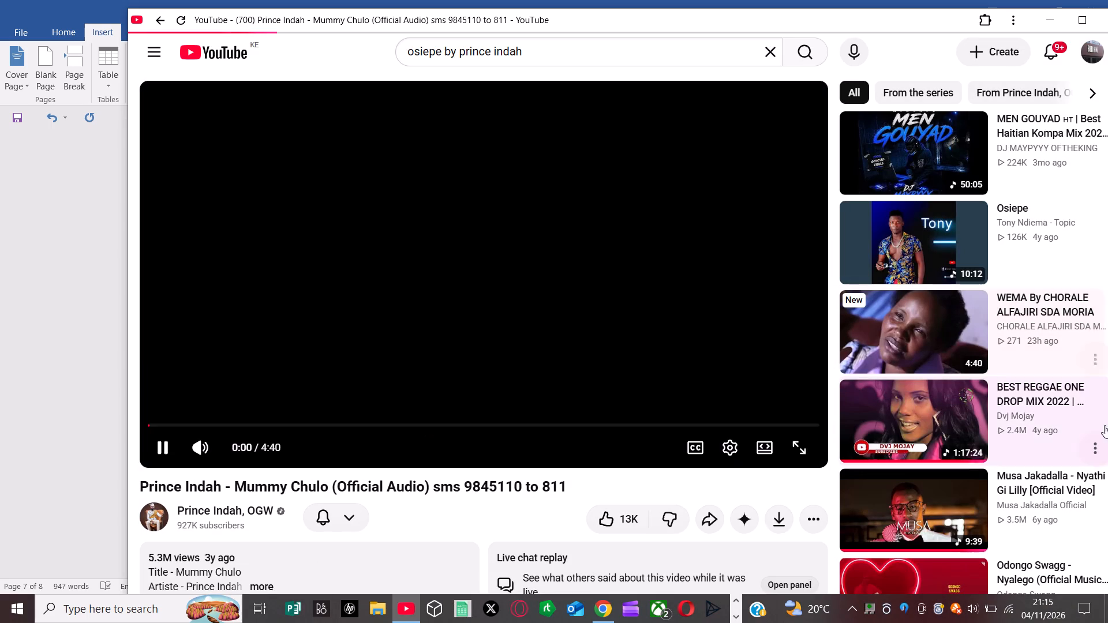
left_click(1107, 501)
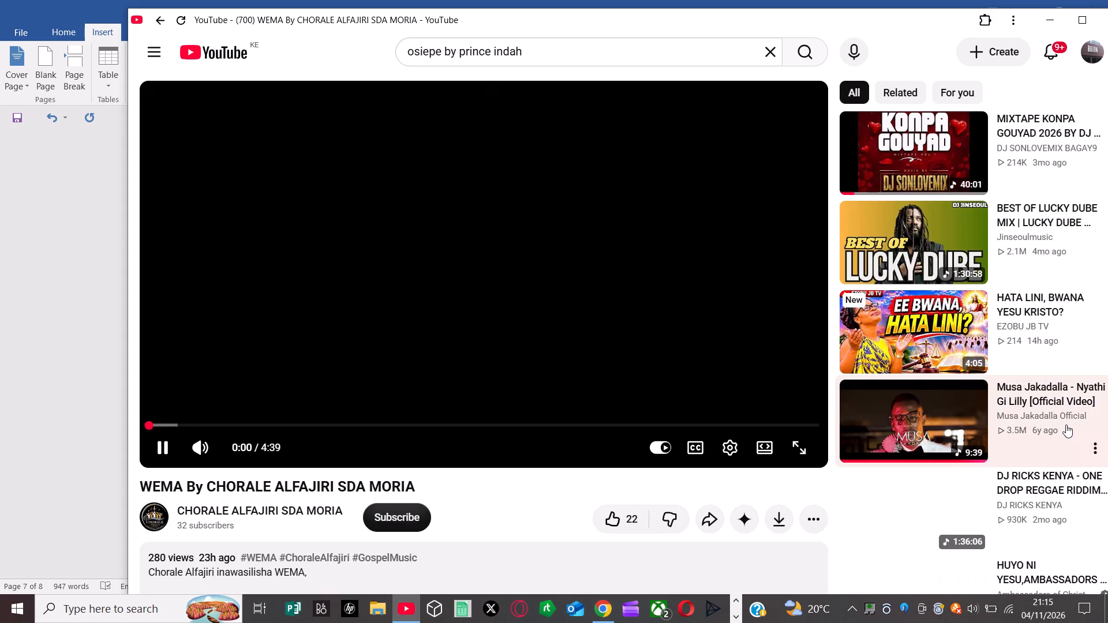
scroll(1065, 425, "down", 1)
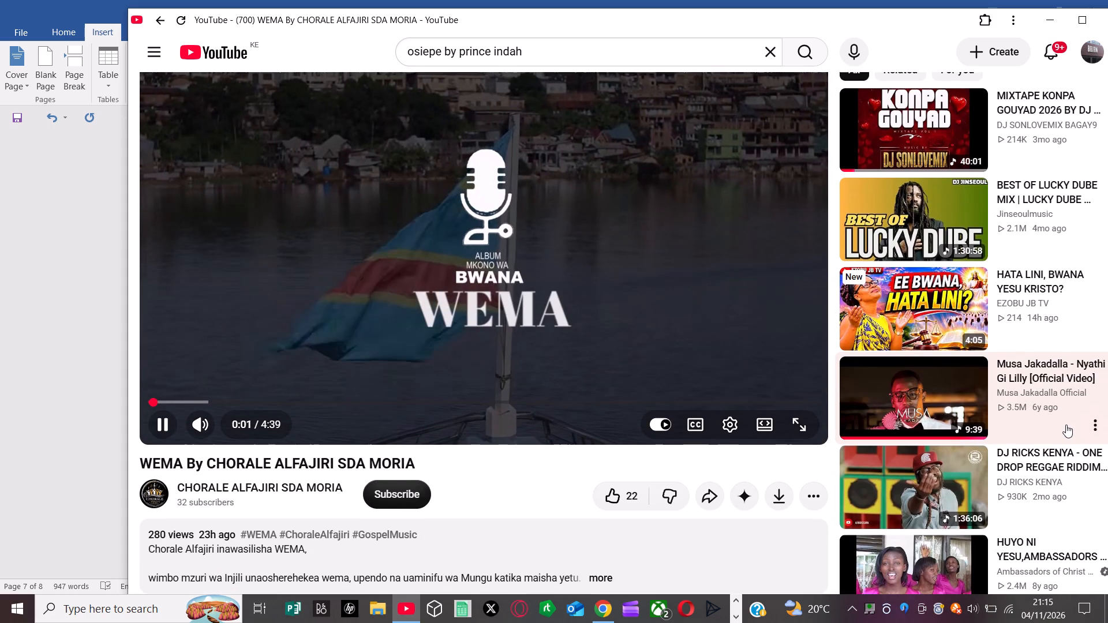
scroll(1066, 425, "down", 1)
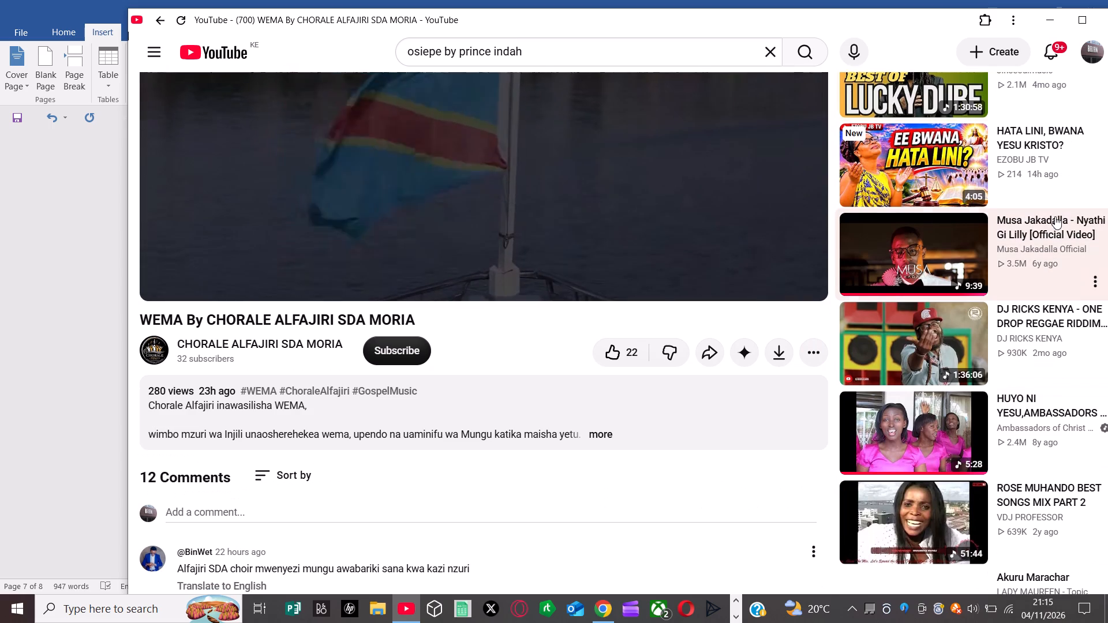
scroll(1055, 216, "down", 1)
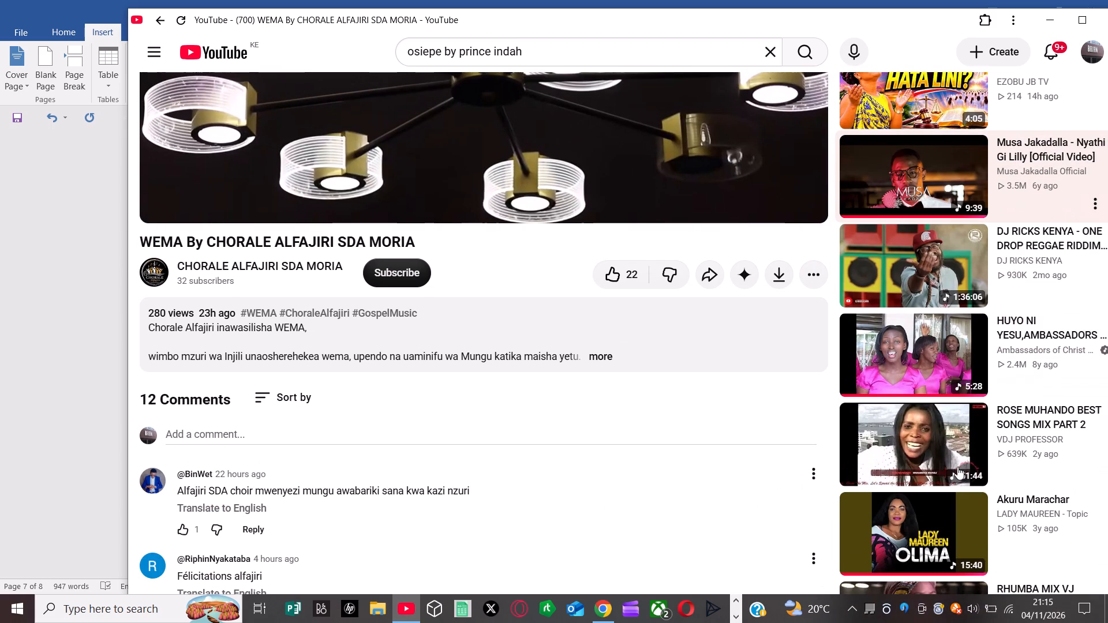
left_click(929, 534)
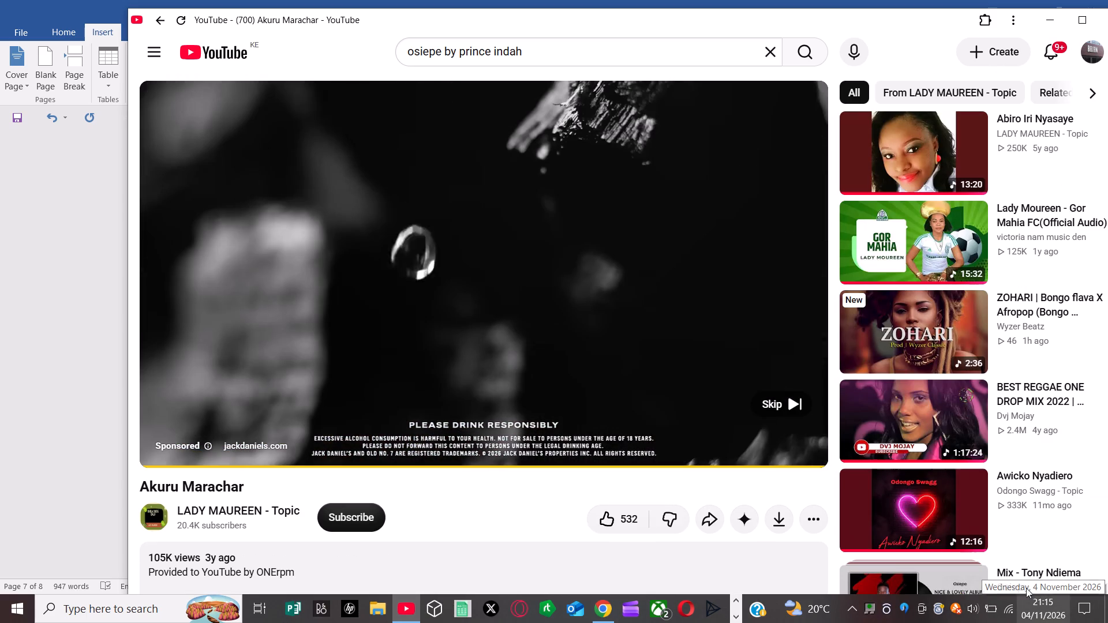
left_click(791, 395)
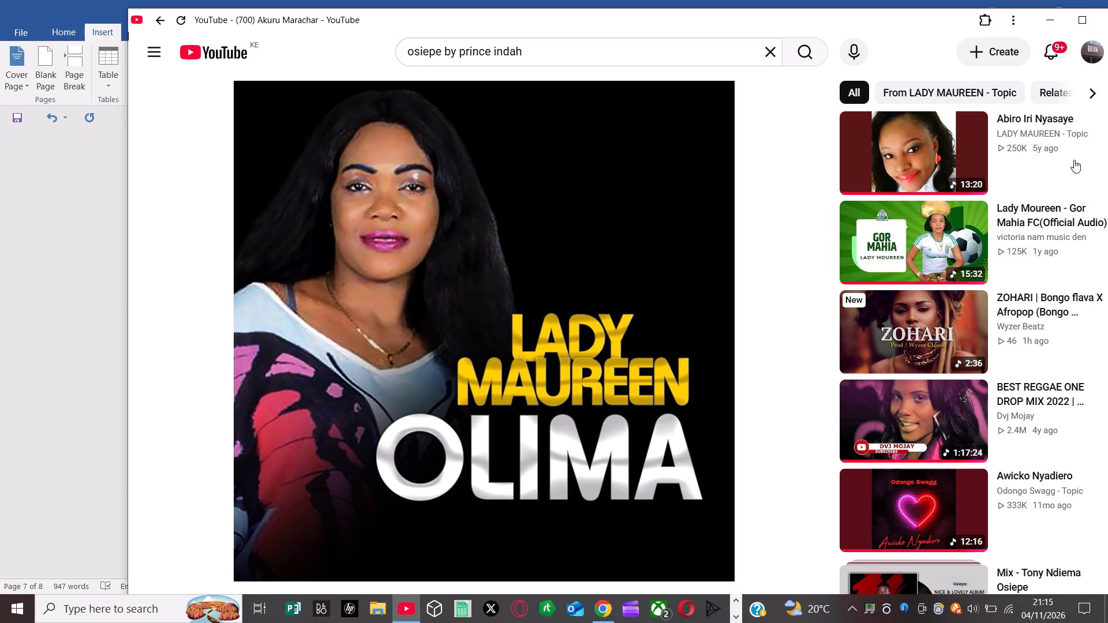
Find and play "Raila Duogi Dala" by LADY MAUREEN from the suggested videos.
scroll(1036, 335, "down", 1)
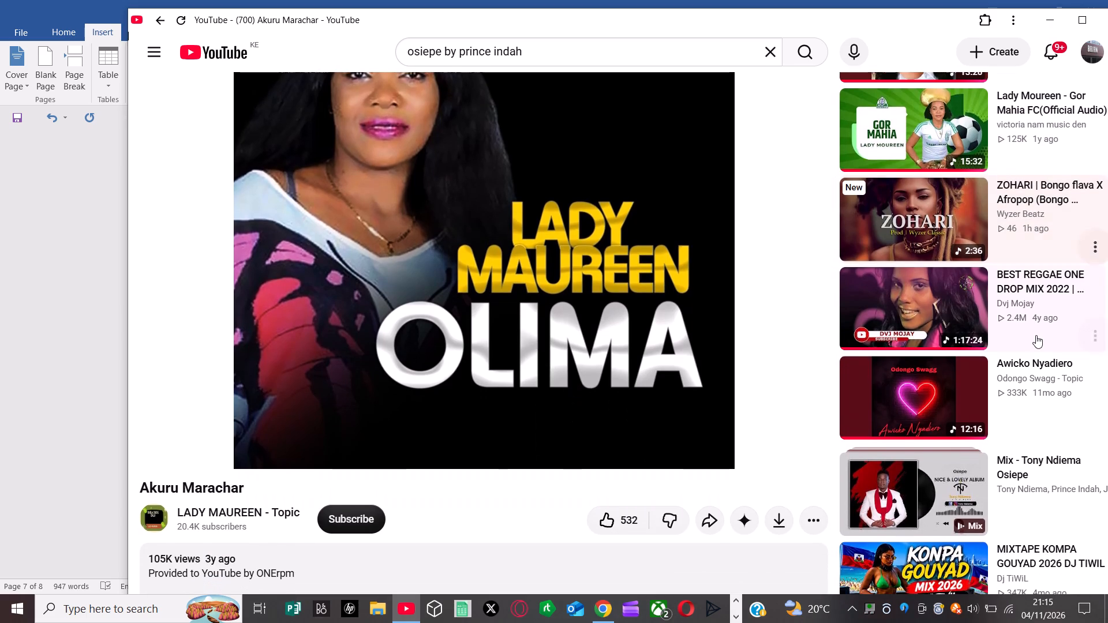
scroll(1036, 335, "down", 1)
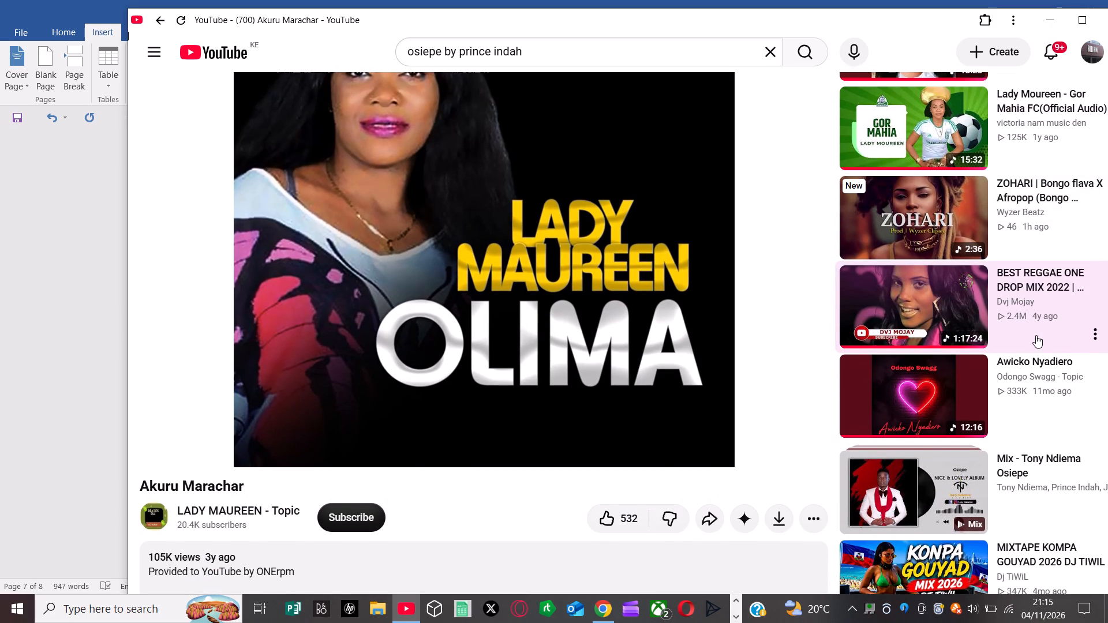
scroll(1036, 335, "down", 3)
right_click(1036, 335)
scroll(1036, 335, "down", 2)
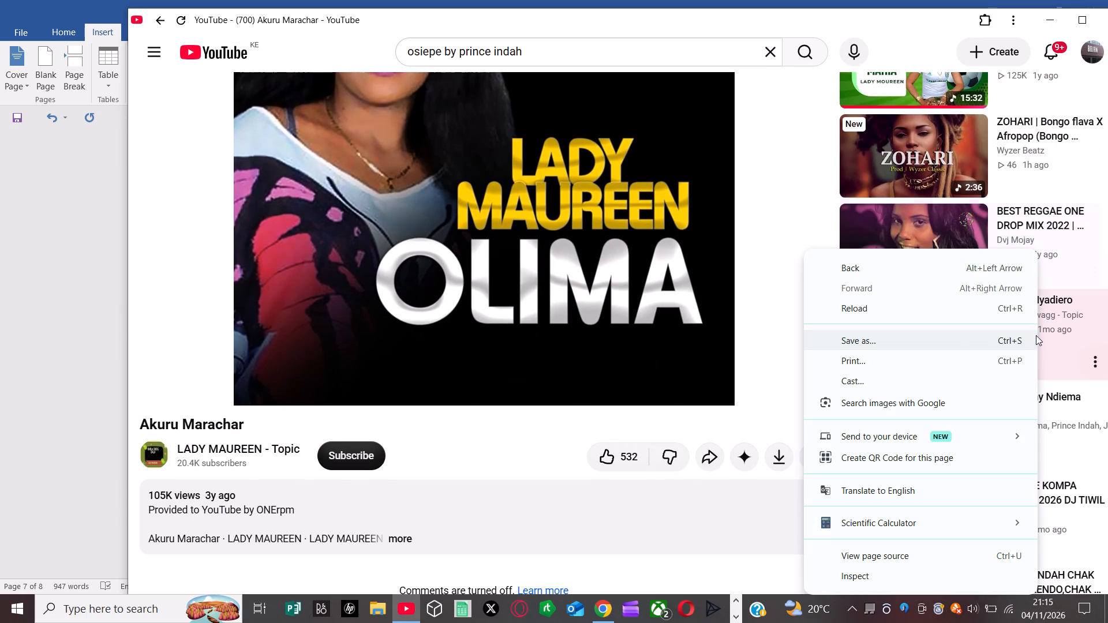
scroll(1036, 335, "down", 1)
scroll(1077, 460, "down", 4)
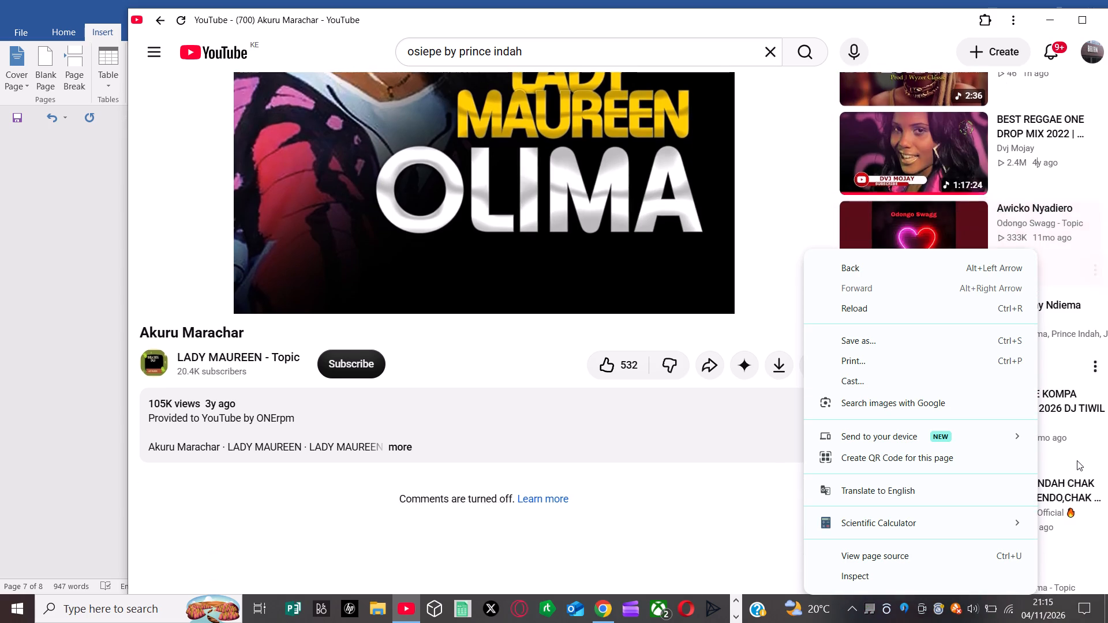
scroll(1077, 460, "down", 6)
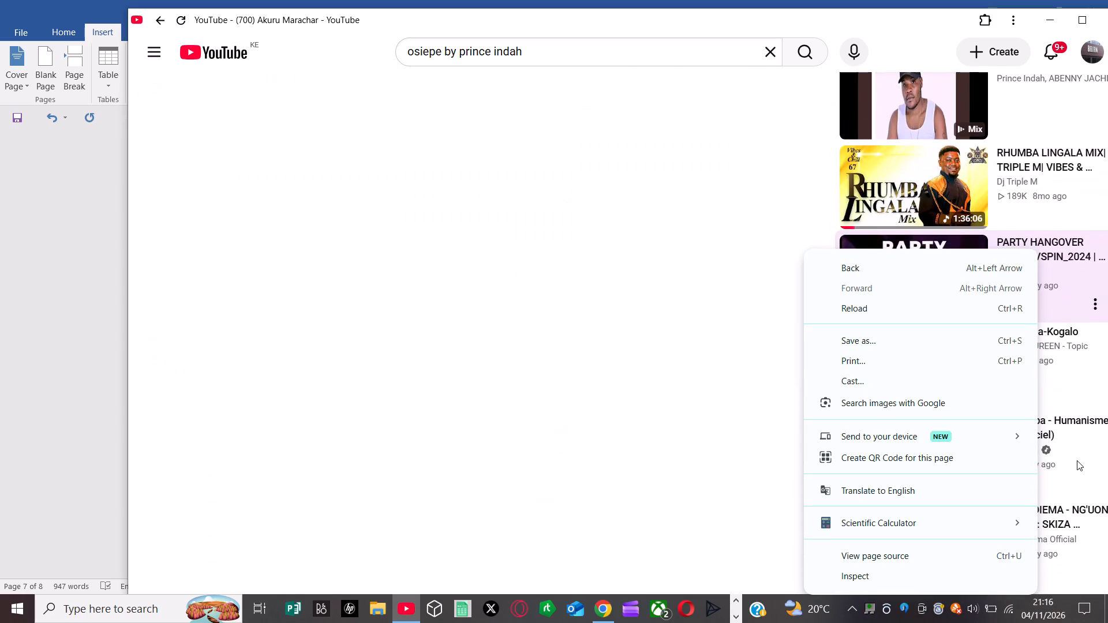
scroll(1077, 460, "down", 3)
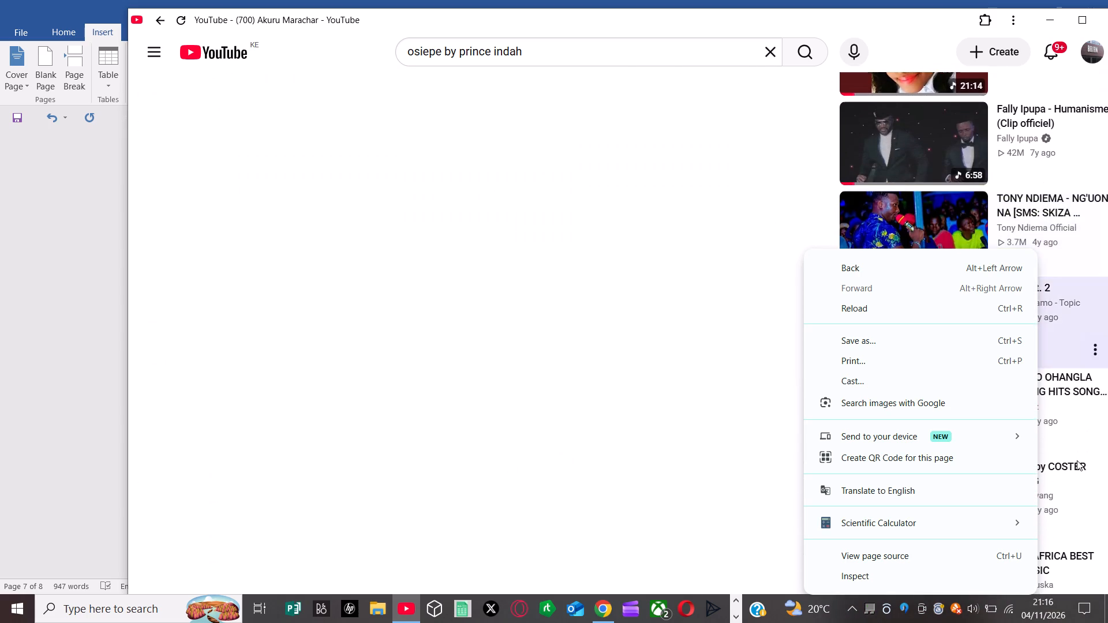
scroll(1077, 460, "down", 4)
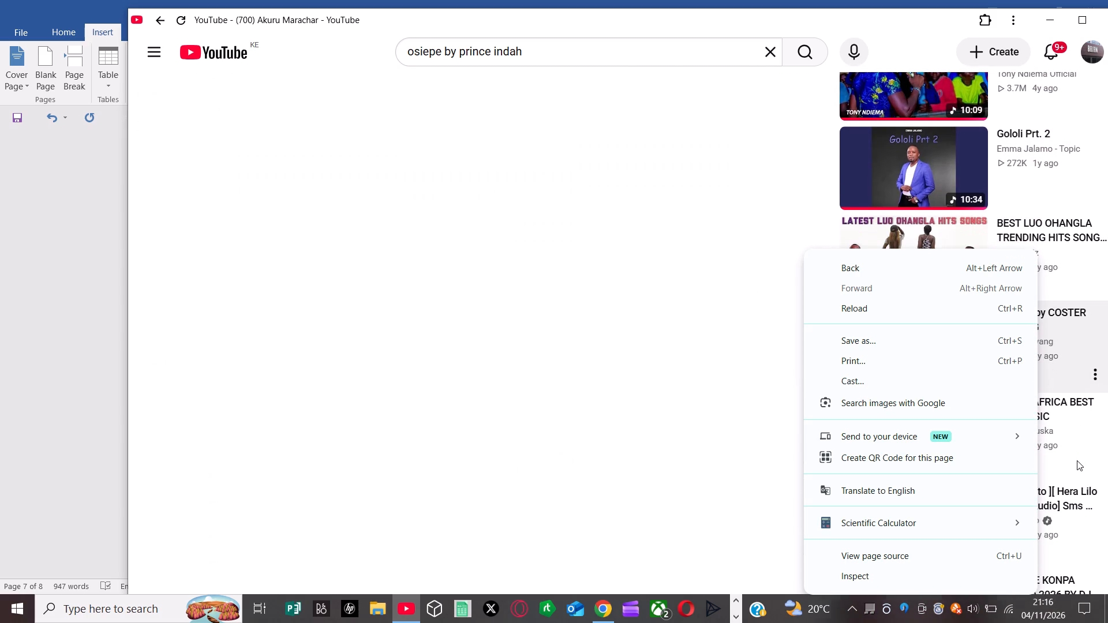
scroll(1077, 460, "down", 1)
left_click(778, 352)
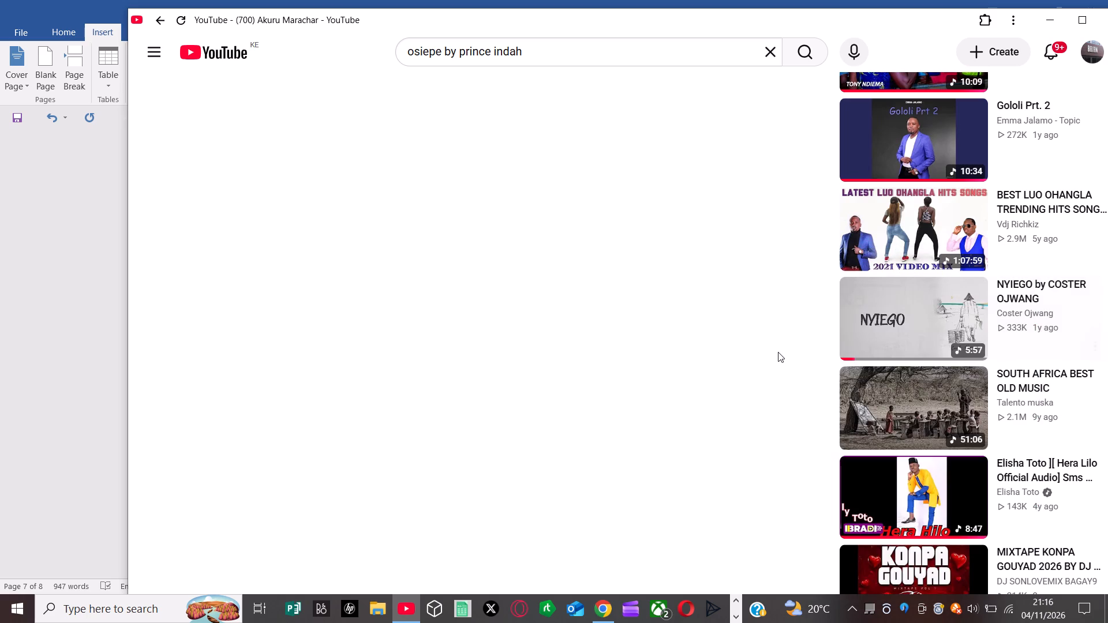
scroll(1054, 427, "down", 3)
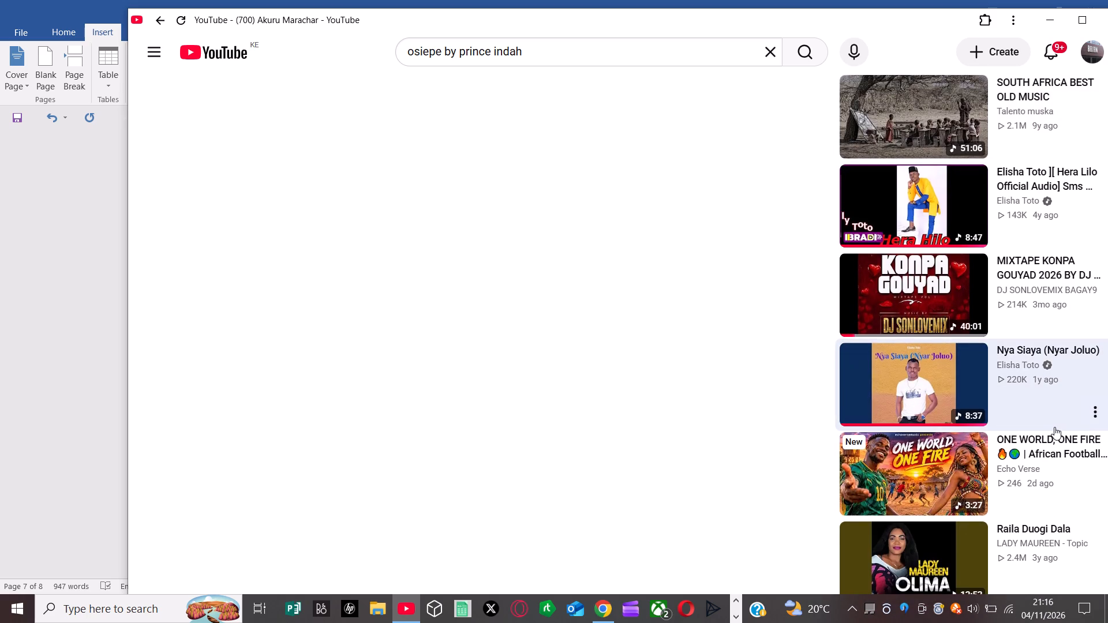
scroll(1046, 394, "down", 1)
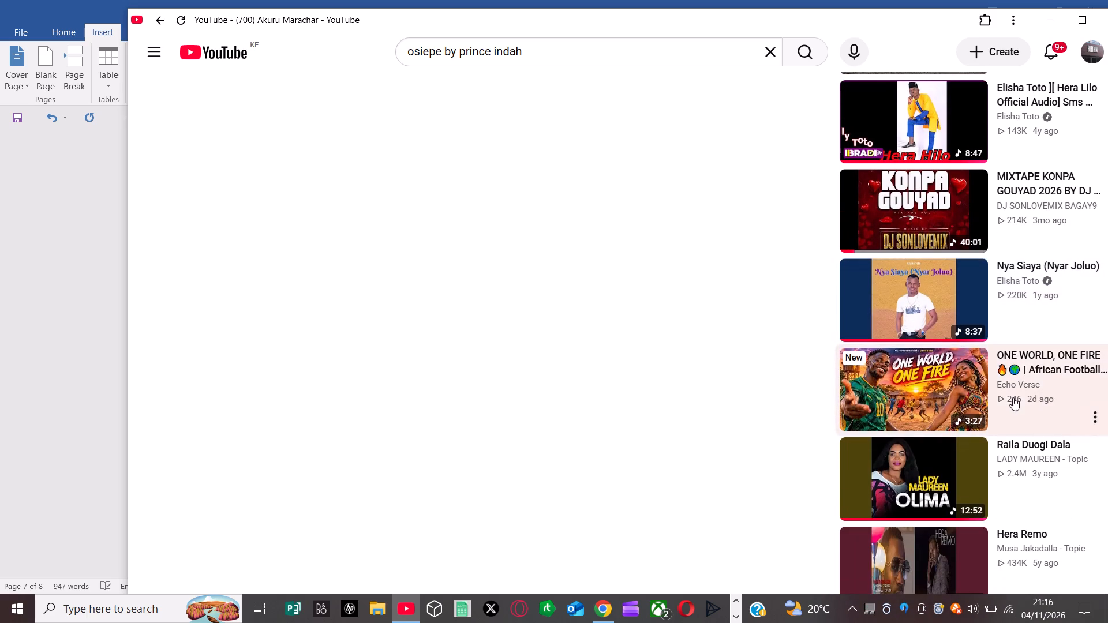
left_click(943, 476)
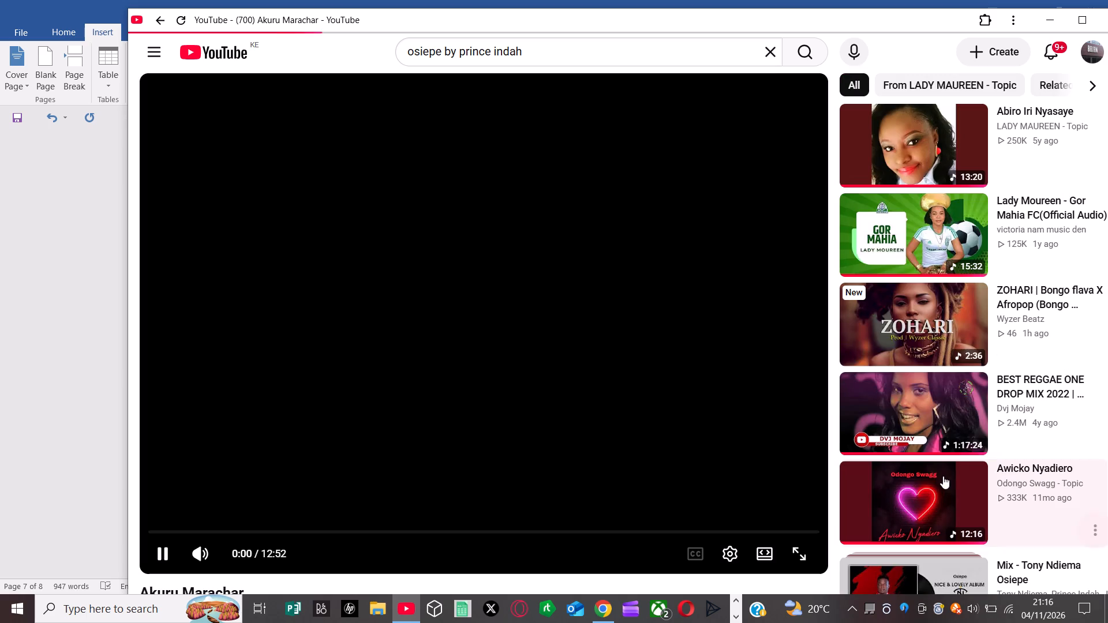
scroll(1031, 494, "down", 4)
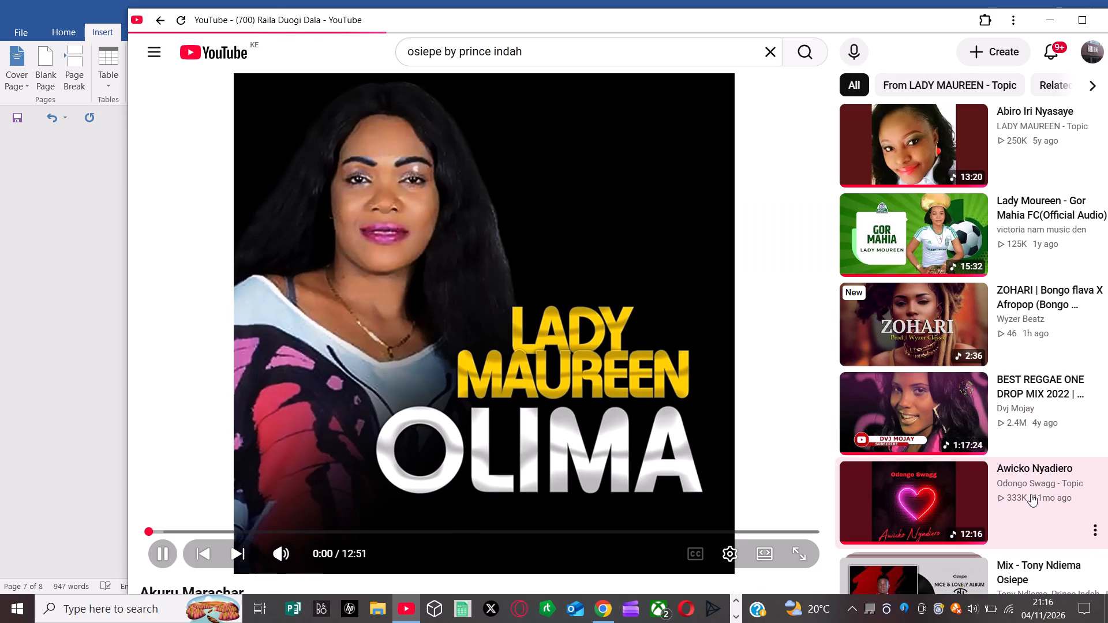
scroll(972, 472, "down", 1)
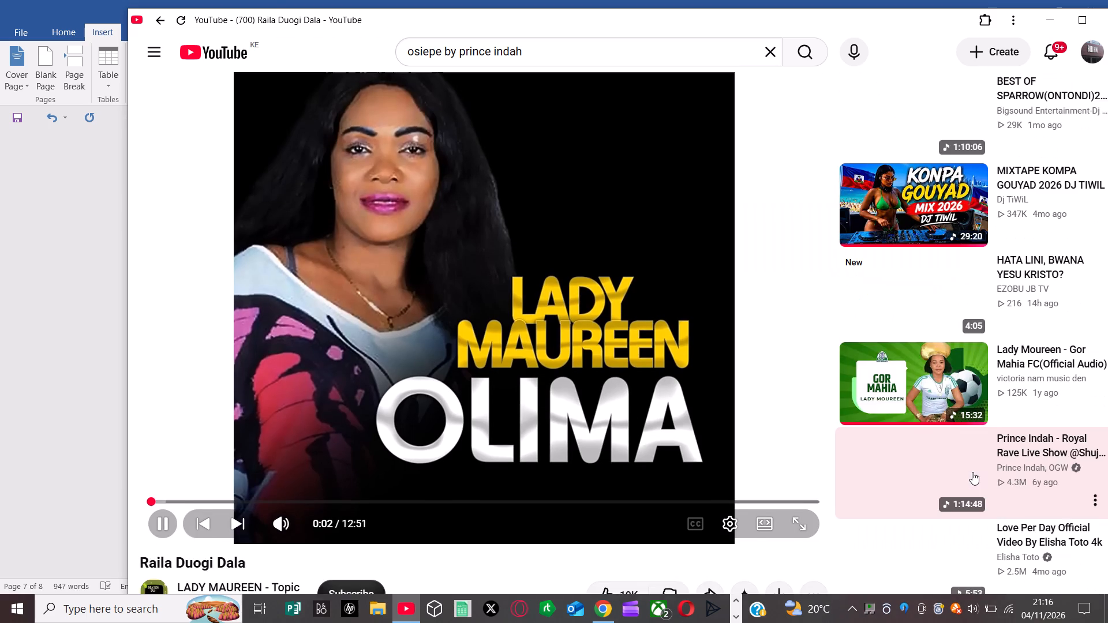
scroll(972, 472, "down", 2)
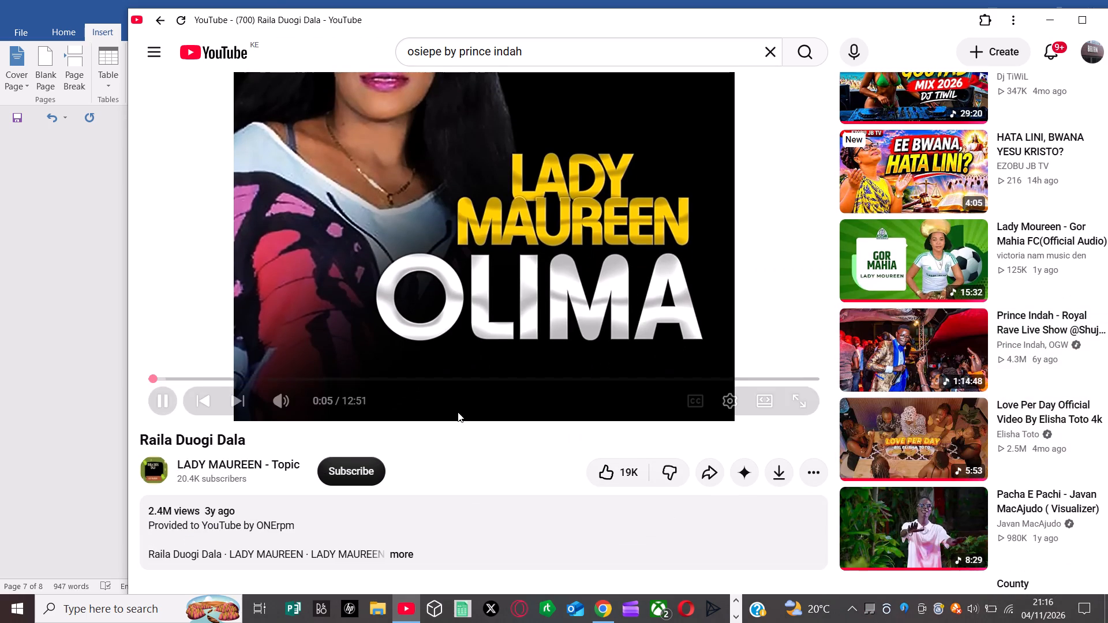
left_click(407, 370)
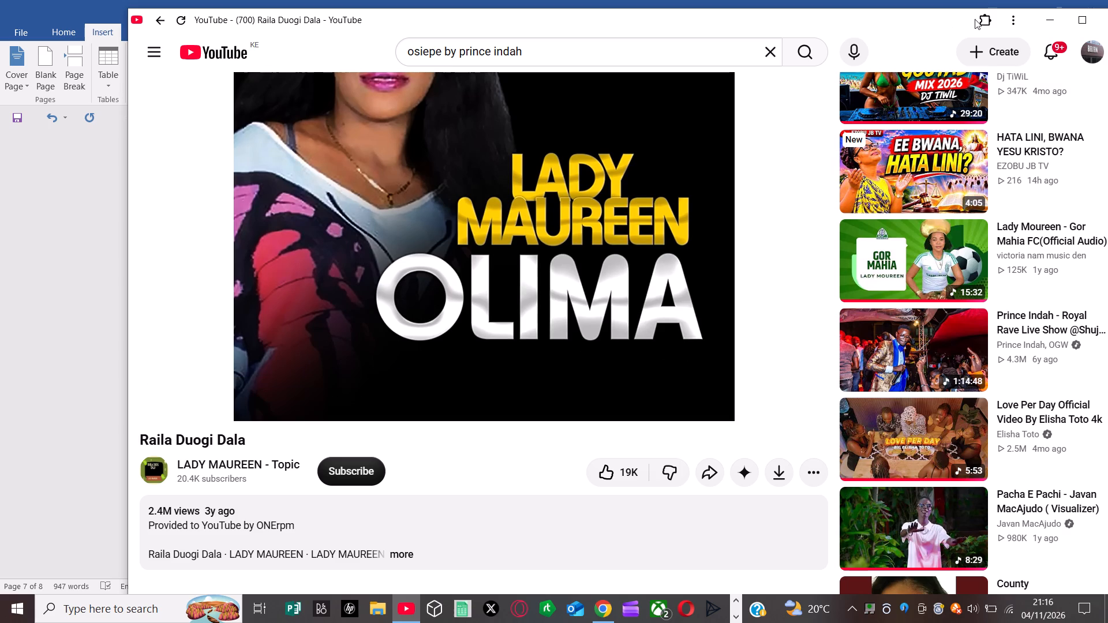
Return to the Word report and start a new paragraph after the "RTD ." label, continuing onto page 8.
left_click(1053, 12)
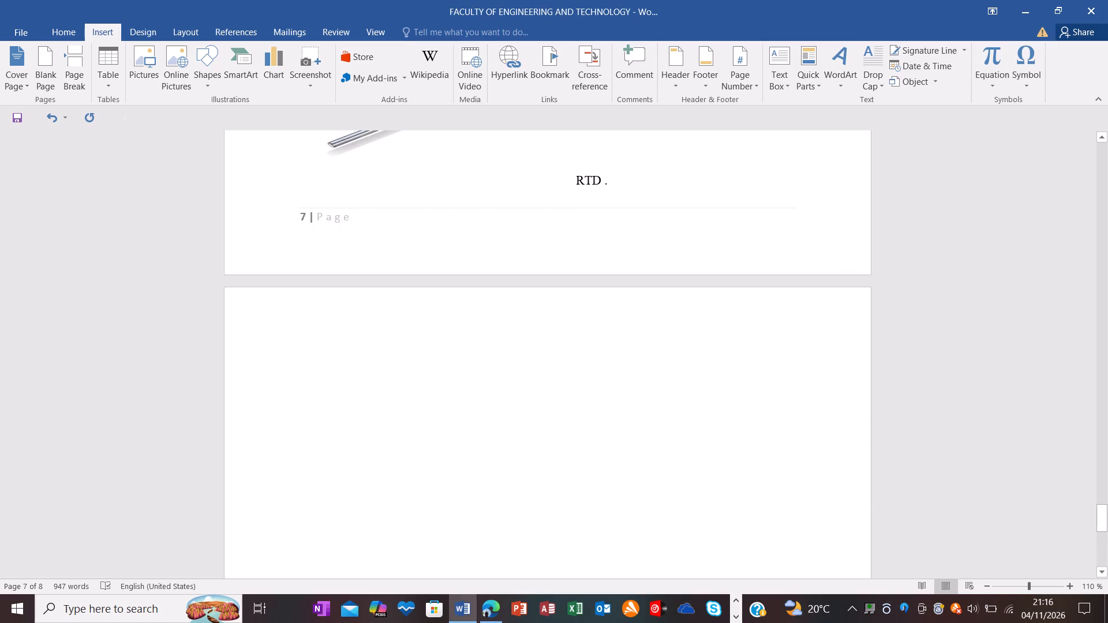
scroll(764, 292, "up", 5)
scroll(764, 292, "down", 1)
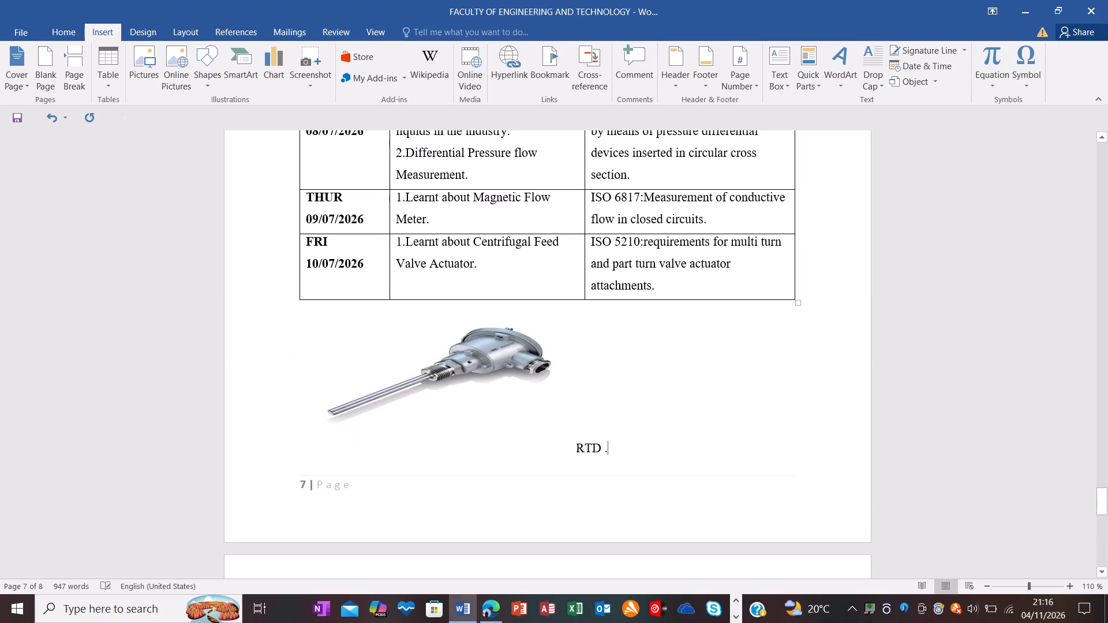
scroll(764, 292, "down", 3)
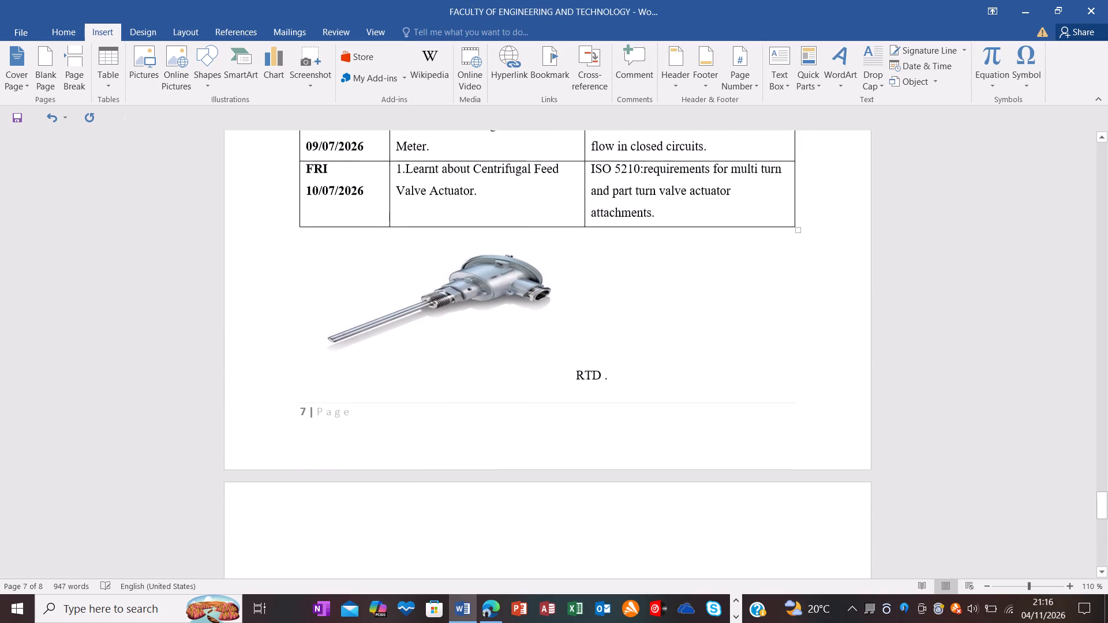
scroll(764, 292, "down", 1)
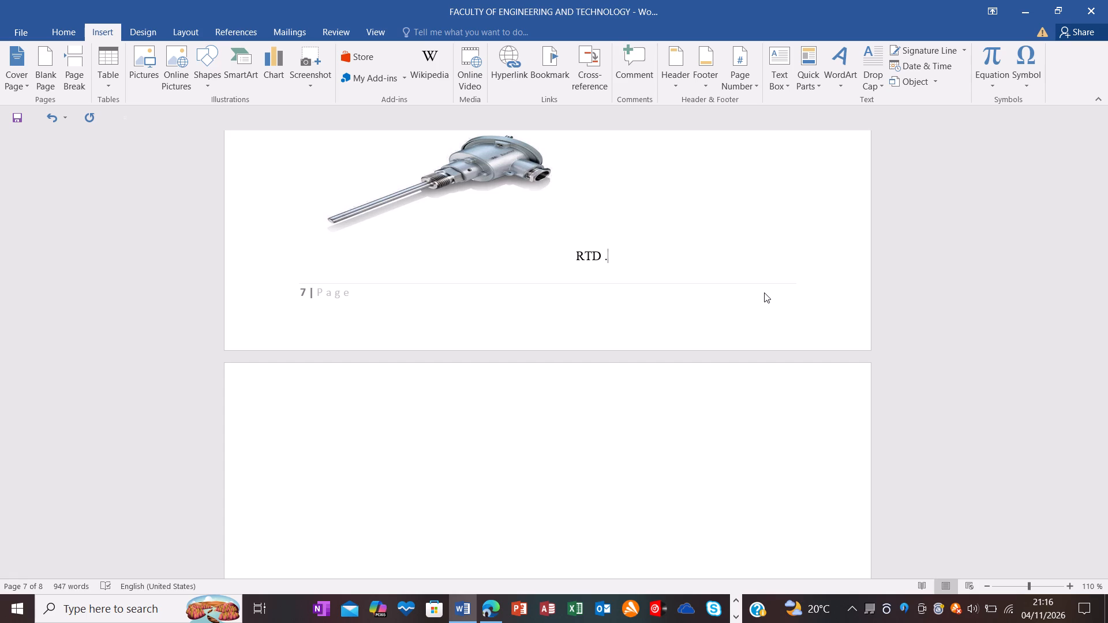
scroll(764, 292, "down", 1)
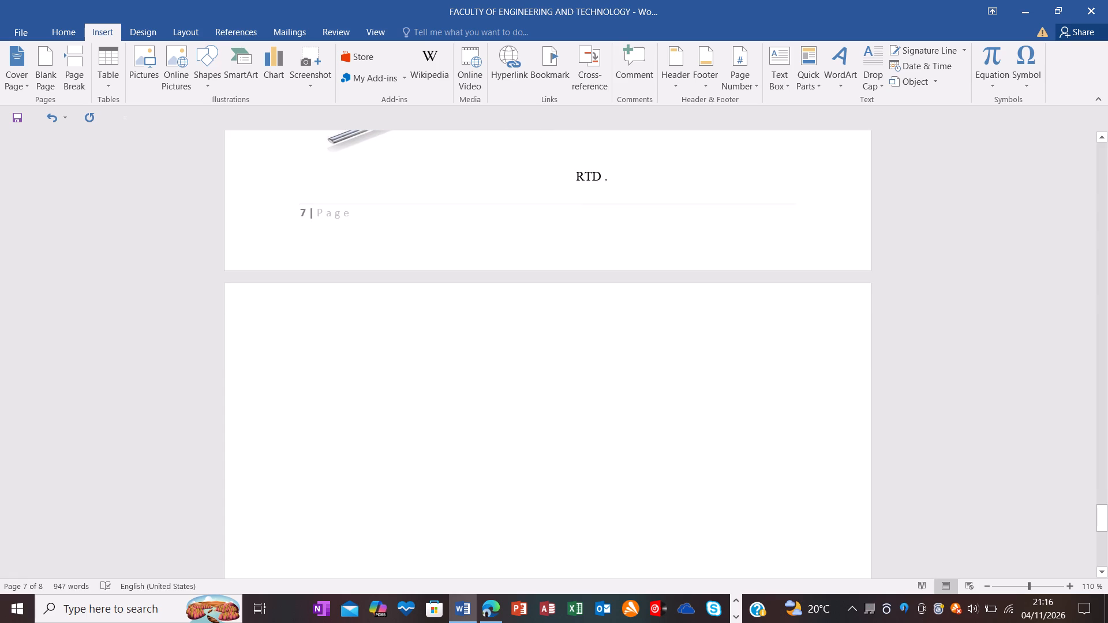
key("Return")
Run the spelling and grammar check on the "RTD ." label and ignore the spacing suggestion.
scroll(764, 292, "down", 1)
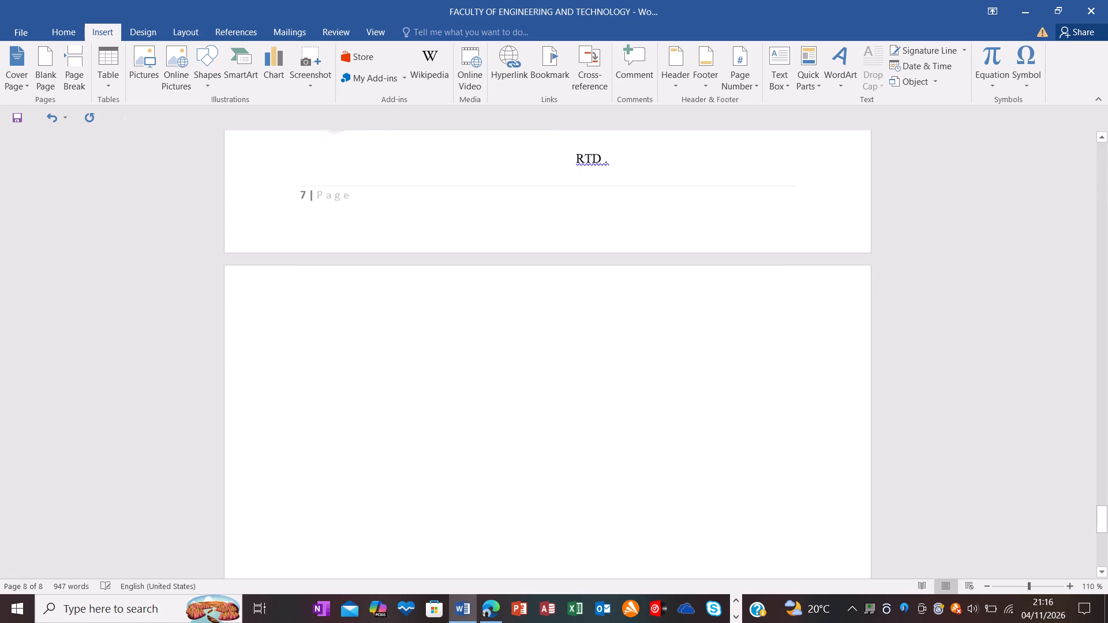
scroll(764, 292, "down", 1)
left_click(597, 156)
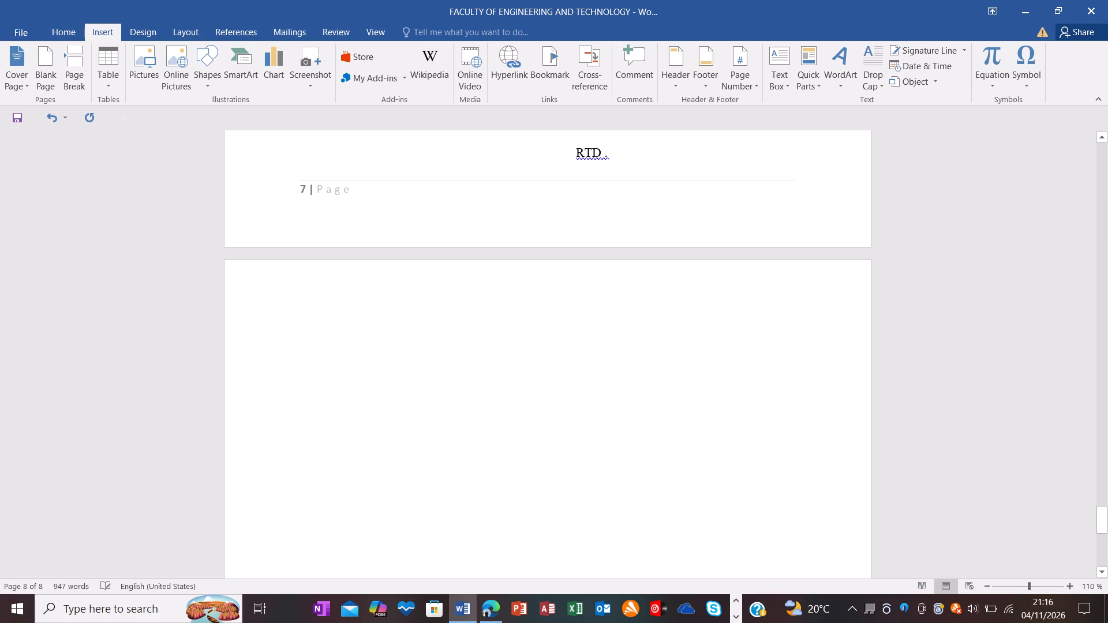
left_click(331, 33)
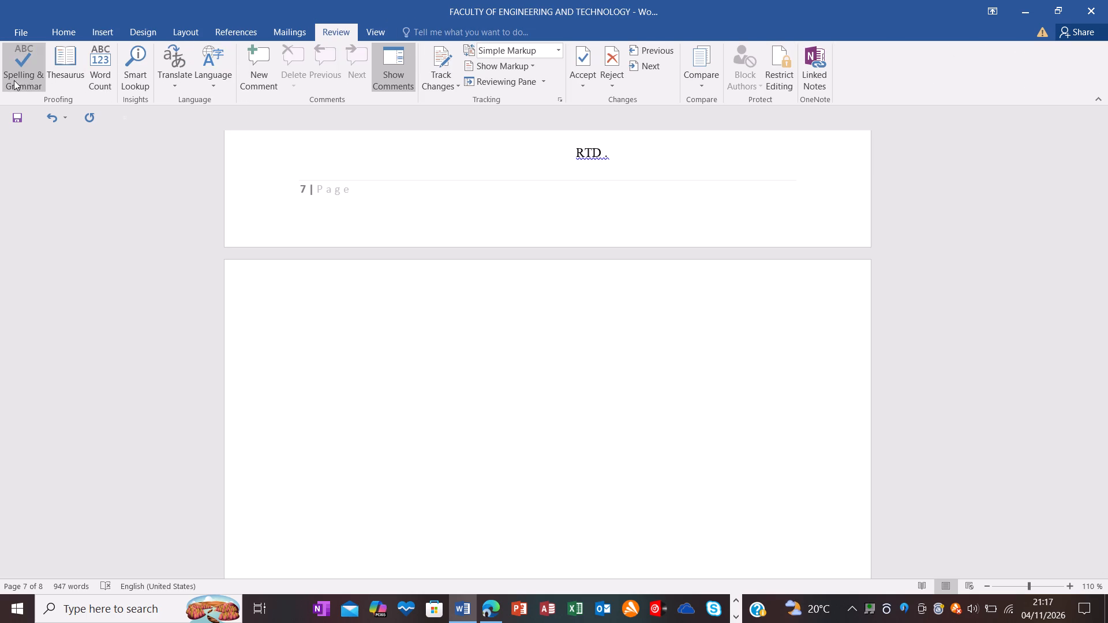
left_click(12, 78)
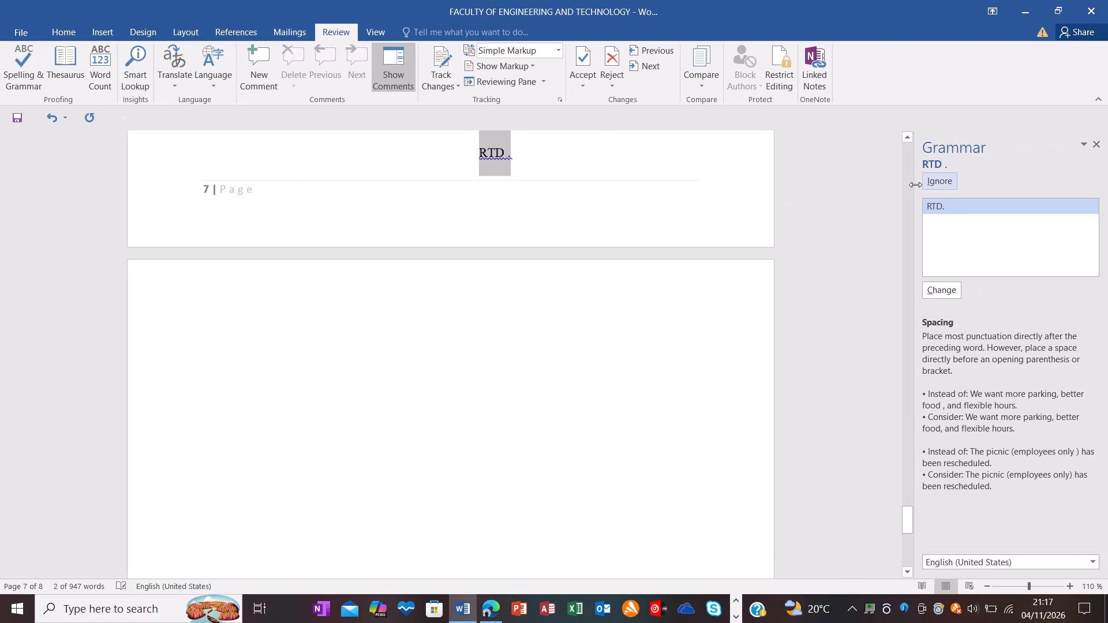
left_click(938, 184)
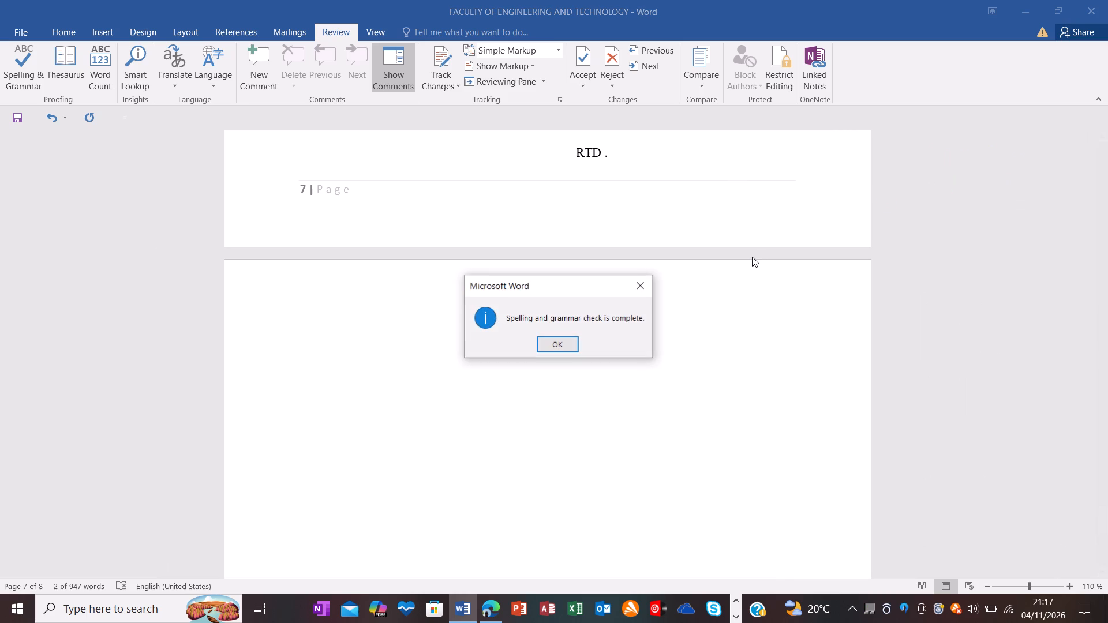
scroll(752, 257, "up", 4)
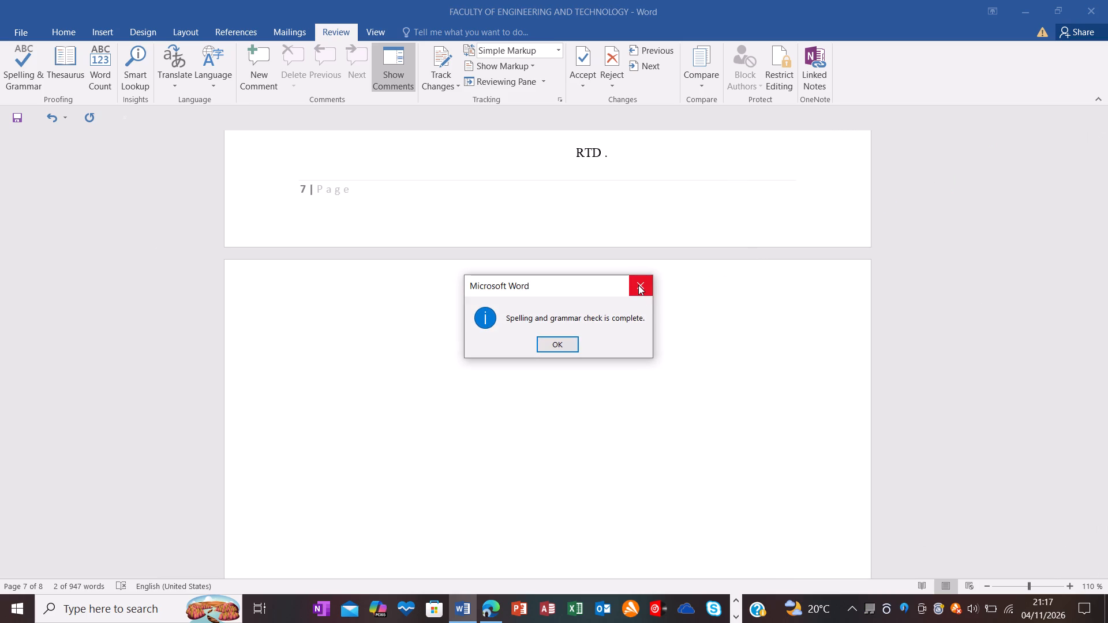
left_click(563, 344)
Insert a paragraph break between "RTD" and its period, pushing the period onto page 8.
scroll(563, 344, "up", 4, "ctrl")
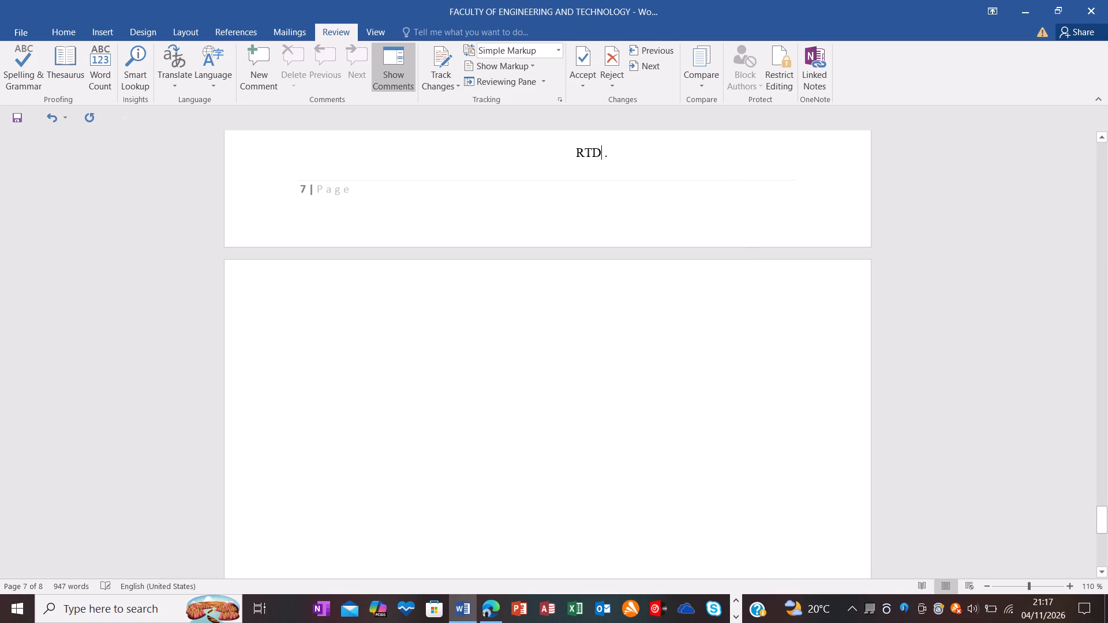
scroll(601, 257, "up", 4)
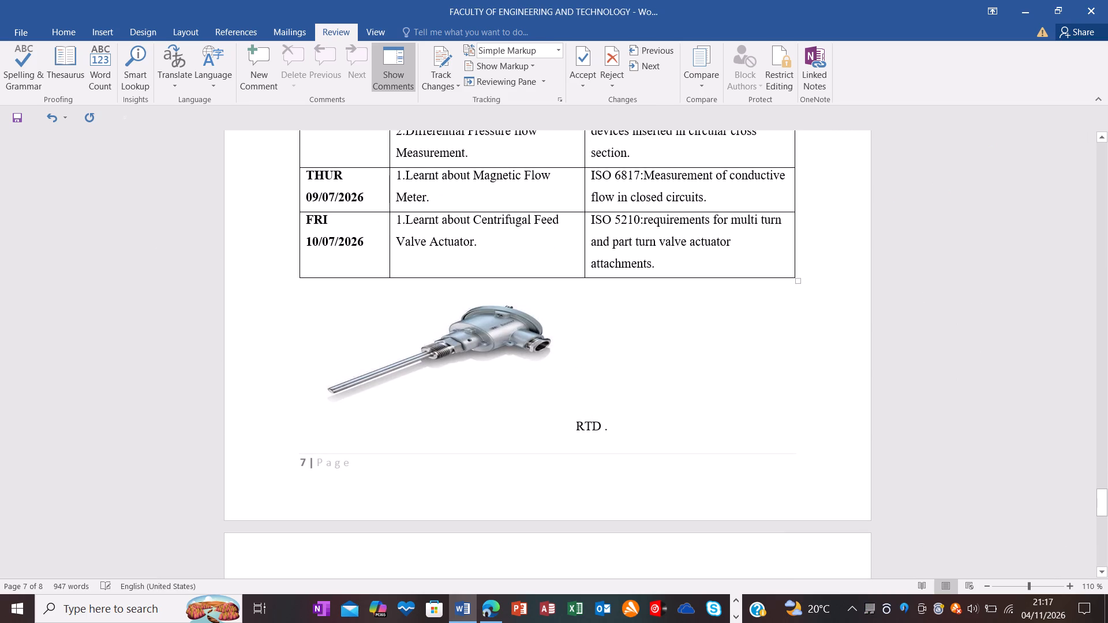
scroll(601, 257, "down", 3)
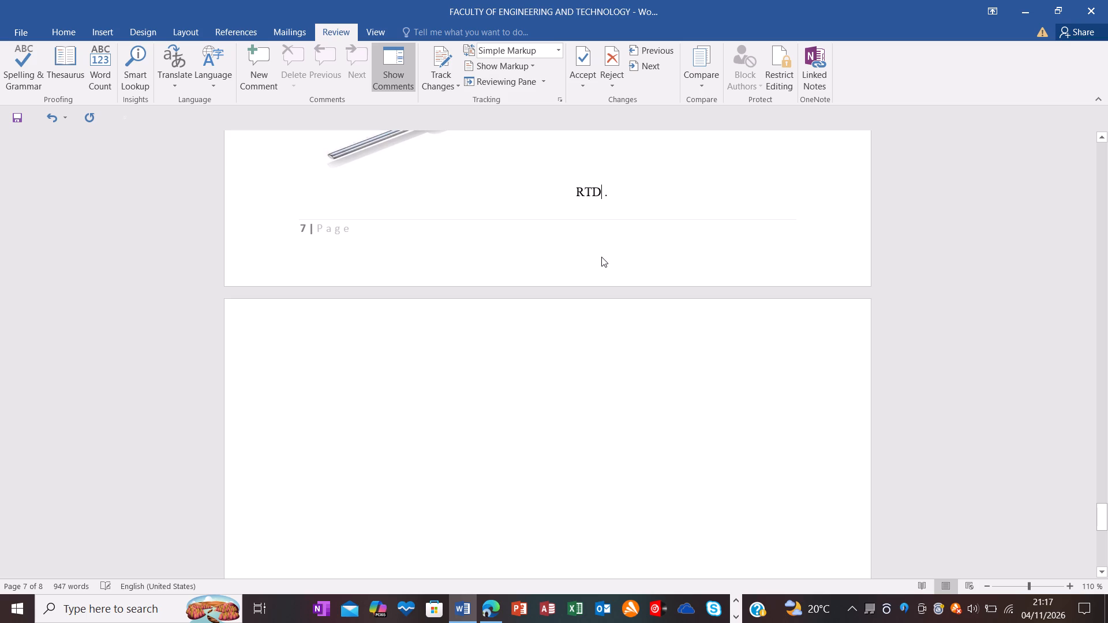
key("Return")
scroll(601, 257, "down", 1)
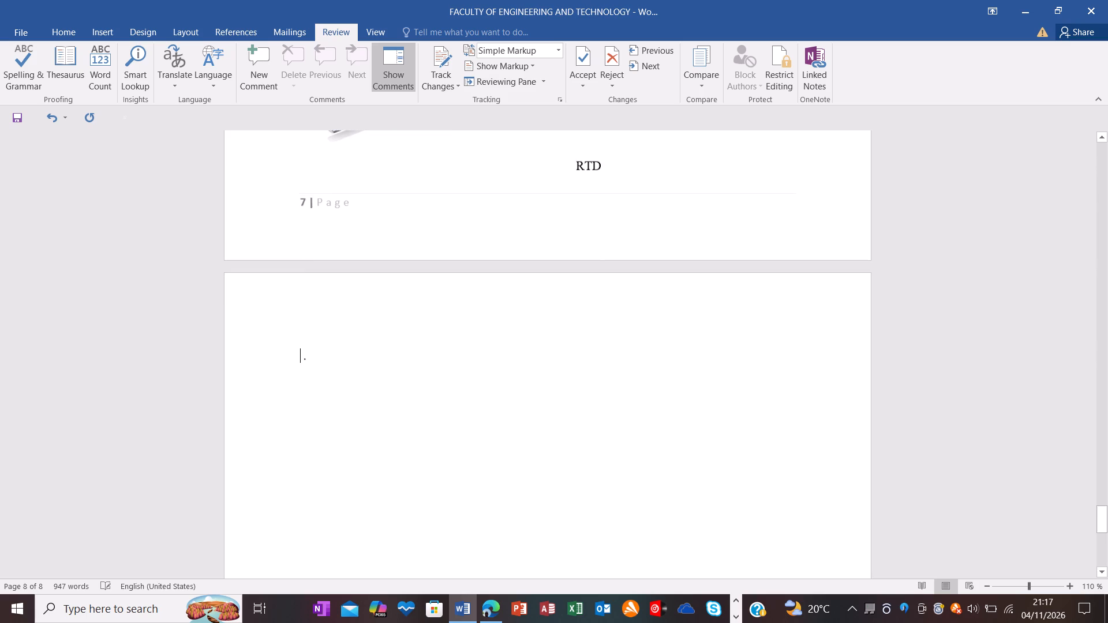
scroll(601, 257, "down", 1)
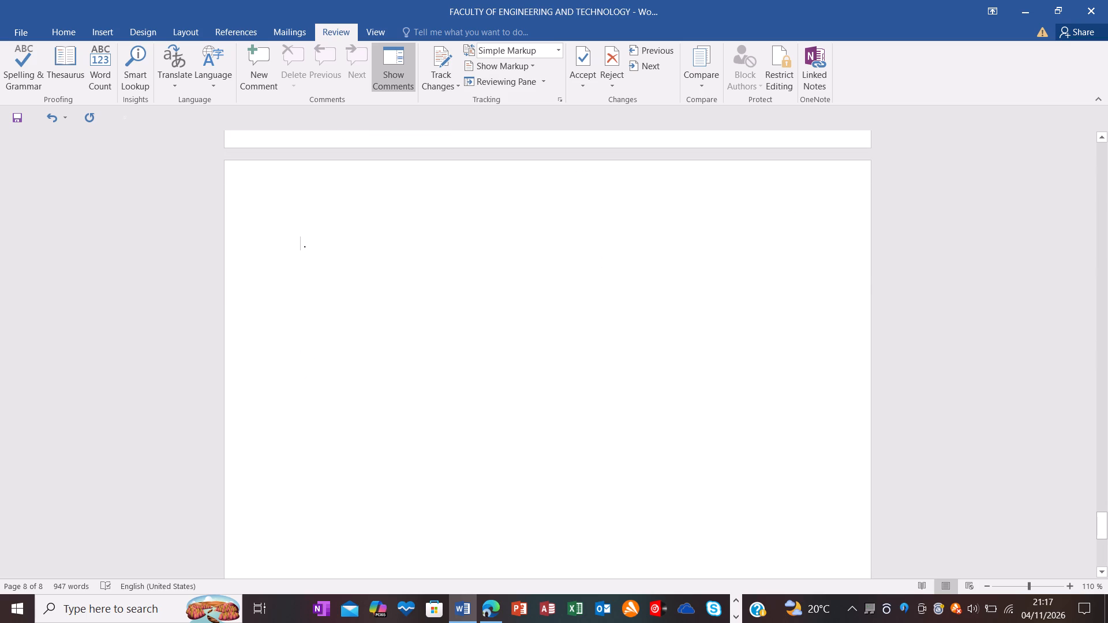
Switch to the reference report PDF and copy the Week 2 heading with its Department and Supervisor line on page 8.
left_click(492, 608)
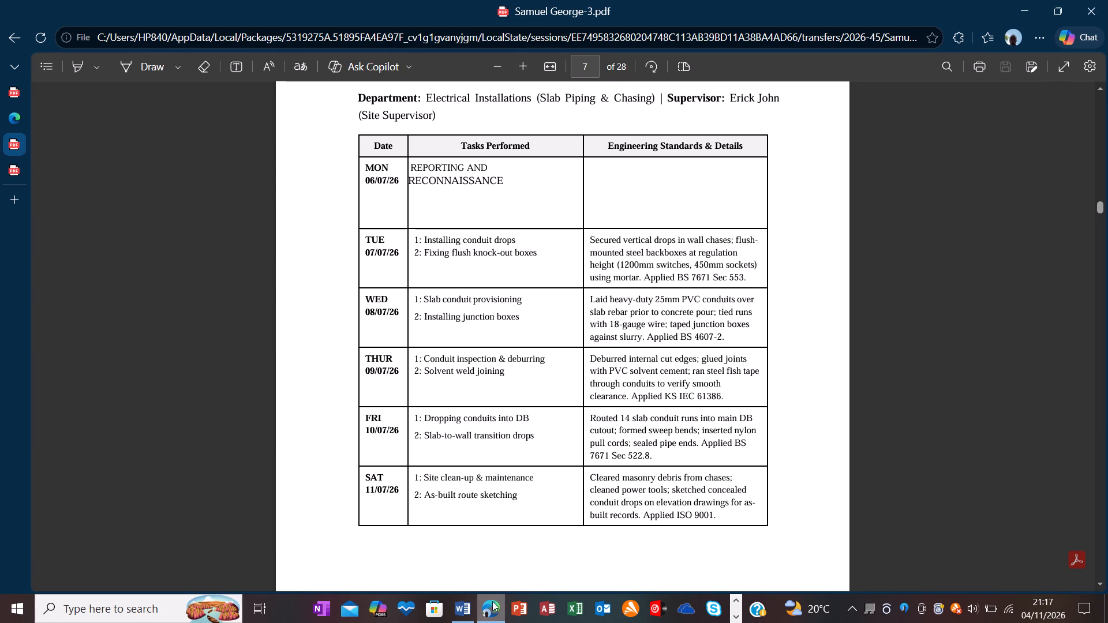
scroll(494, 275, "down", 9)
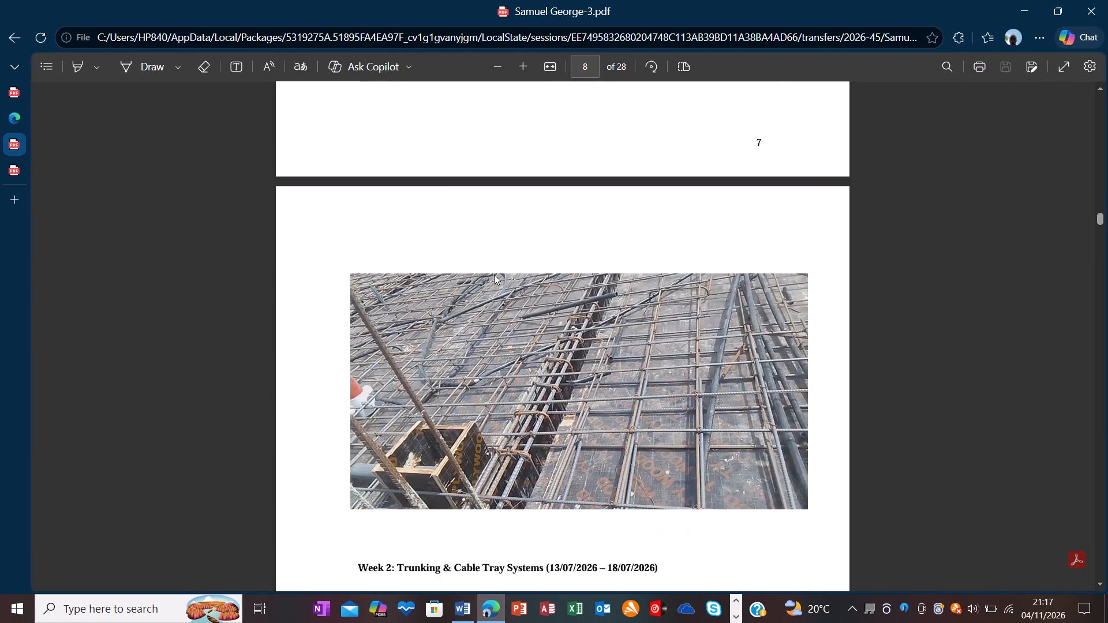
scroll(494, 275, "down", 4)
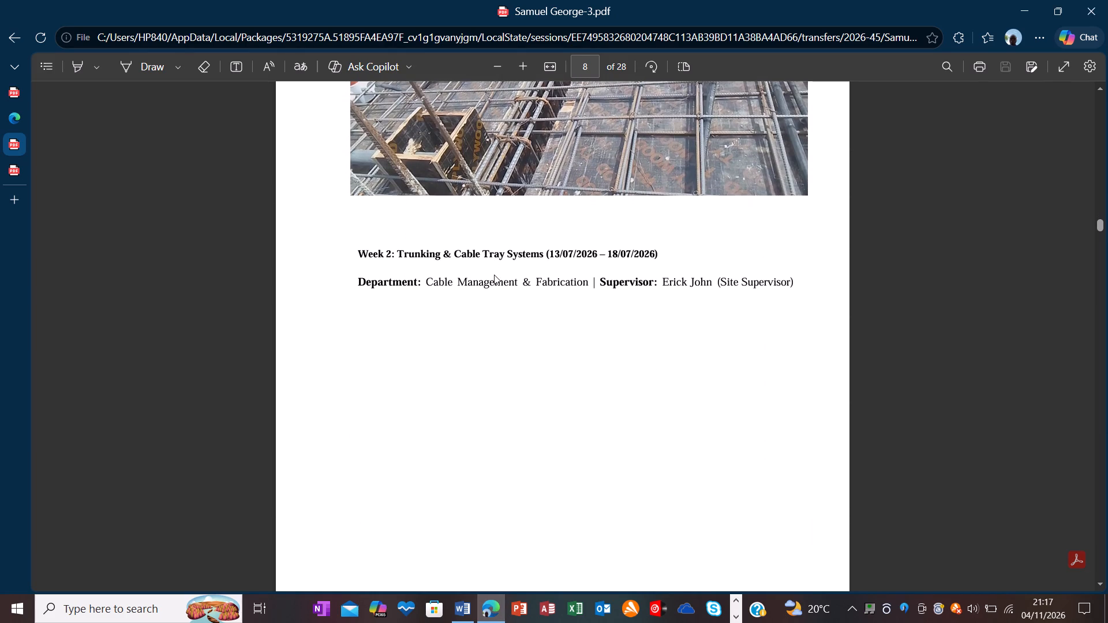
scroll(494, 275, "down", 2)
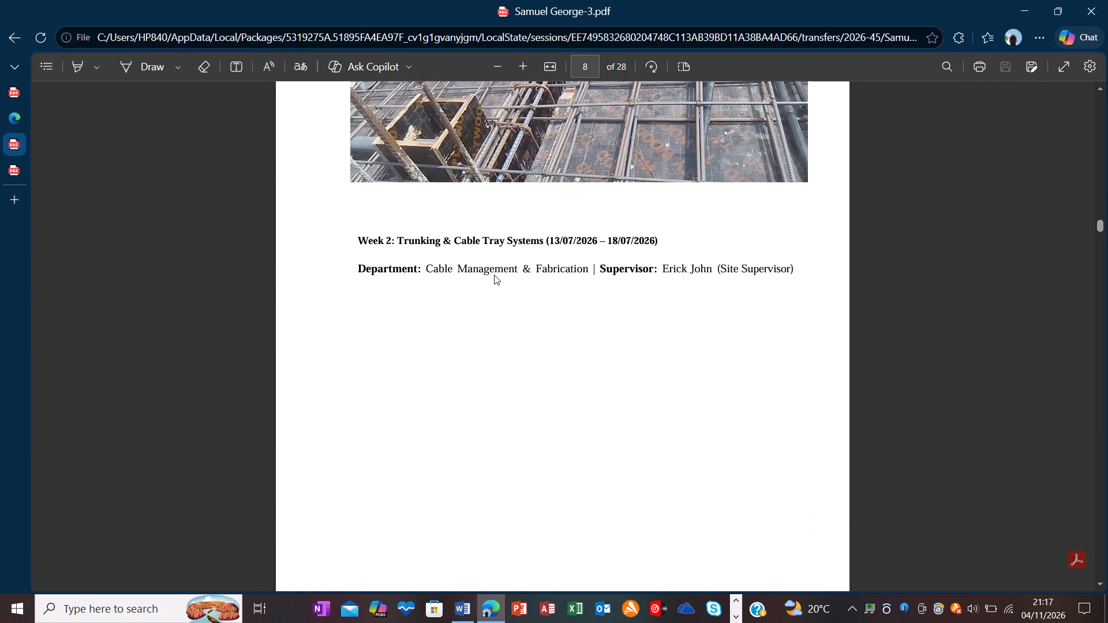
scroll(494, 275, "down", 2)
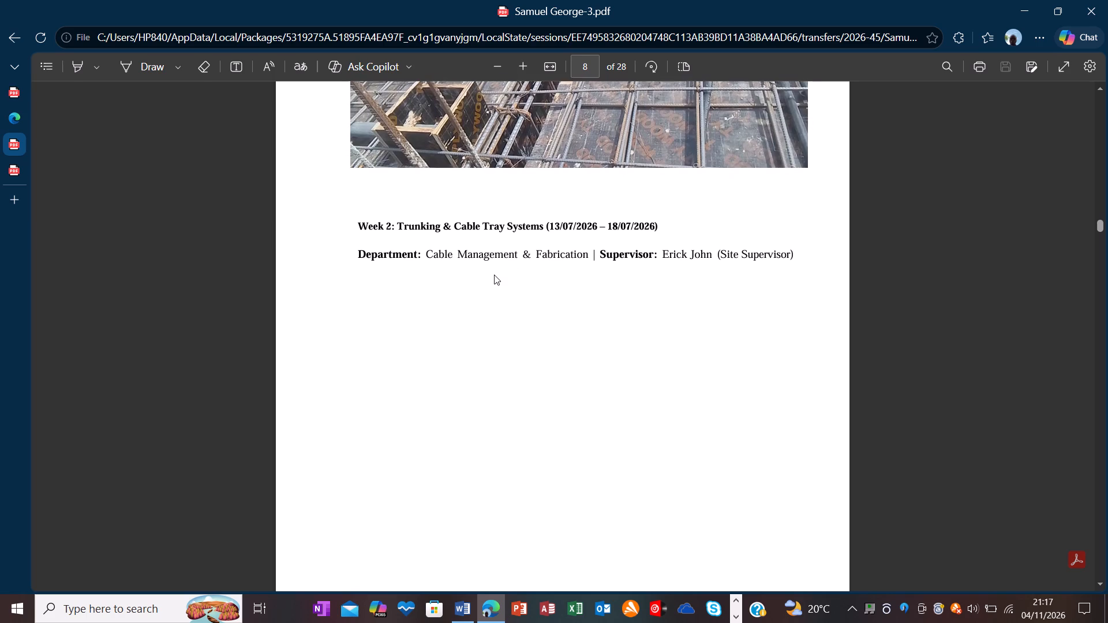
scroll(494, 275, "down", 1)
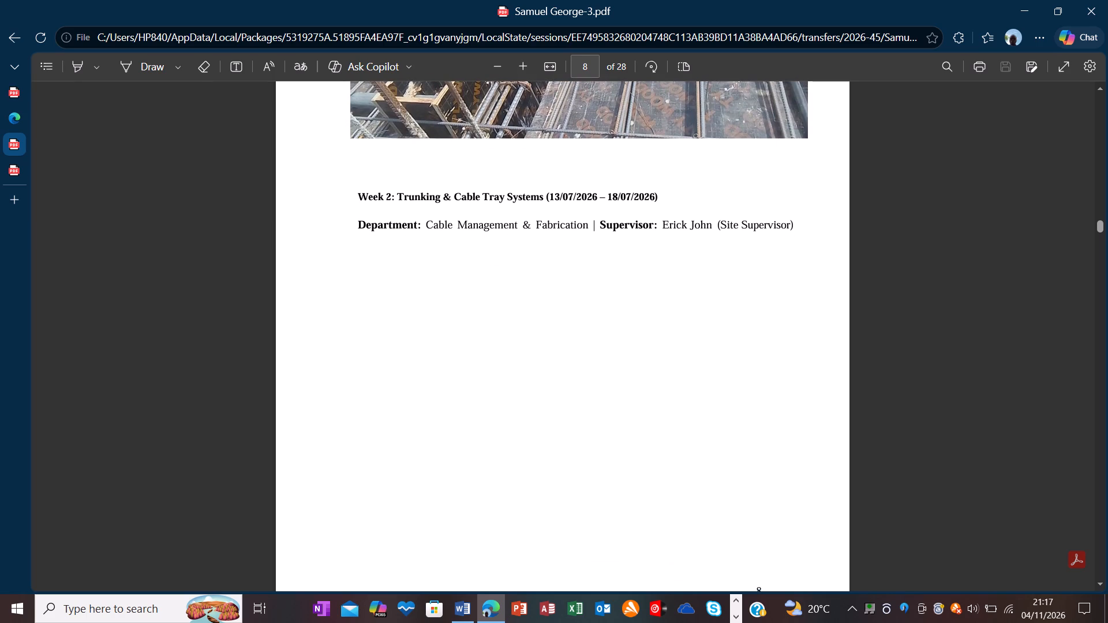
left_click_drag(375, 194, 365, 193)
left_click(383, 241)
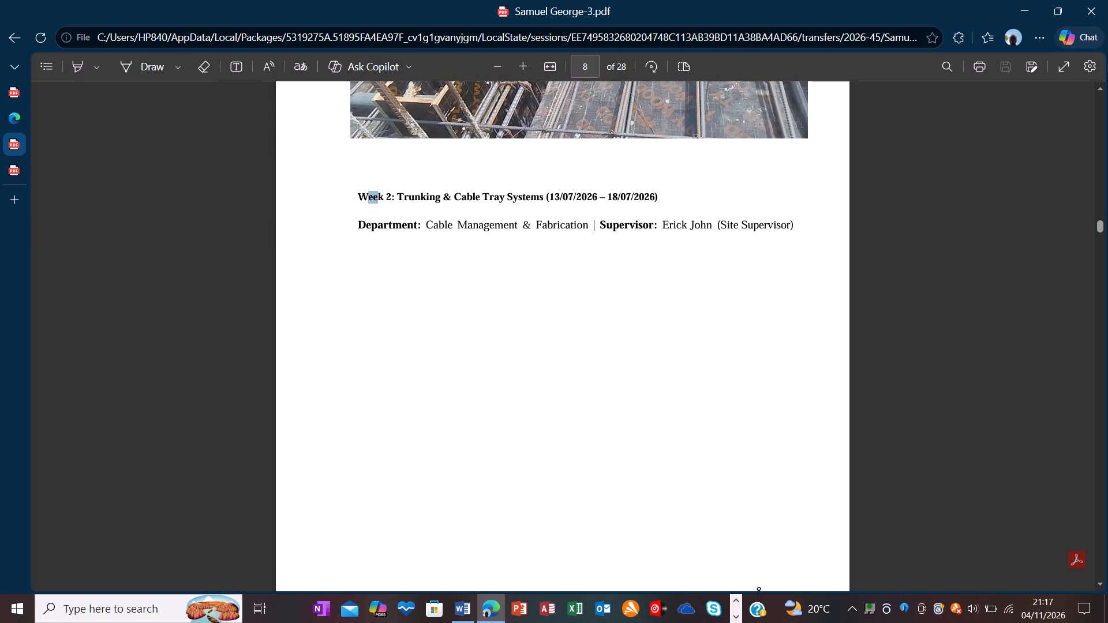
left_click(352, 197)
left_click_drag(352, 196, 743, 277)
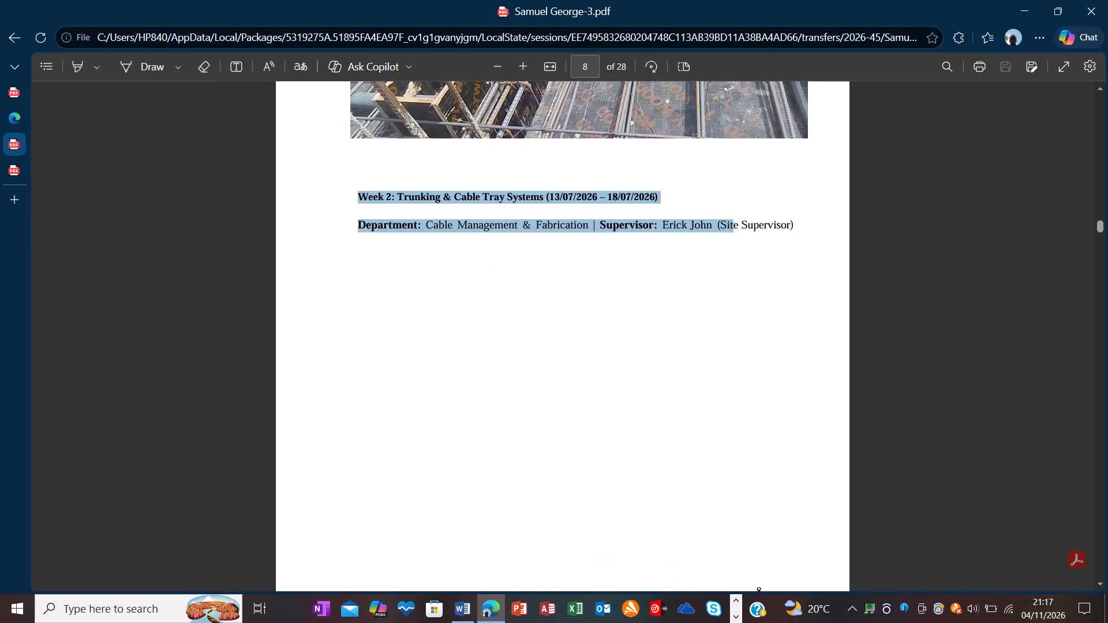
left_click_drag(743, 277, 804, 269)
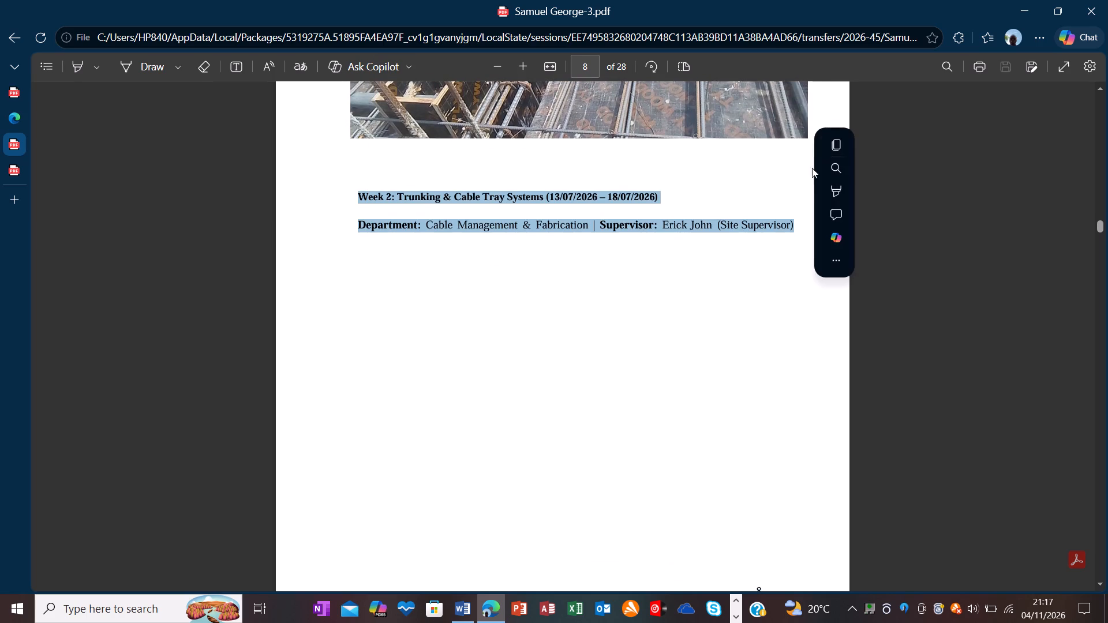
left_click(833, 141)
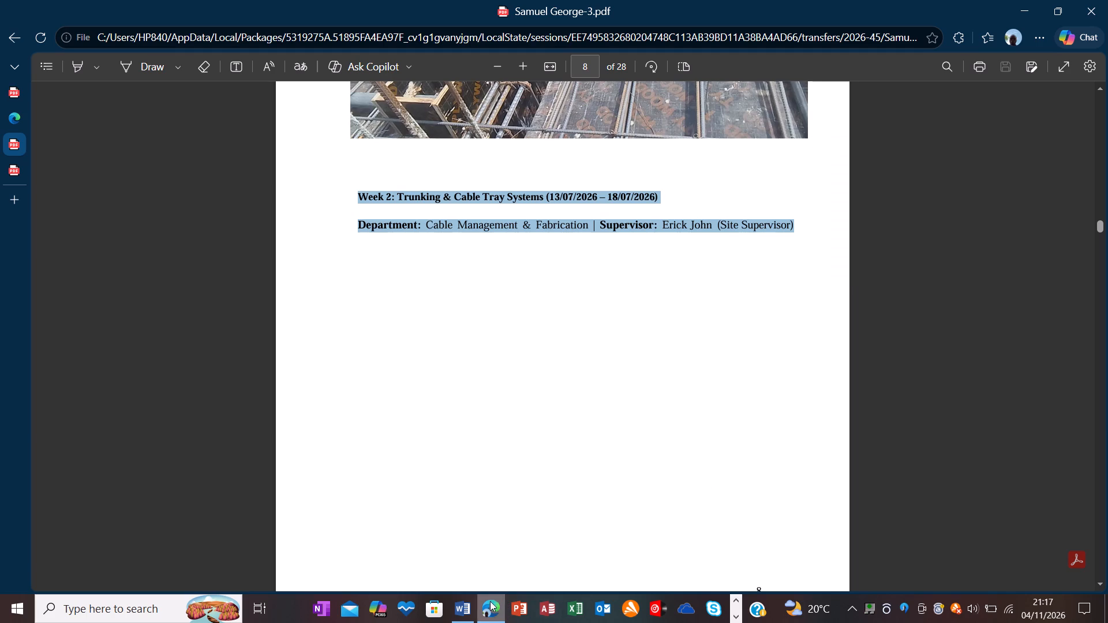
Paste the copied Week 2 text onto page 8 of the Word report and delete the stray period before it.
left_click(467, 610)
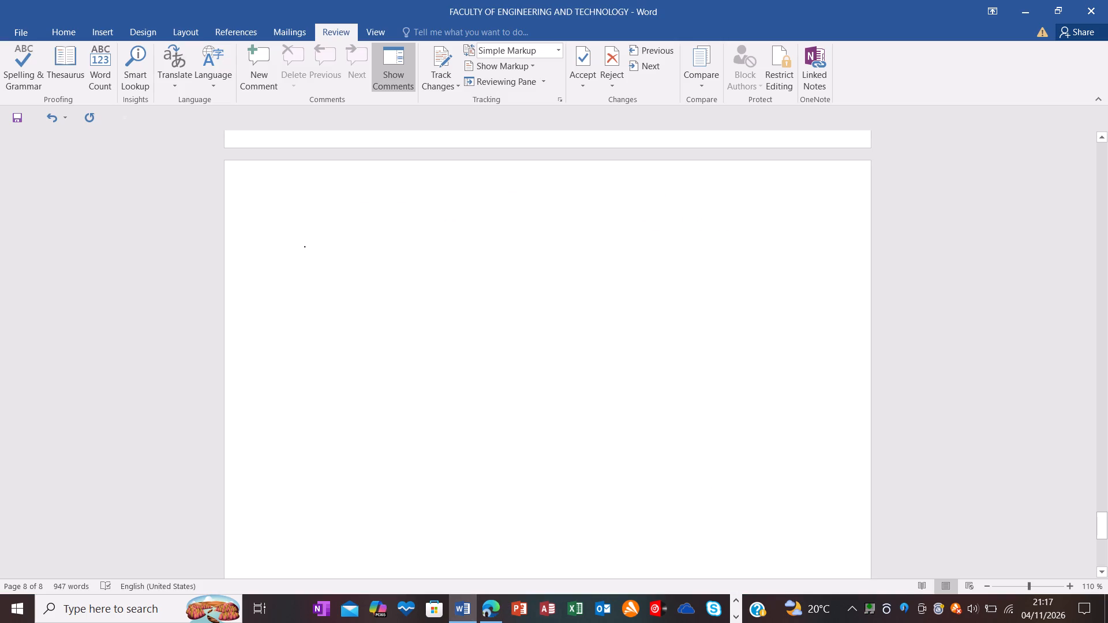
left_click(331, 240)
key("ctrl+v")
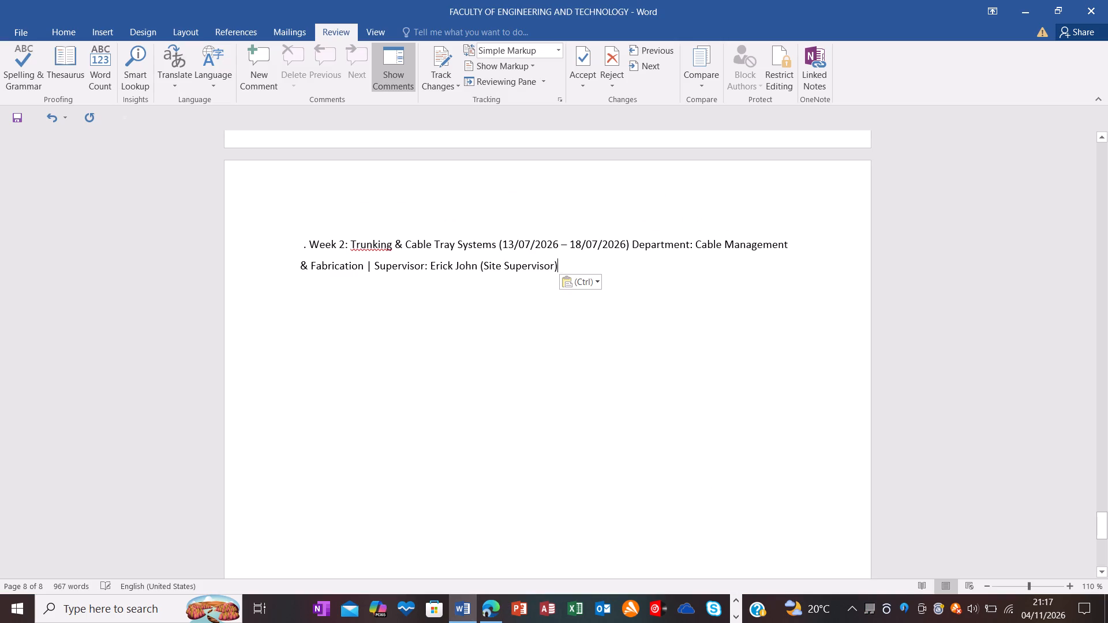
left_click(310, 247)
key("BackSpace")
key("BackSpace")
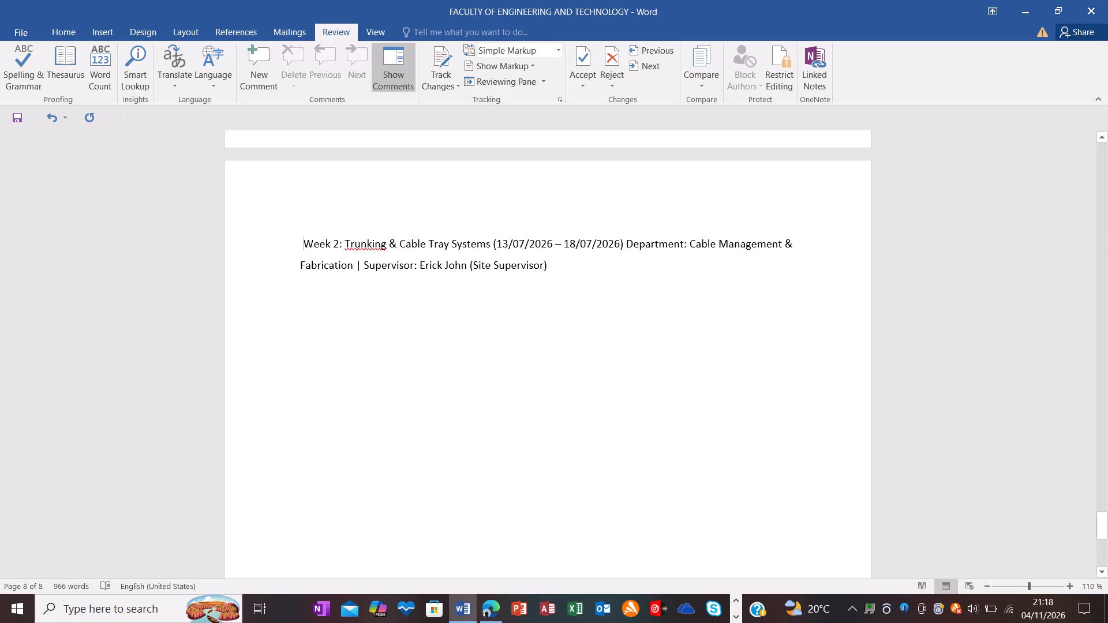
Change the Week 2 end date to 17/07/2026.
left_click(574, 243)
key("BackSpace")
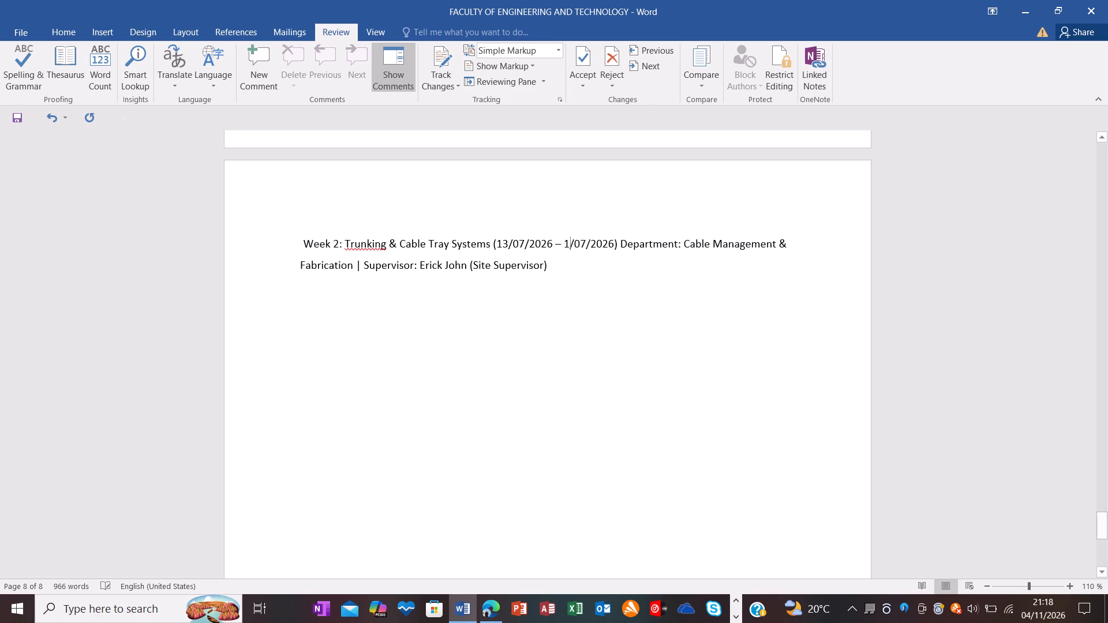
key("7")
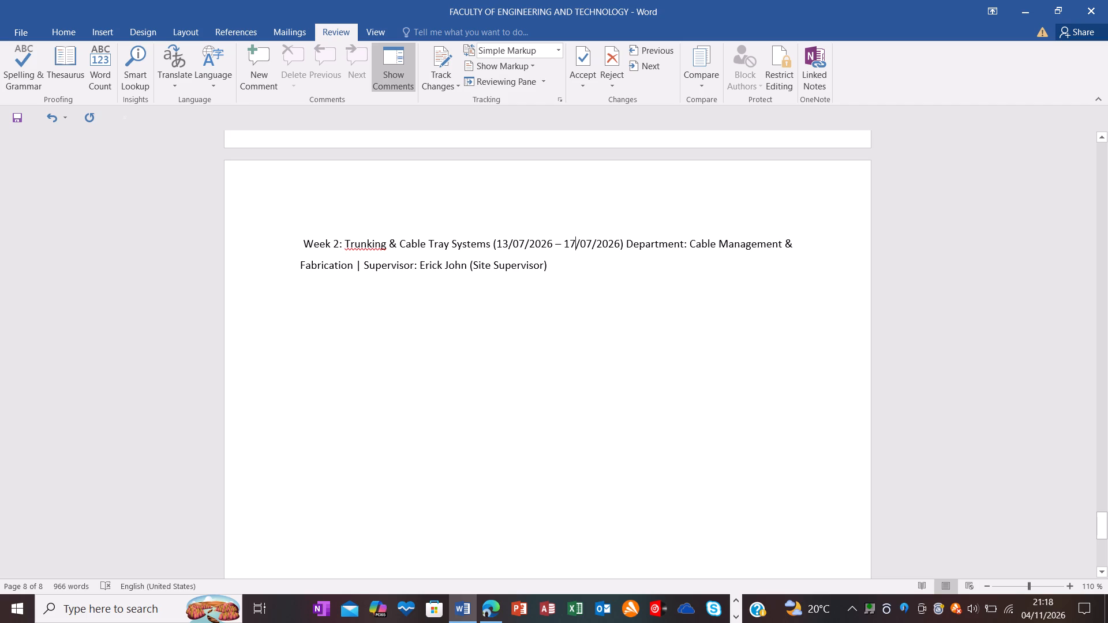
Move the Department and Supervisor text onto its own line below the Week 2 heading.
left_click(624, 246)
key("Return")
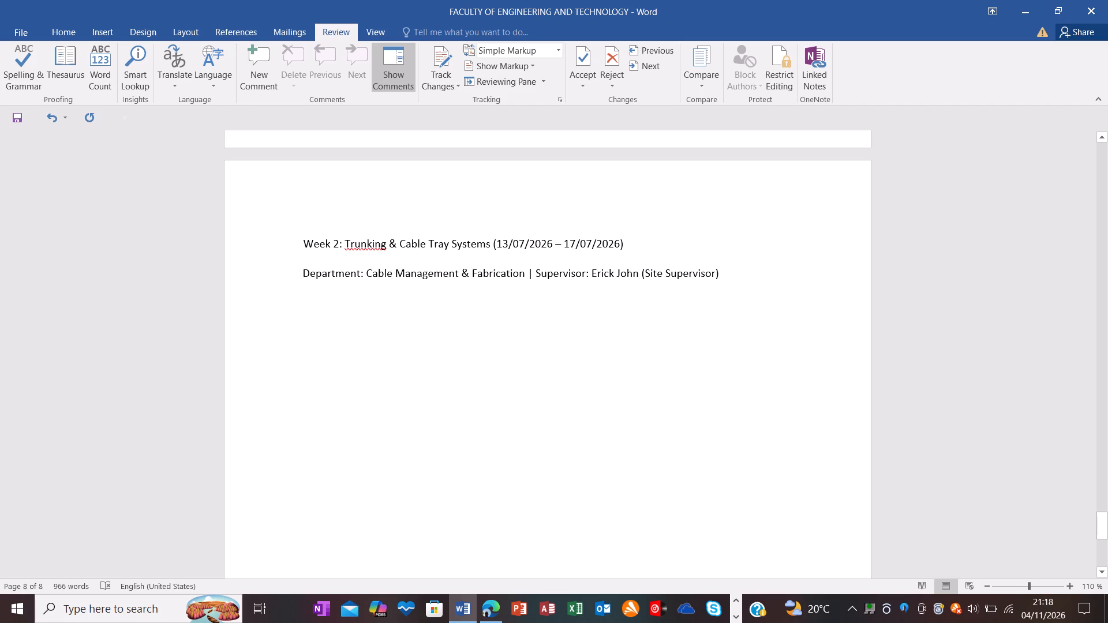
Switch to YouTube, rewind "Raila Duogi Dala" to an earlier part, and return to the Word report.
left_click(734, 614)
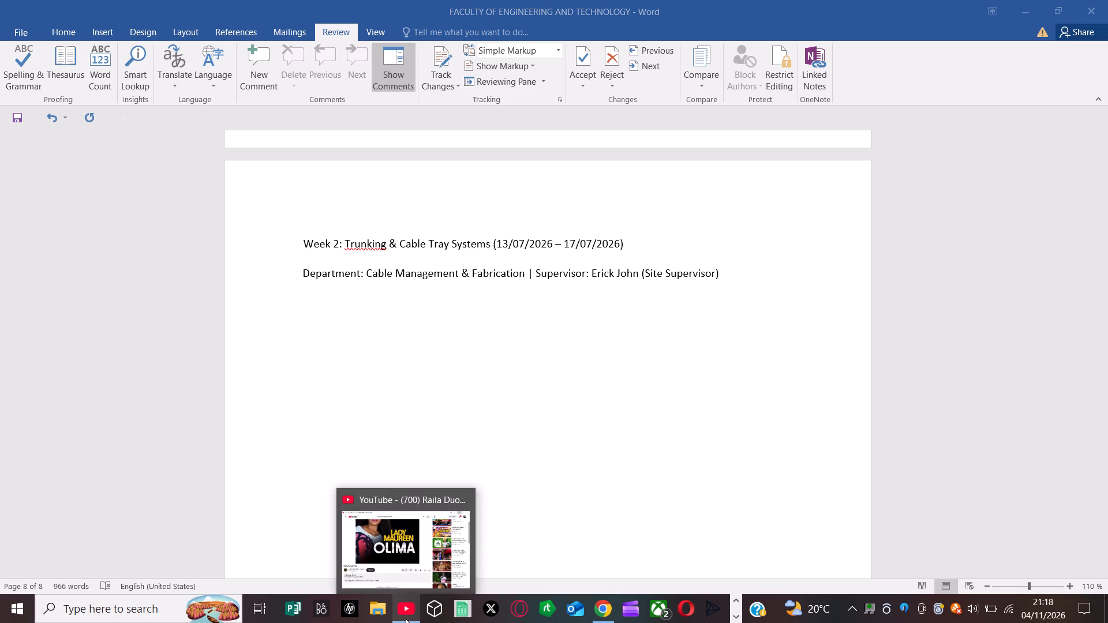
left_click(406, 619)
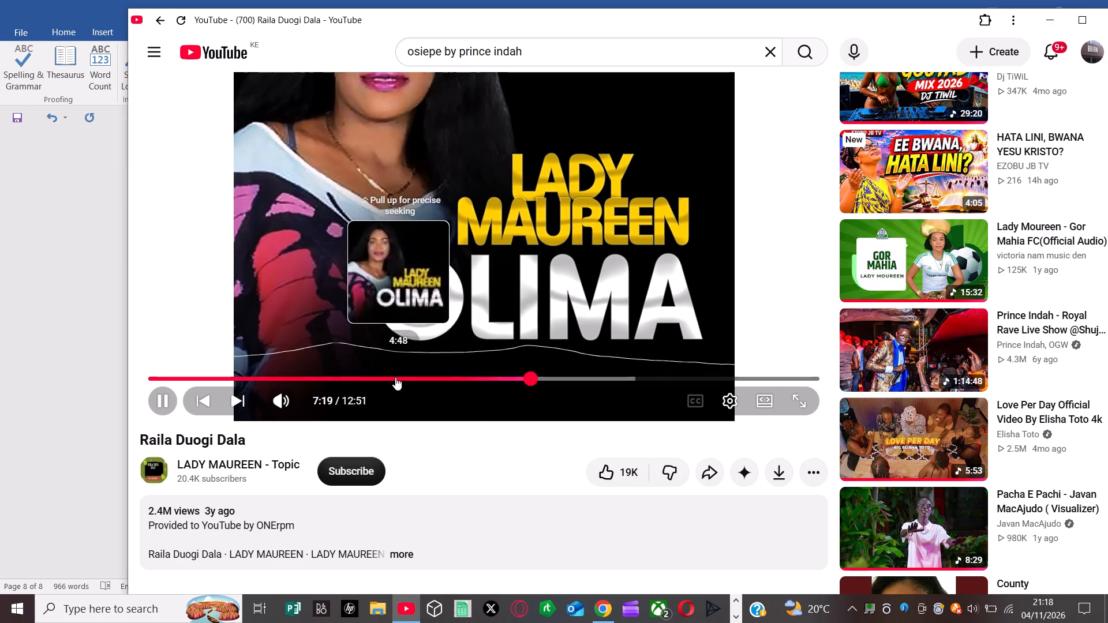
left_click(394, 376)
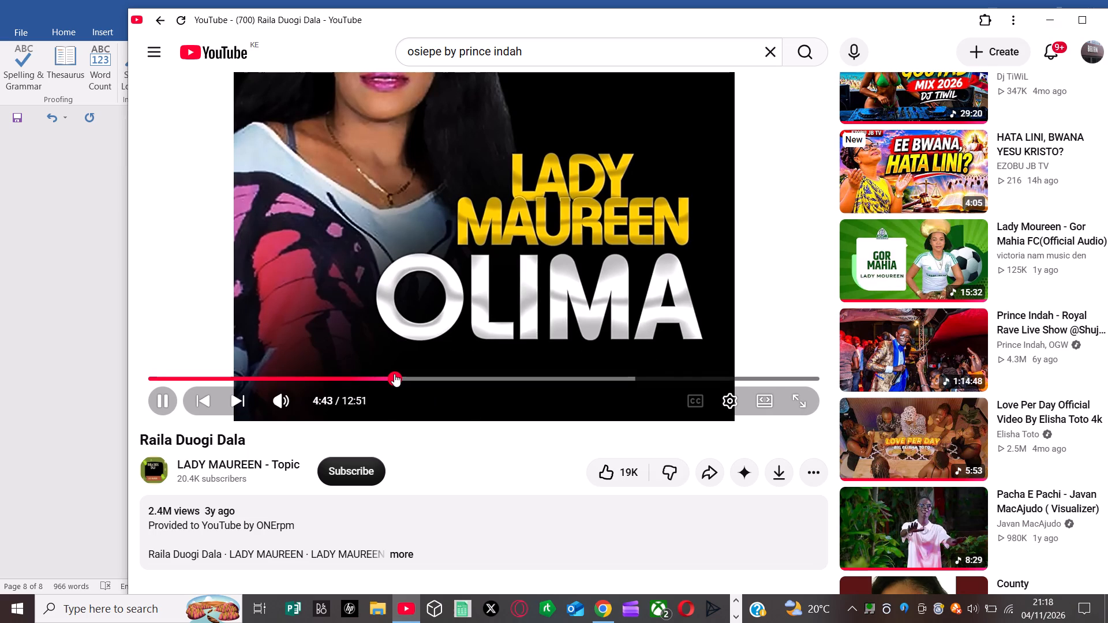
left_click(332, 372)
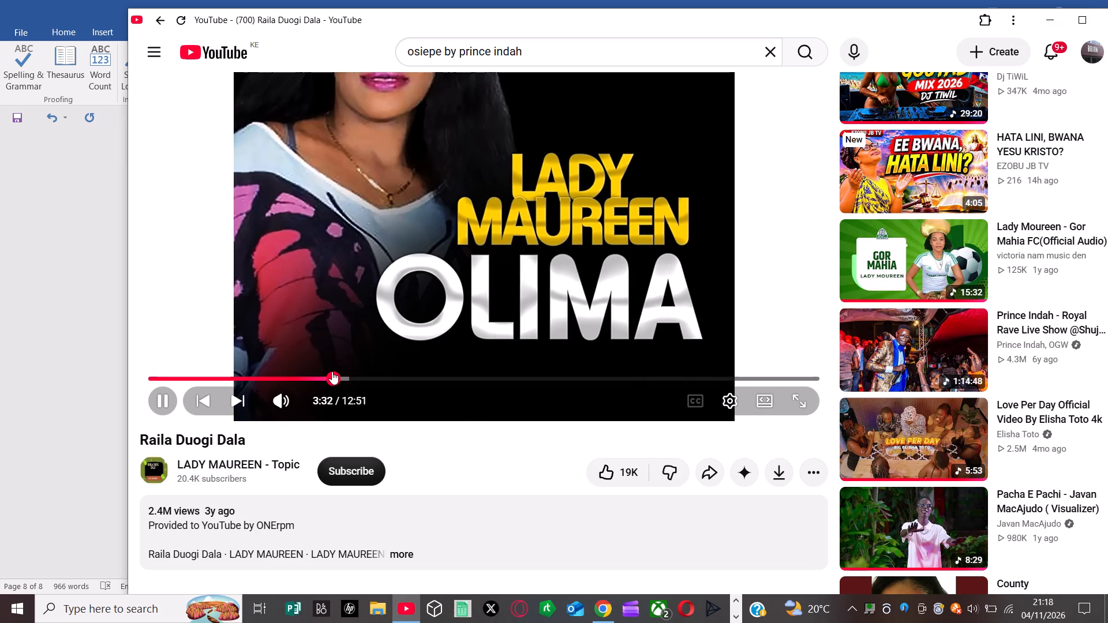
left_click(285, 376)
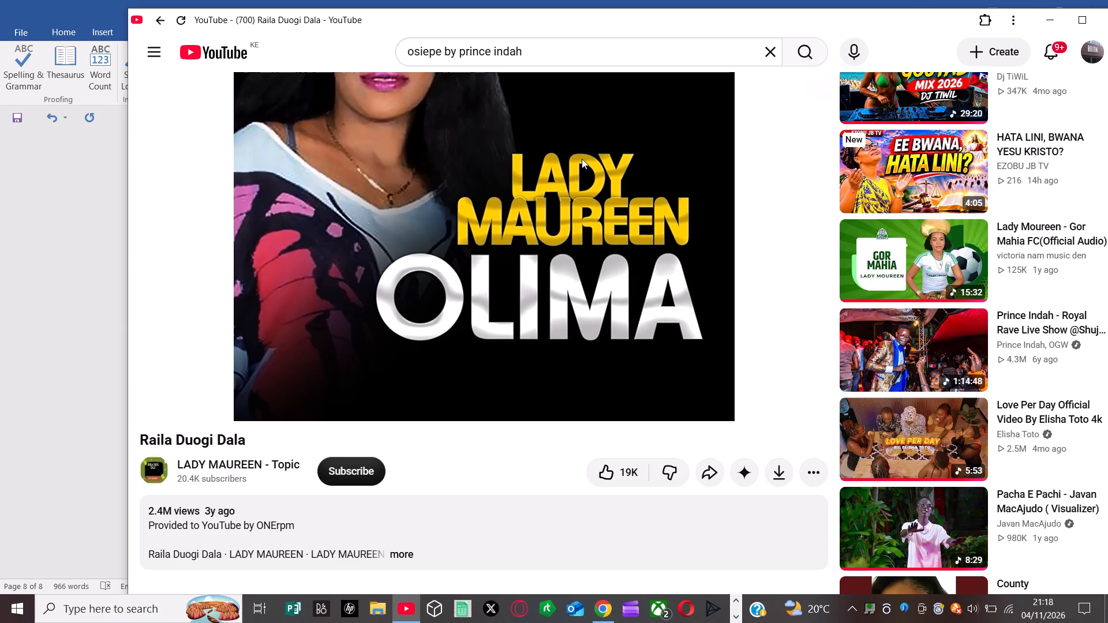
left_click(243, 376)
left_click(1045, 14)
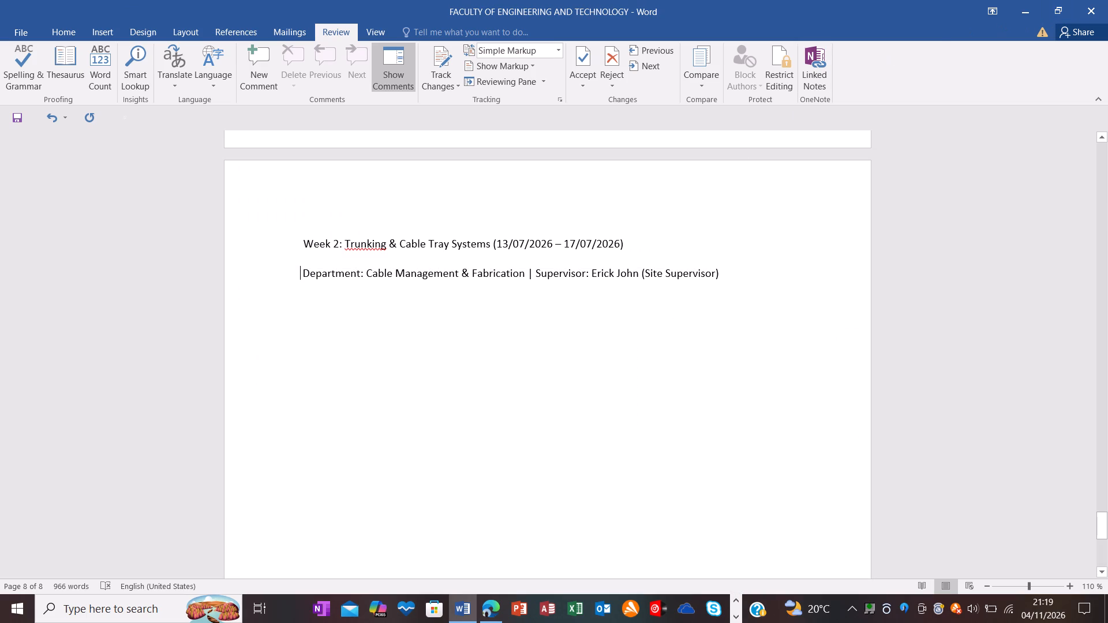
Delete the title "Trunking & Cable Tray Systems" from the Week 2 heading, keeping the week number and date range.
left_click(490, 242)
key("BackSpace")
key("BackSpace")
key("BackSpace")
key("BackSpace")
key("BackSpace")
key("BackSpace")
key("BackSpace")
key("BackSpace")
key("BackSpace")
key("BackSpace")
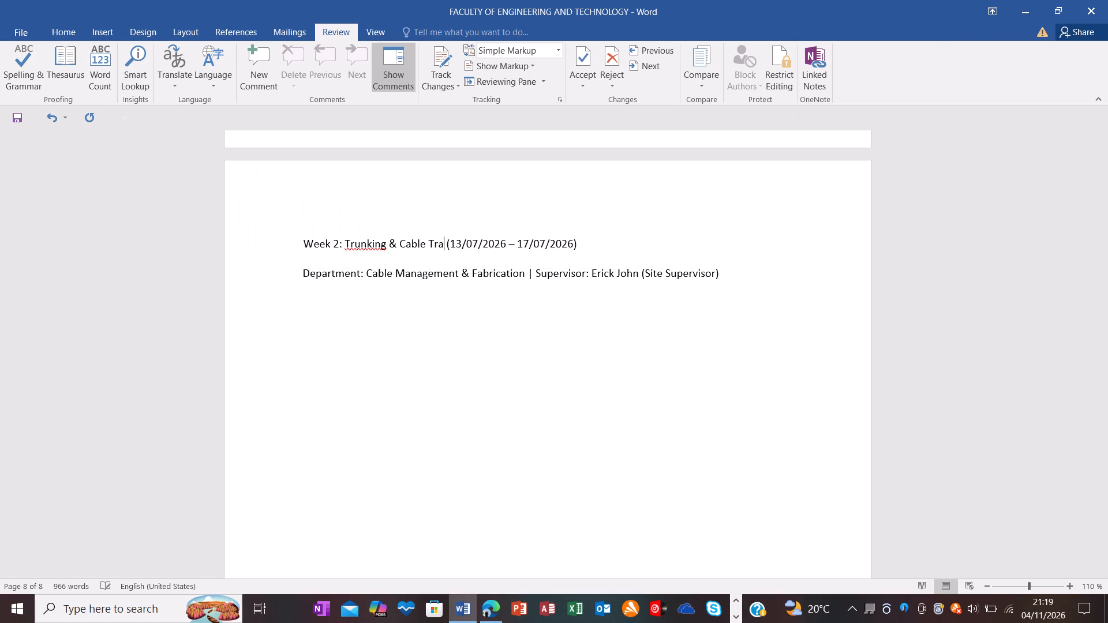
key("BackSpace")
key("BackSpace")
key("BackSpace")
key("BackSpace")
key("BackSpace")
key("BackSpace")
key("BackSpace")
key("BackSpace")
key("BackSpace")
key("BackSpace")
key("BackSpace")
key("BackSpace")
key("BackSpace")
key("BackSpace")
key("BackSpace")
key("BackSpace")
key("BackSpace")
key("BackSpace")
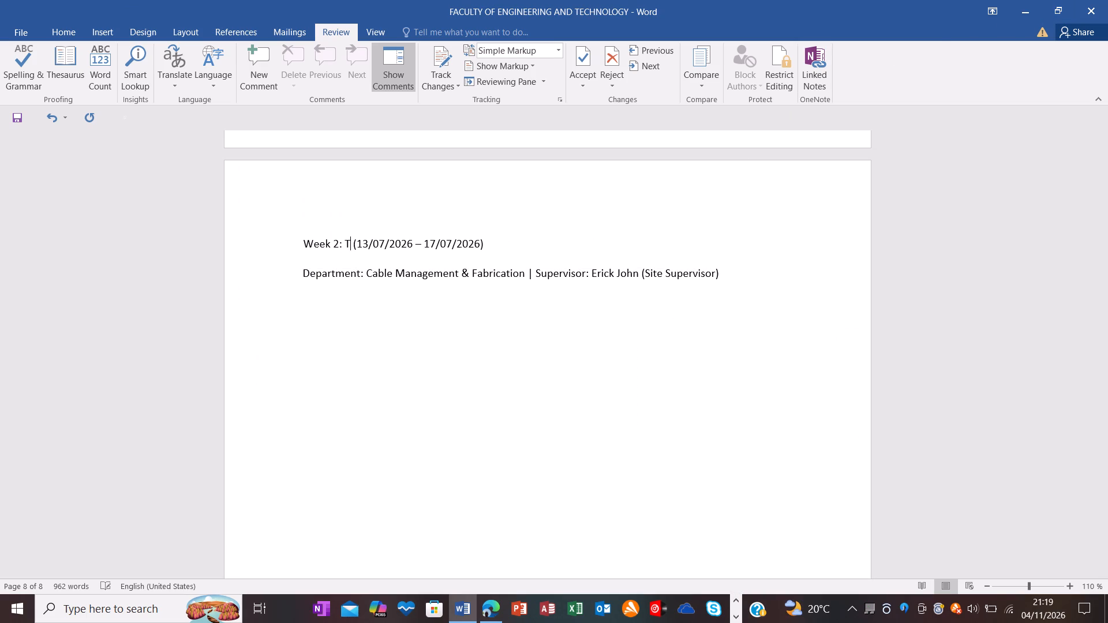
key("BackSpace")
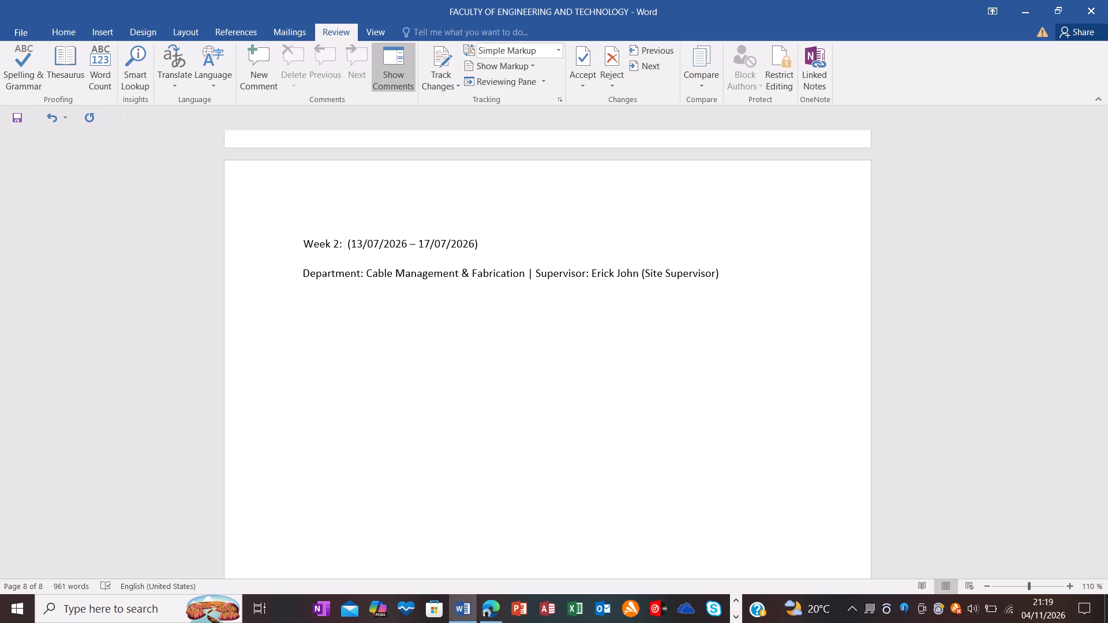
Replace the Week 2 department name with "Instrumentation".
left_click(527, 279)
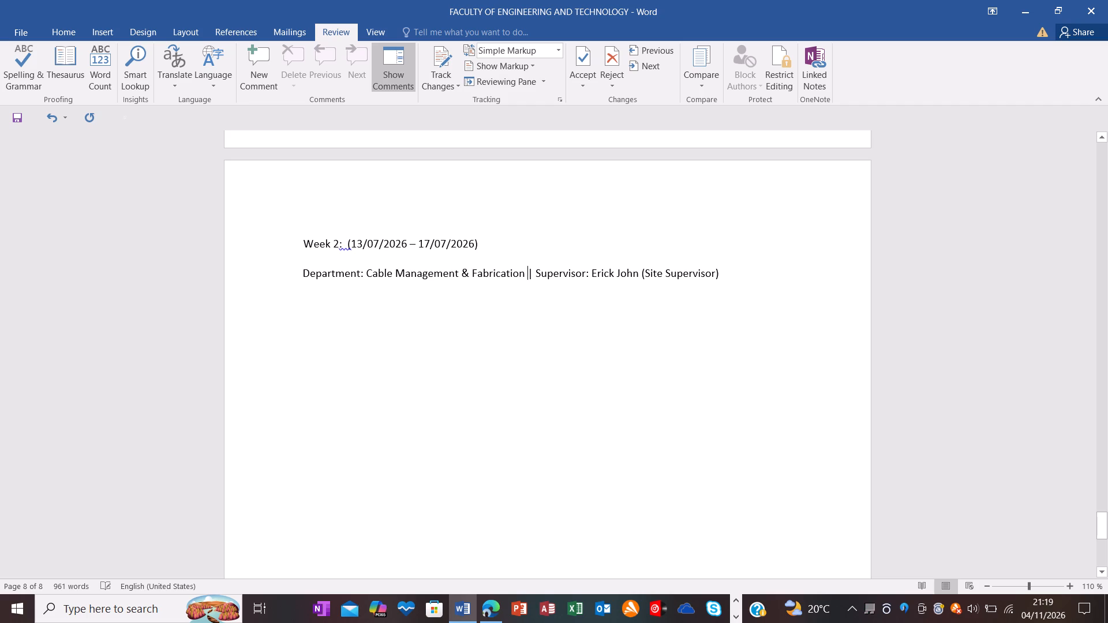
key("BackSpace")
key("BackSpace")
key("BackSpace")
key("BackSpace")
key("BackSpace")
key("BackSpace")
key("BackSpace")
key("BackSpace")
key("BackSpace")
key("BackSpace")
key("BackSpace")
key("BackSpace")
key("BackSpace")
key("BackSpace")
key("BackSpace")
key("BackSpace")
key("BackSpace")
key("BackSpace")
key("BackSpace")
key("BackSpace")
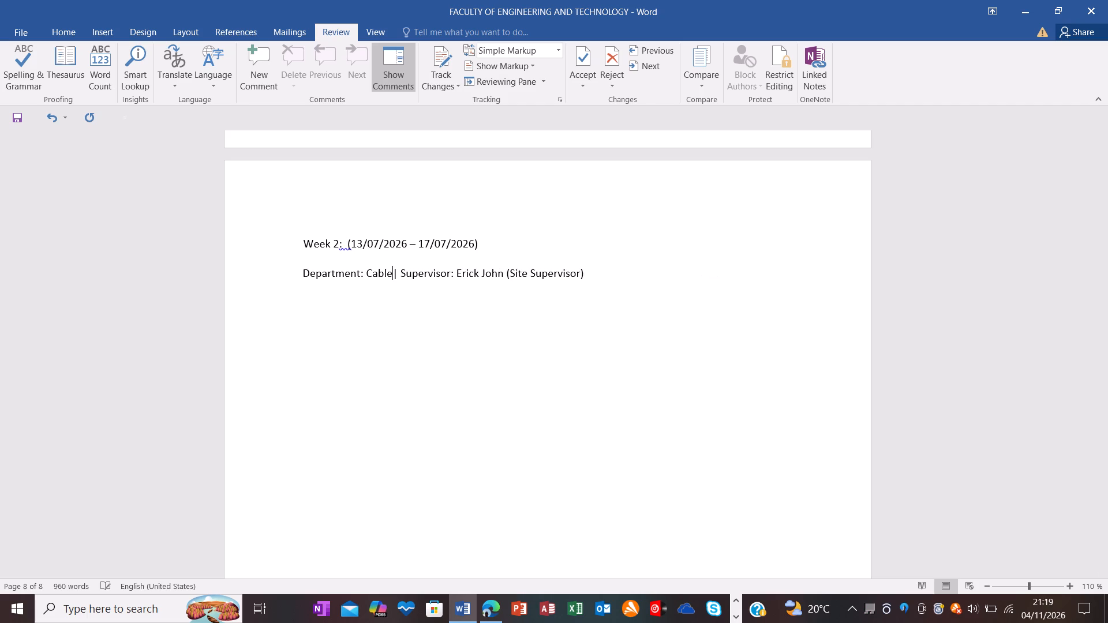
key("BackSpace")
key("BackSpace")
key("BackSpace")
key("BackSpace")
key("BackSpace")
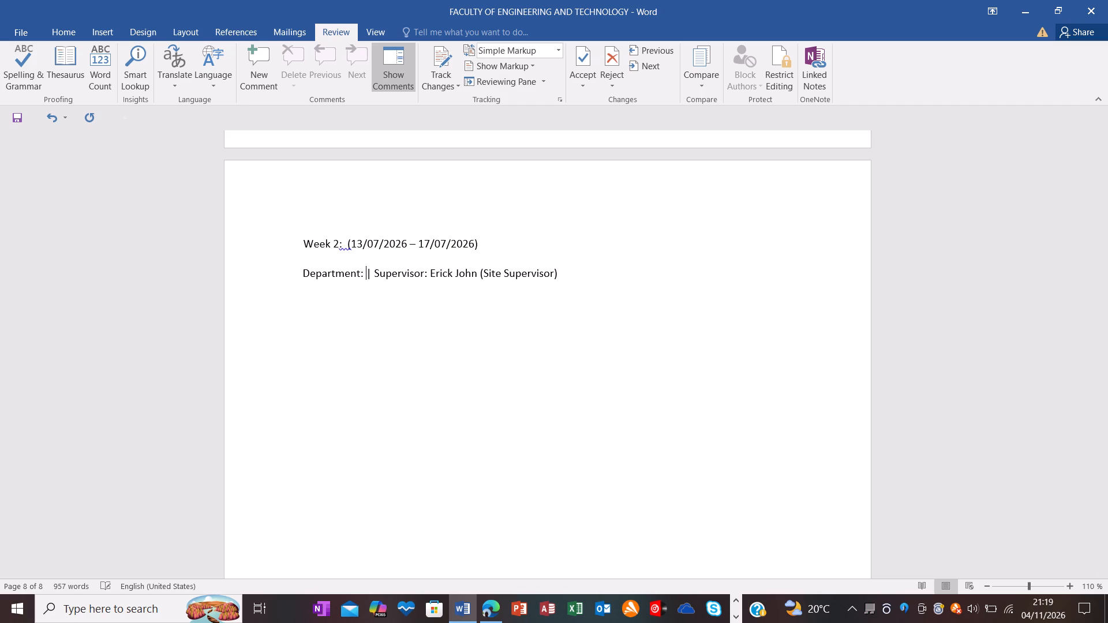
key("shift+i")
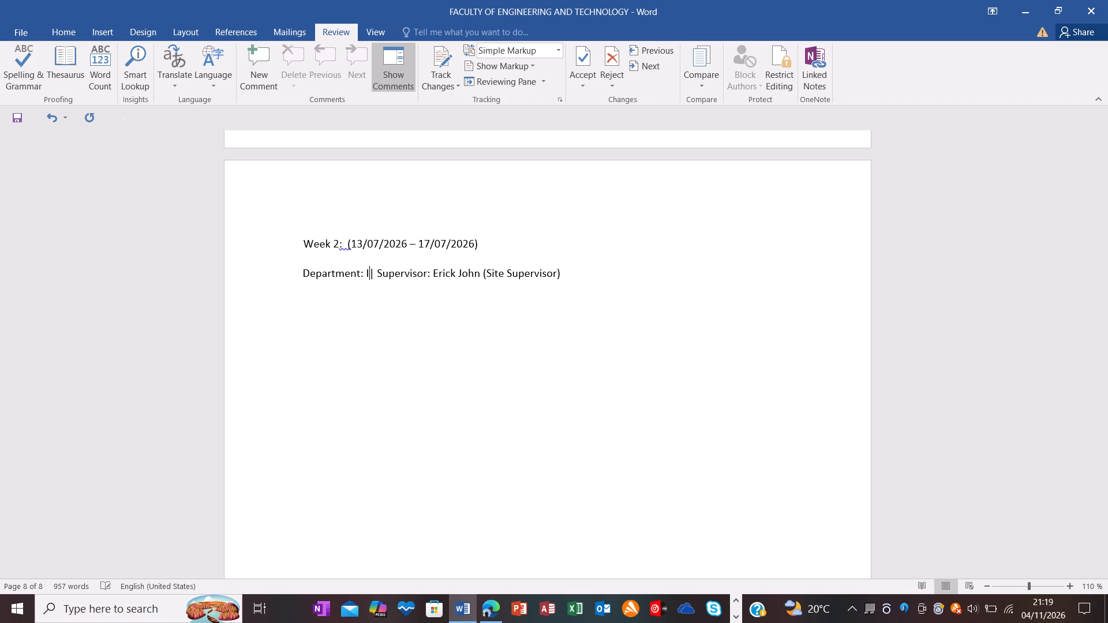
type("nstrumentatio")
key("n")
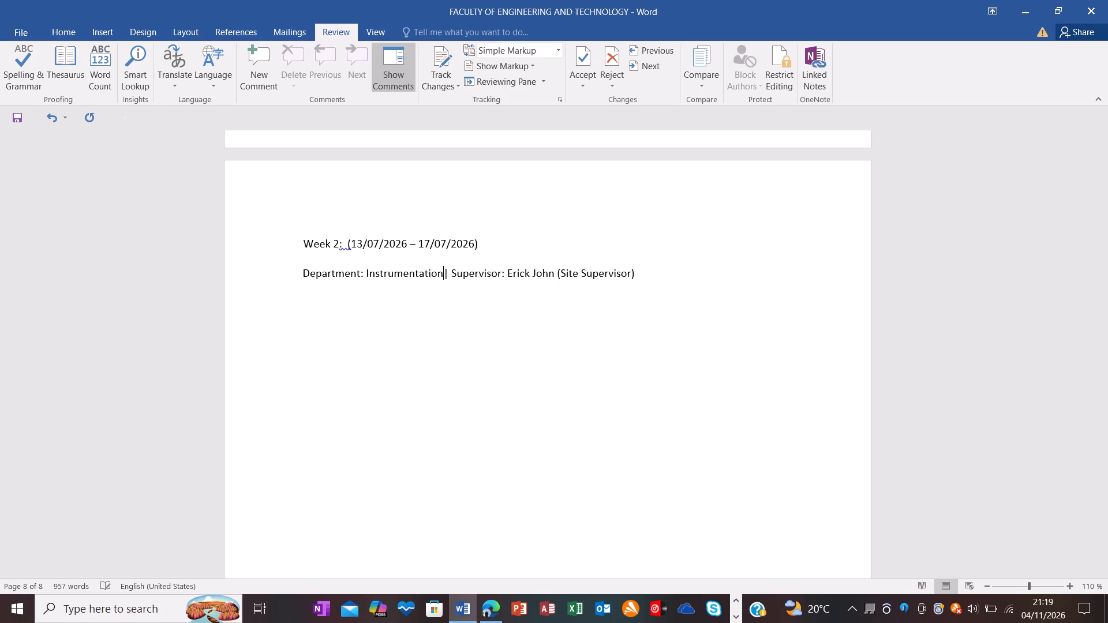
Remove the word "Site" from the supervisor's bracketed title on the Week 2 department line.
left_click(637, 279)
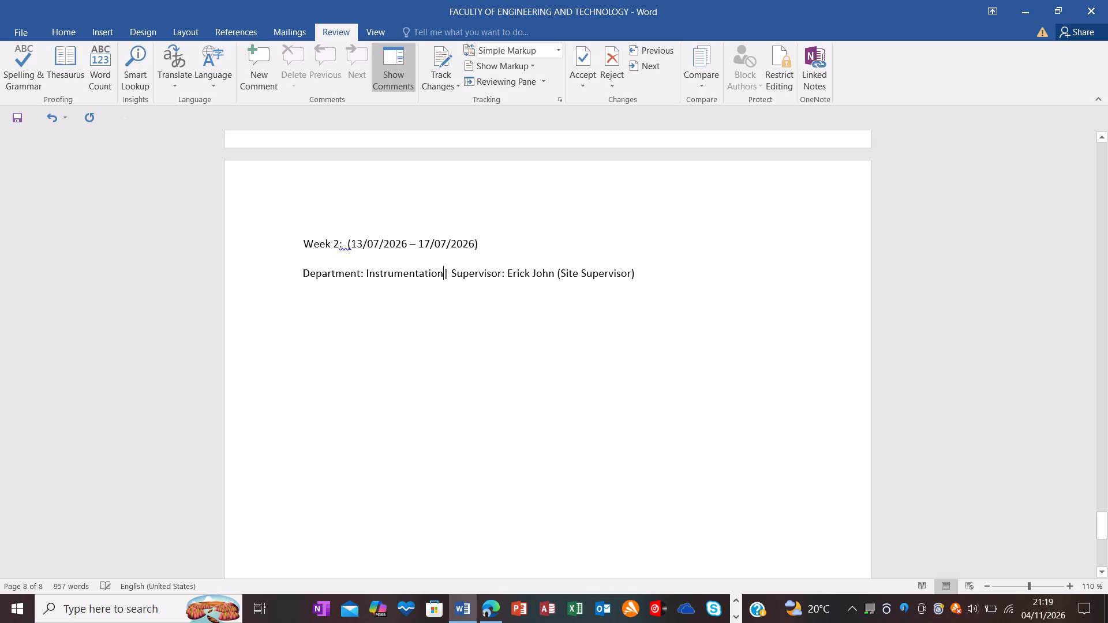
left_click(579, 273)
key("BackSpace")
key("BackSpace")
key("BackSpace")
key("BackSpace")
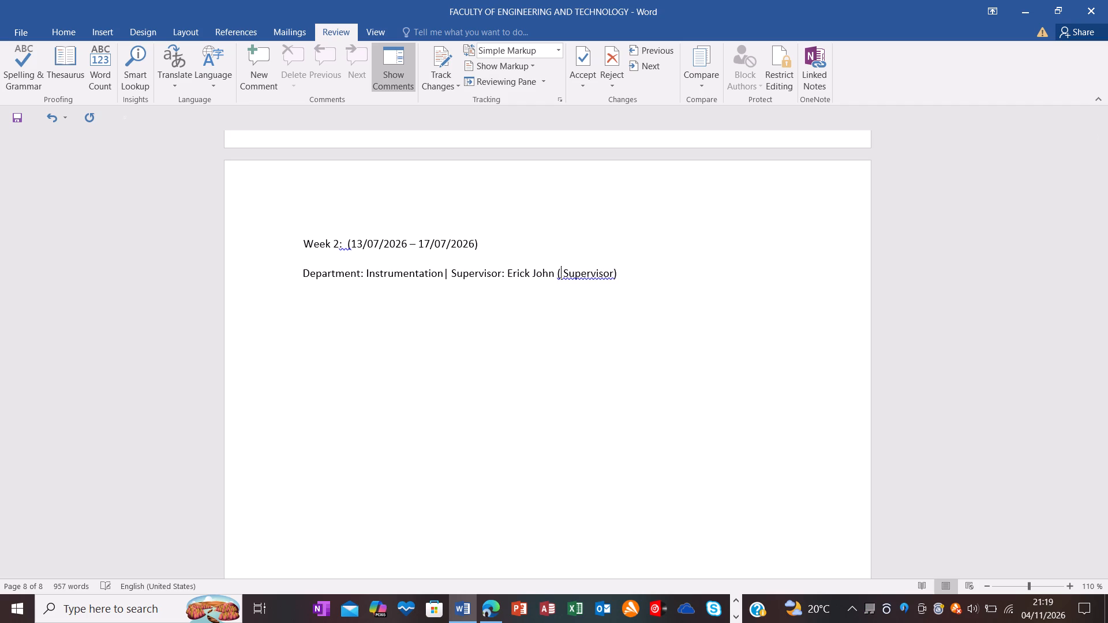
Replace the supervisor's name on the Week 2 department line with the site supervisor's name from the company profile section.
left_click(554, 273)
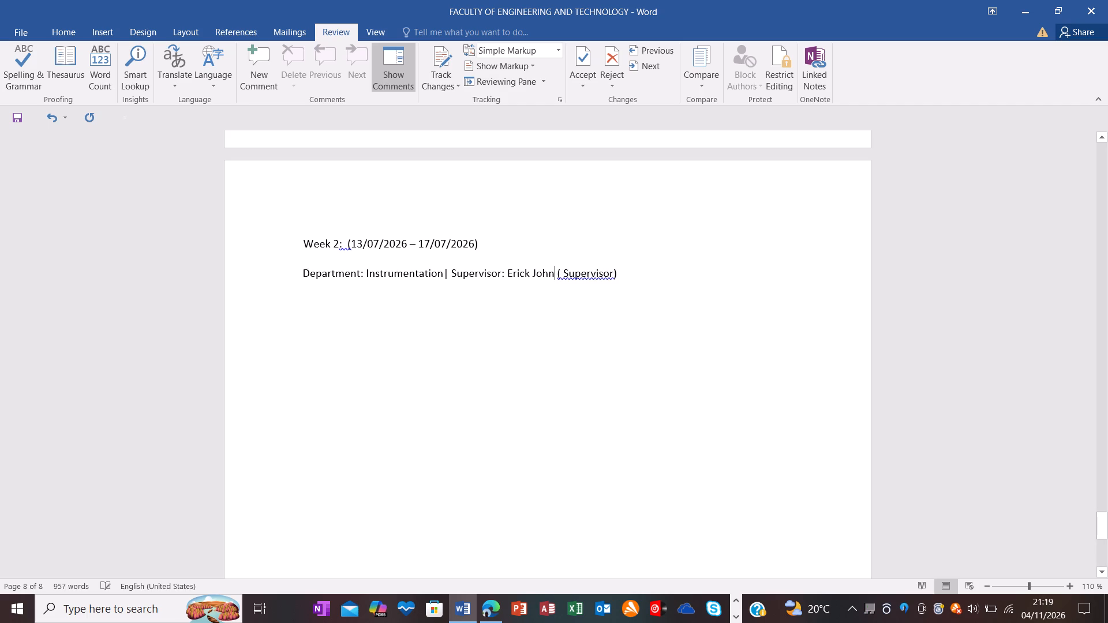
key("BackSpace")
key("BackSpace")
key("BackSpace")
key("BackSpace")
key("BackSpace")
key("BackSpace")
key("BackSpace")
key("BackSpace")
key("BackSpace")
key("BackSpace")
key("BackSpace")
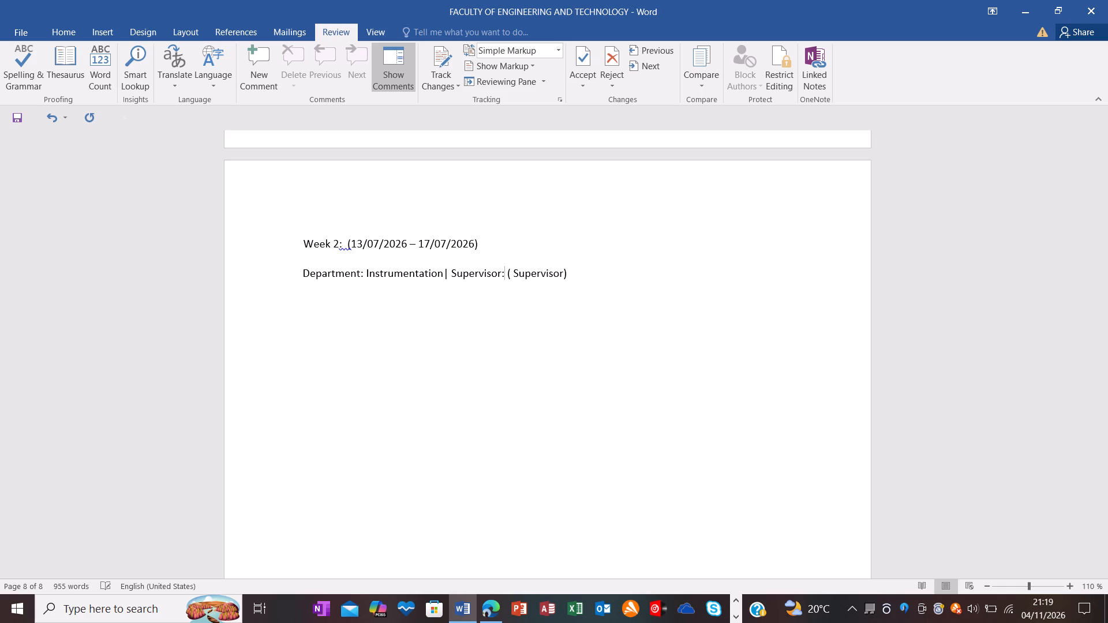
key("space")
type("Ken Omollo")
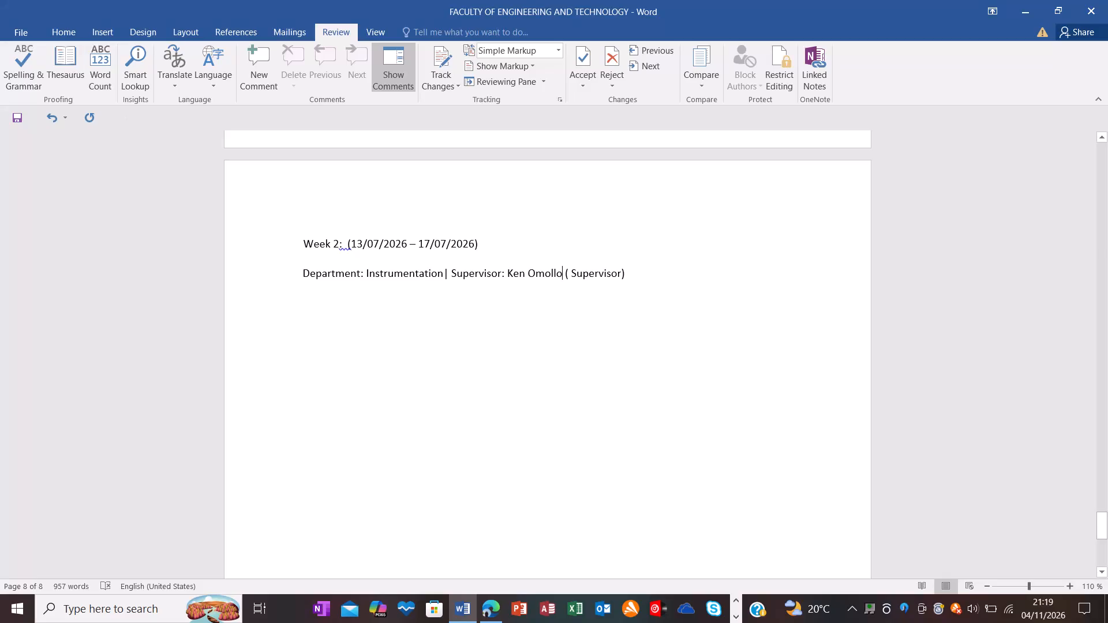
Insert the title "Introduction to Industrial Control System" between "Week 2:" and the date range, with a single space after the colon.
left_click(343, 243)
key("BackSpace")
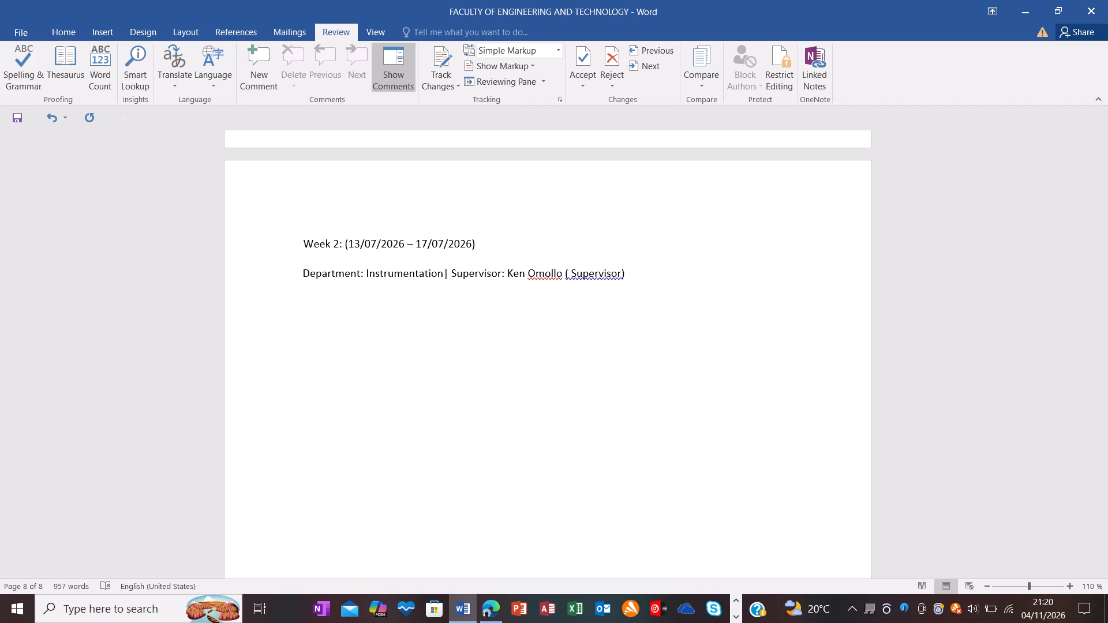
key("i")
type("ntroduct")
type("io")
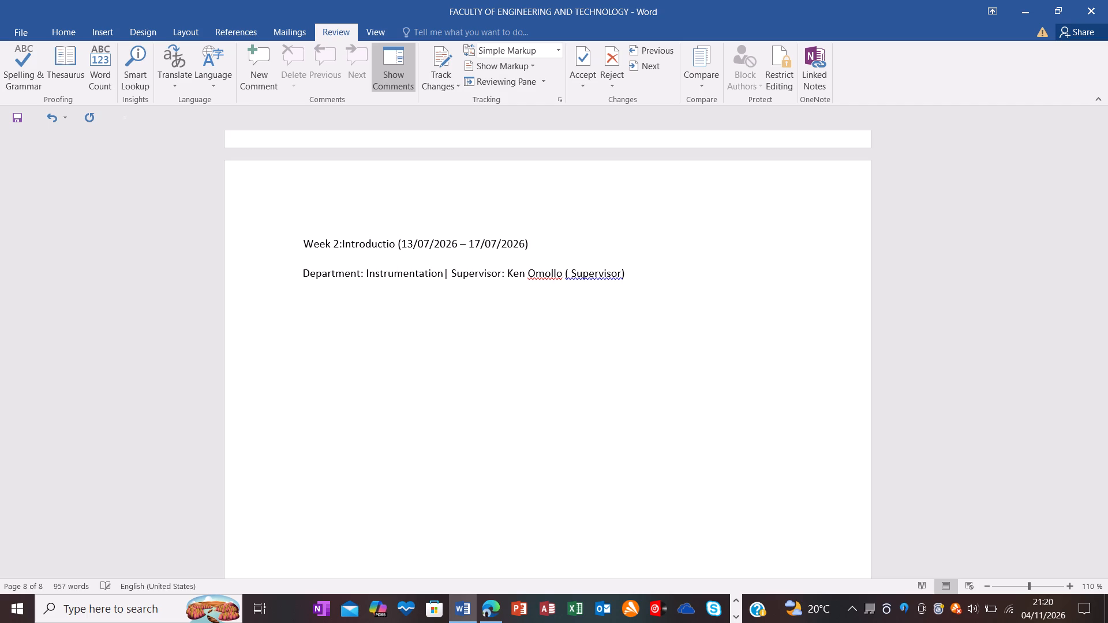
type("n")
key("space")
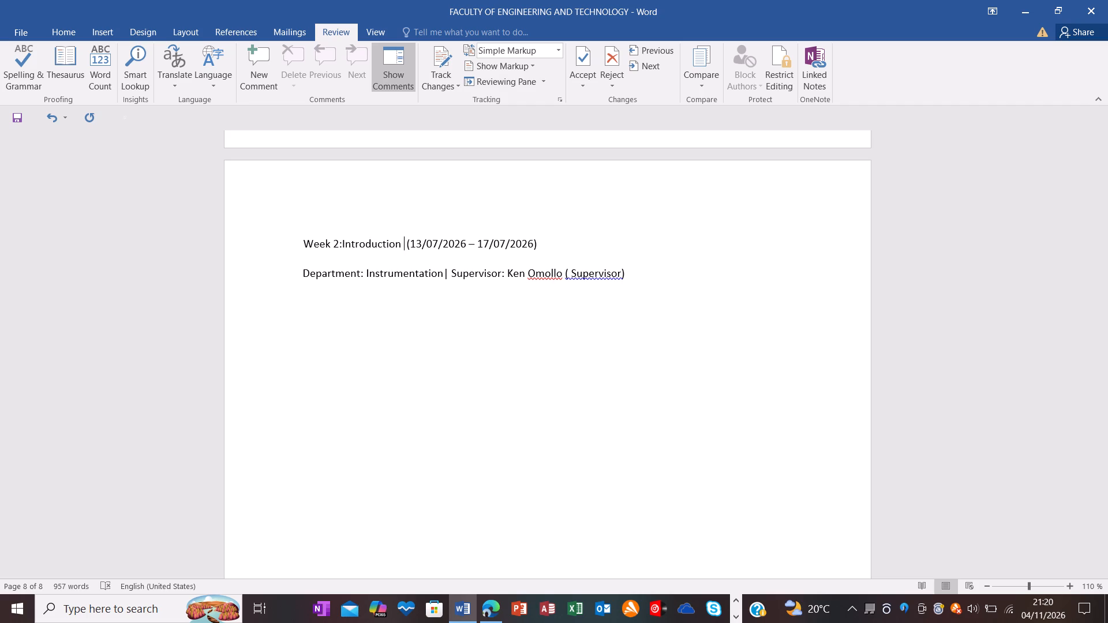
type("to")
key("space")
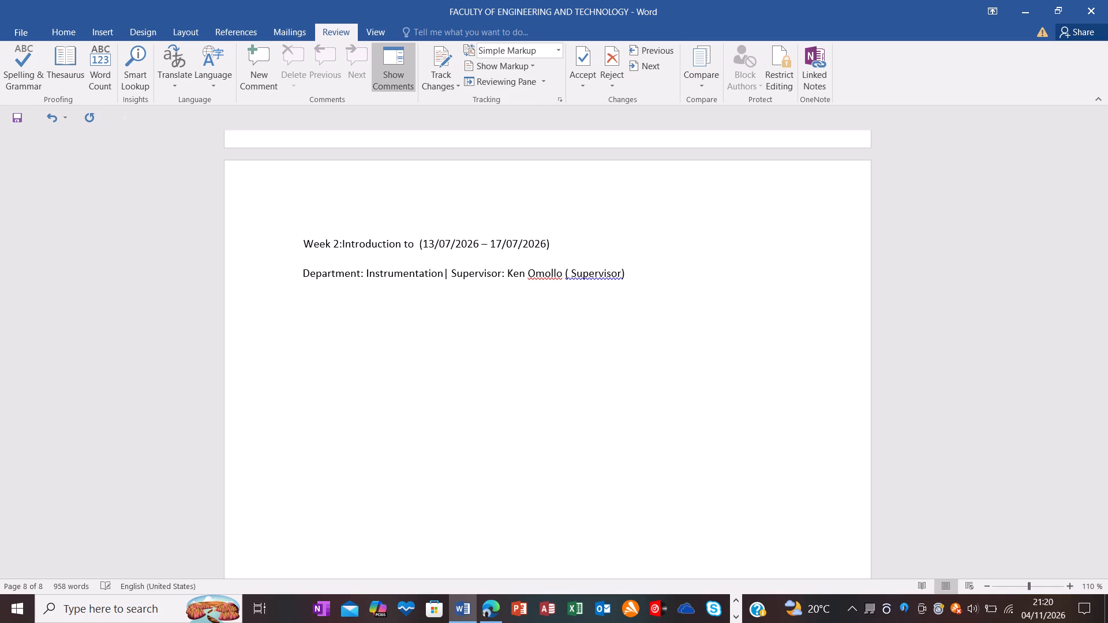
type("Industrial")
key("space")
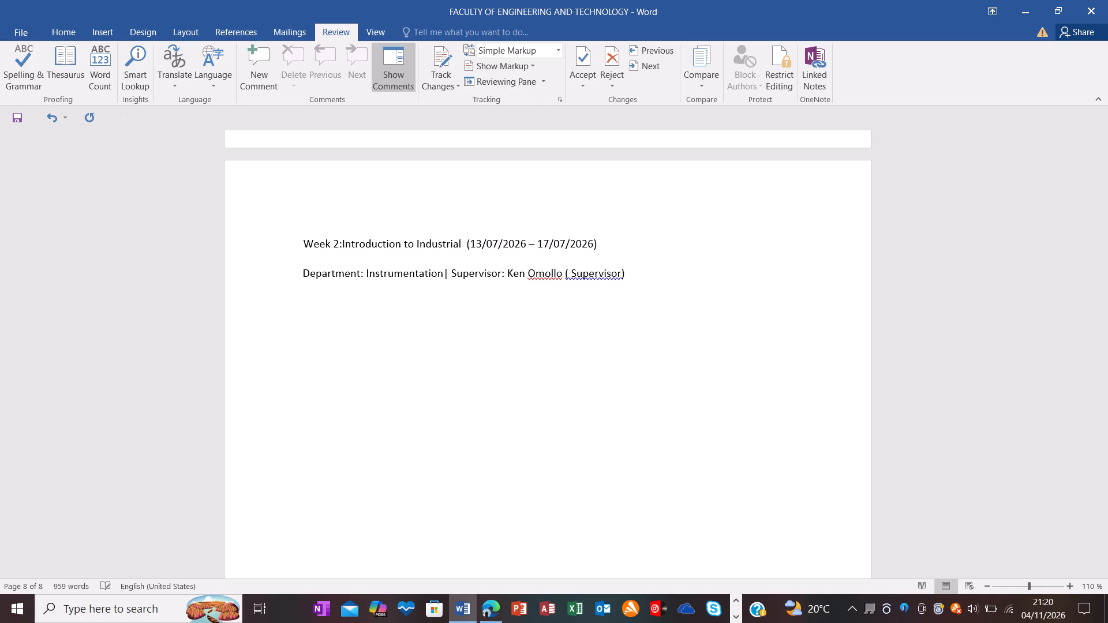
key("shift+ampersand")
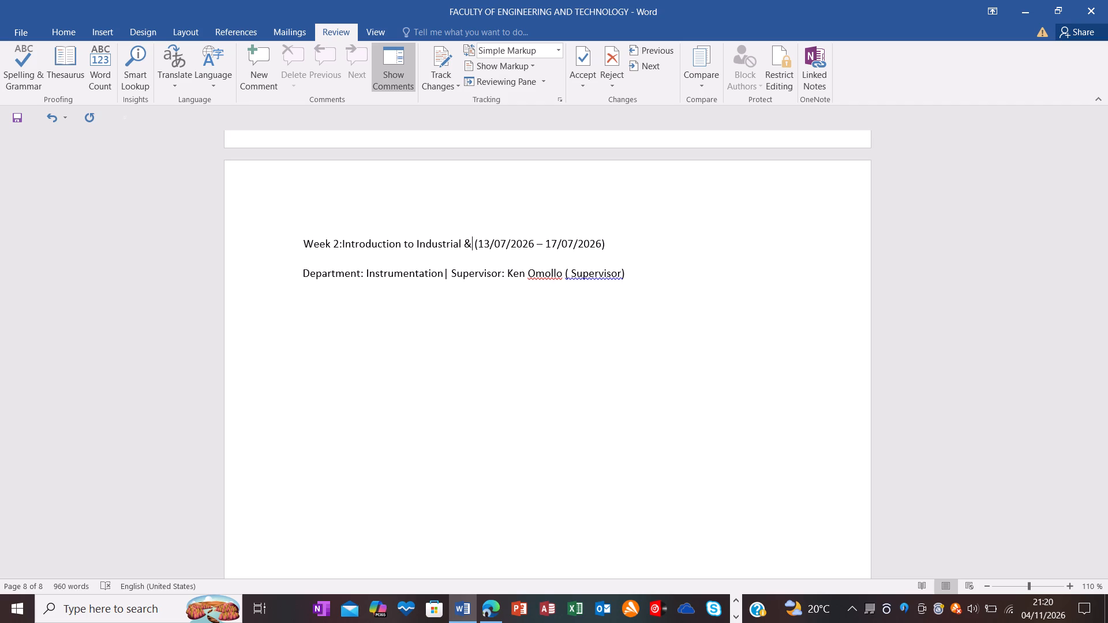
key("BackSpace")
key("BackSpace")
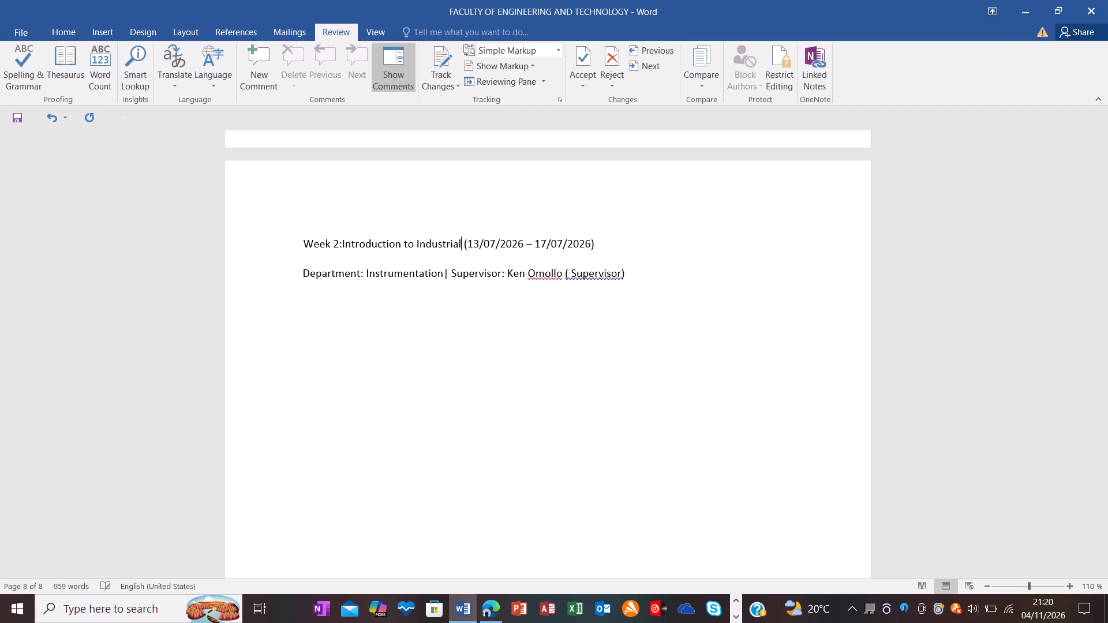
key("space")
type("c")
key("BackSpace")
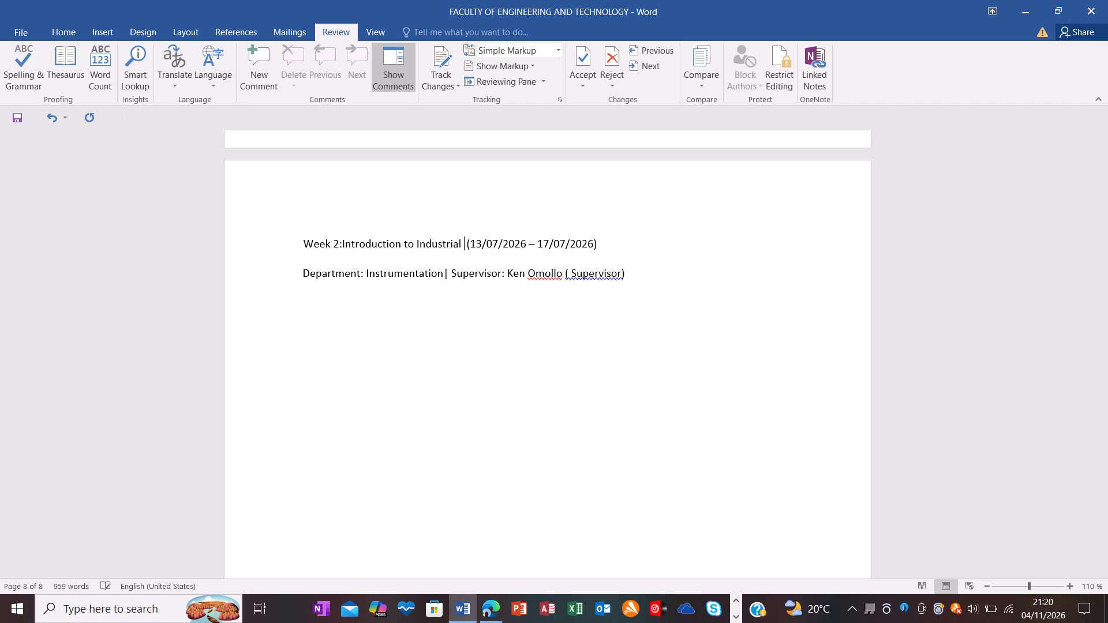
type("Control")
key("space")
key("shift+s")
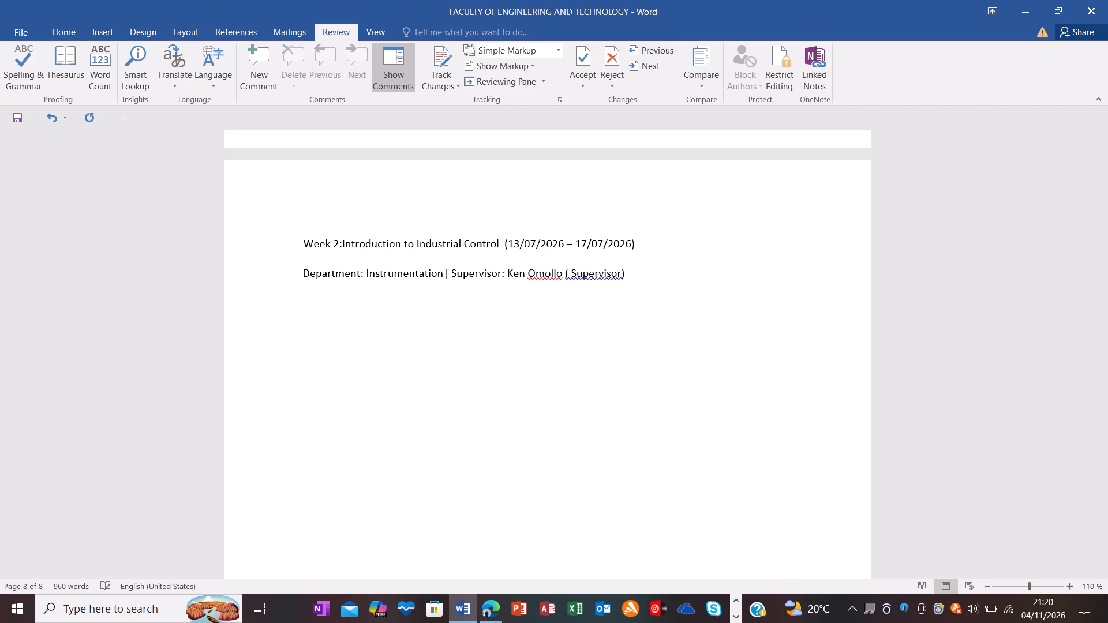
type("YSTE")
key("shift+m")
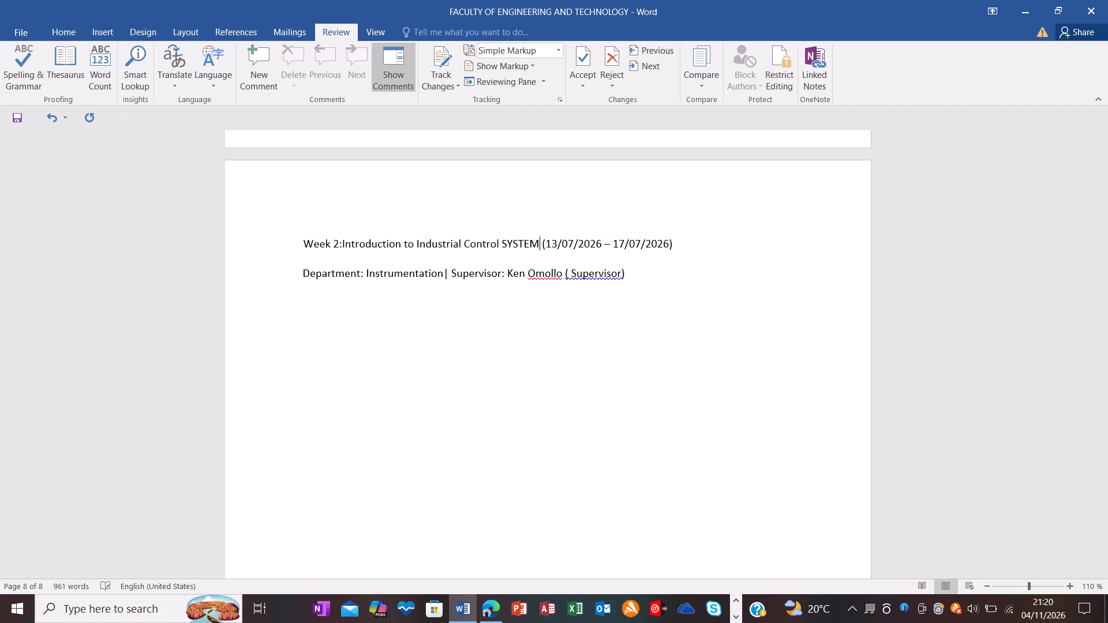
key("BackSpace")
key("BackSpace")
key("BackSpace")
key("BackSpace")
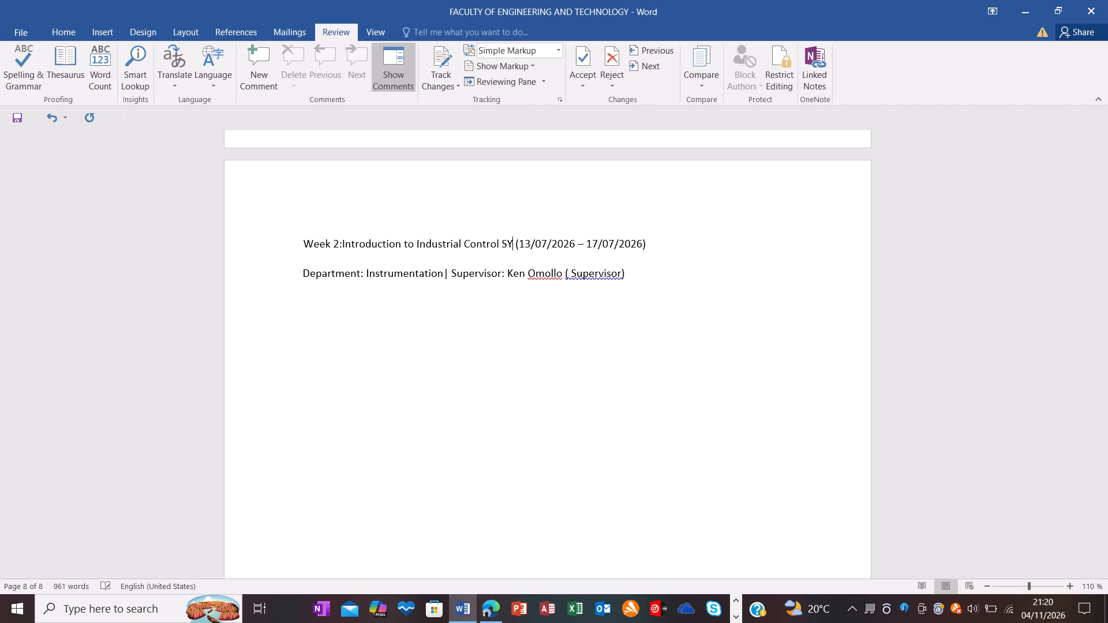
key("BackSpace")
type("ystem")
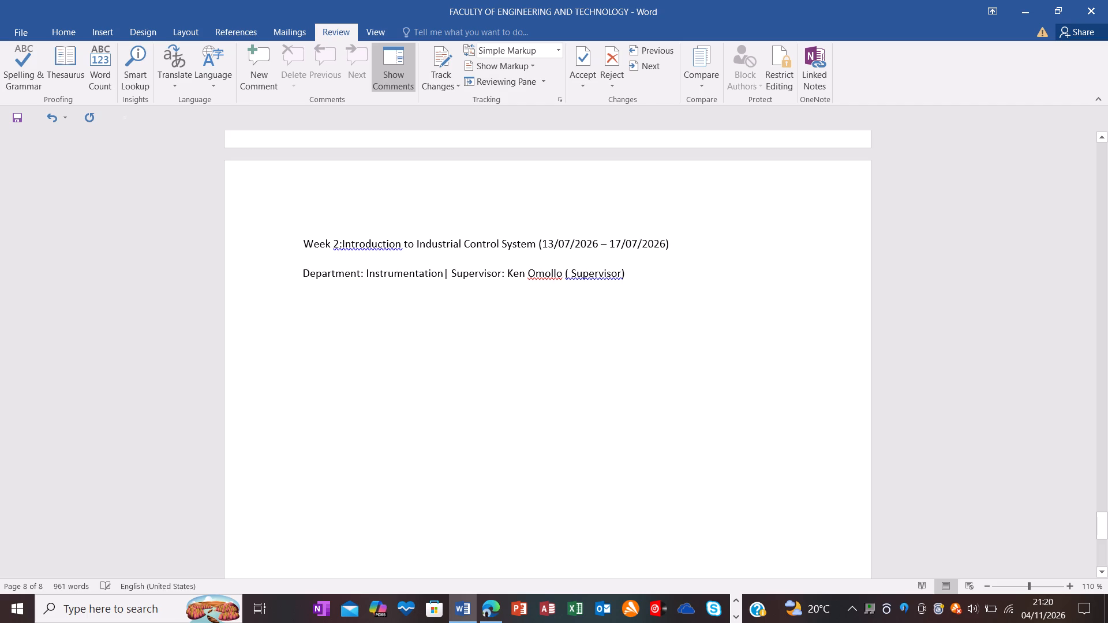
left_click(341, 244)
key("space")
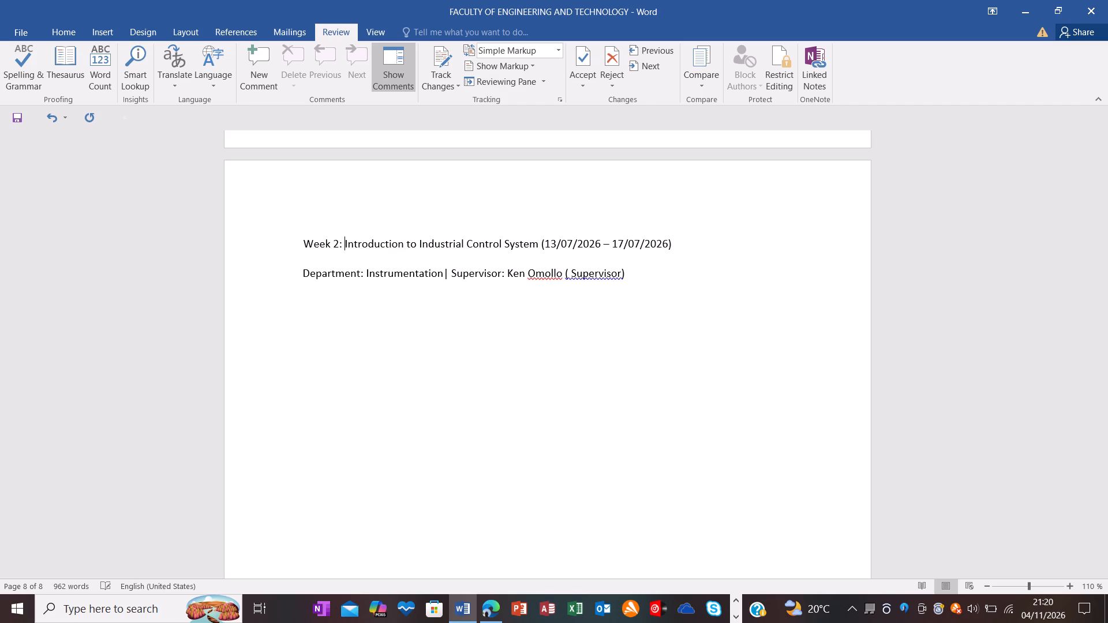
Delete the spaces just inside and just before the opening bracket of "(Supervisor)" on the Week 2 department line.
left_click(608, 279)
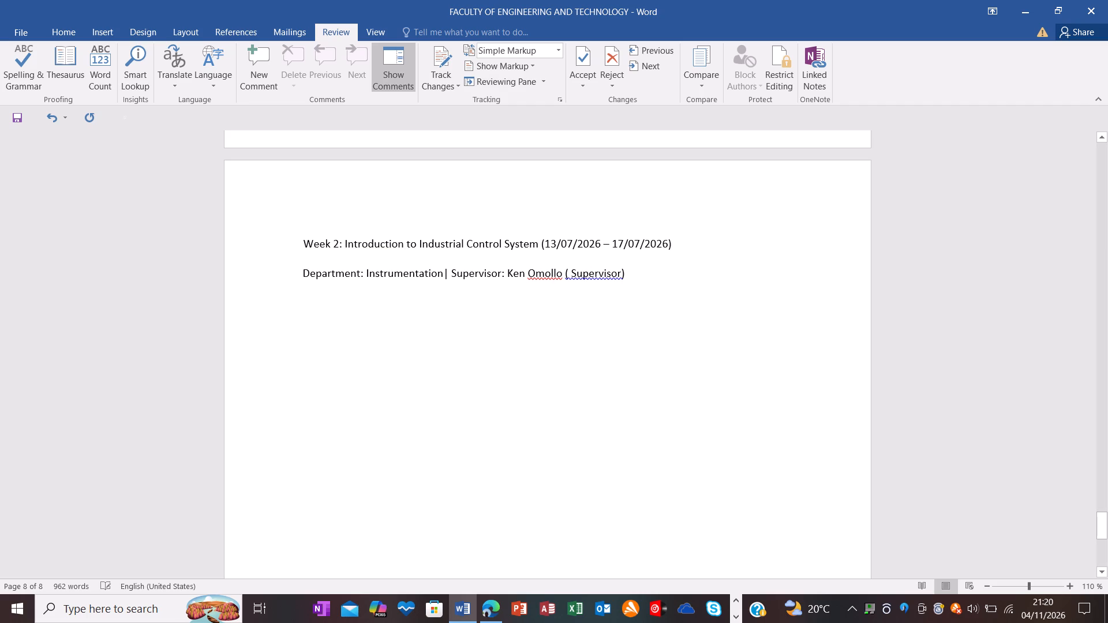
left_click(573, 279)
key("BackSpace")
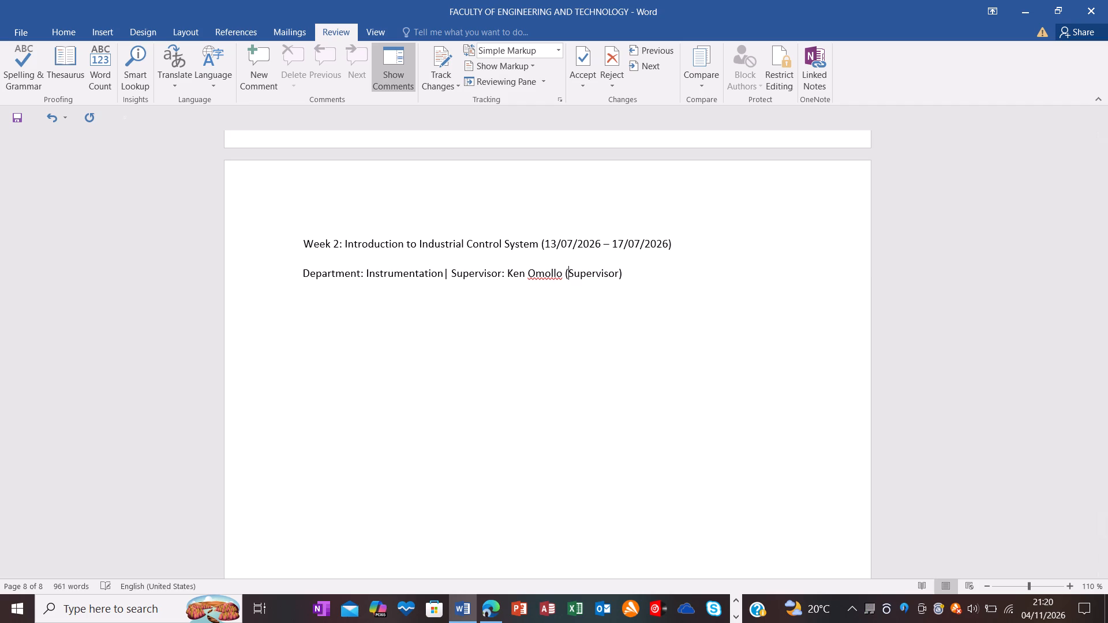
left_click(564, 273)
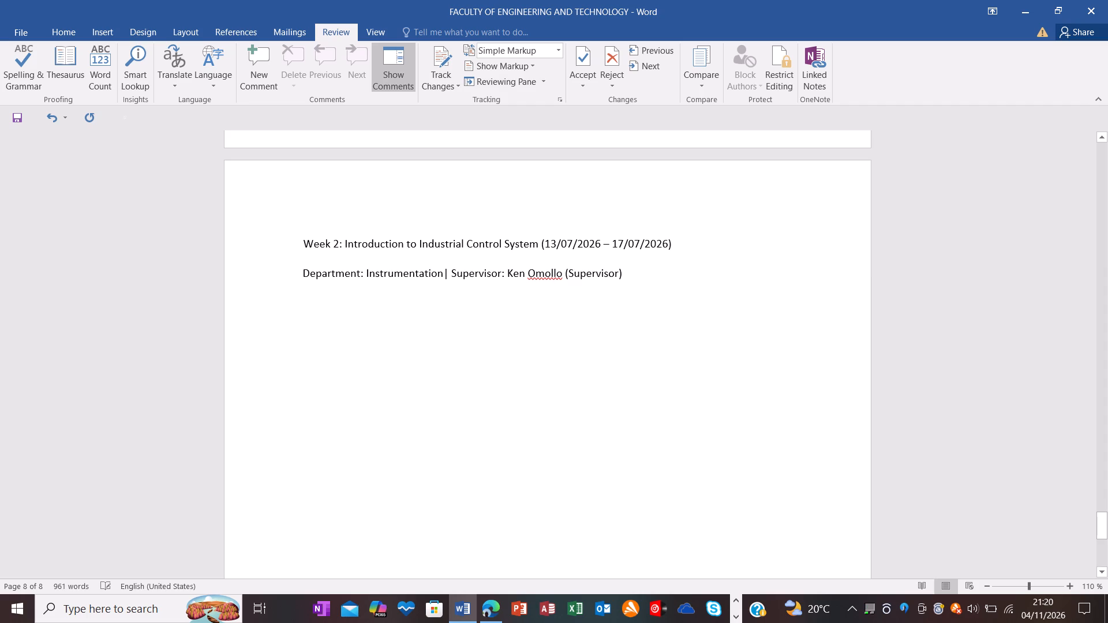
key("BackSpace")
Run the spelling and grammar check on the report and ignore the flagged supervisor surname.
left_click(564, 273)
left_click_drag(564, 273, 285, 1)
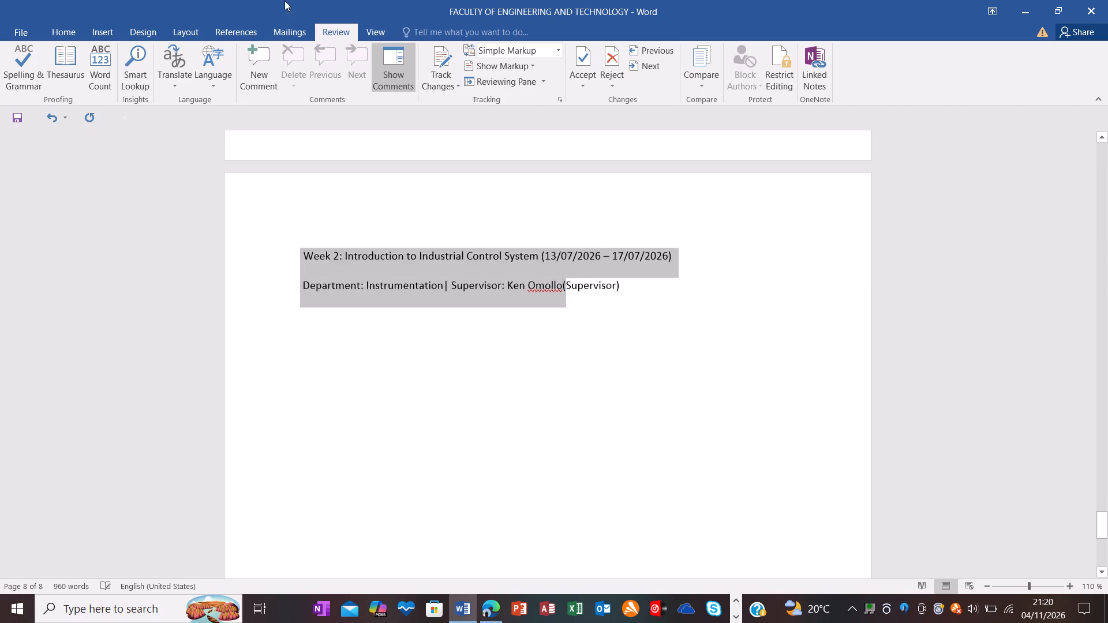
left_click_drag(285, 1, 37, 67)
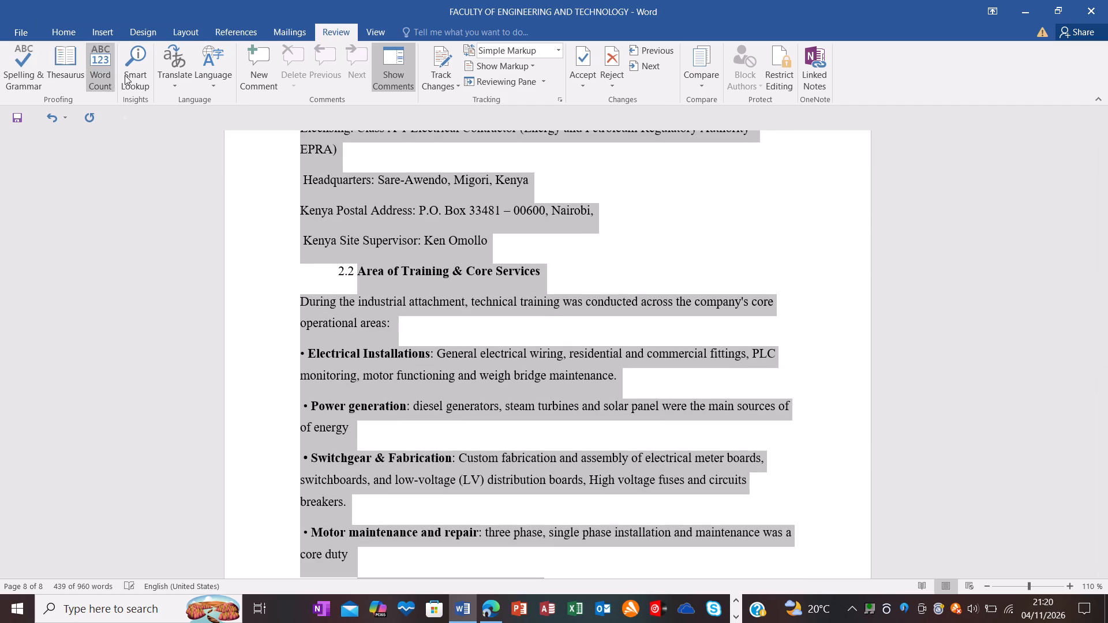
left_click(257, 37)
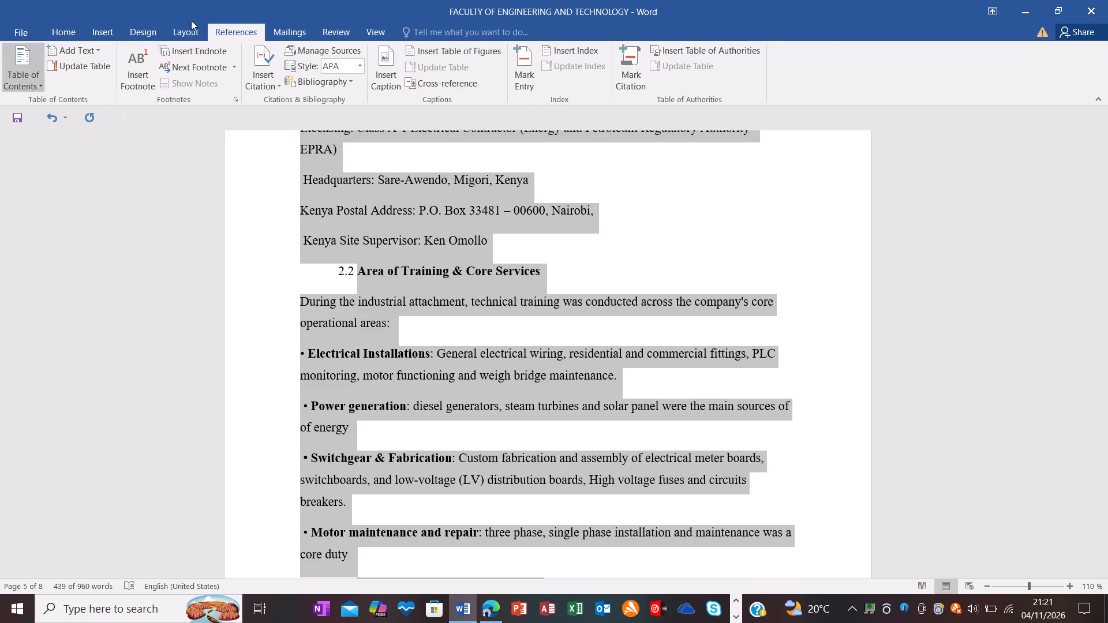
left_click_drag(318, 26, 326, 26)
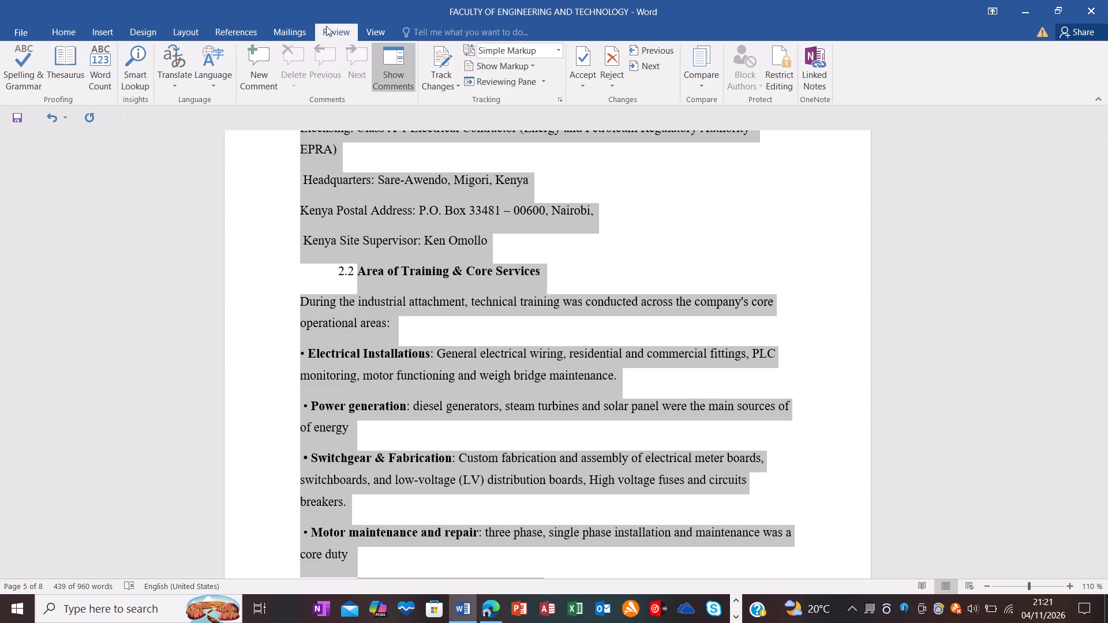
left_click(0, 64)
left_click(11, 64)
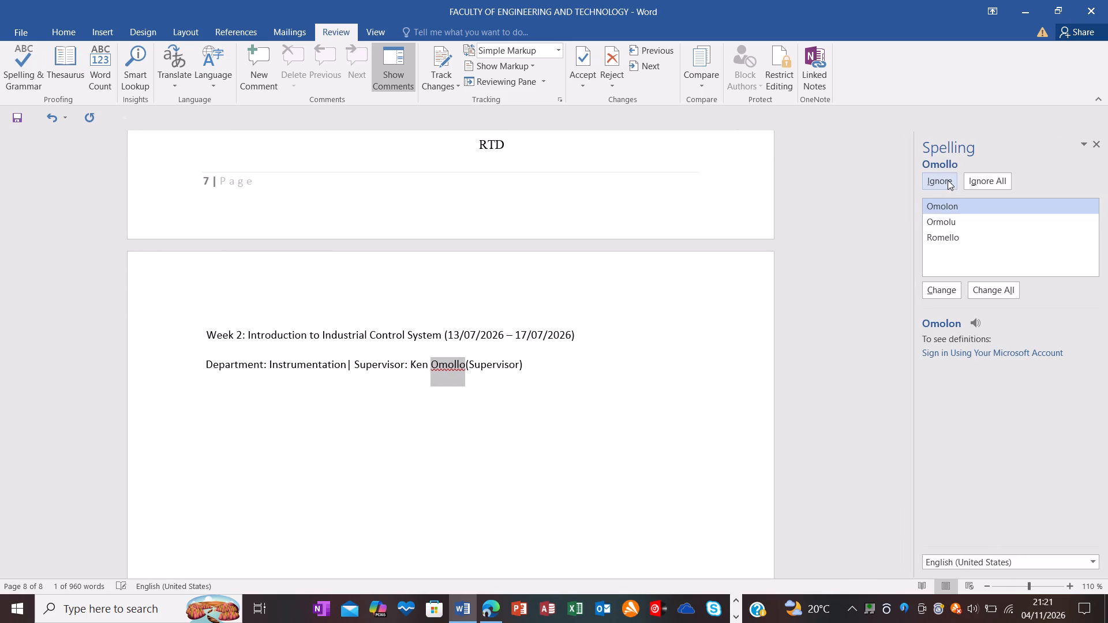
left_click(948, 180)
left_click(541, 340)
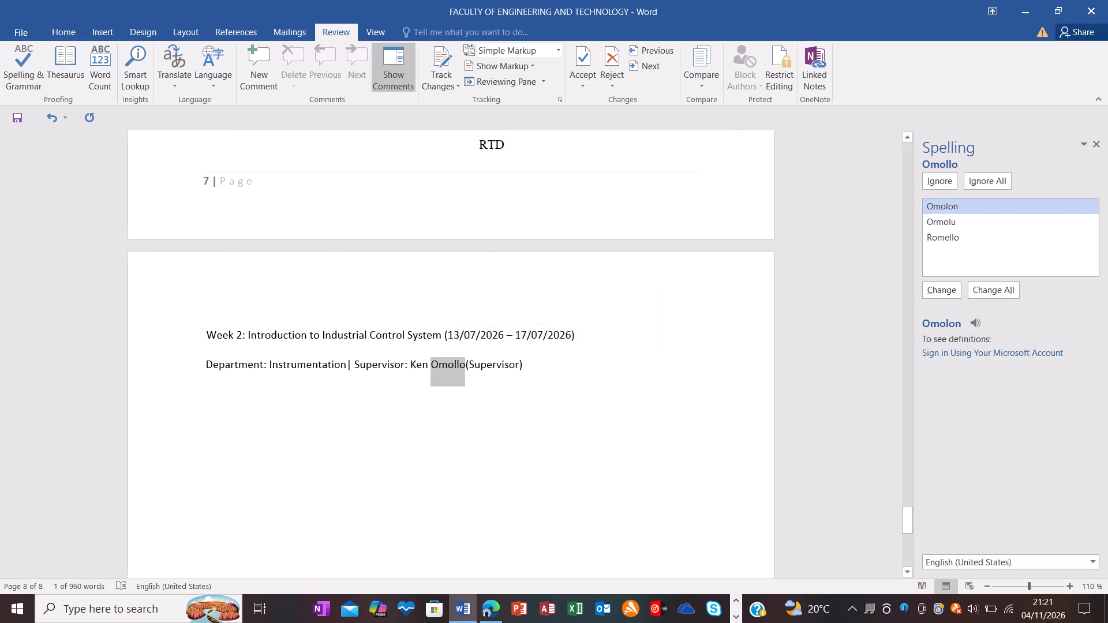
scroll(622, 387, "down", 1)
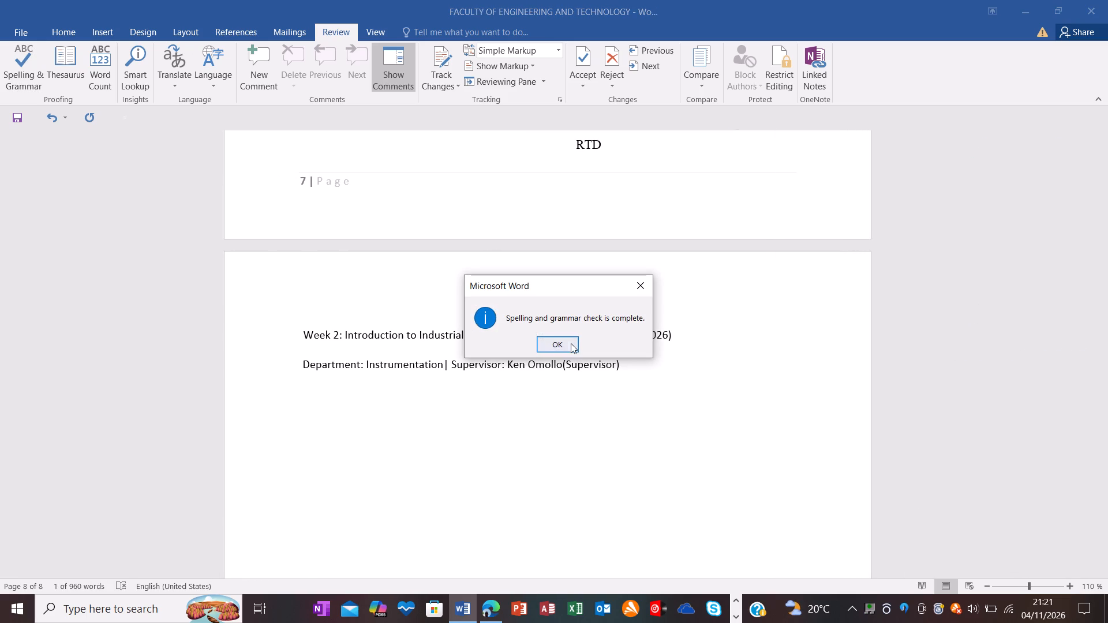
left_click(571, 343)
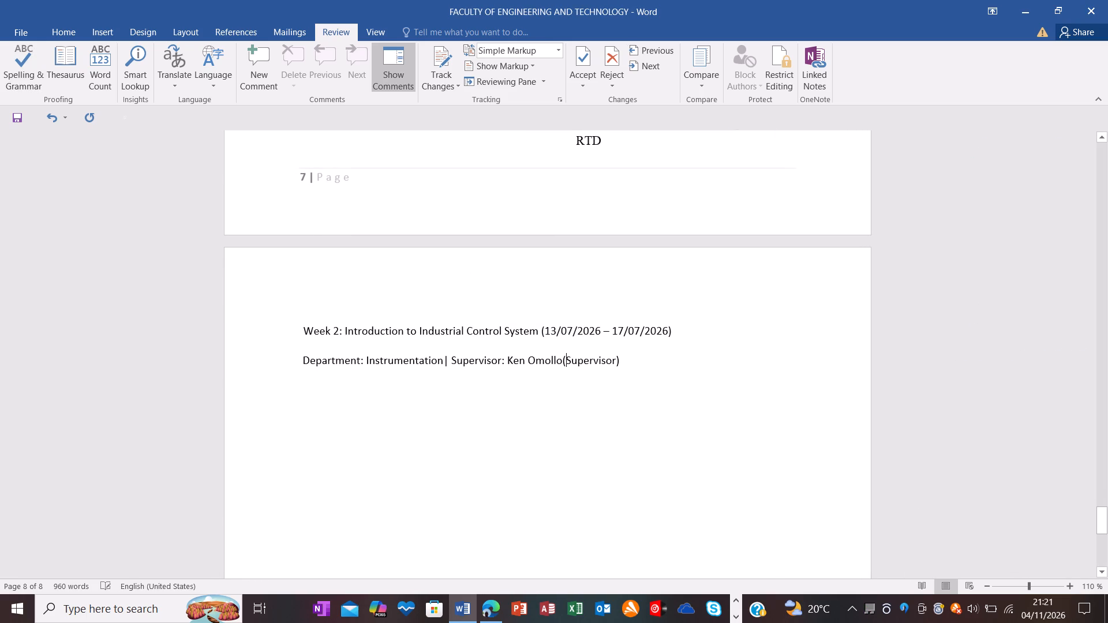
Format the Week 2 heading and department line in Times New Roman, size 12.
scroll(482, 268, "down", 3)
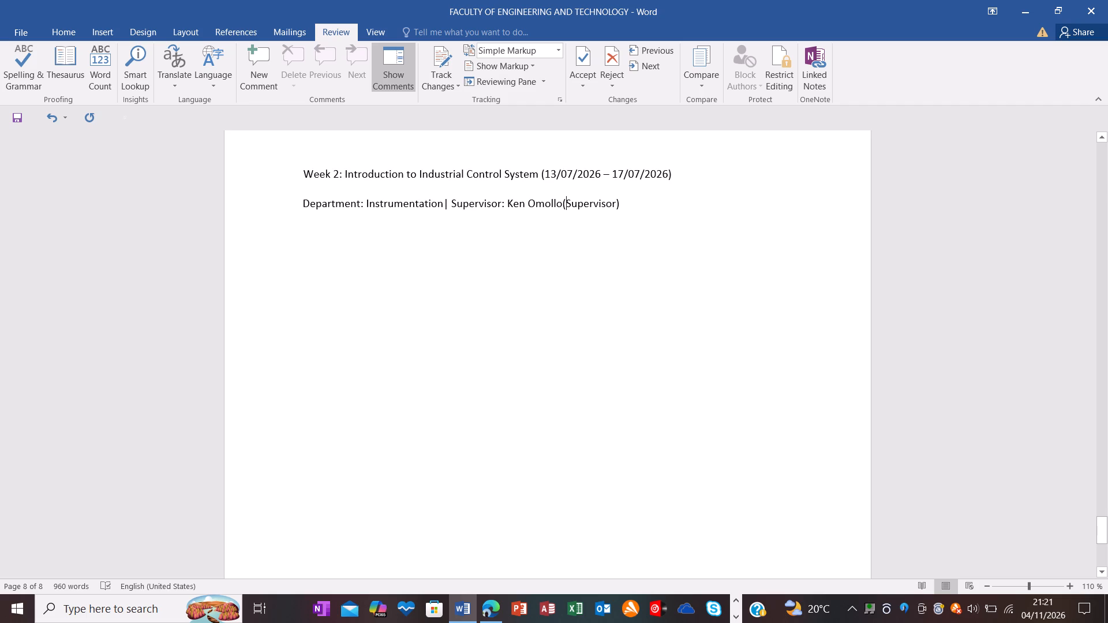
left_click_drag(300, 179, 534, 176)
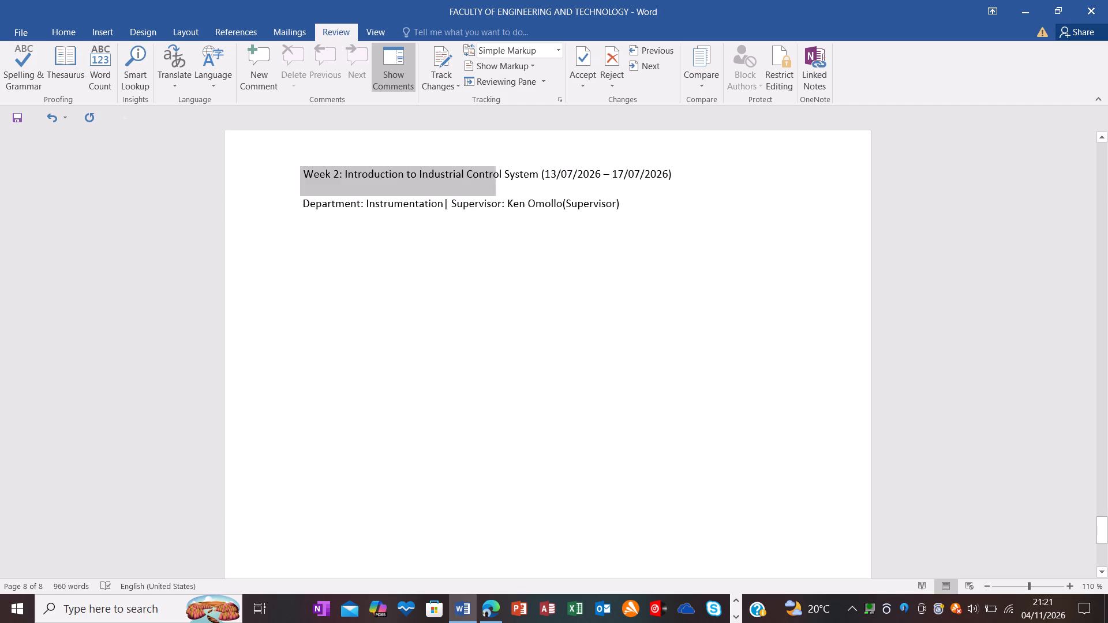
left_click_drag(534, 176, 735, 237)
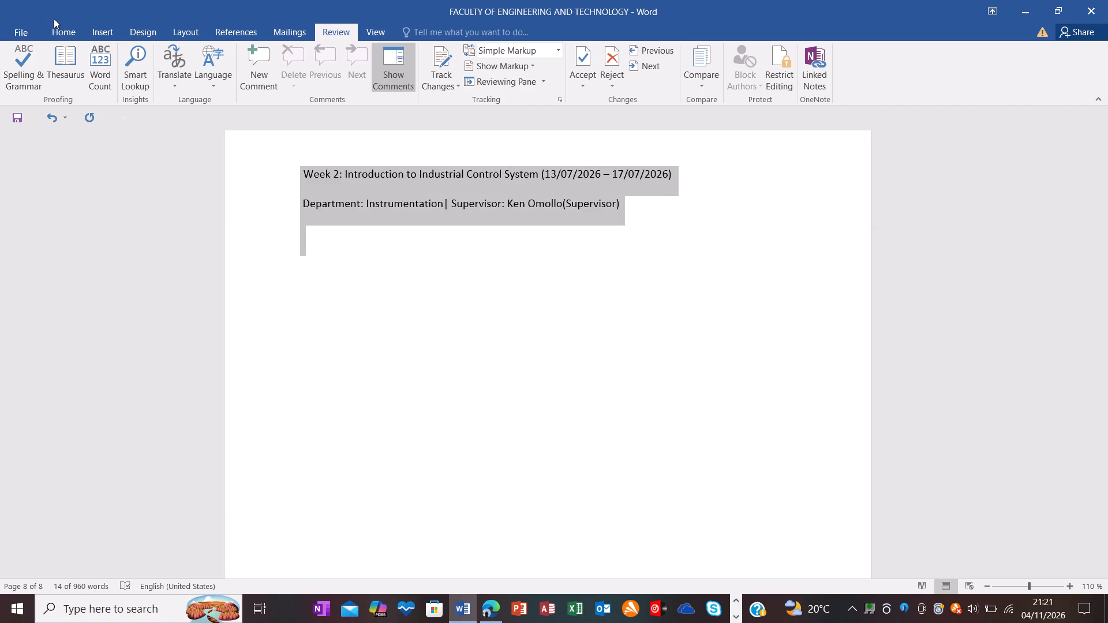
left_click(59, 27)
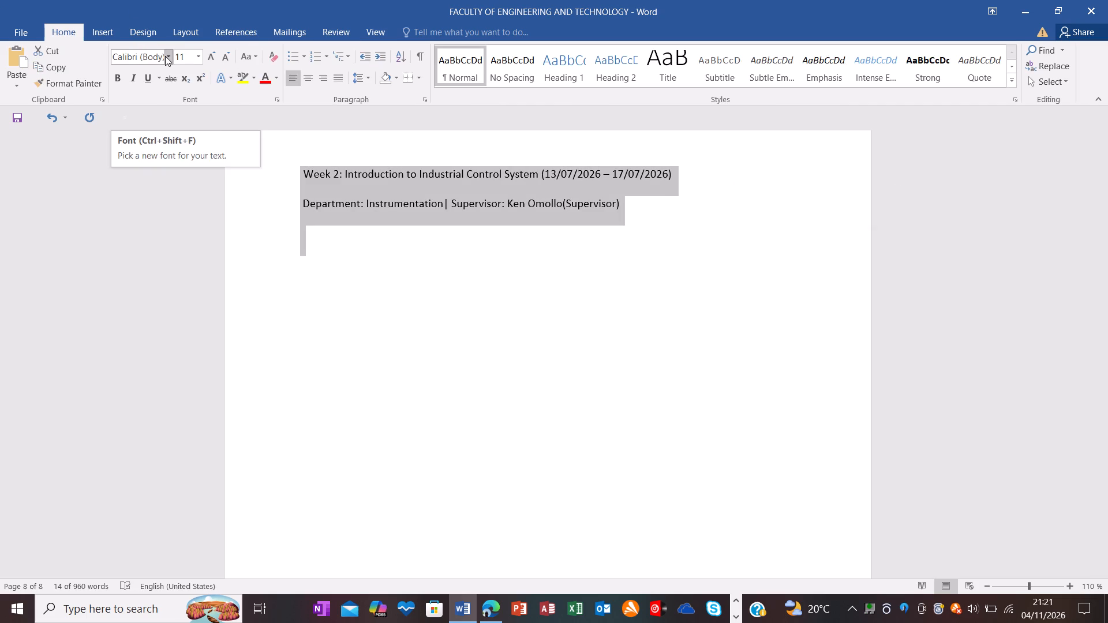
left_click(165, 56)
left_click(196, 136)
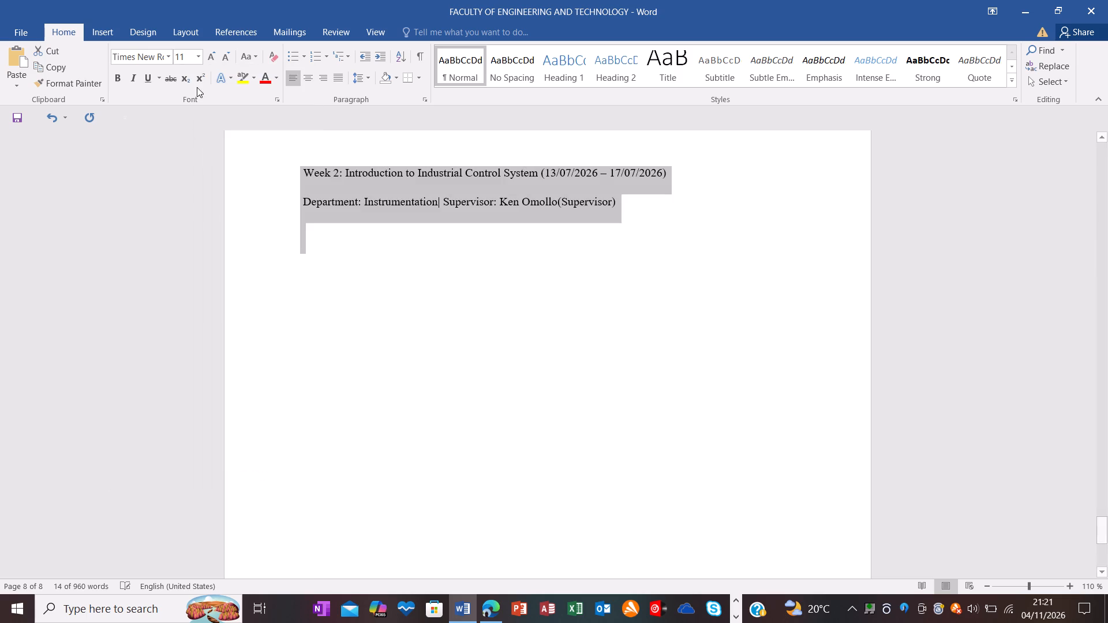
left_click(201, 56)
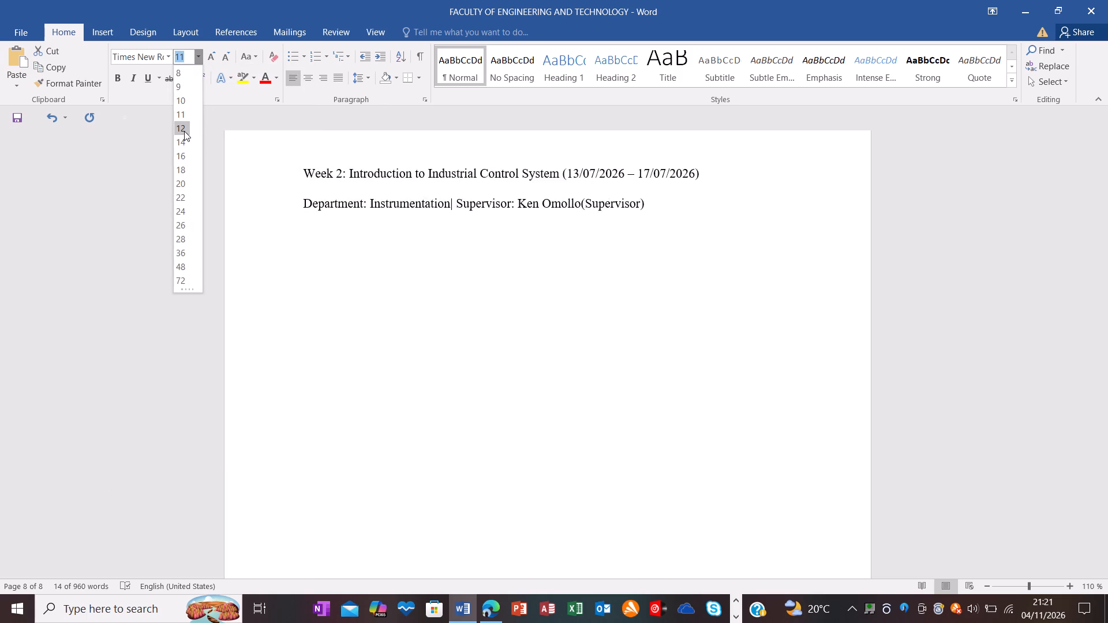
left_click(184, 131)
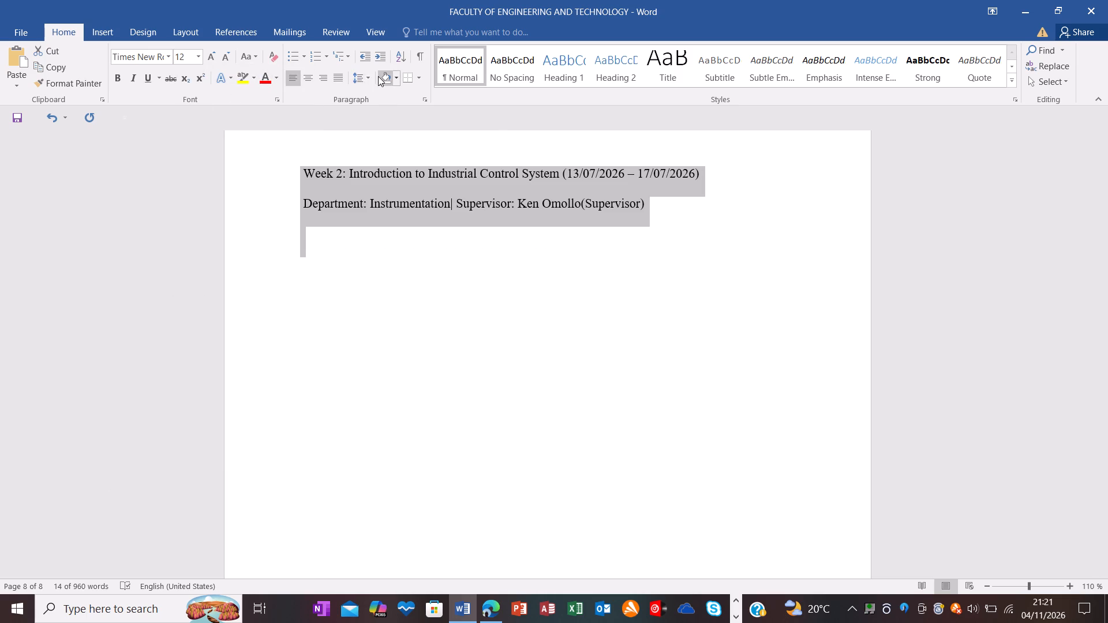
Set the line spacing of the Week 2 heading and department line to 1.5.
left_click(365, 76)
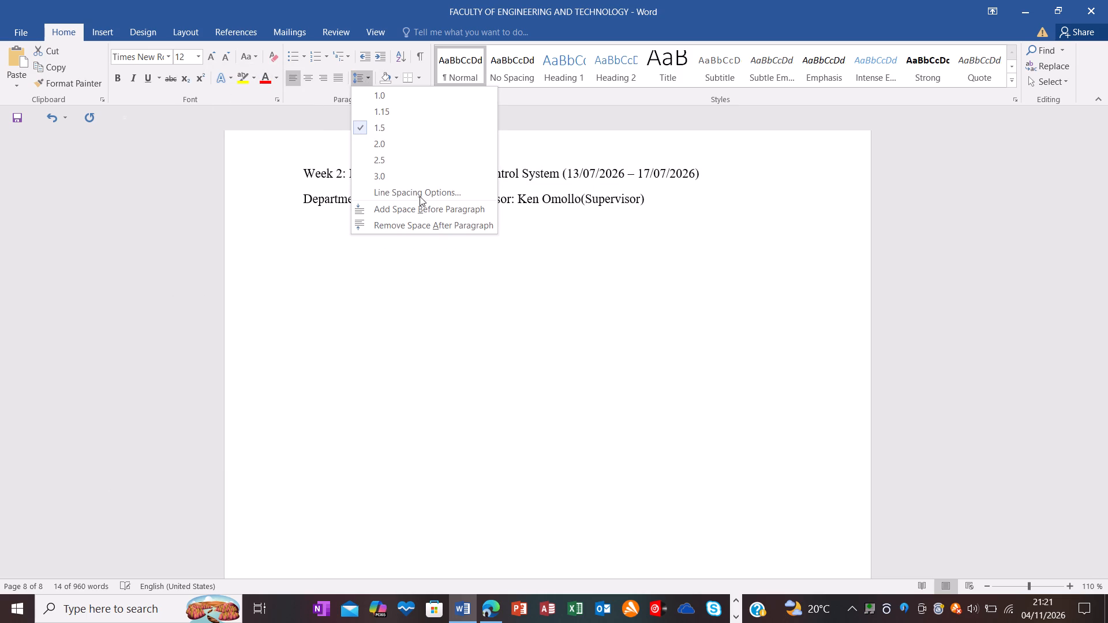
left_click(428, 132)
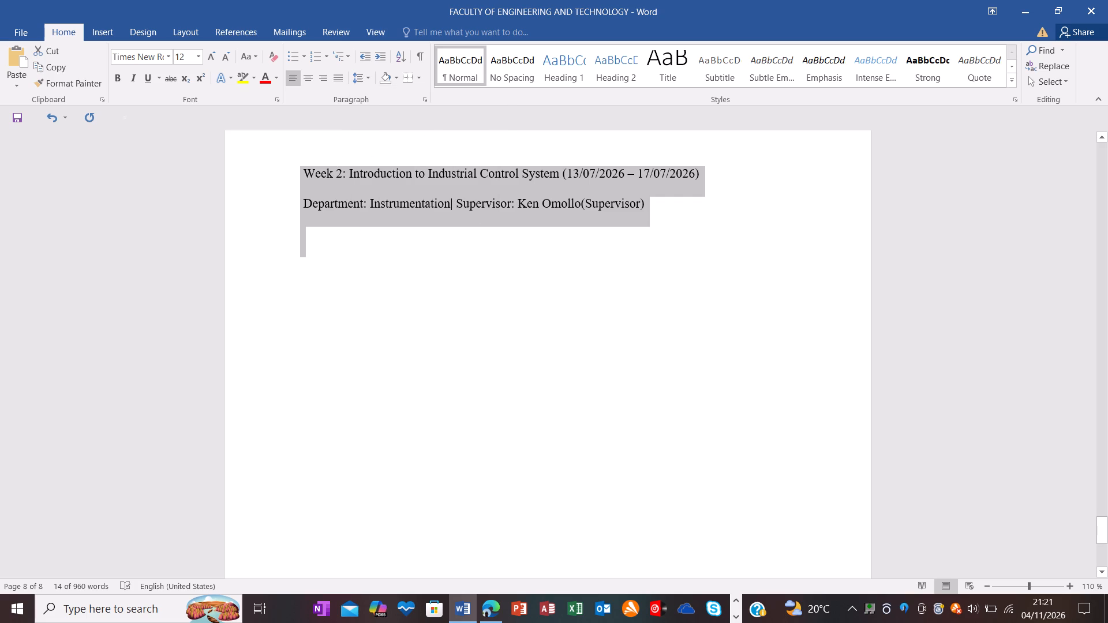
left_click(417, 318)
Make the whole Week 2 heading line bold, including its date range.
left_click_drag(301, 179, 682, 176)
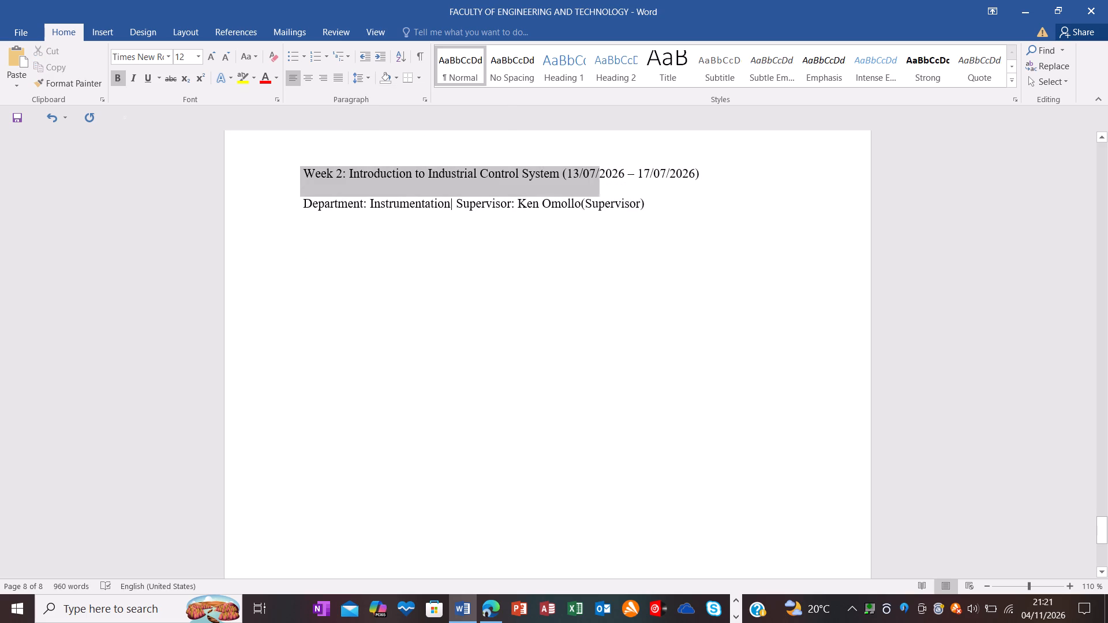
left_click_drag(682, 176, 702, 176)
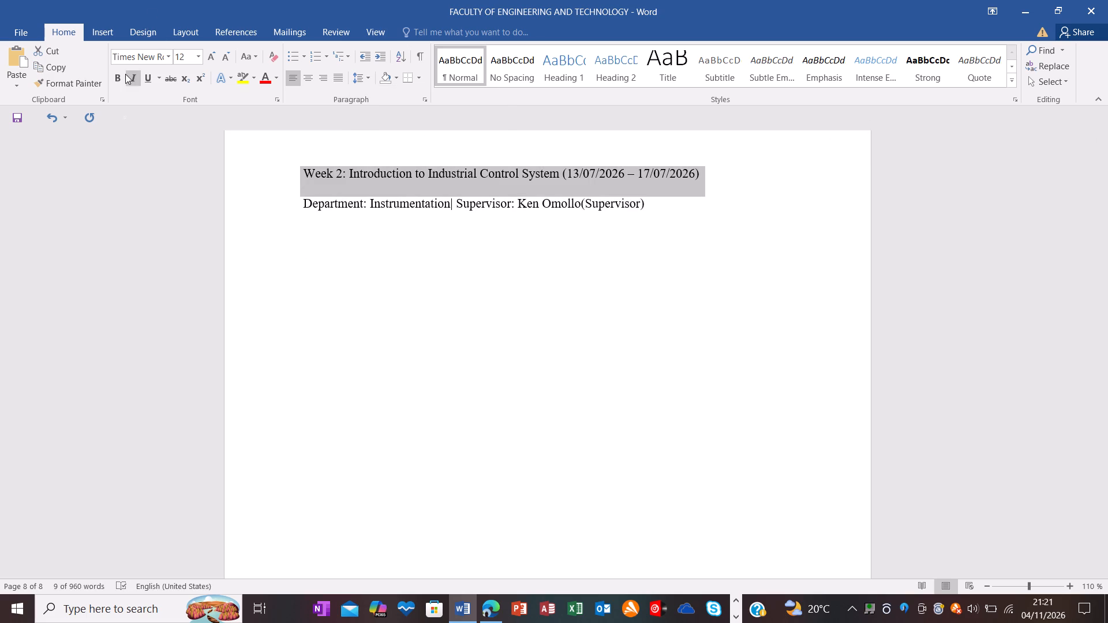
left_click(125, 76)
left_click(477, 254)
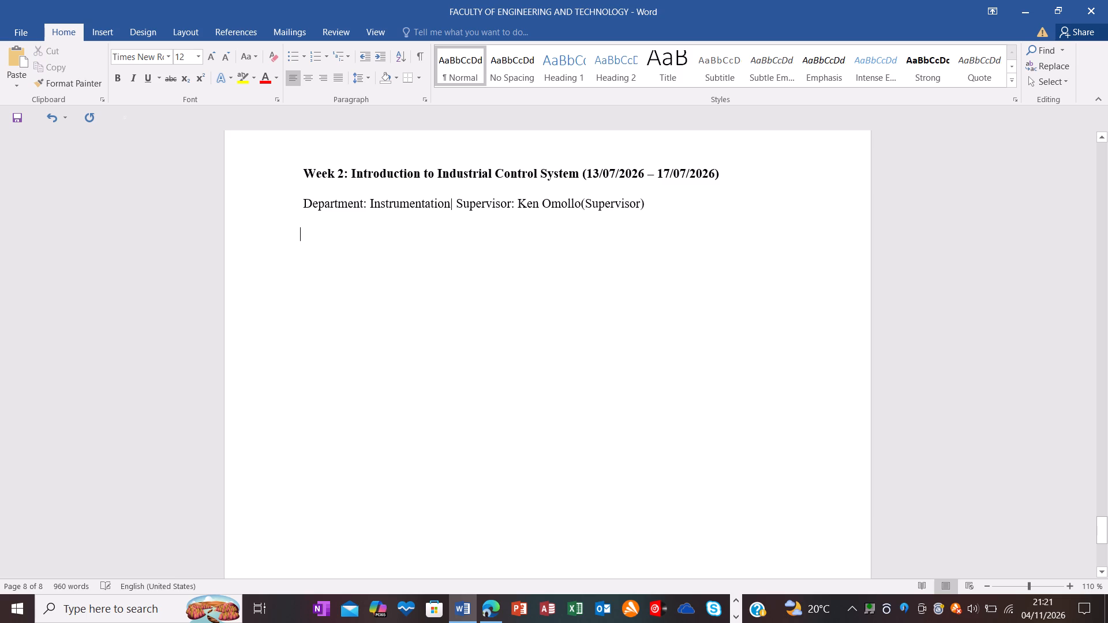
Make the labels "Department" and "Supervisor:" bold on the line below the Week 2 heading.
left_click_drag(303, 202, 361, 202)
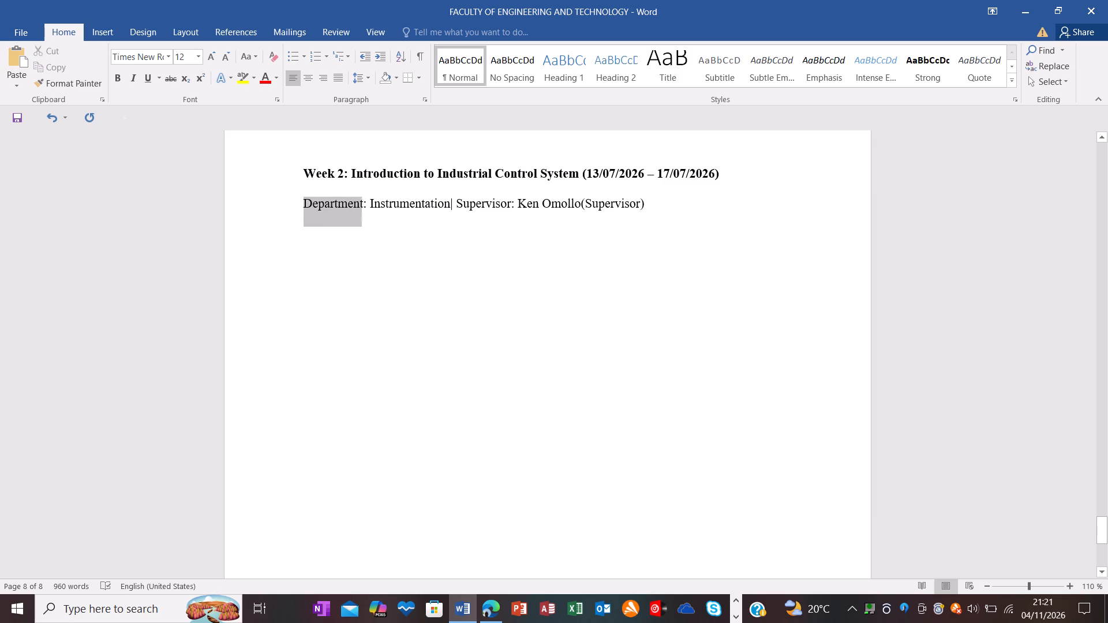
left_click_drag(361, 202, 362, 202)
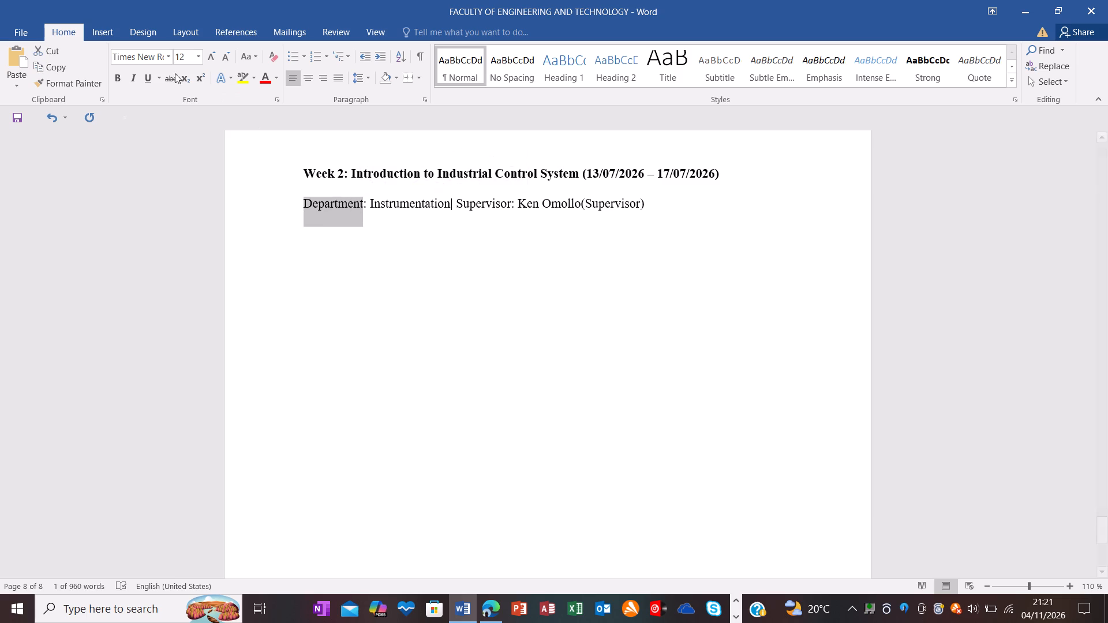
left_click(119, 78)
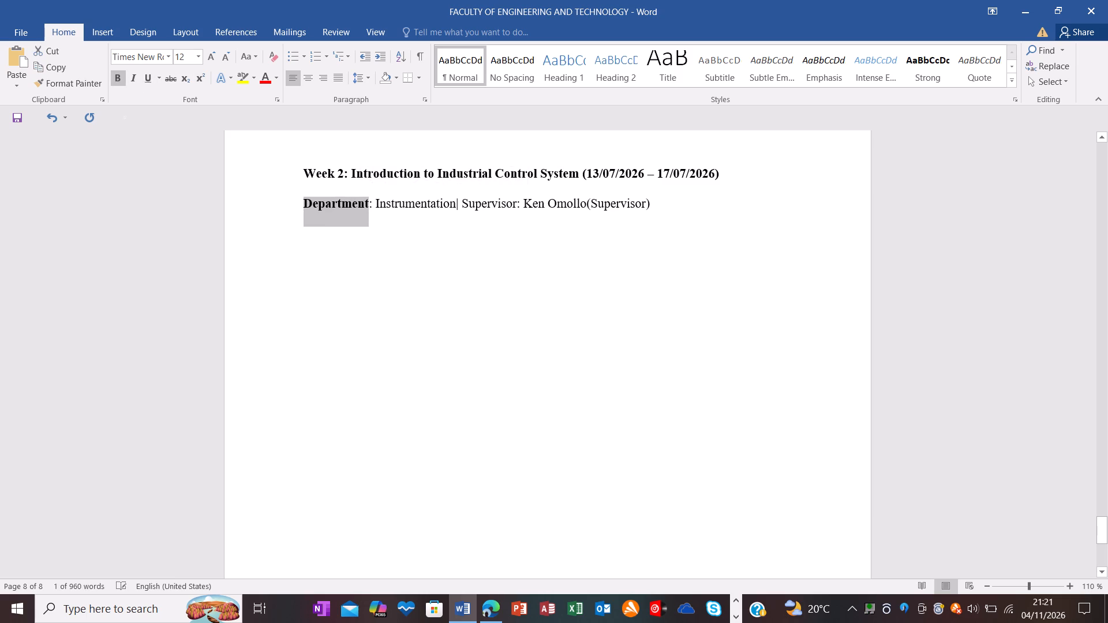
left_click_drag(462, 204, 527, 201)
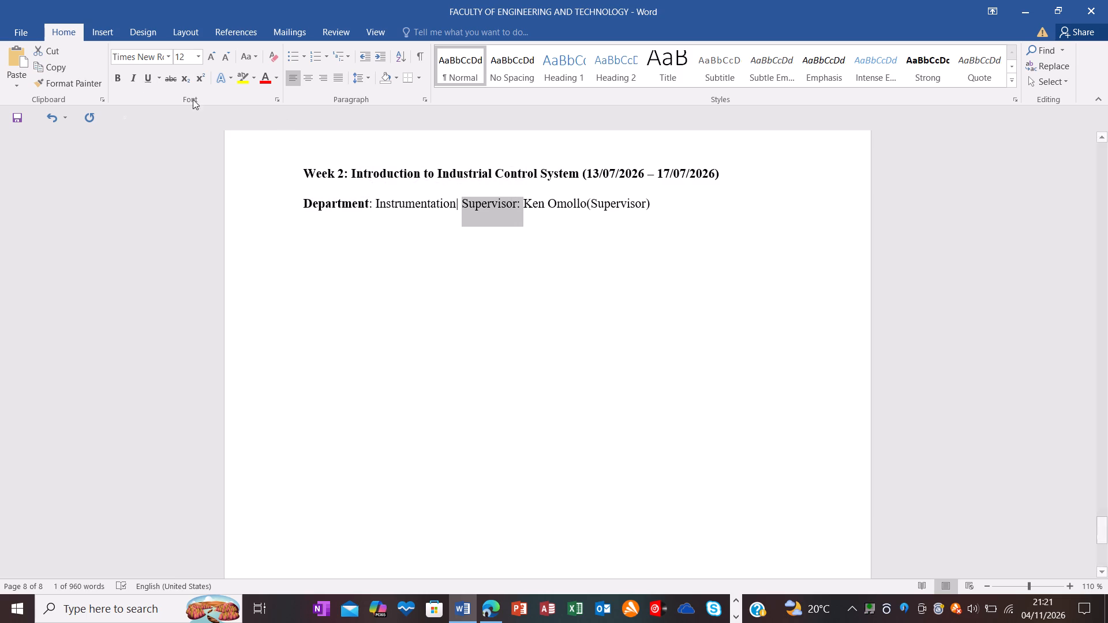
left_click(124, 79)
left_click(682, 269)
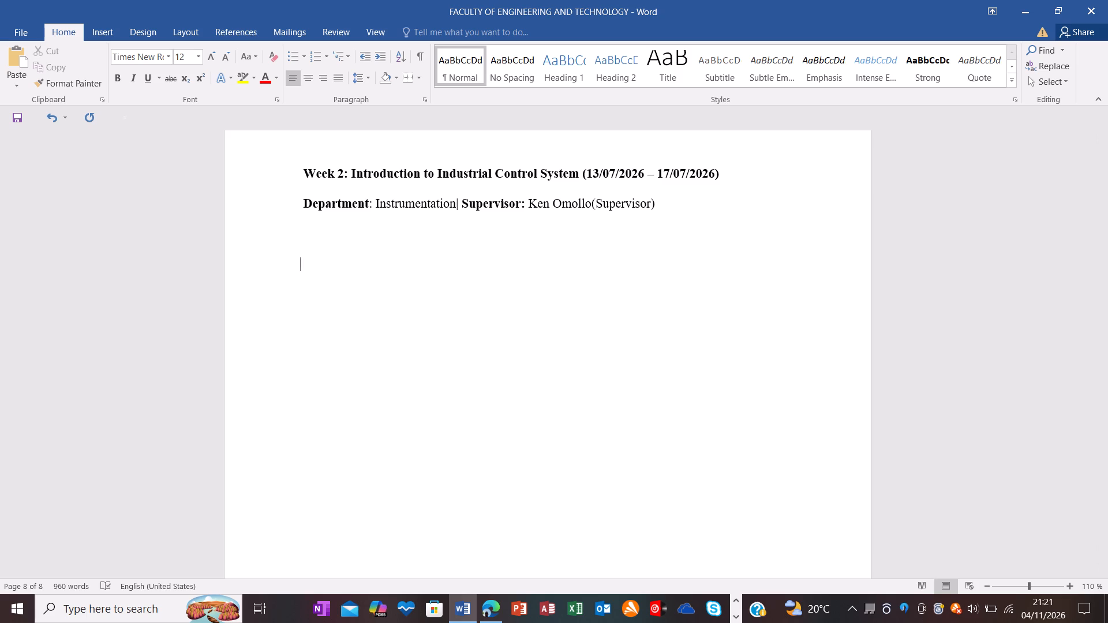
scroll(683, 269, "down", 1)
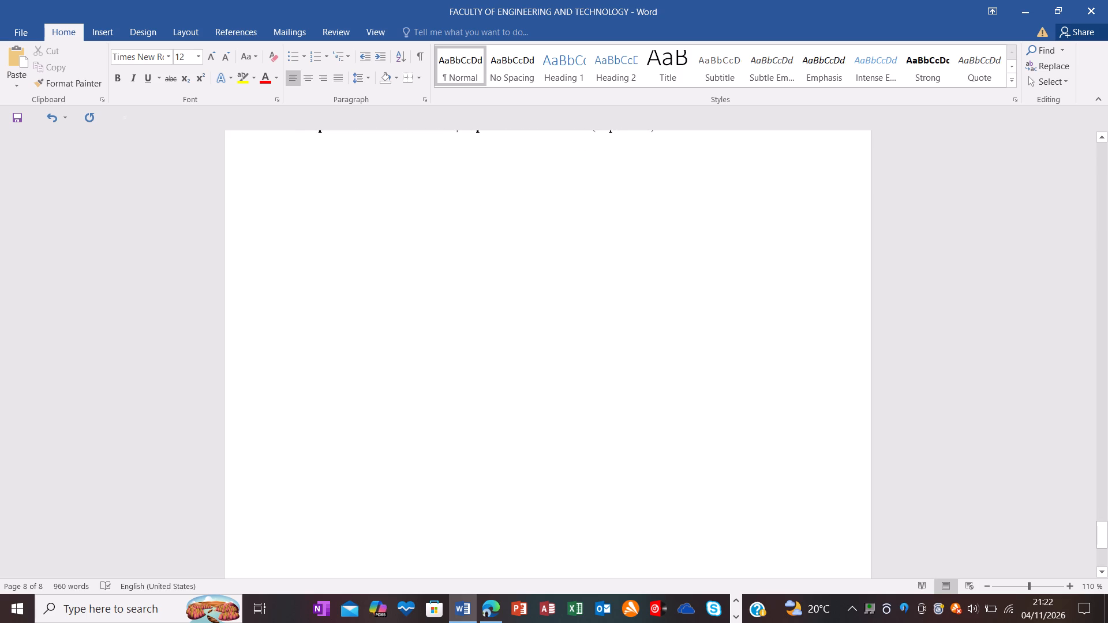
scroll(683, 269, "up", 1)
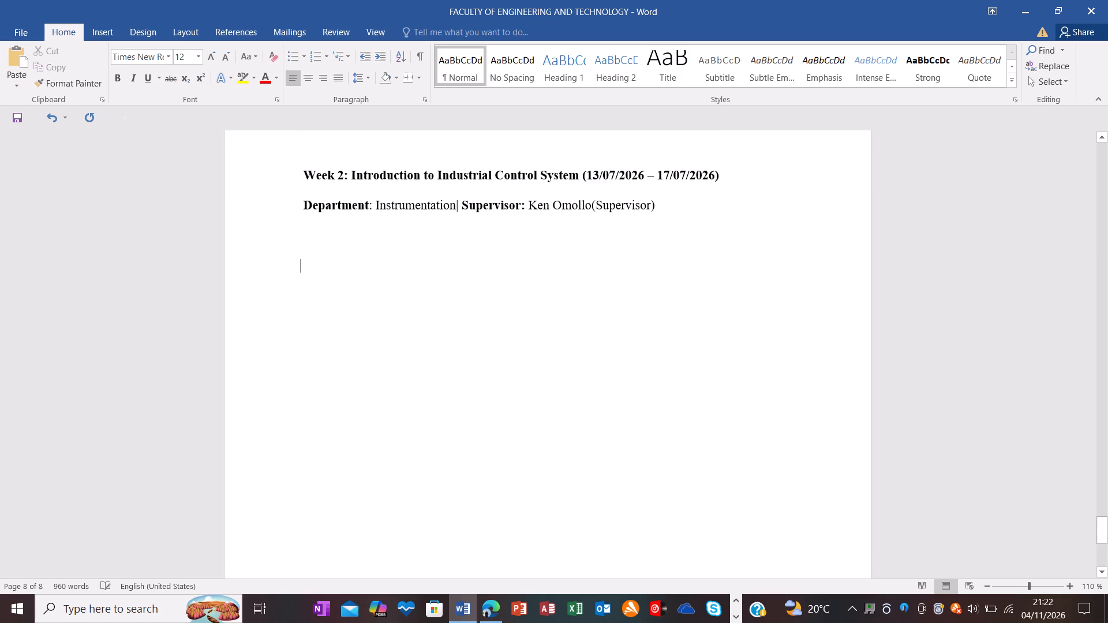
Switch to YouTube, search for "nganya mix 2026", play DJ Muflo's The Nganya 10 Mix, and return to the Word report.
left_click(741, 617)
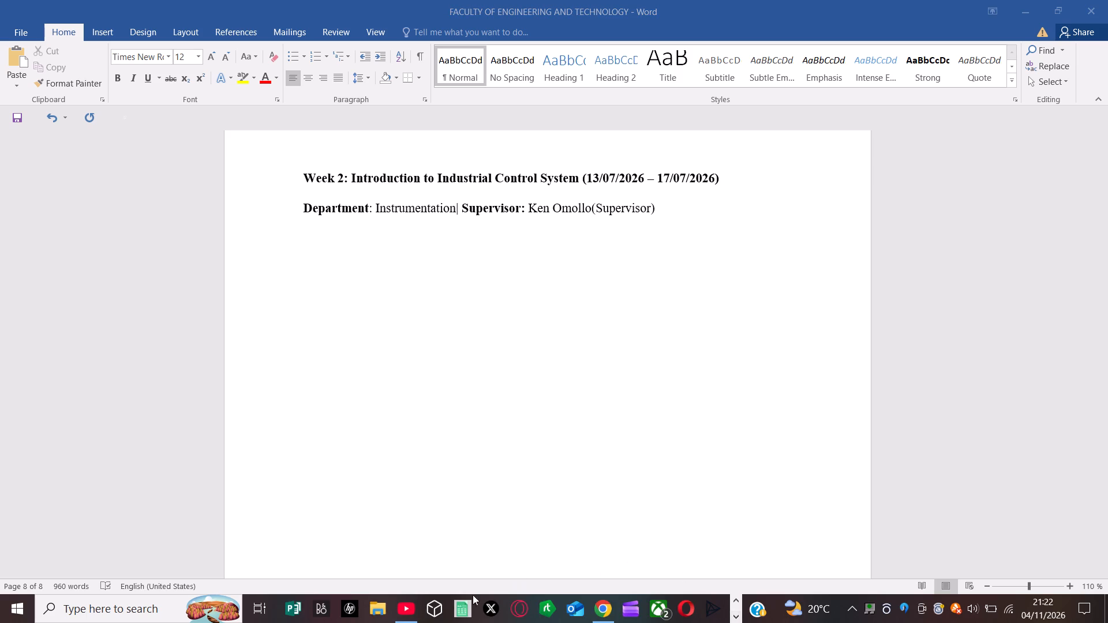
left_click(409, 622)
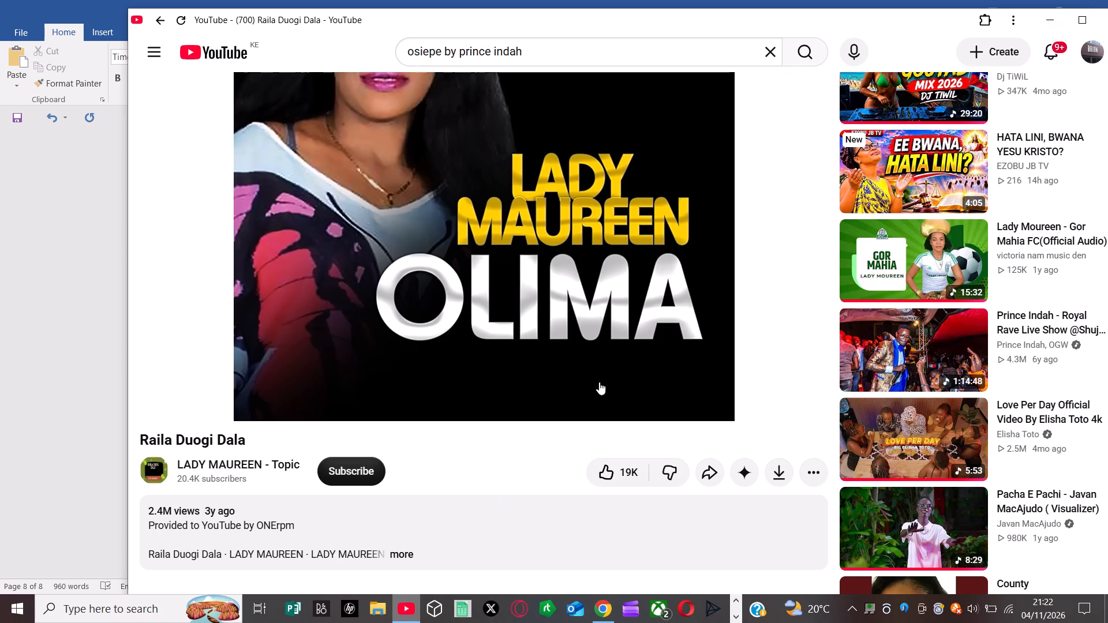
scroll(948, 302, "down", 7)
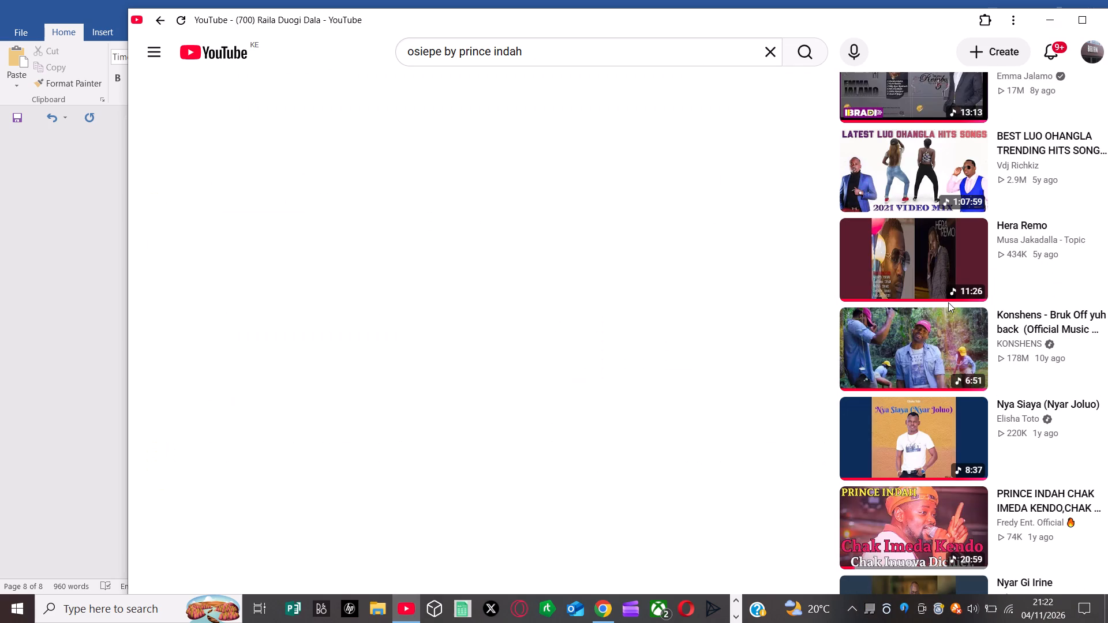
scroll(948, 302, "down", 3)
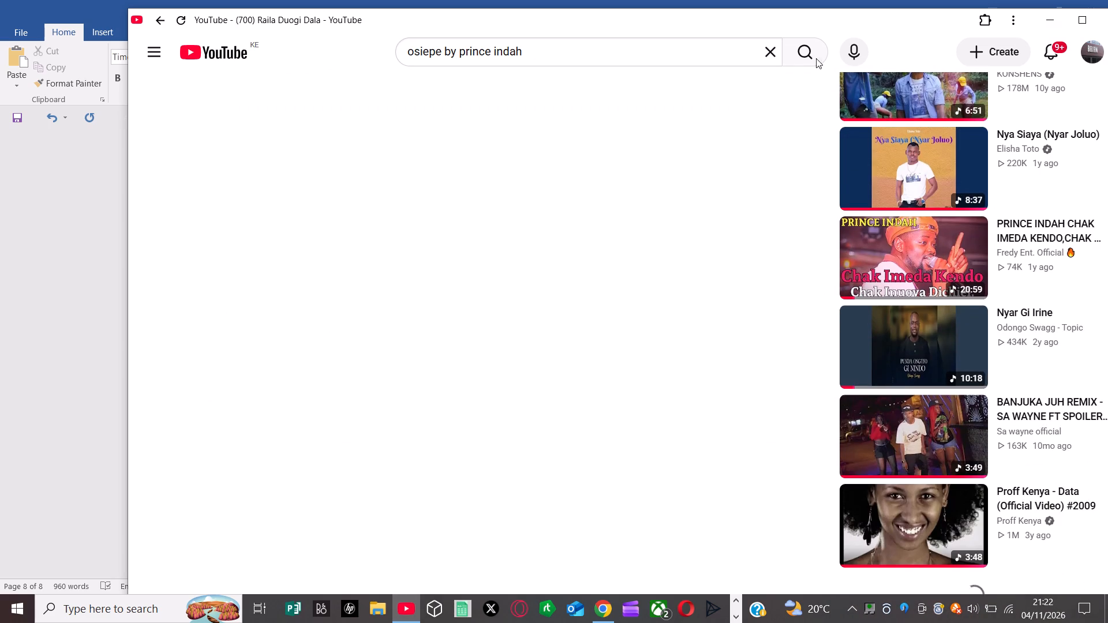
left_click(773, 54)
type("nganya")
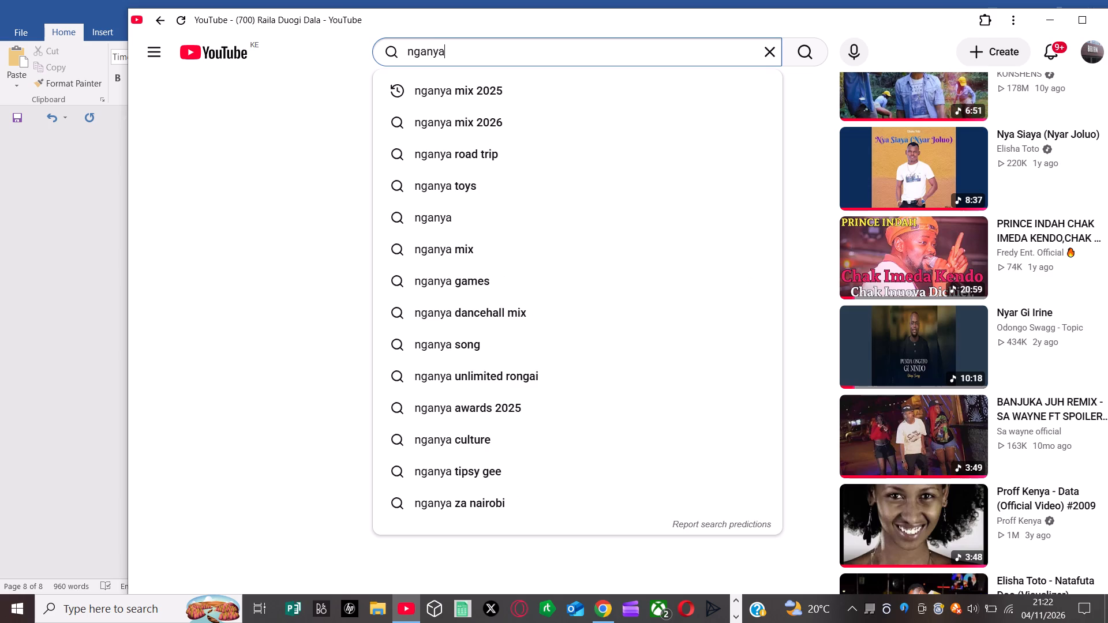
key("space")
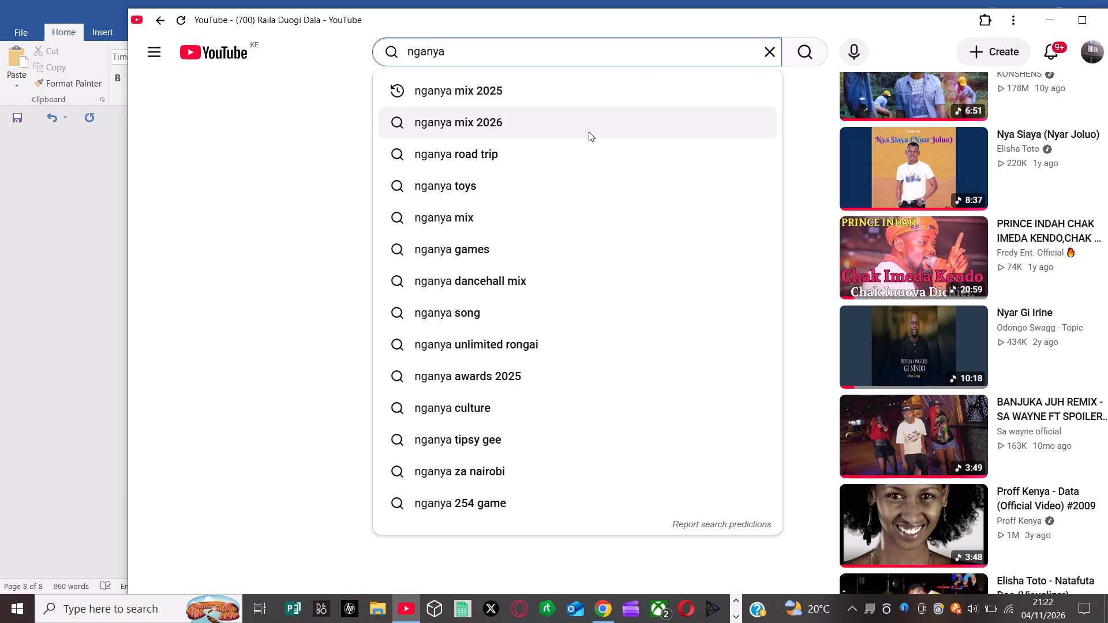
left_click(589, 132)
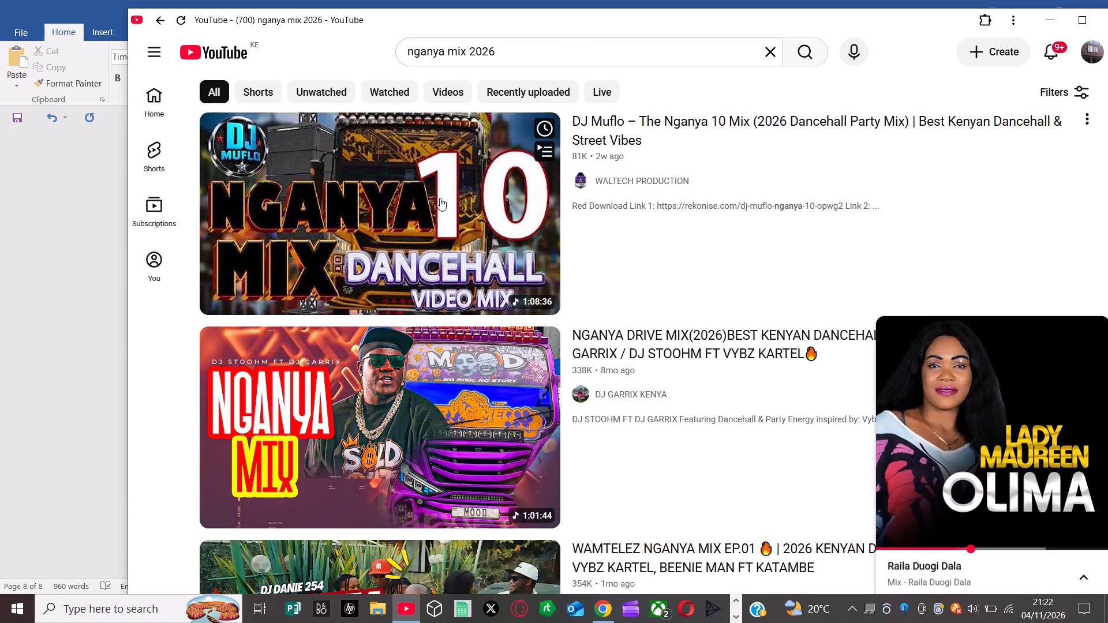
left_click(440, 198)
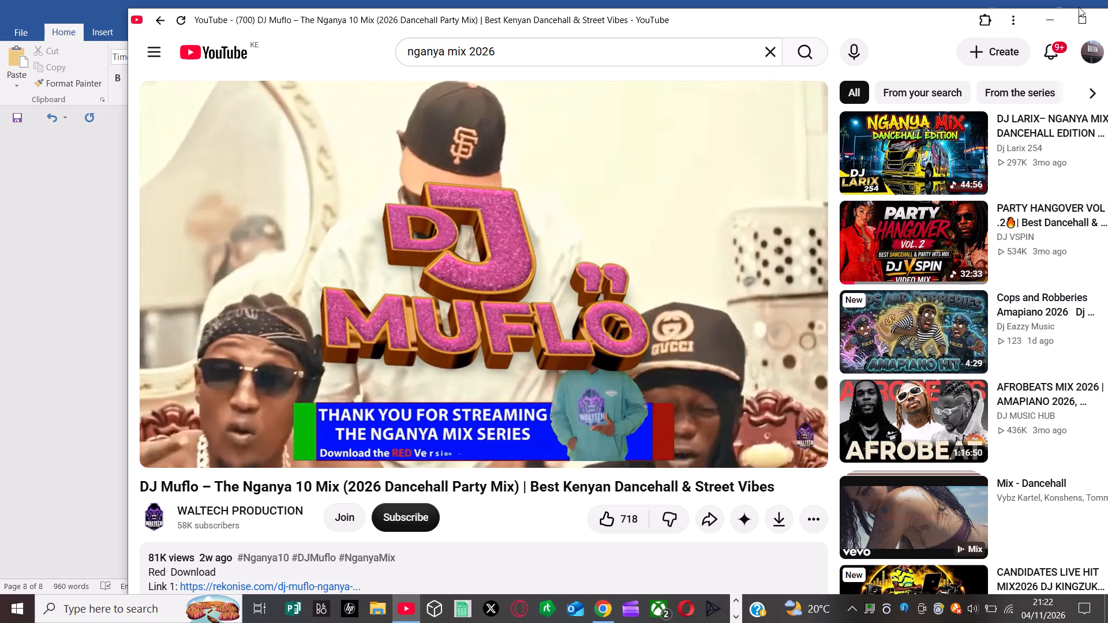
left_click(1062, 13)
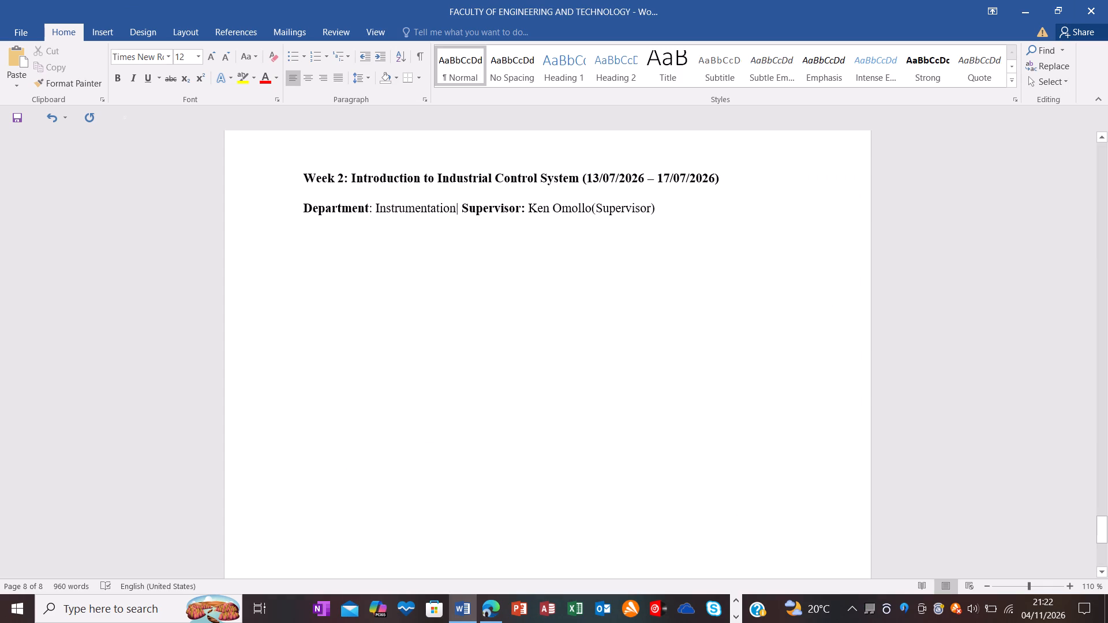
Examine the Week 1 activity table and the page space available under the Week 2 heading.
scroll(518, 235, "down", 3)
scroll(518, 235, "up", 1)
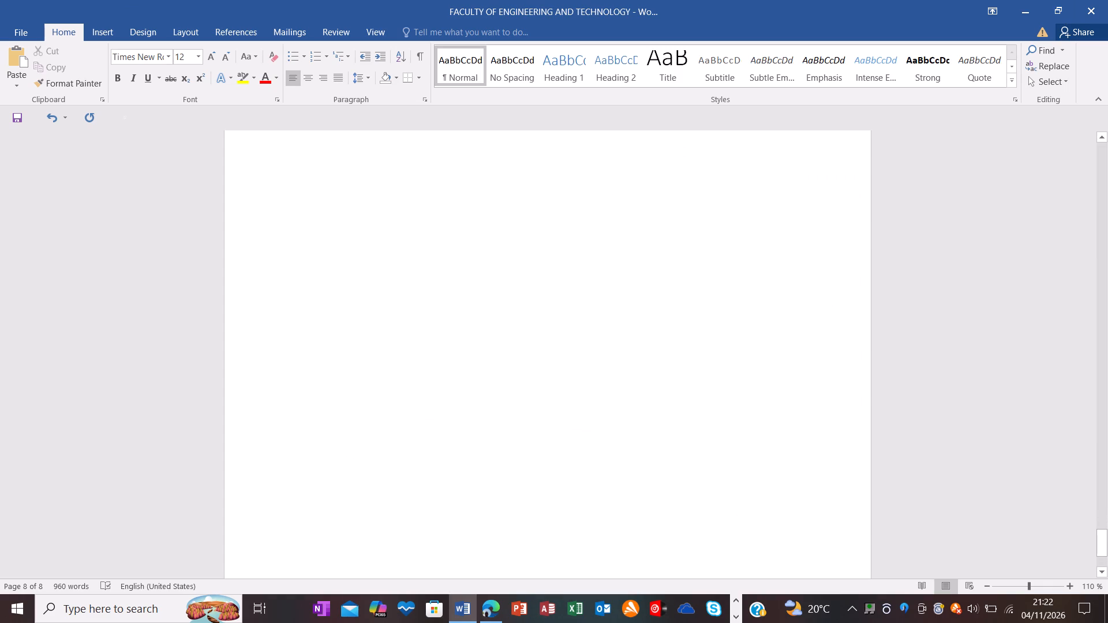
scroll(518, 235, "up", 3)
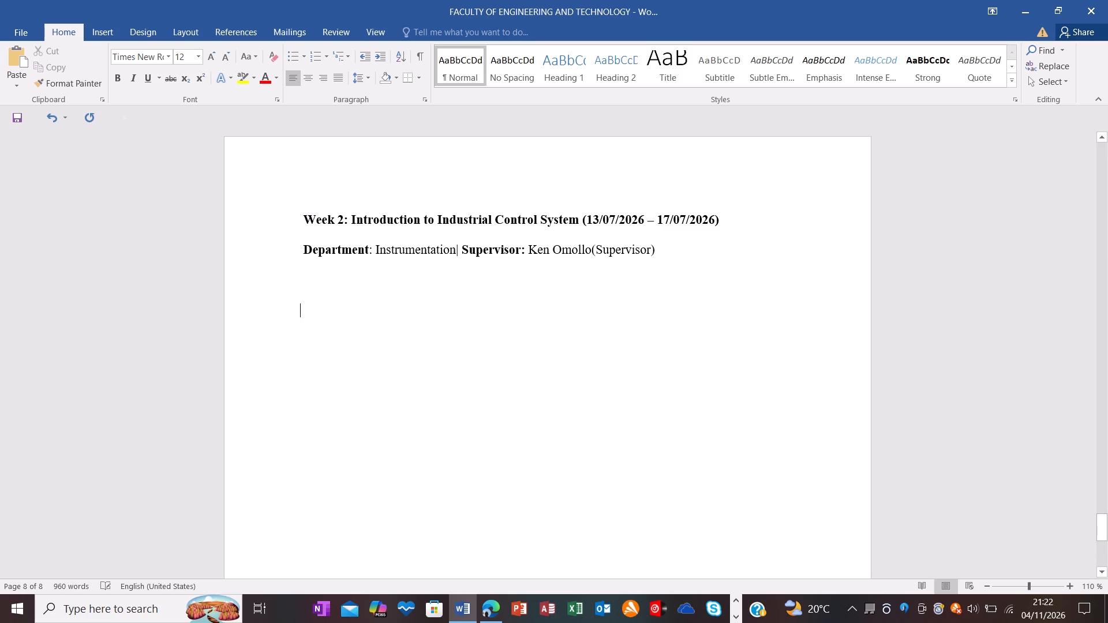
scroll(518, 235, "up", 9)
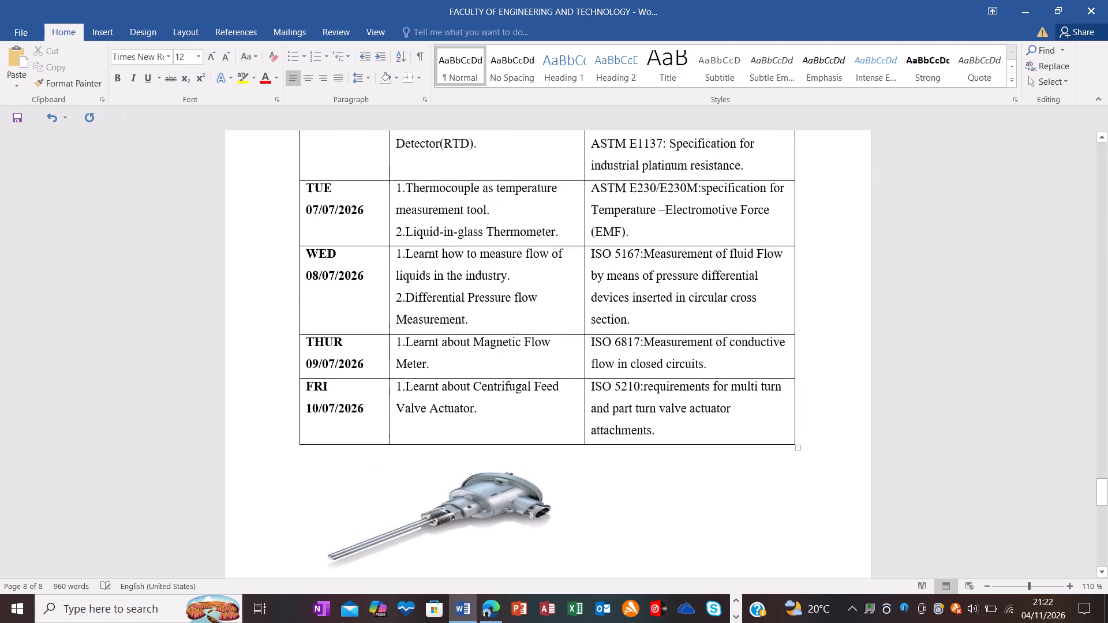
scroll(518, 235, "up", 3)
scroll(518, 235, "down", 3)
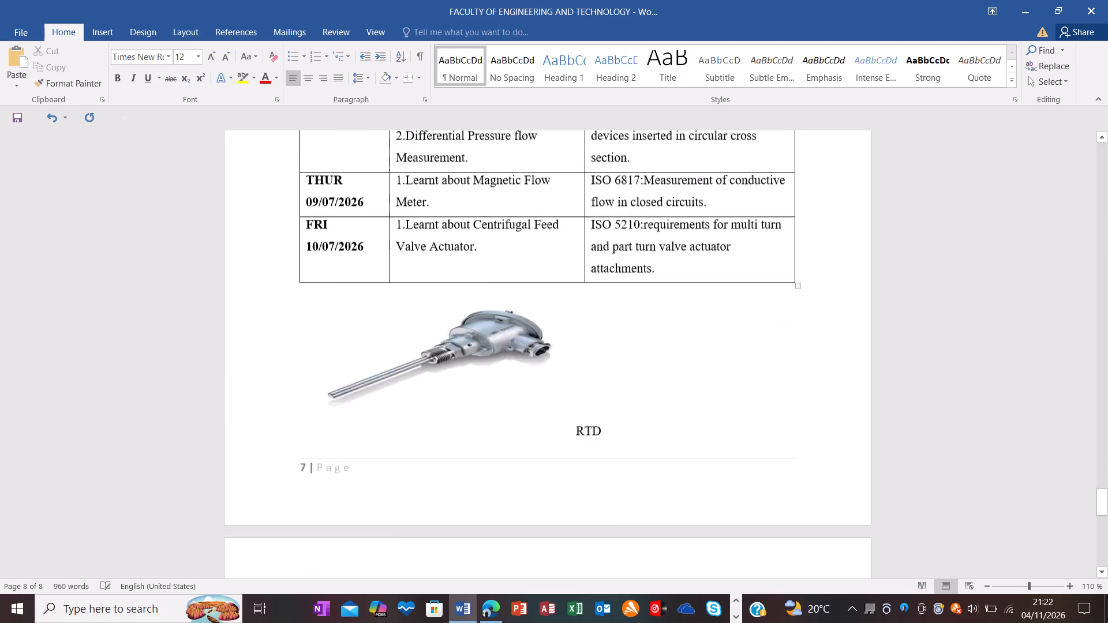
scroll(518, 235, "down", 4)
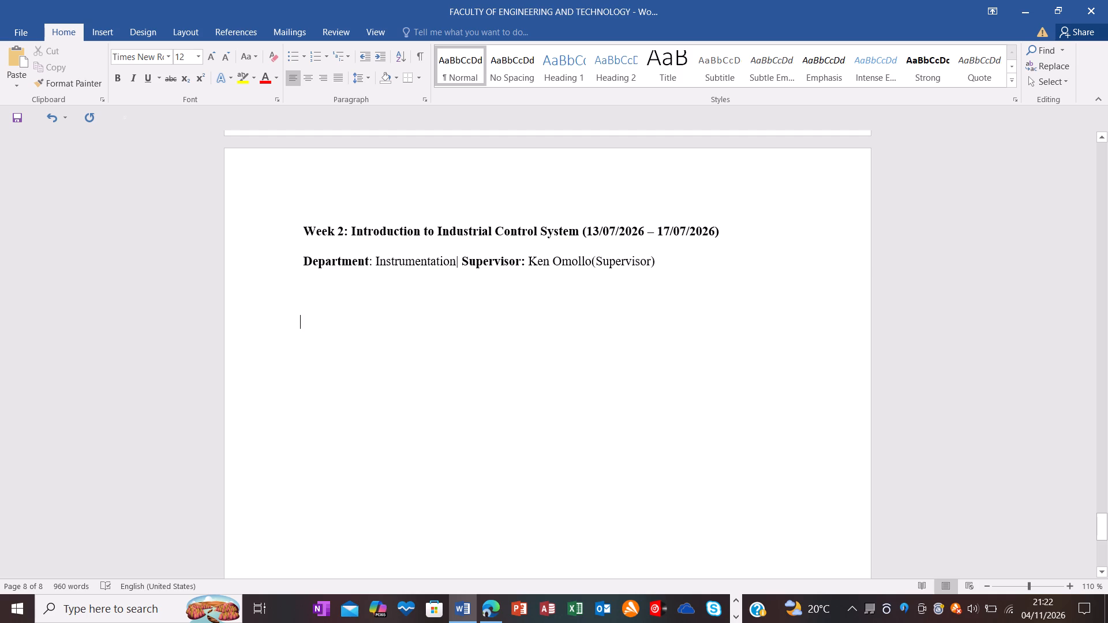
scroll(518, 235, "down", 4)
scroll(518, 235, "up", 1)
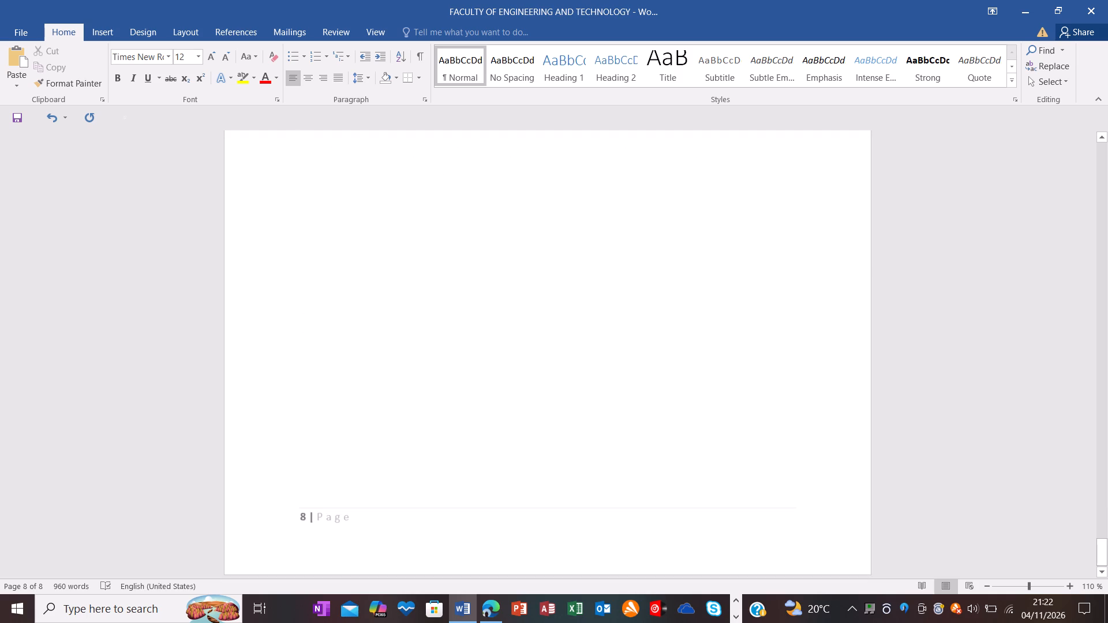
scroll(518, 235, "up", 6)
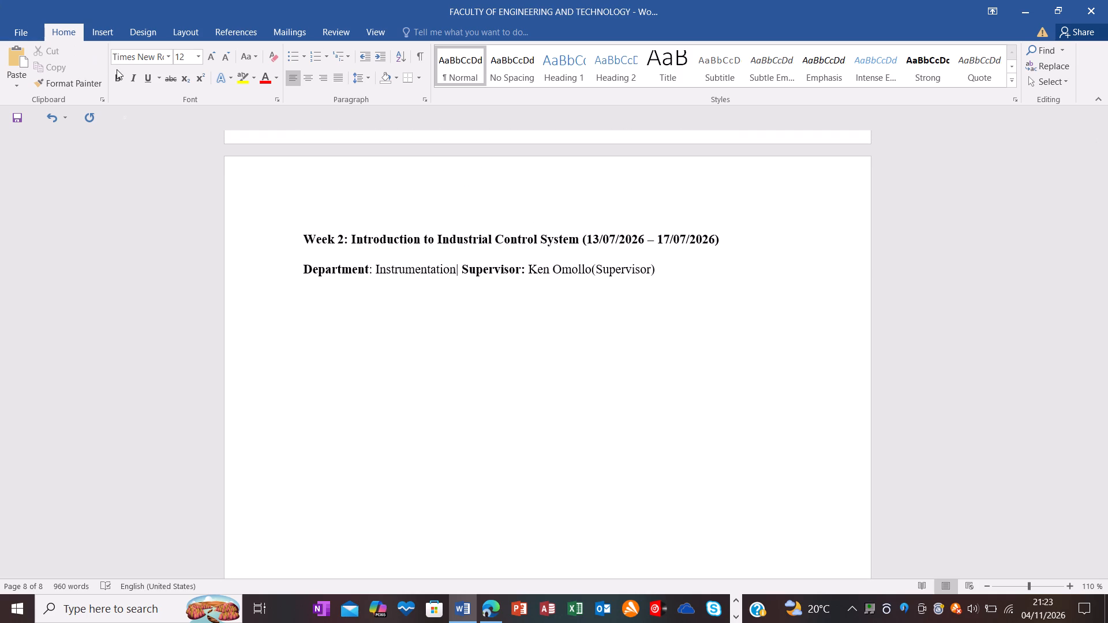
Insert a table with three columns and six rows below the Week 2 department line.
left_click(103, 29)
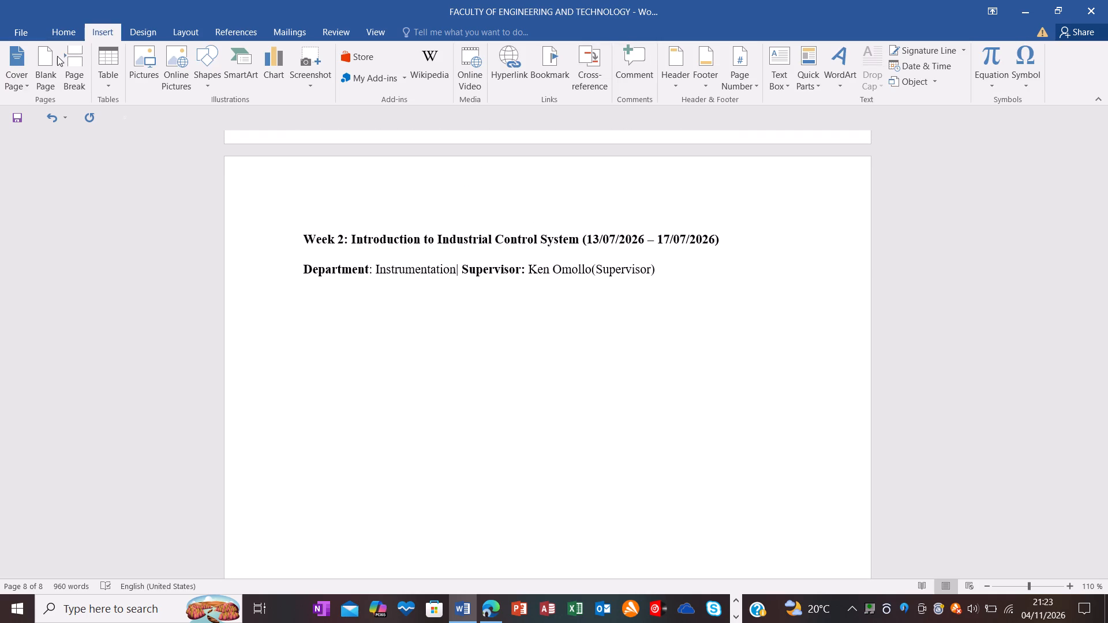
left_click(101, 67)
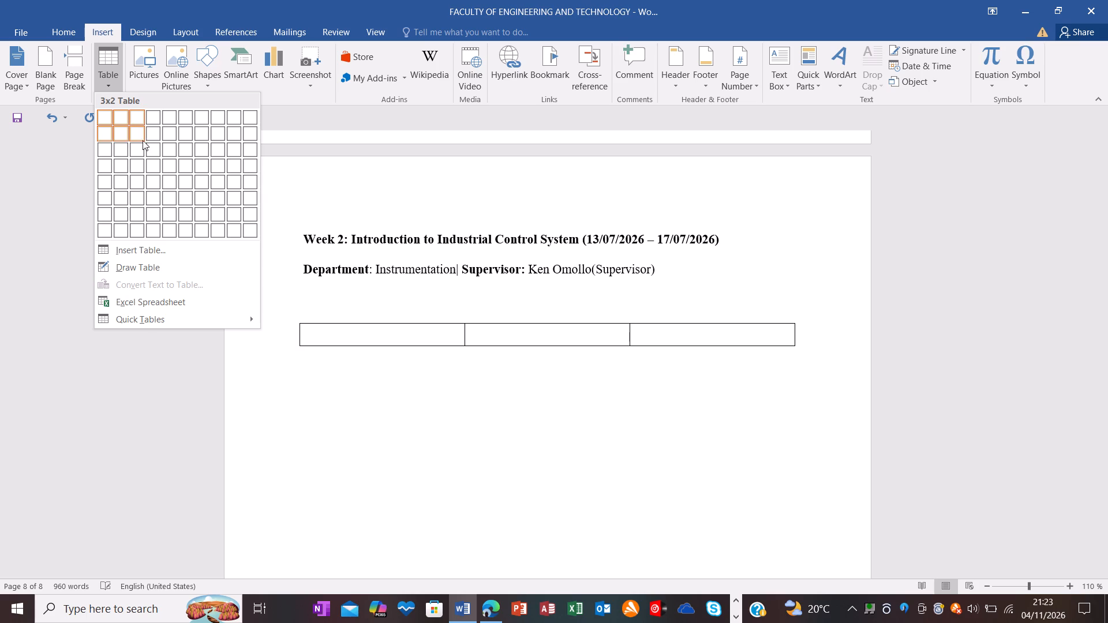
left_click(139, 199)
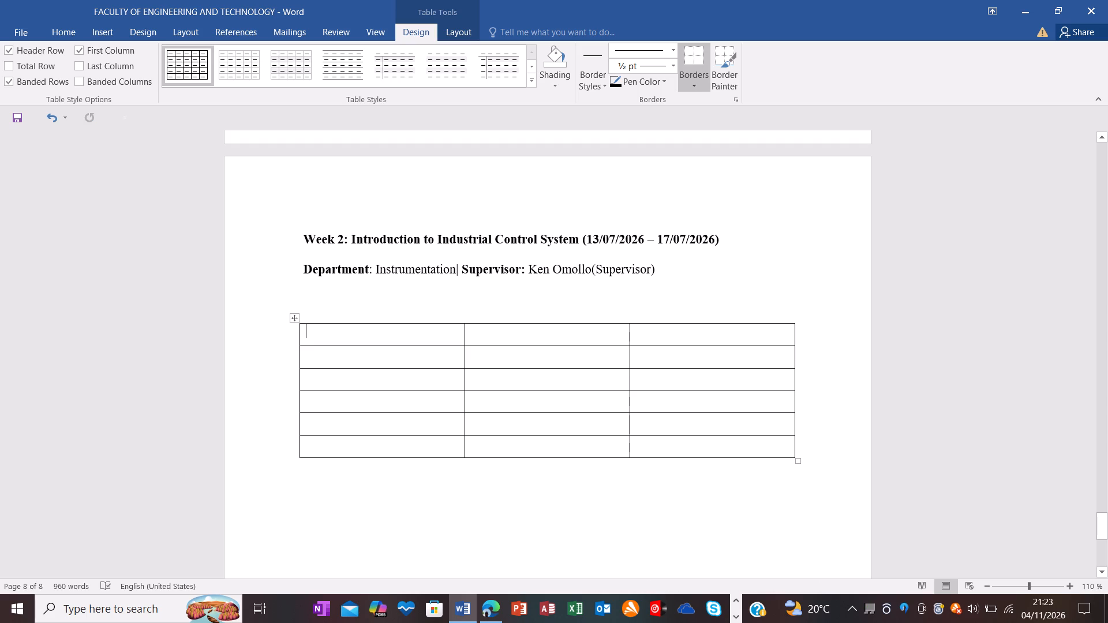
Enter the headings "Date" and "Tasks Performed" in the first two header cells of the Week 2 table.
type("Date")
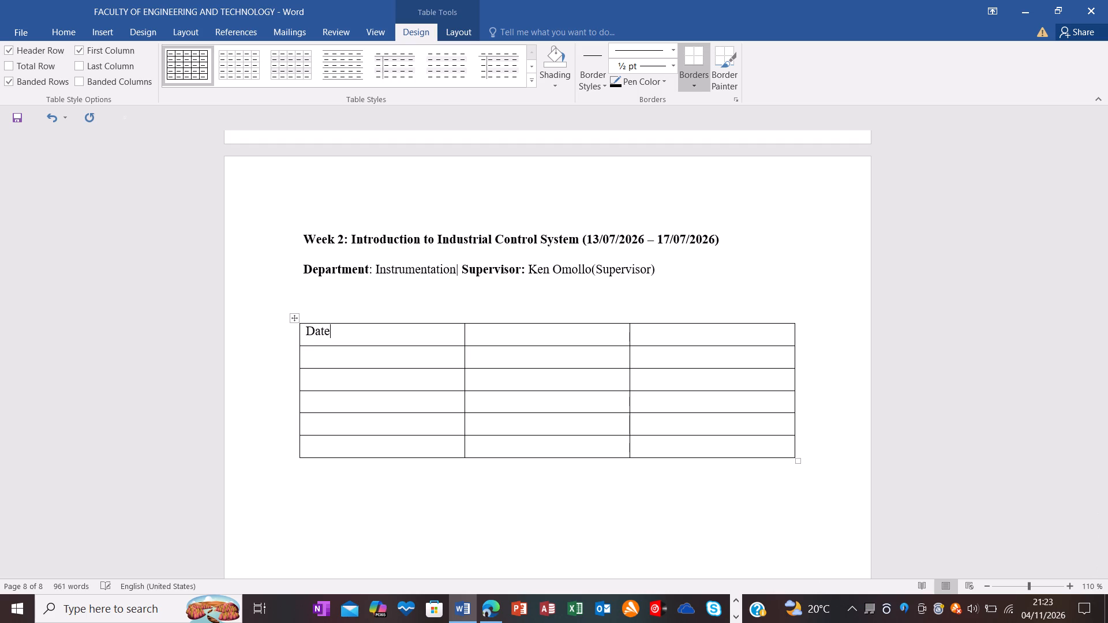
left_click(474, 331)
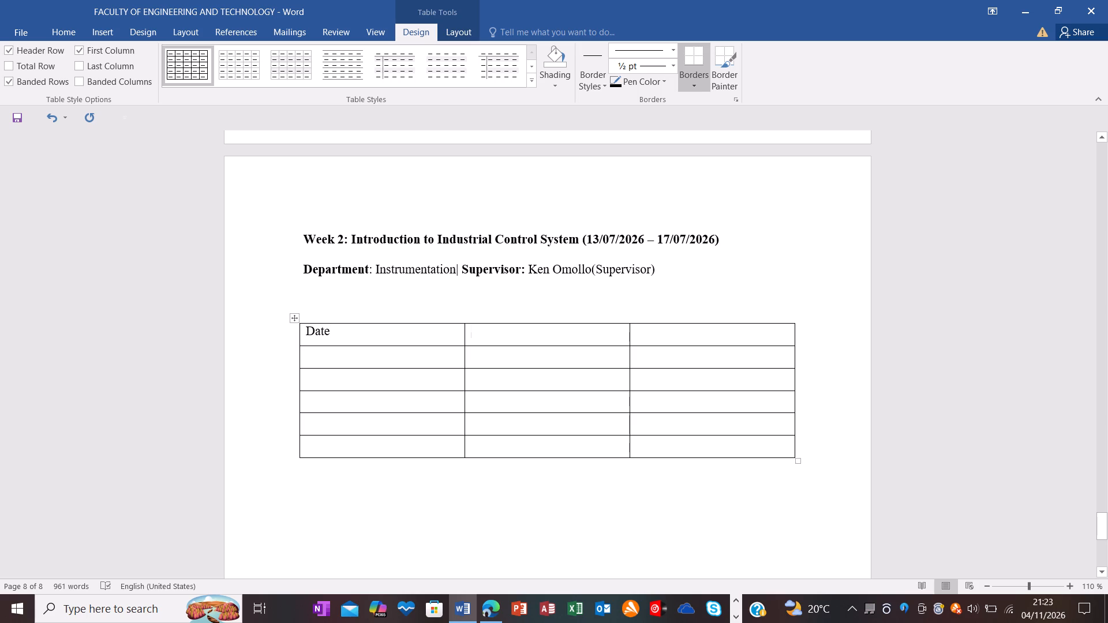
left_click(474, 331, "shift")
left_click(63, 29)
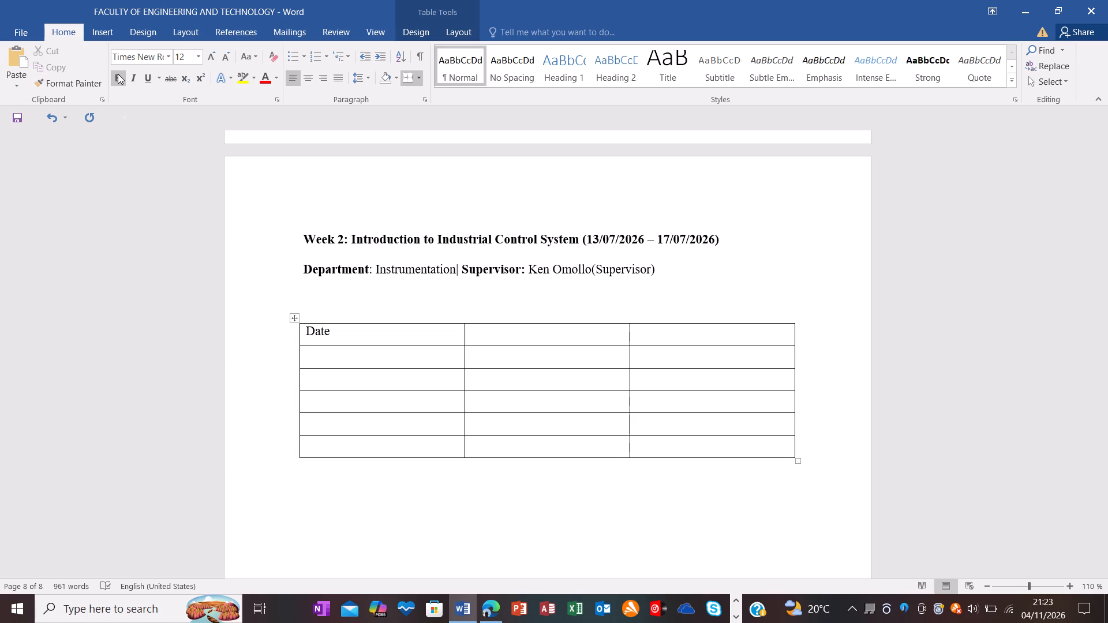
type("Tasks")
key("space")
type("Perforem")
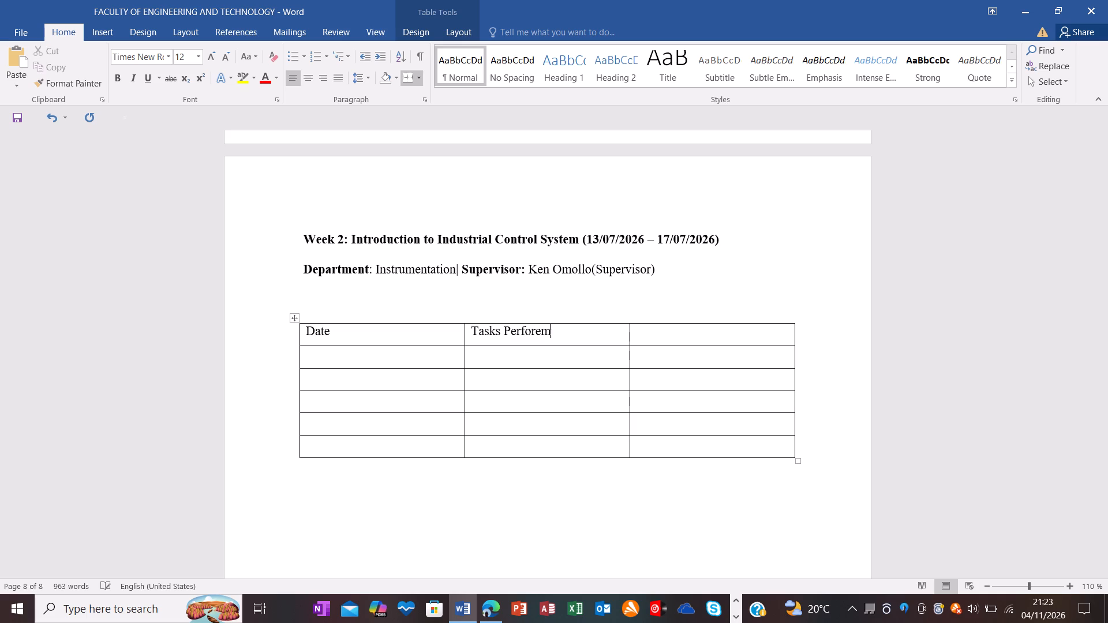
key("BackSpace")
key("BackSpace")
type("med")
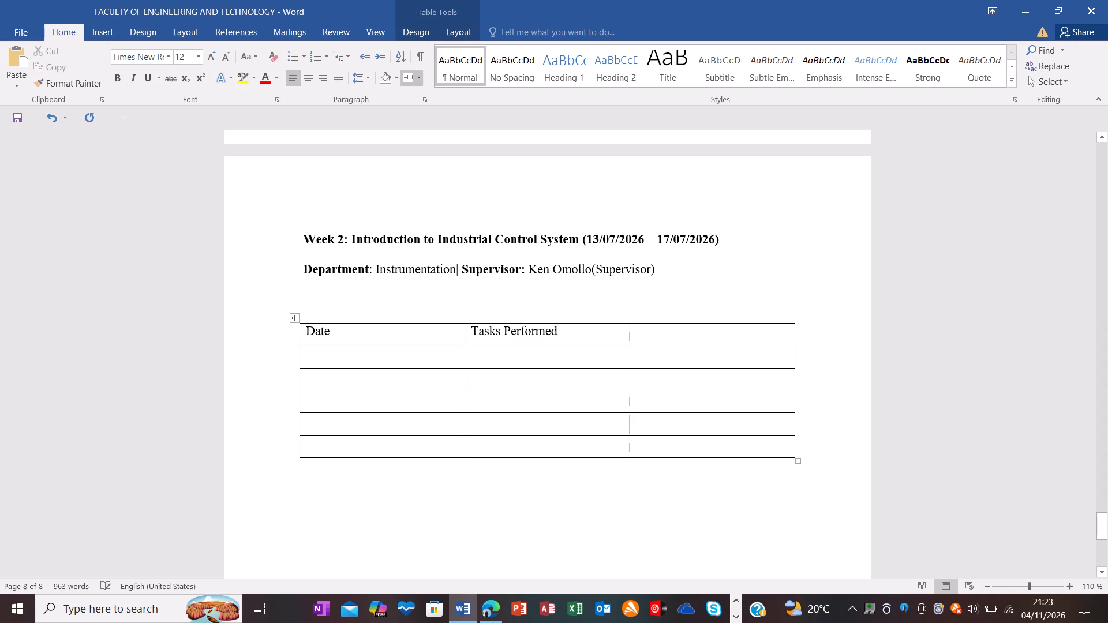
Enter the heading "Engineering Standards & Details" in the third header cell of the Week 2 table.
left_click(639, 339)
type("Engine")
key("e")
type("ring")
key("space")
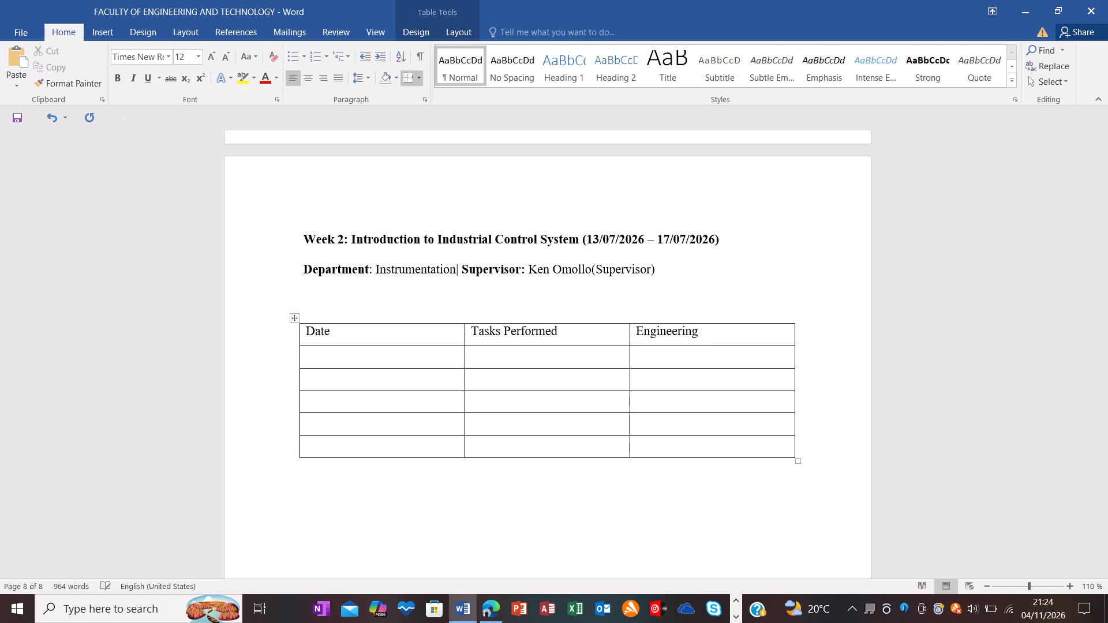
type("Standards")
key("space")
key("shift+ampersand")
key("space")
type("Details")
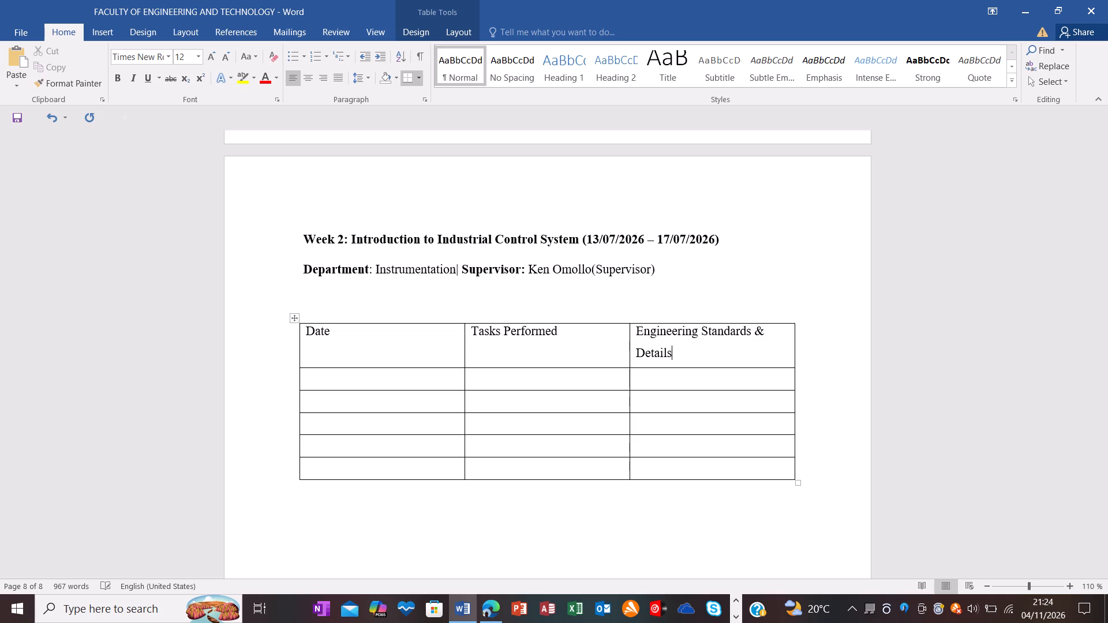
Widen the Engineering Standards & Details column to fit its heading on one line, and narrow the Date column by about a third.
left_click(795, 354)
left_click_drag(795, 354, 796, 354)
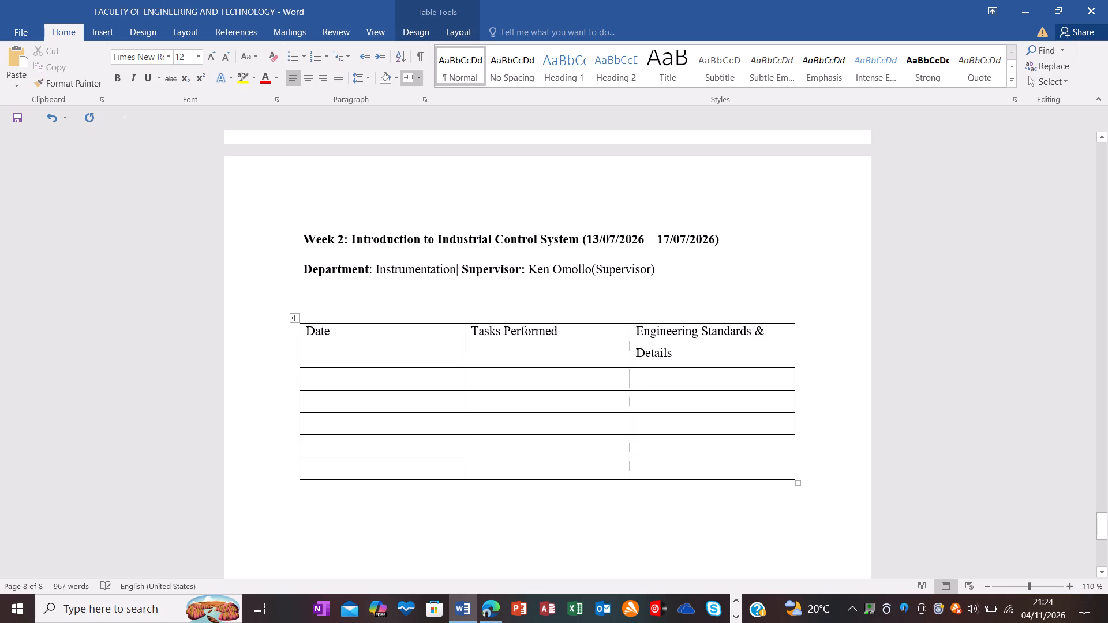
left_click_drag(796, 354, 832, 358)
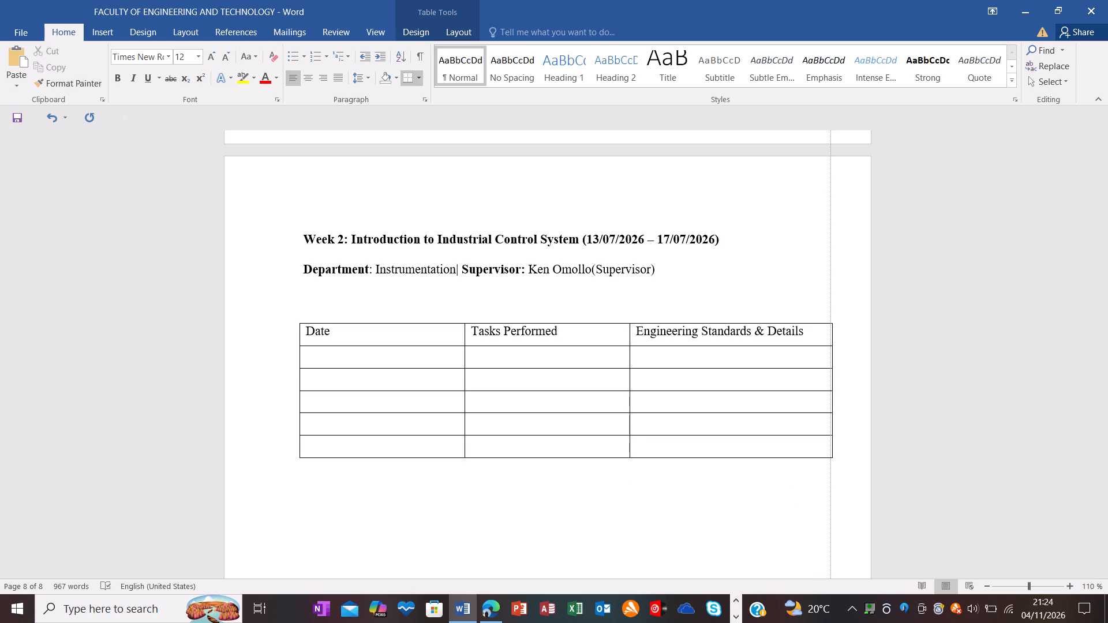
left_click_drag(832, 358, 833, 358)
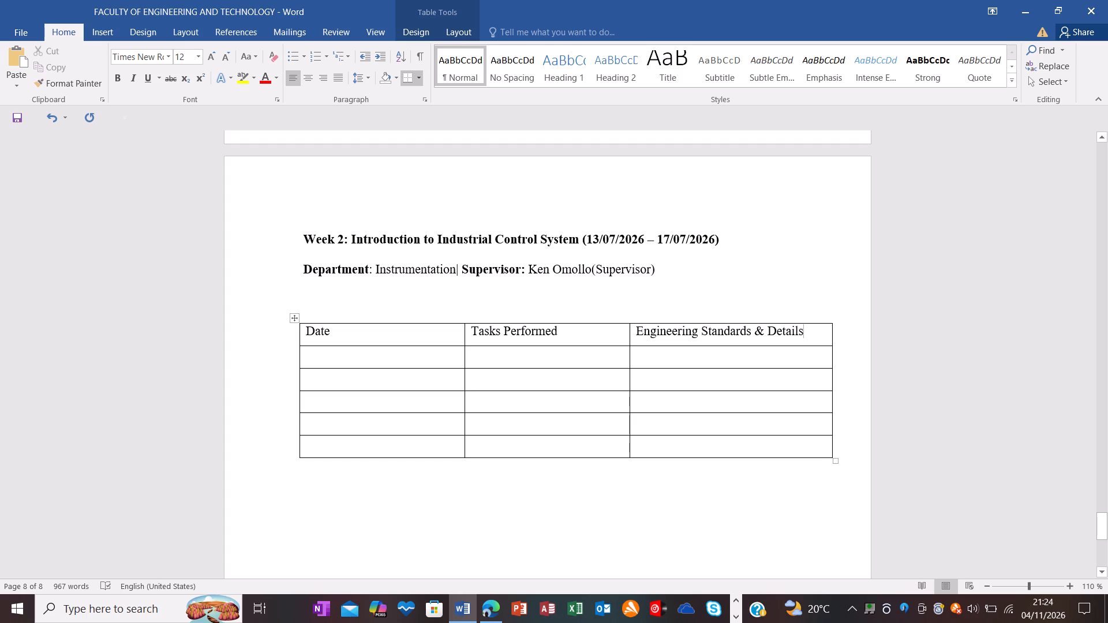
left_click_drag(464, 335, 421, 335)
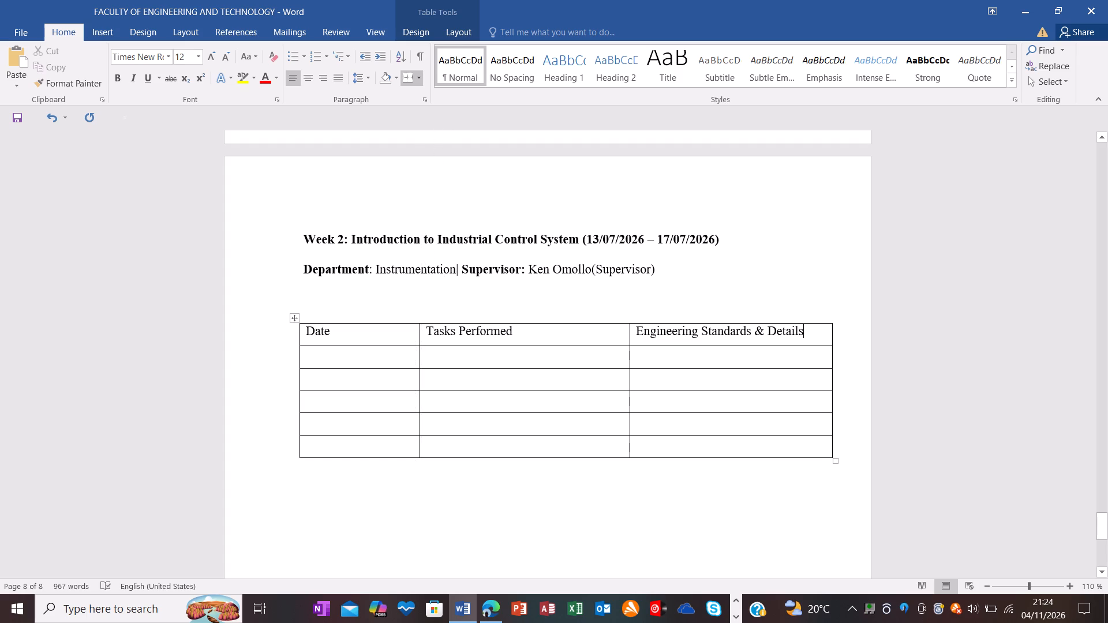
left_click_drag(419, 373, 407, 371)
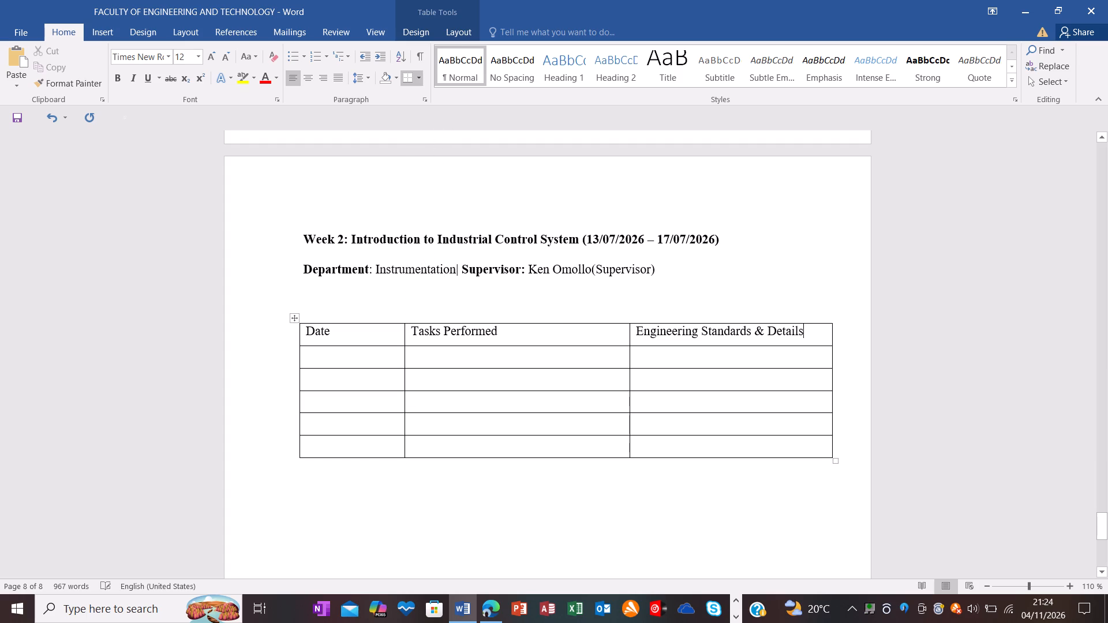
left_click(544, 495)
Enter "MON" with "13/07/2026" on a second line in the first Date cell below the header.
scroll(544, 495, "down", 2)
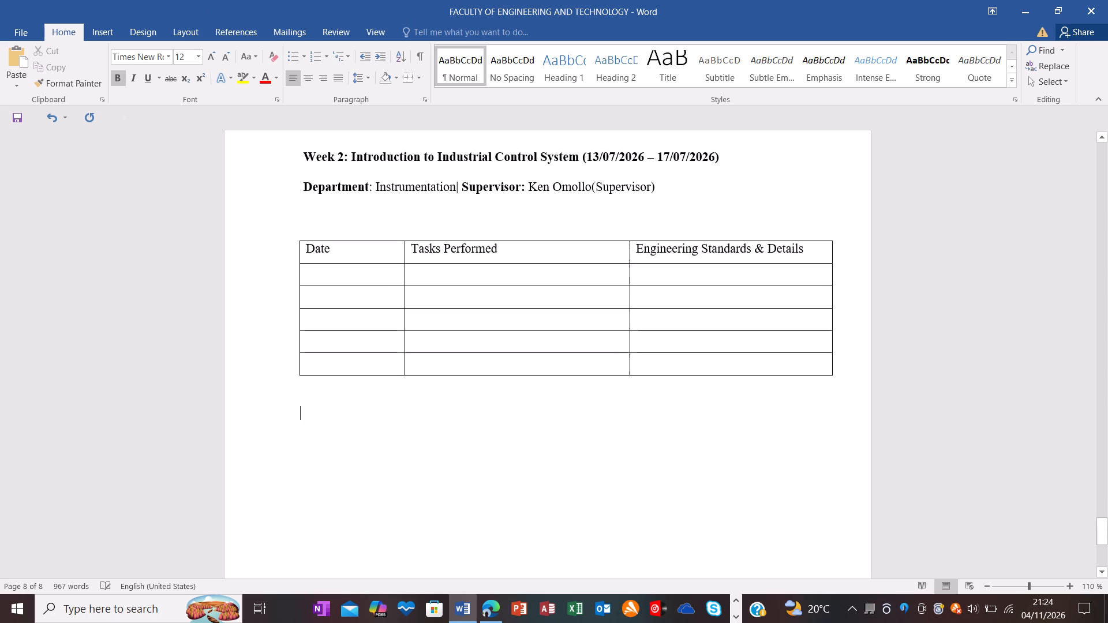
double_click(346, 275)
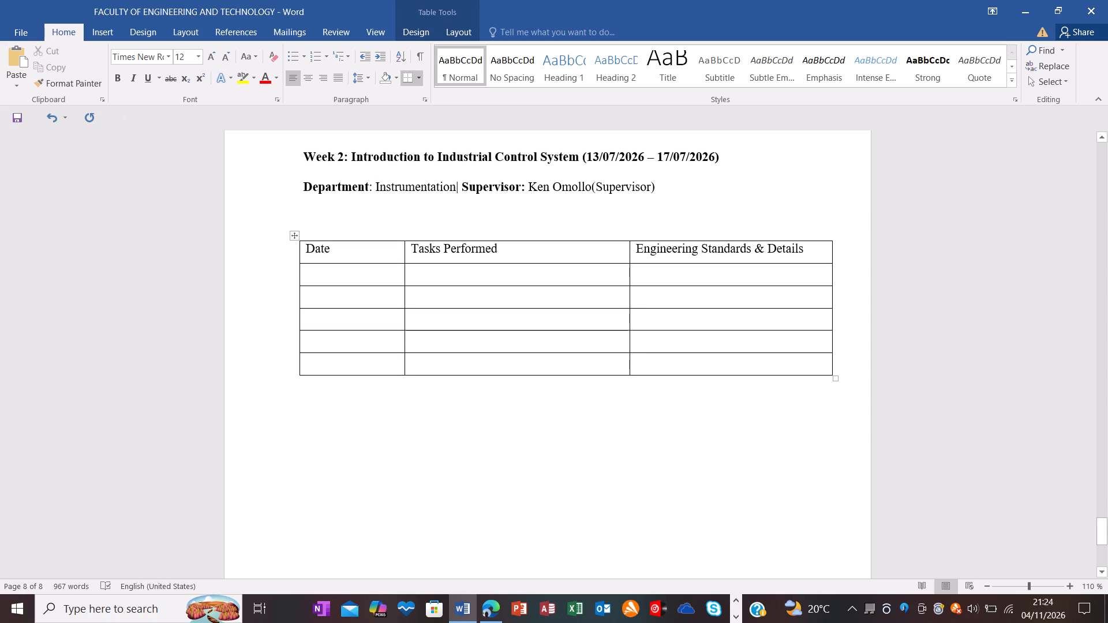
key("BackSpace")
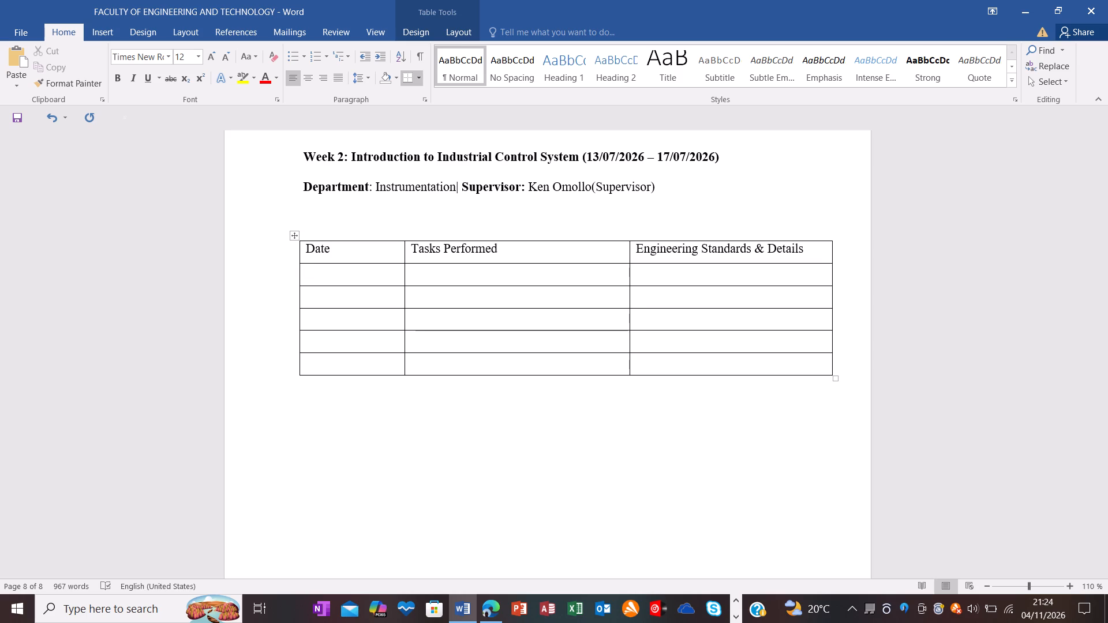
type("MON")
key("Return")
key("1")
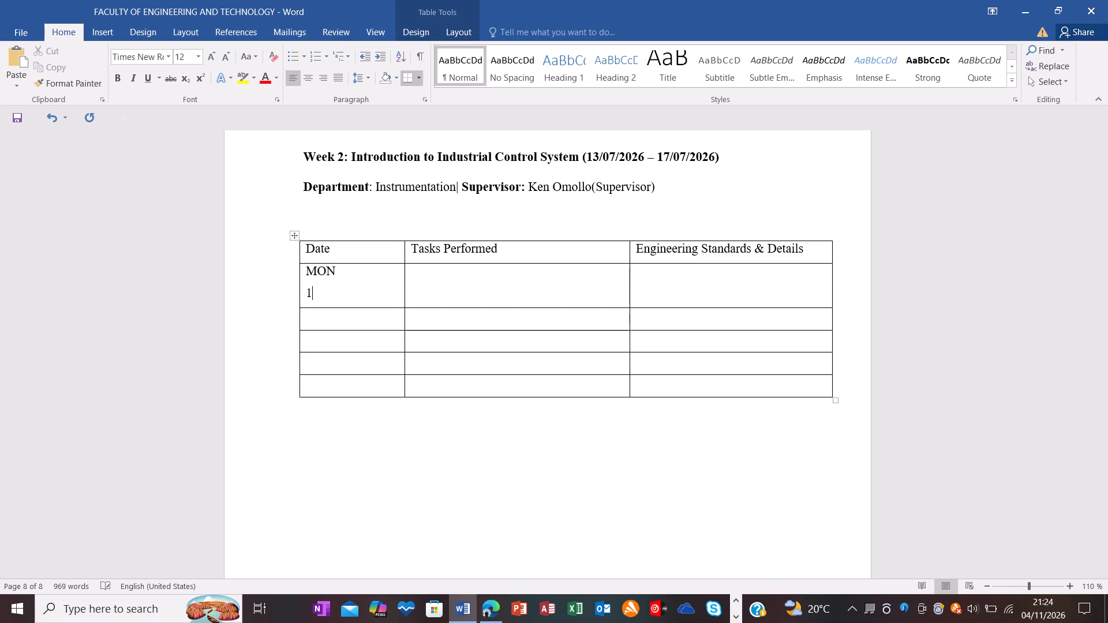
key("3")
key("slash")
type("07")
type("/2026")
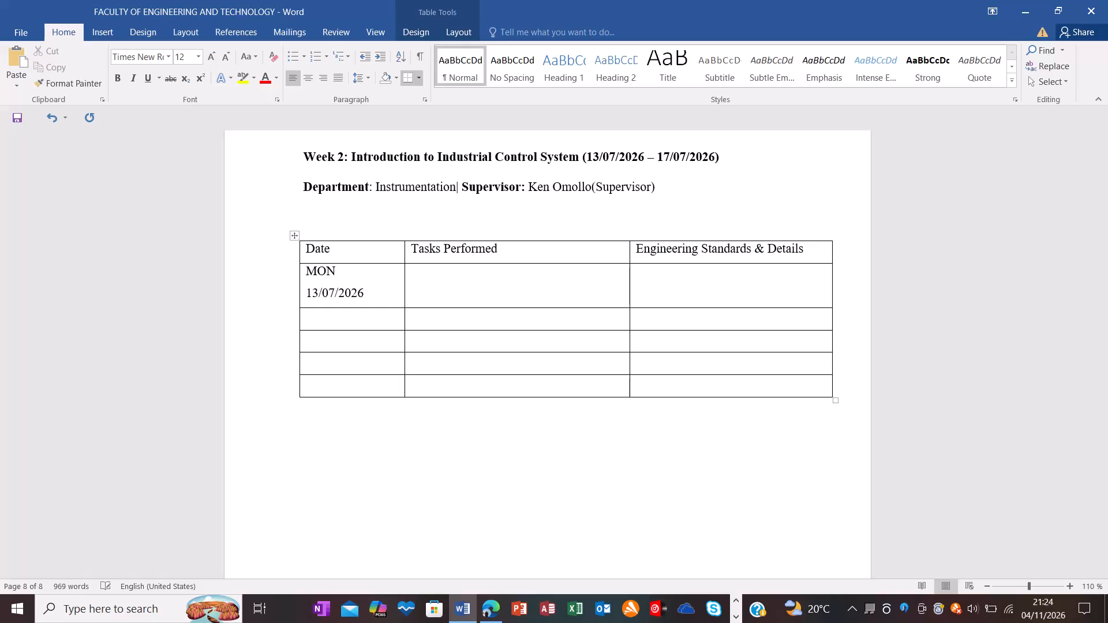
Enter "TUE" with "14/07/2026" on a second line in the Date cell below Monday's.
left_click(328, 310)
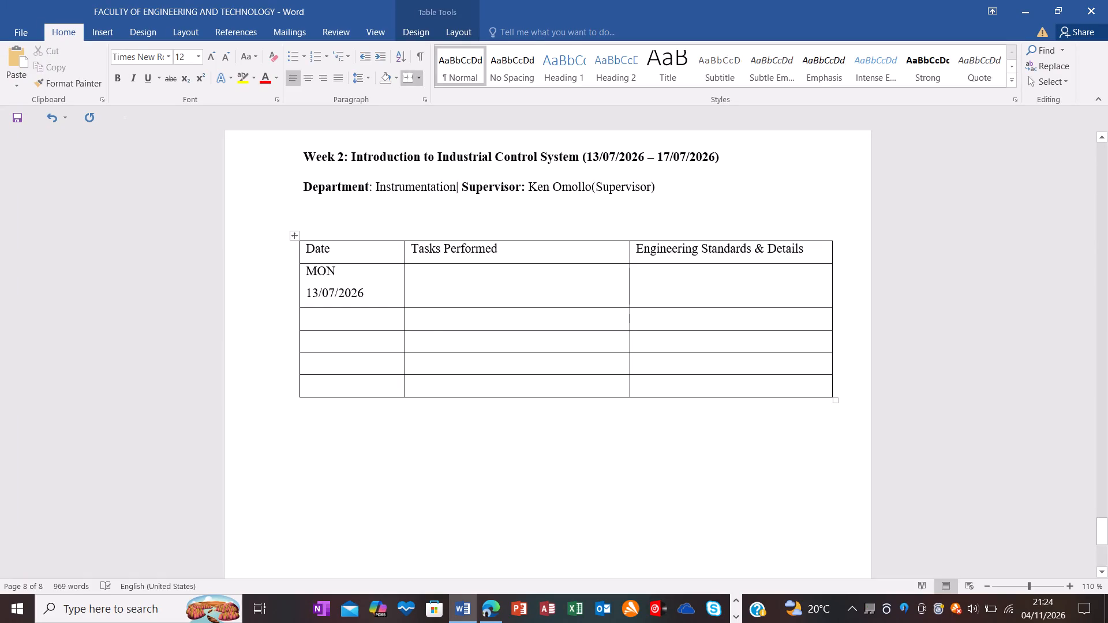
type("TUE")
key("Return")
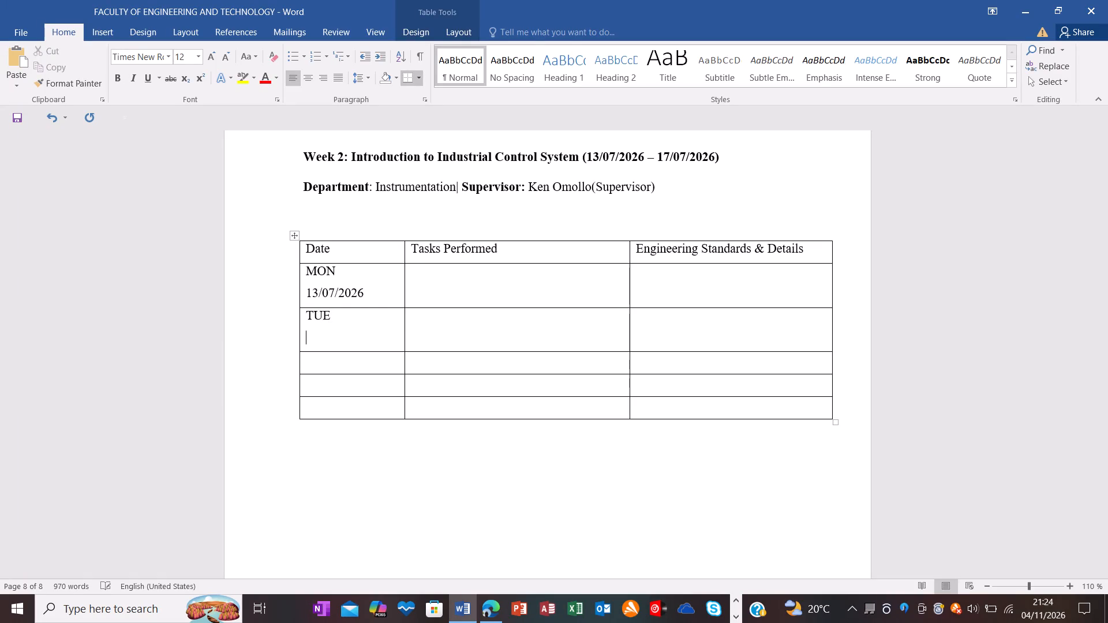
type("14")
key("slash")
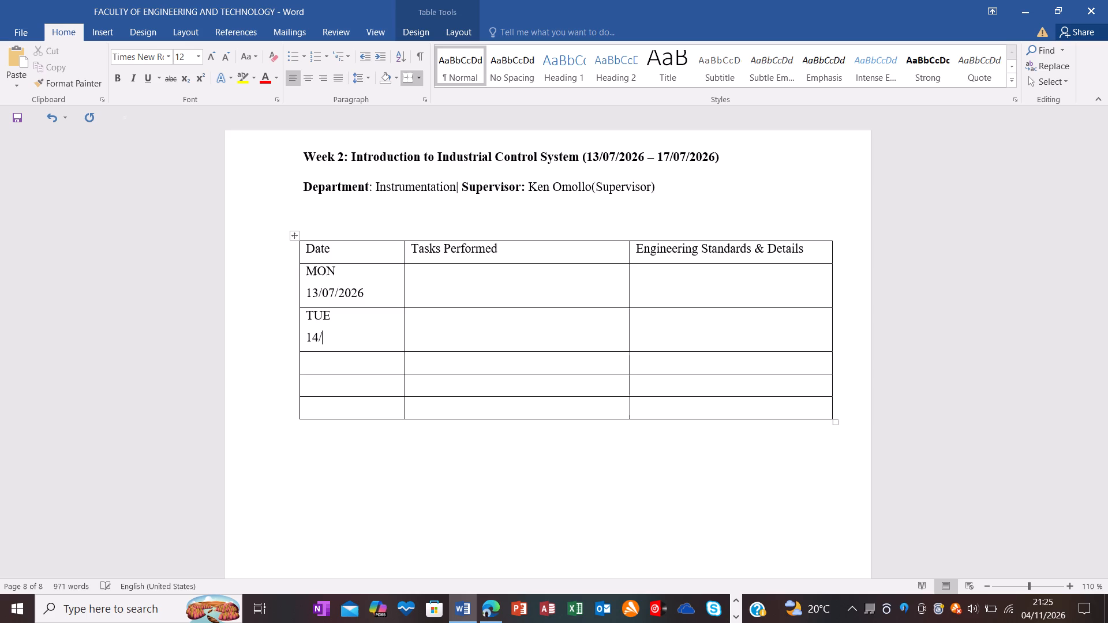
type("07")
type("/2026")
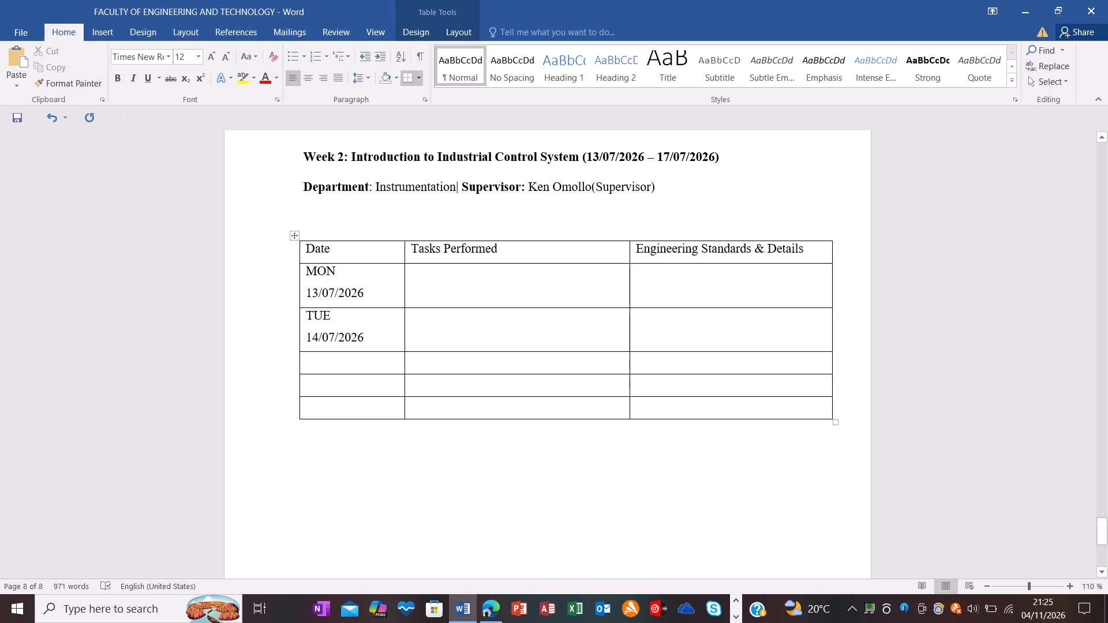
Enter "WED" with "15/07/2026" on a second line in the Date cell below Tuesday's.
left_click(314, 358)
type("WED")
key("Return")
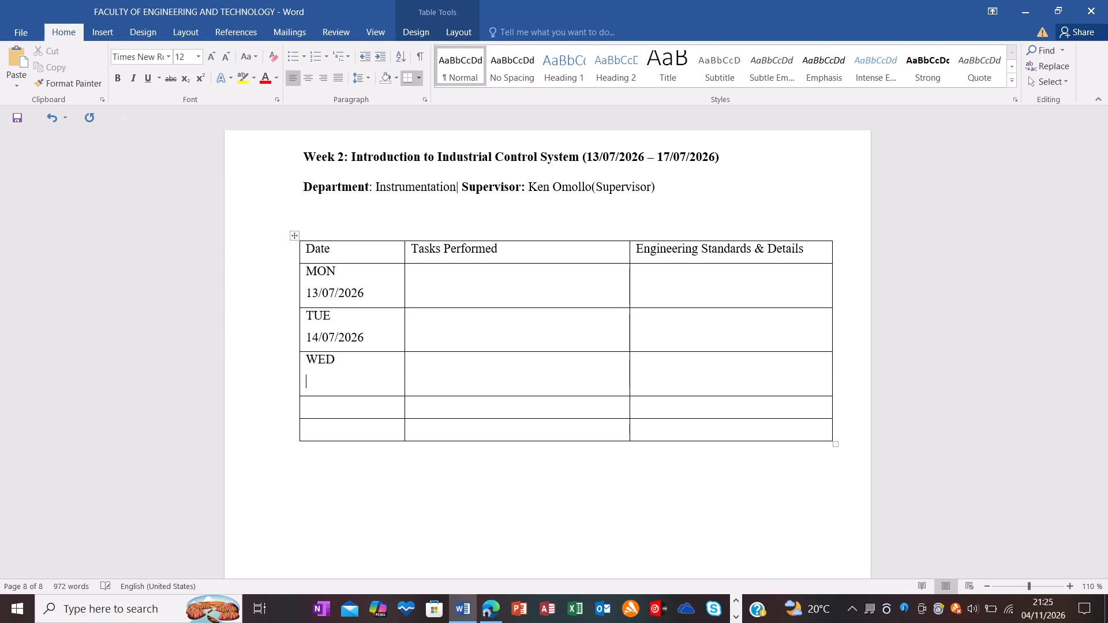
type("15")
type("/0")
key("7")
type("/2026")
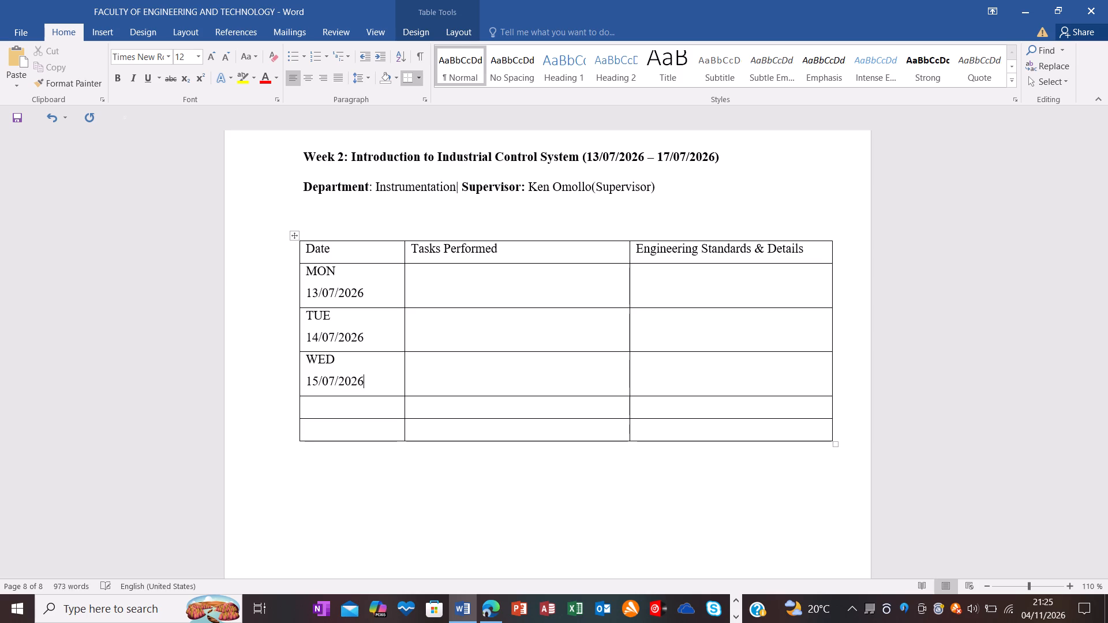
Enter "THUR" in the Date cell below Wednesday's.
left_click(325, 405)
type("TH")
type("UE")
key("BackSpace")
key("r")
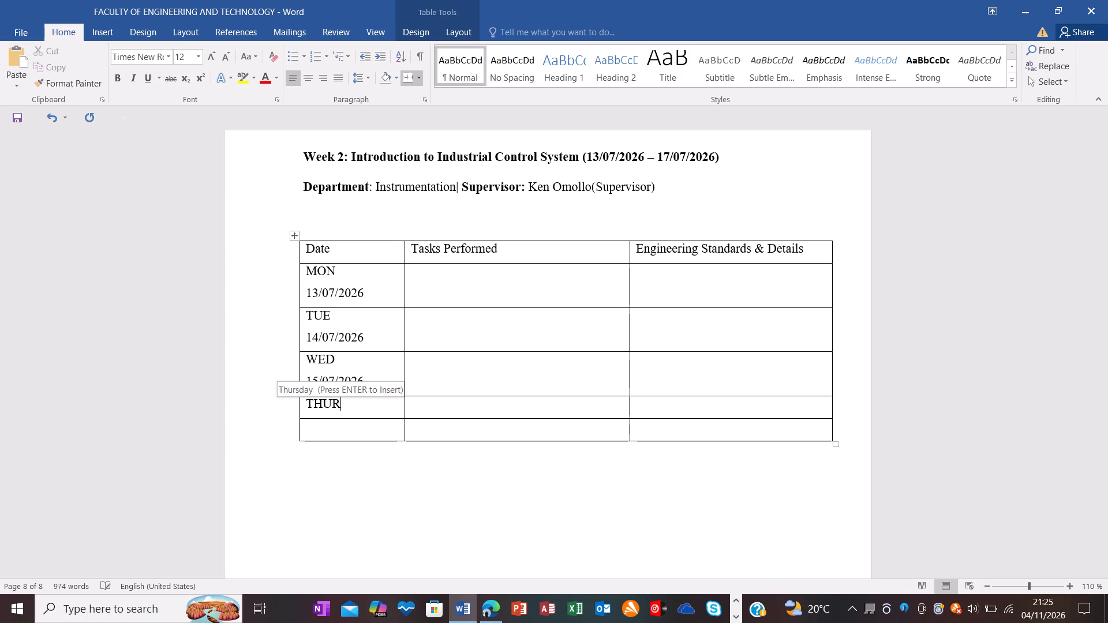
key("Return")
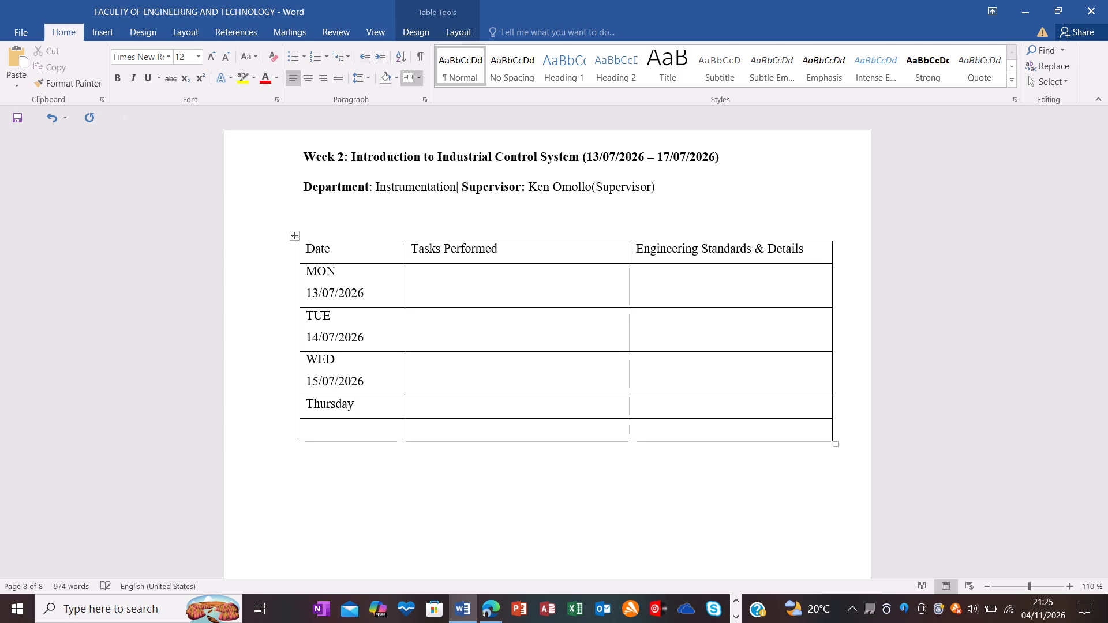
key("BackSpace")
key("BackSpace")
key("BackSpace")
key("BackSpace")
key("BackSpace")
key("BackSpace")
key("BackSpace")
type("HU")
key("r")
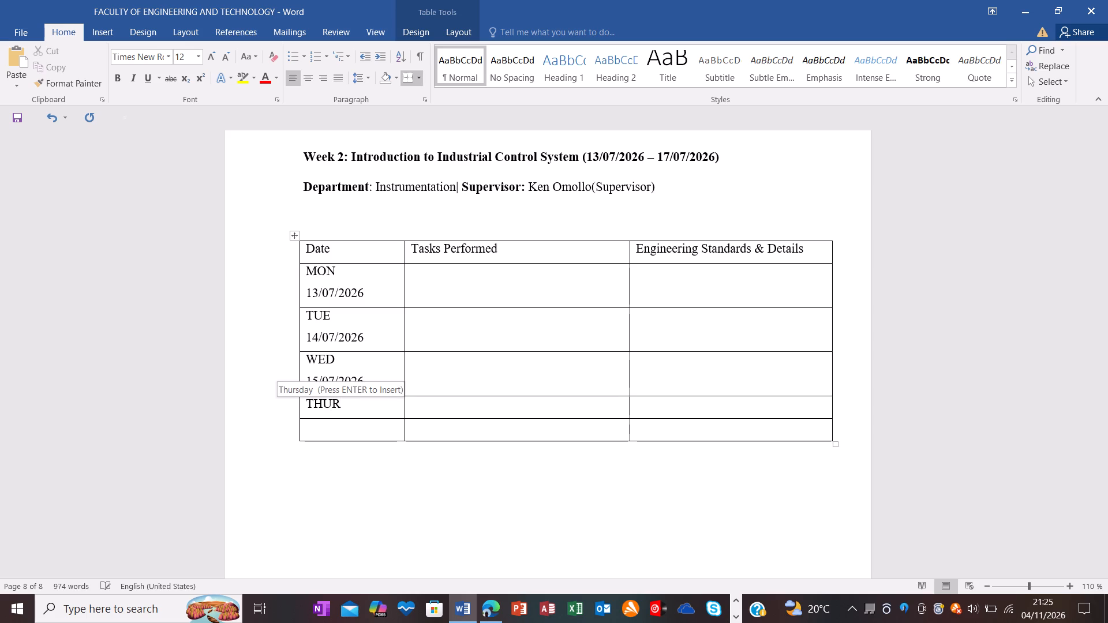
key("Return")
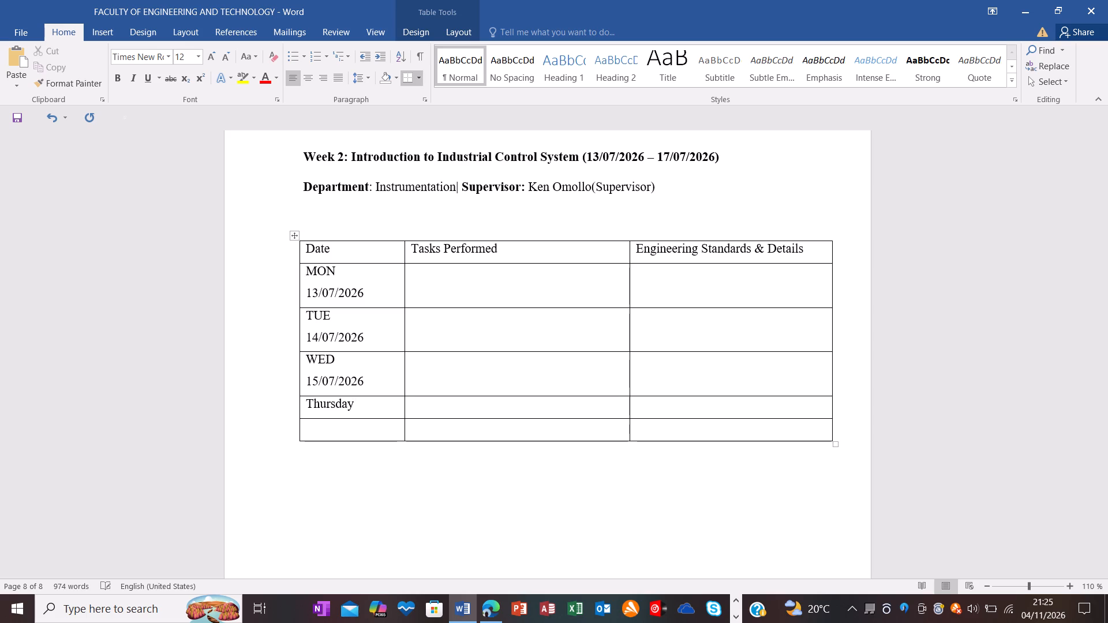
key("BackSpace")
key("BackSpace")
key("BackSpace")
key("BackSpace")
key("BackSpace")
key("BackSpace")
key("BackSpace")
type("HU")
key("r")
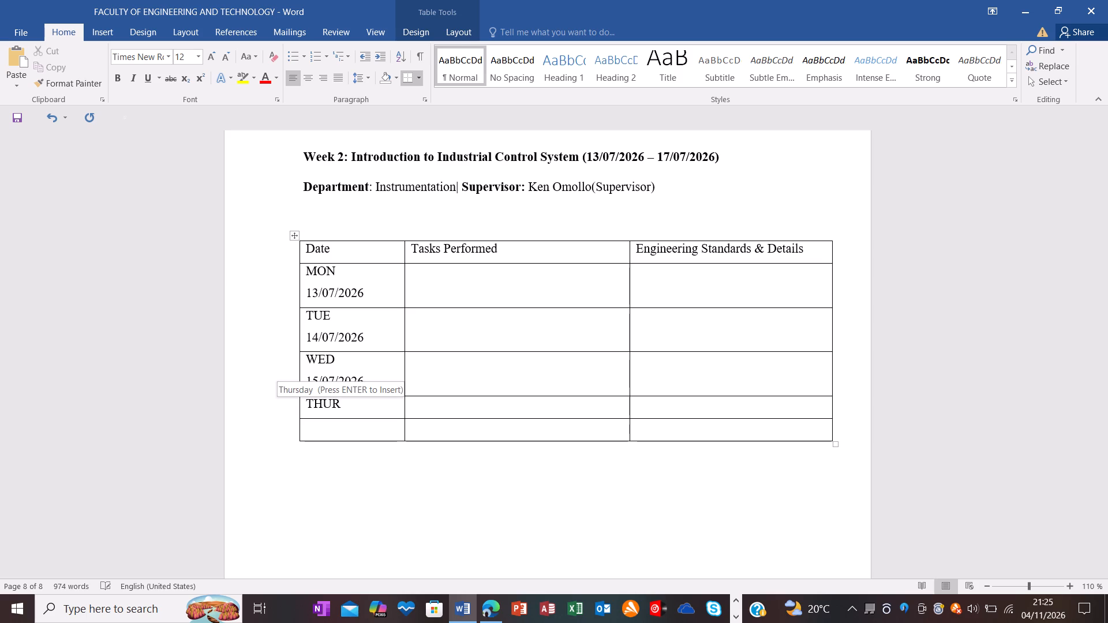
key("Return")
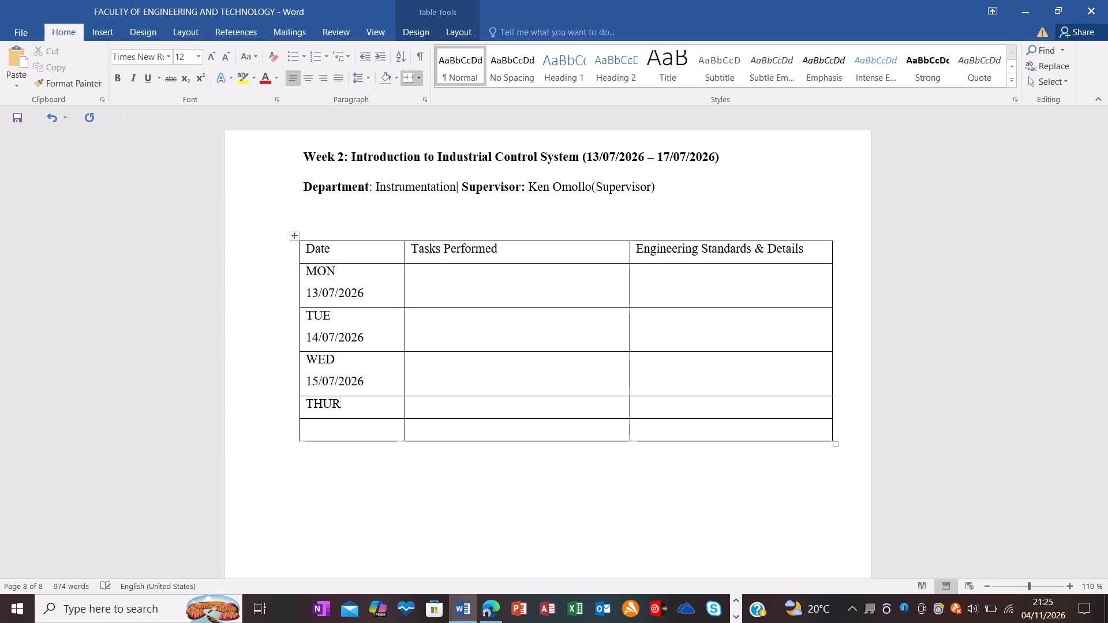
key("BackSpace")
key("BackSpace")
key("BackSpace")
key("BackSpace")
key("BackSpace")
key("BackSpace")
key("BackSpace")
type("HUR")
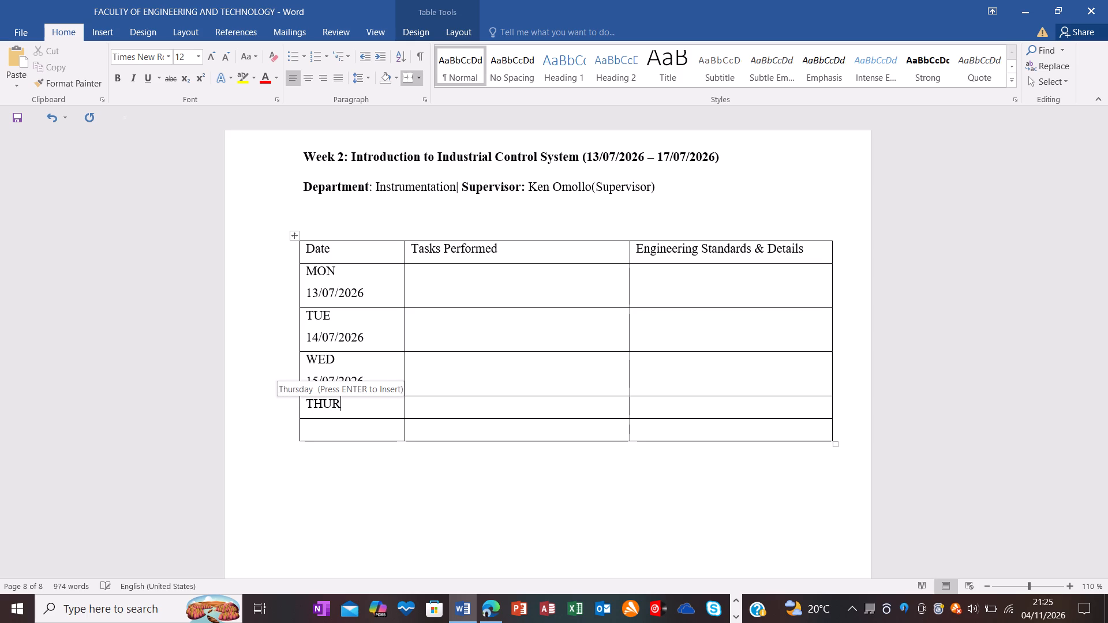
Add the date "16/07/2026" on a second line below "THUR" in Thursday's Date cell.
left_click(321, 410)
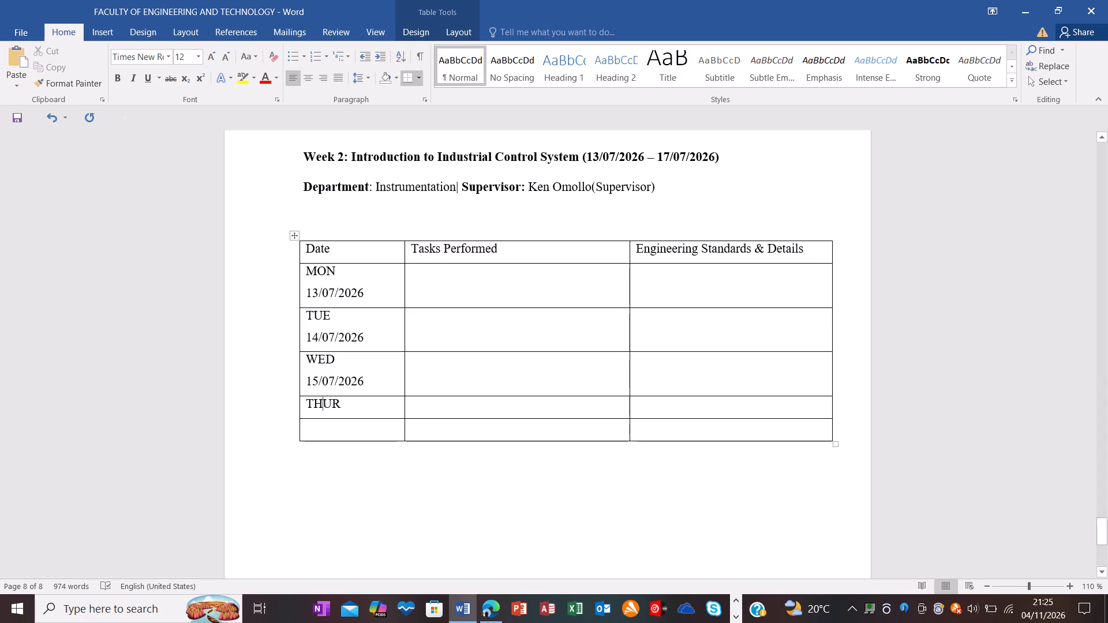
left_click(312, 410)
left_click(343, 401)
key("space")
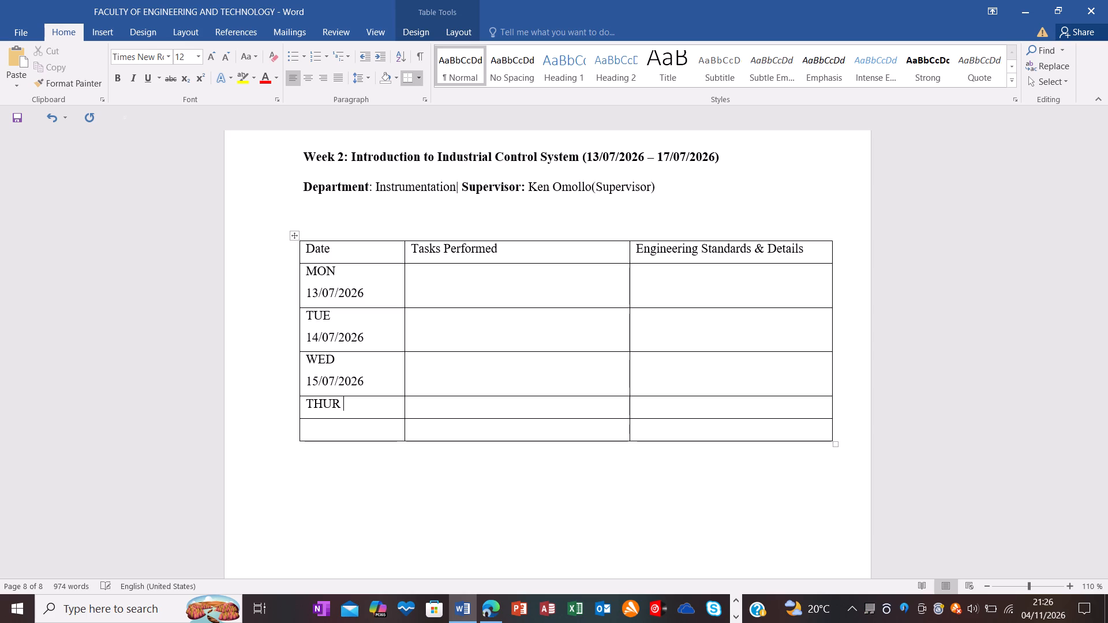
key("Return")
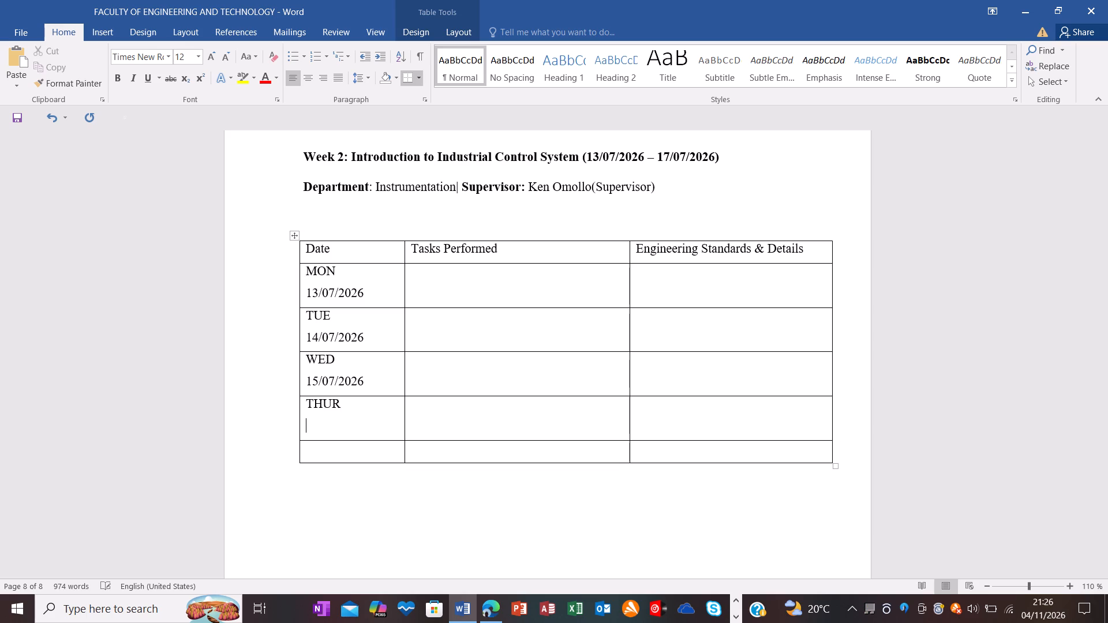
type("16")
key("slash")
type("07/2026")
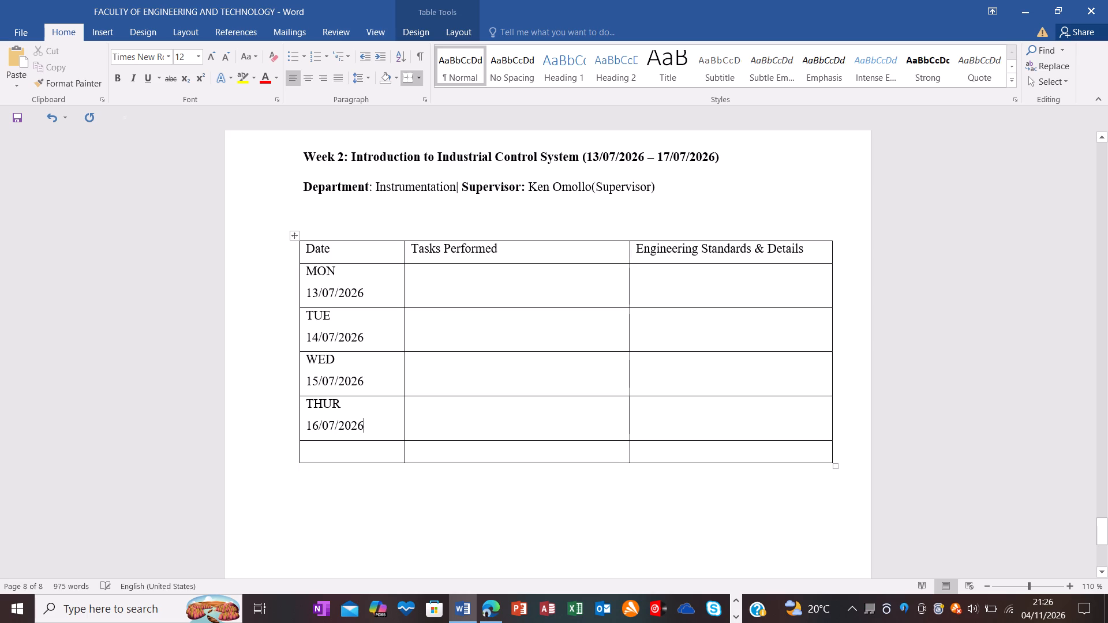
Enter "FRI" with "17/07/2026" on a second line in the Date cell below Thursday's.
left_click(356, 450)
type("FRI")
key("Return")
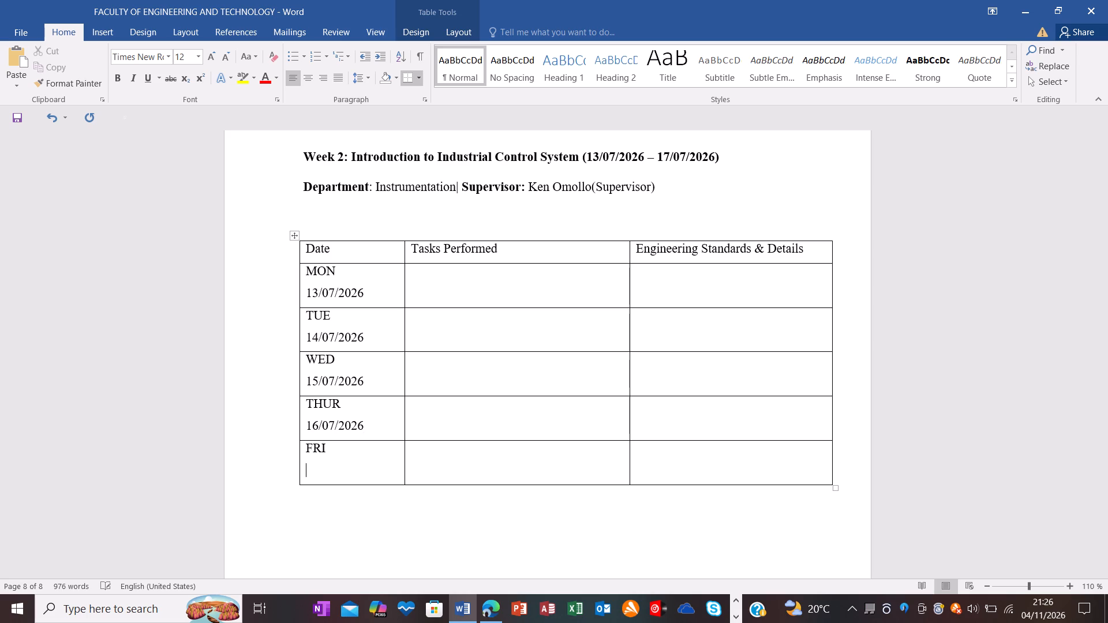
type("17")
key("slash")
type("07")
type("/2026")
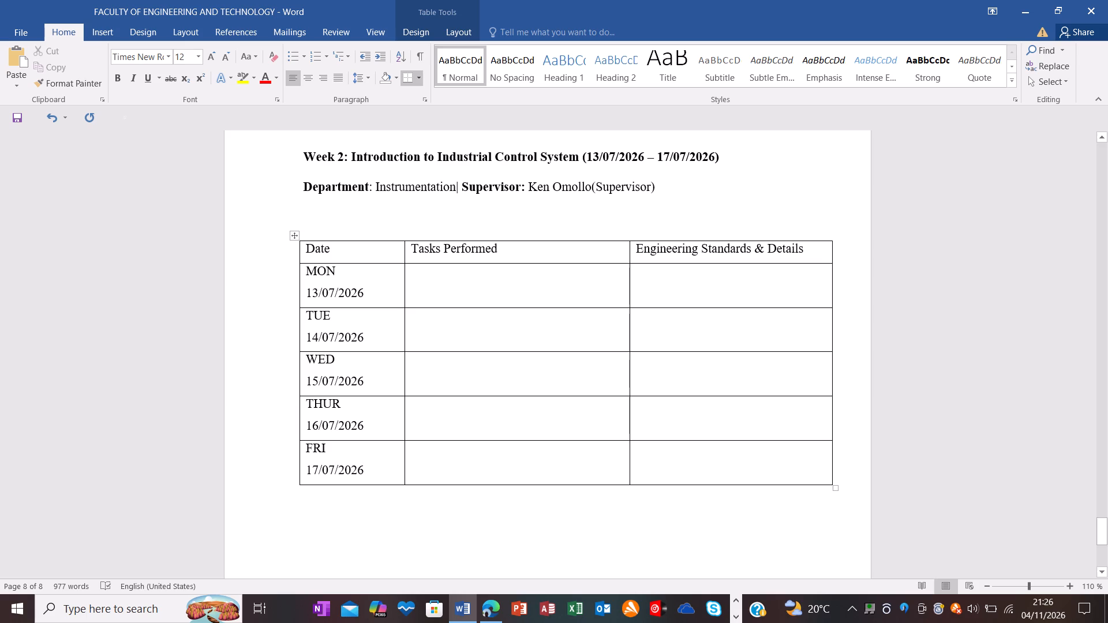
Examine how the headings and dates are formatted in the Week 1 activity table.
left_click(547, 400)
scroll(462, 366, "up", 14)
scroll(462, 366, "down", 14)
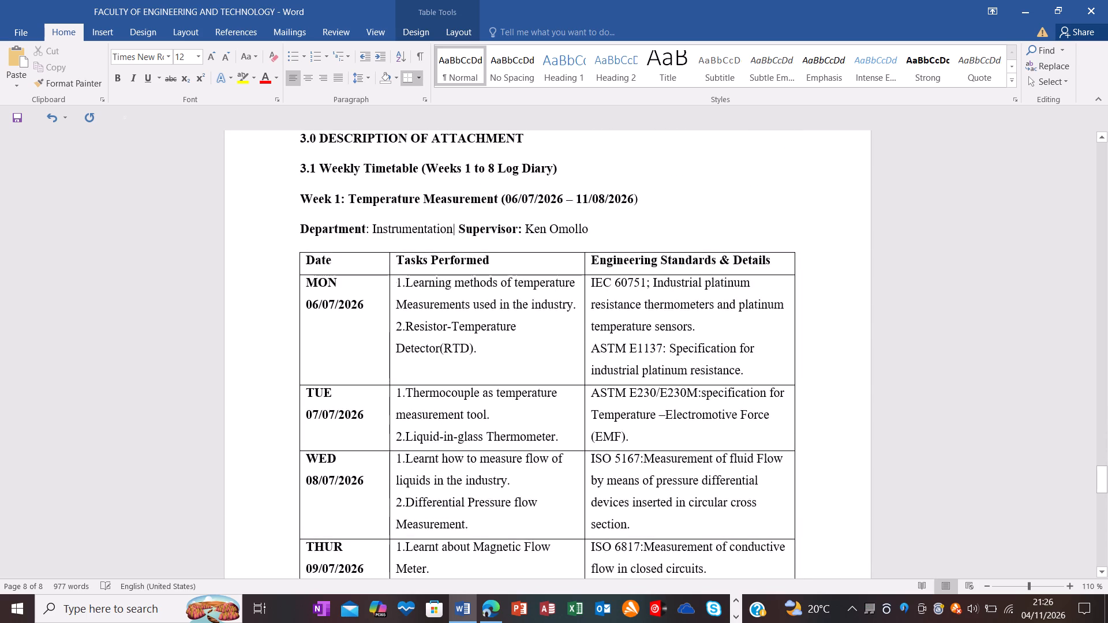
scroll(462, 366, "down", 5)
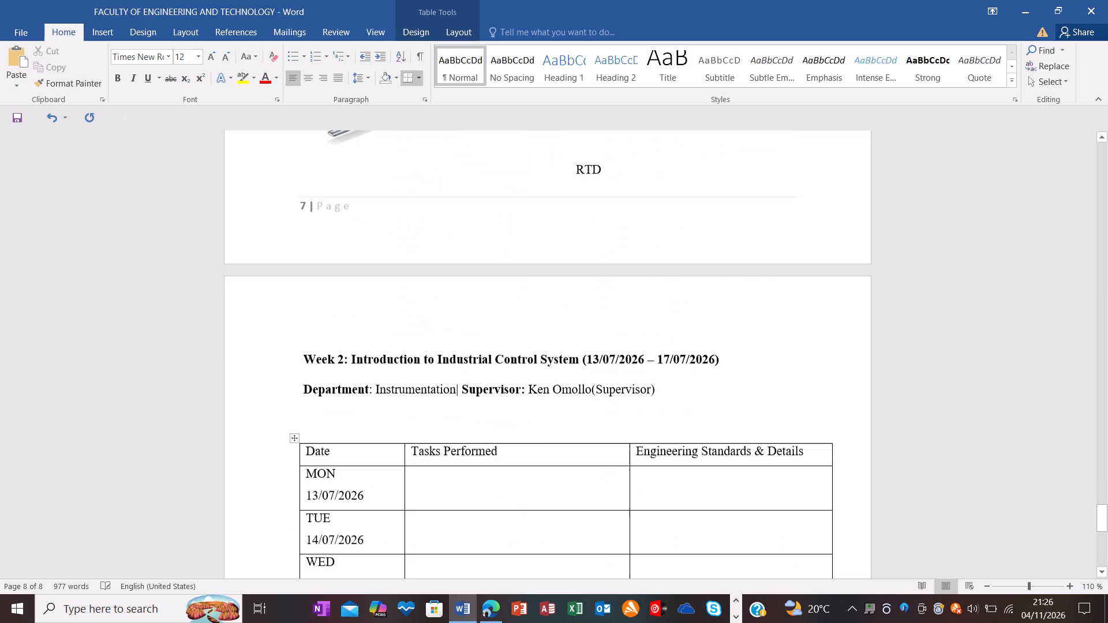
scroll(462, 366, "down", 6)
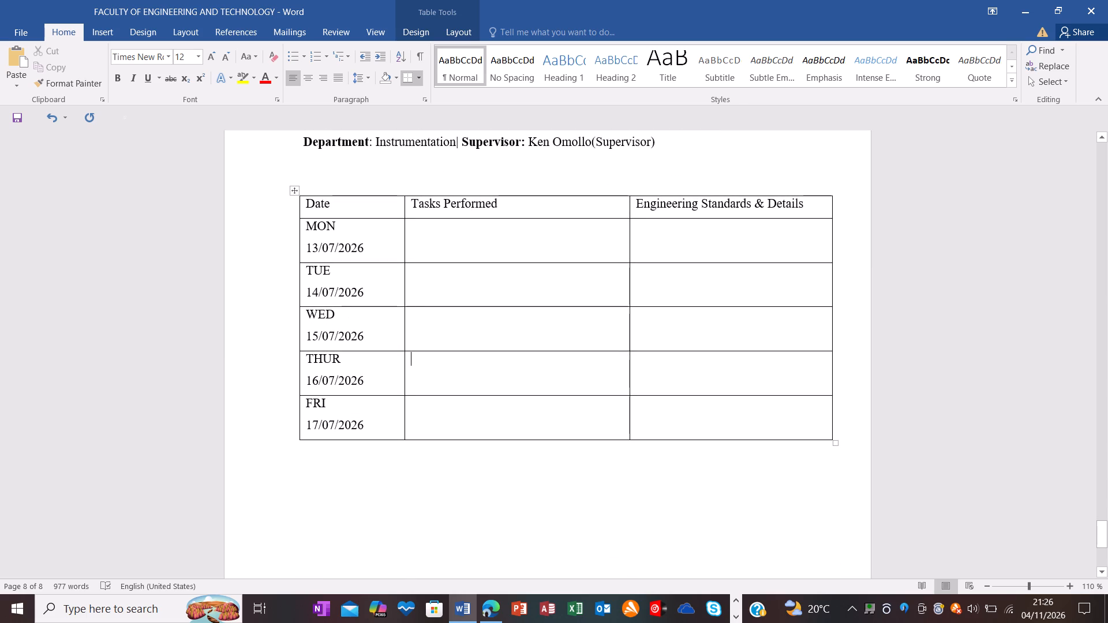
Make the Week 2 table's entire Date column and the Tasks Performed and Engineering Standards & Details headings bold.
left_click_drag(308, 203, 372, 246)
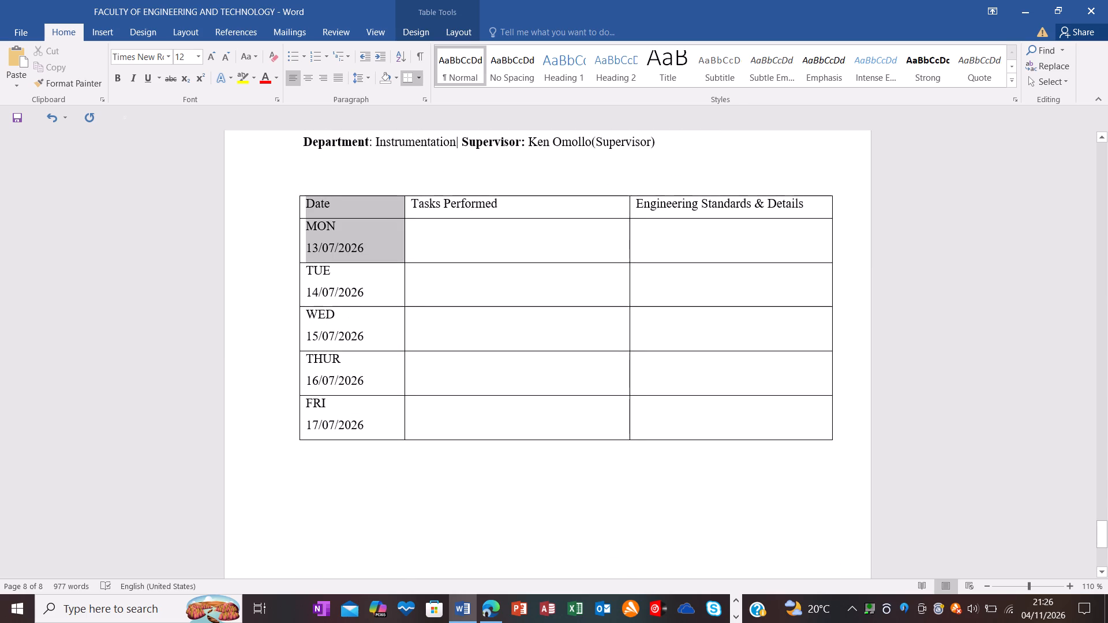
left_click_drag(372, 246, 384, 425)
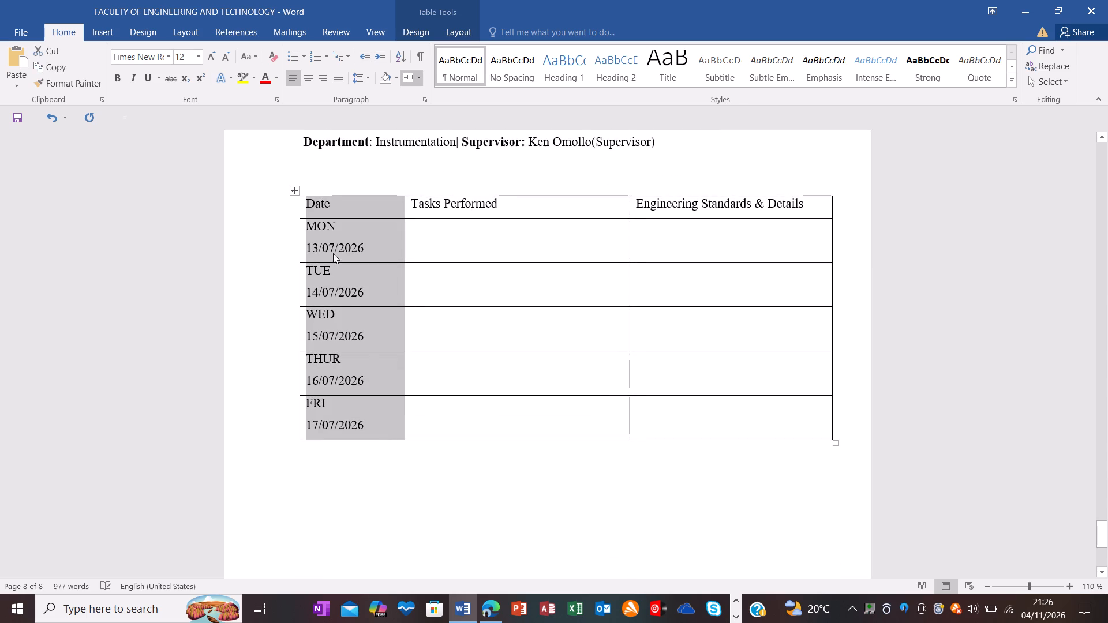
left_click(120, 75)
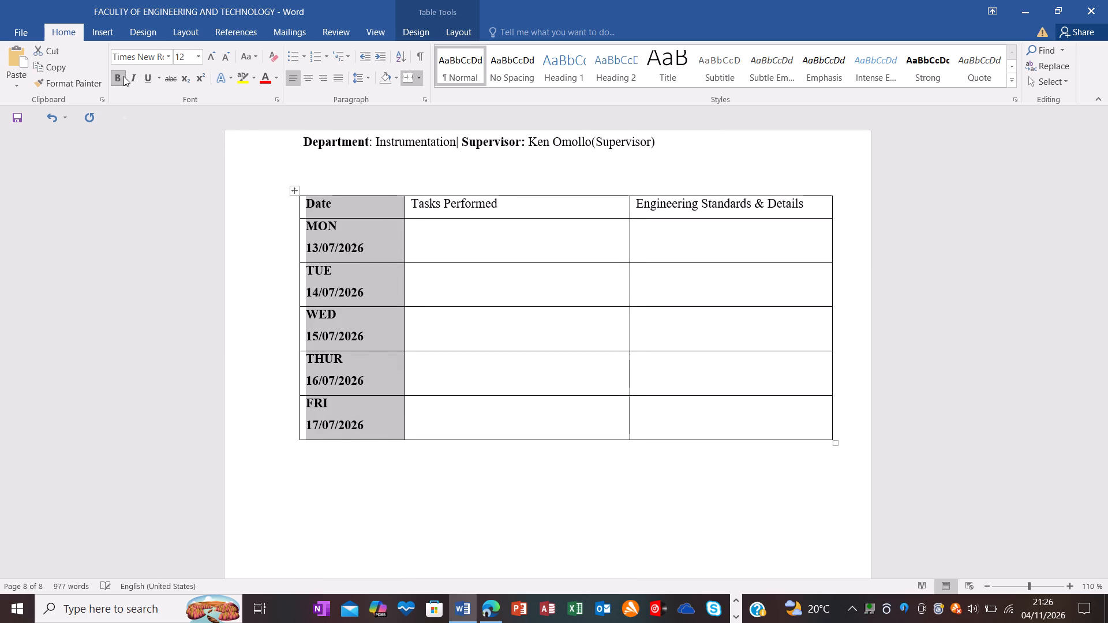
left_click_drag(413, 206, 807, 194)
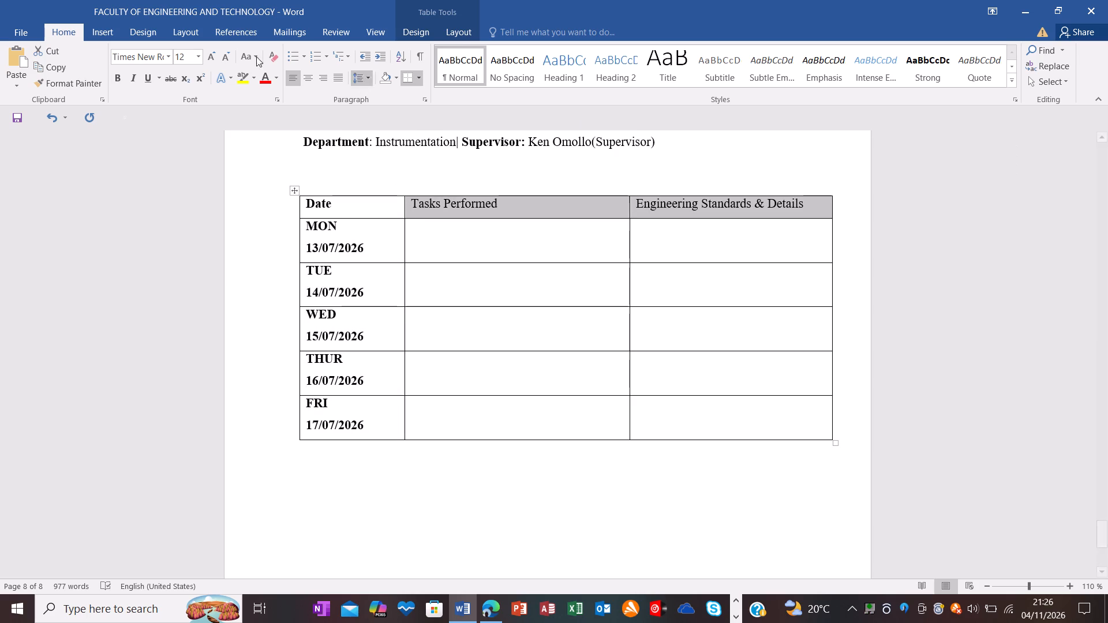
left_click(121, 74)
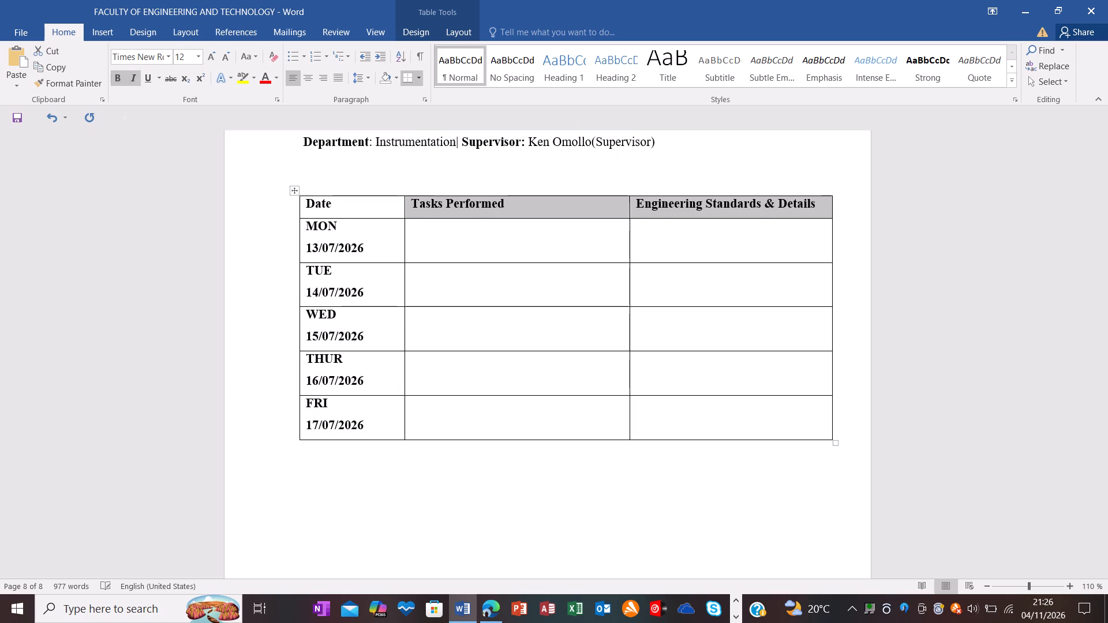
Examine the Week 1 activity table's task and standards entries and compare its layout with the Week 2 table.
left_click(564, 262)
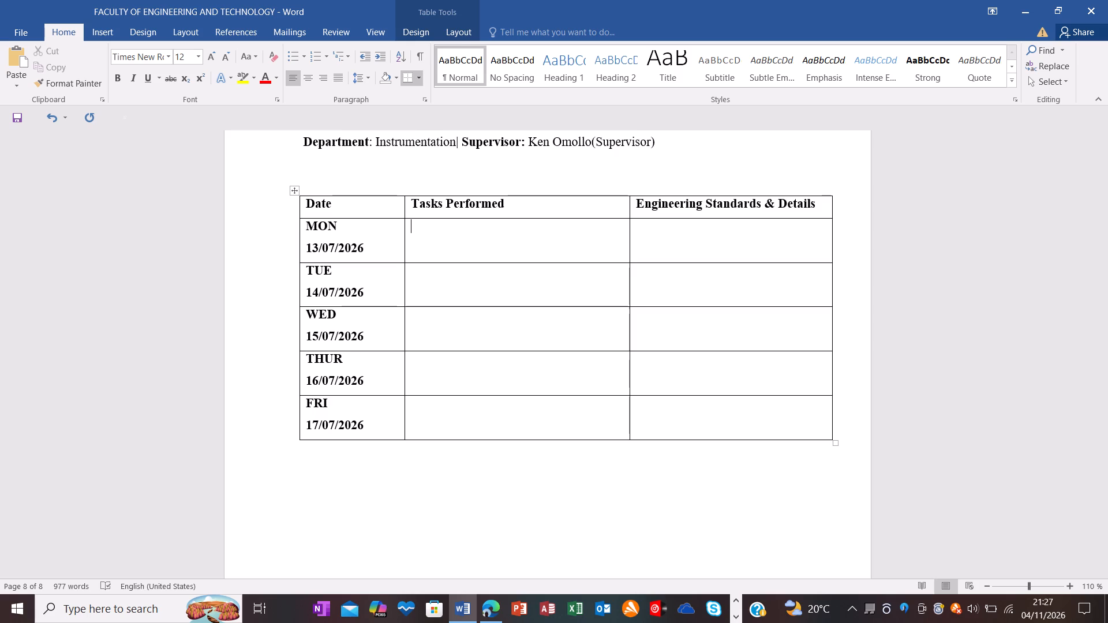
scroll(564, 260, "up", 3)
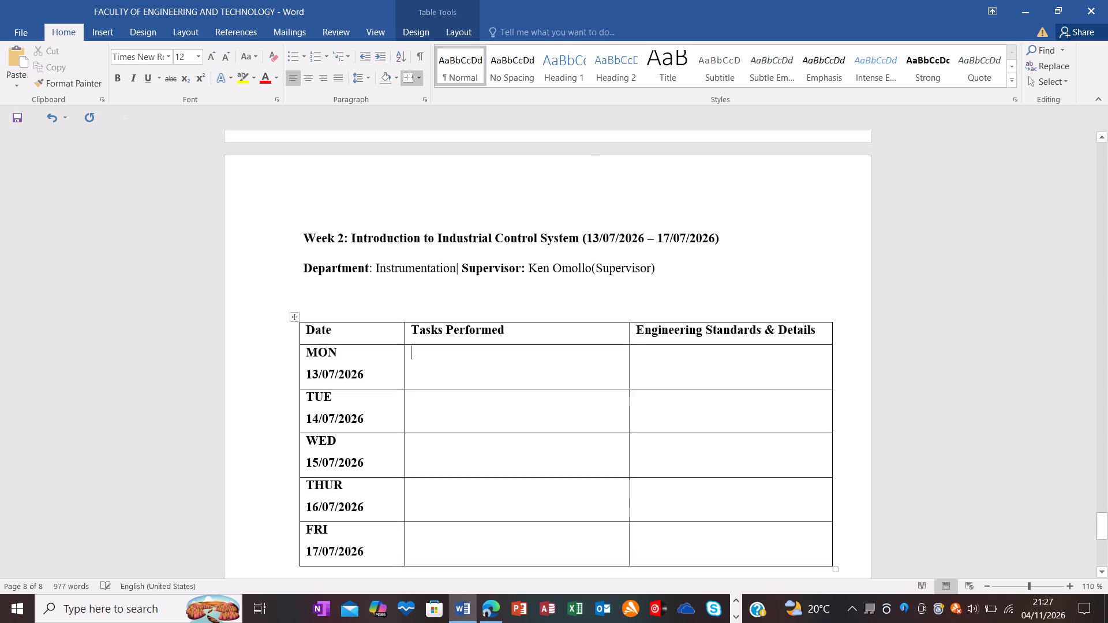
scroll(564, 260, "up", 5)
scroll(564, 260, "down", 3)
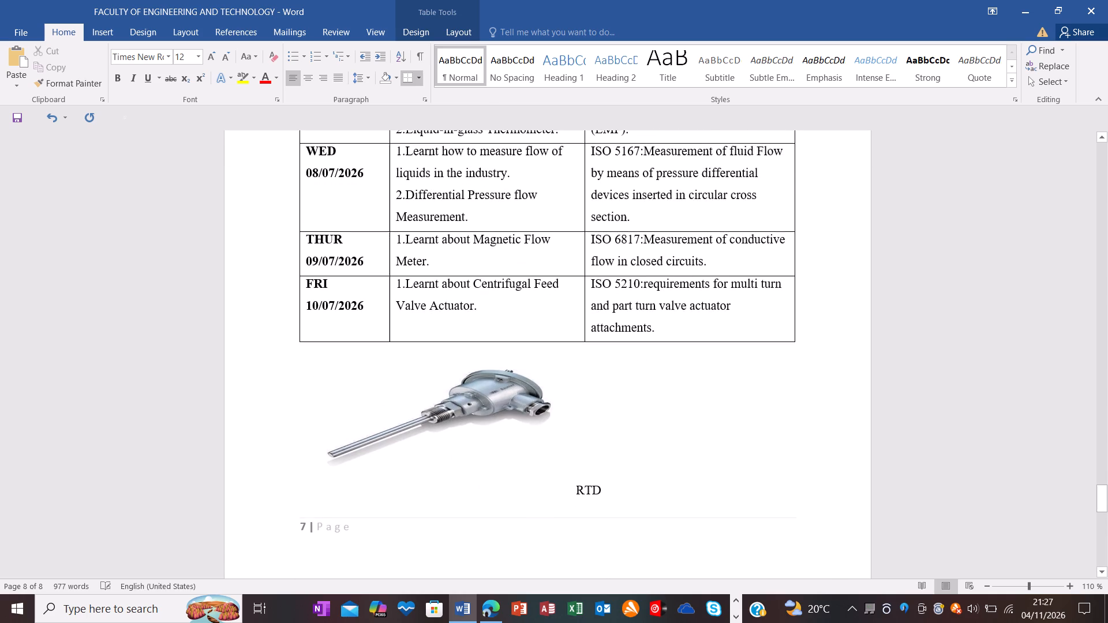
scroll(564, 260, "down", 1)
scroll(564, 273, "up", 2)
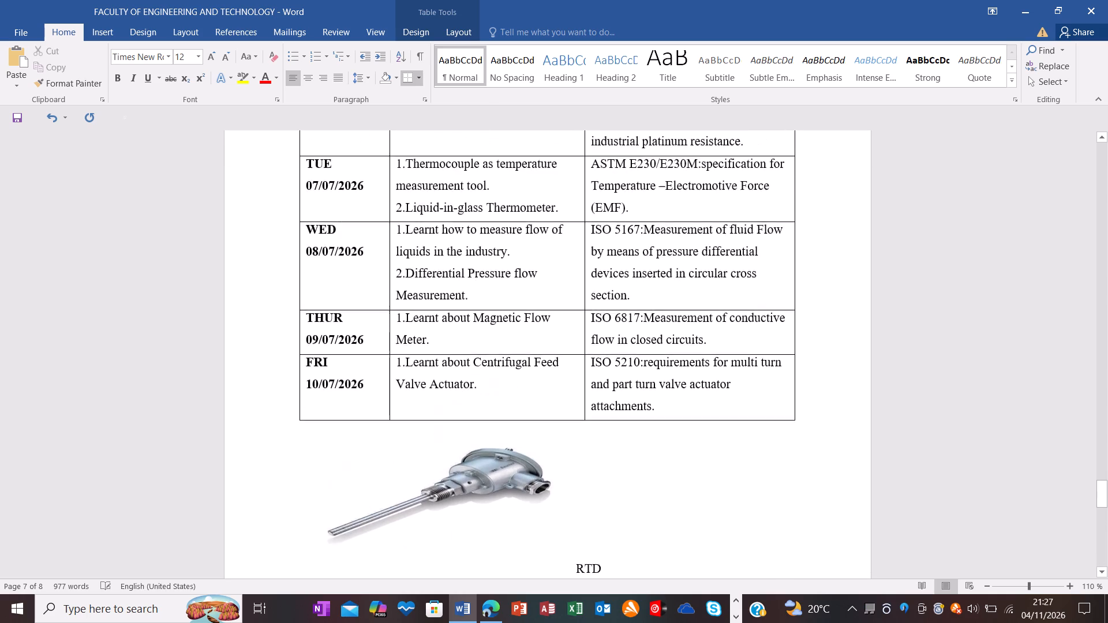
scroll(564, 273, "down", 1)
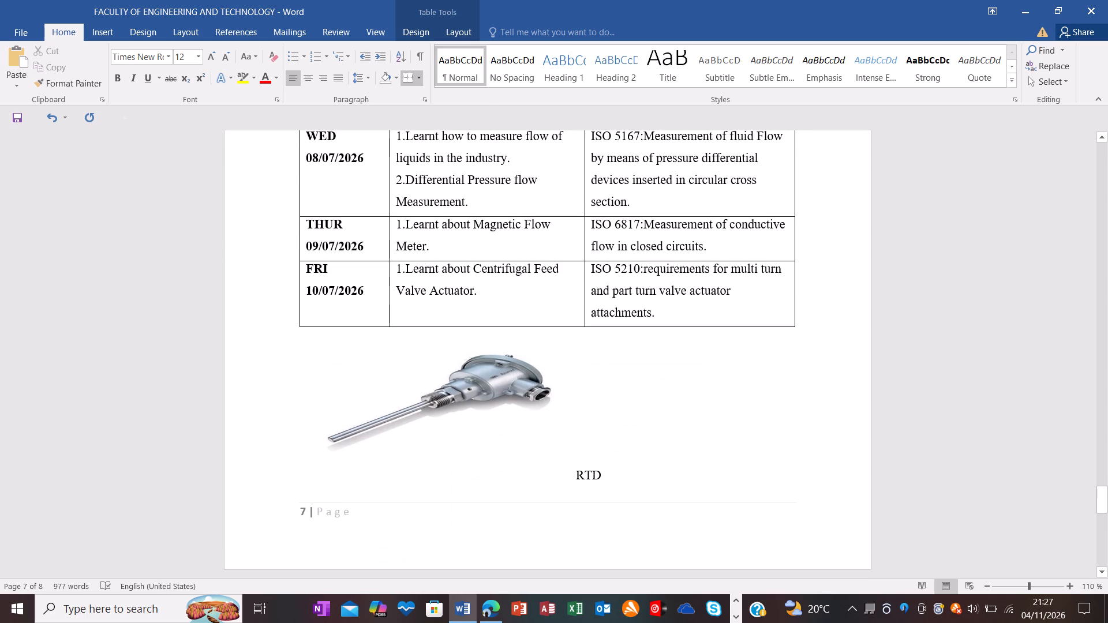
scroll(564, 273, "up", 1)
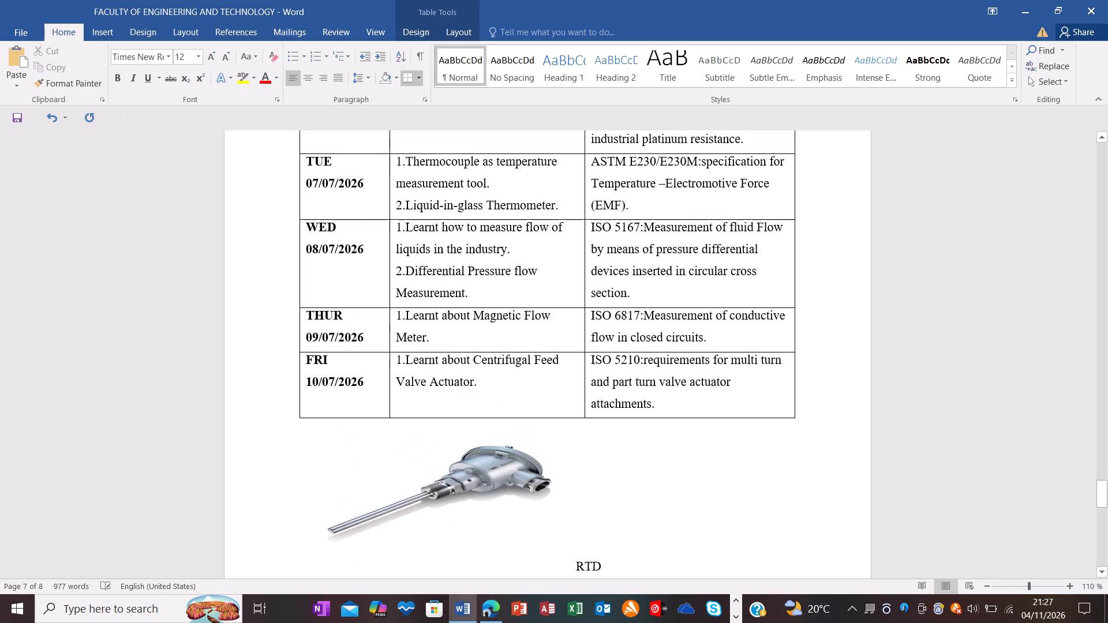
right_click(564, 273)
scroll(564, 273, "up", 1)
scroll(882, 220, "up", 1)
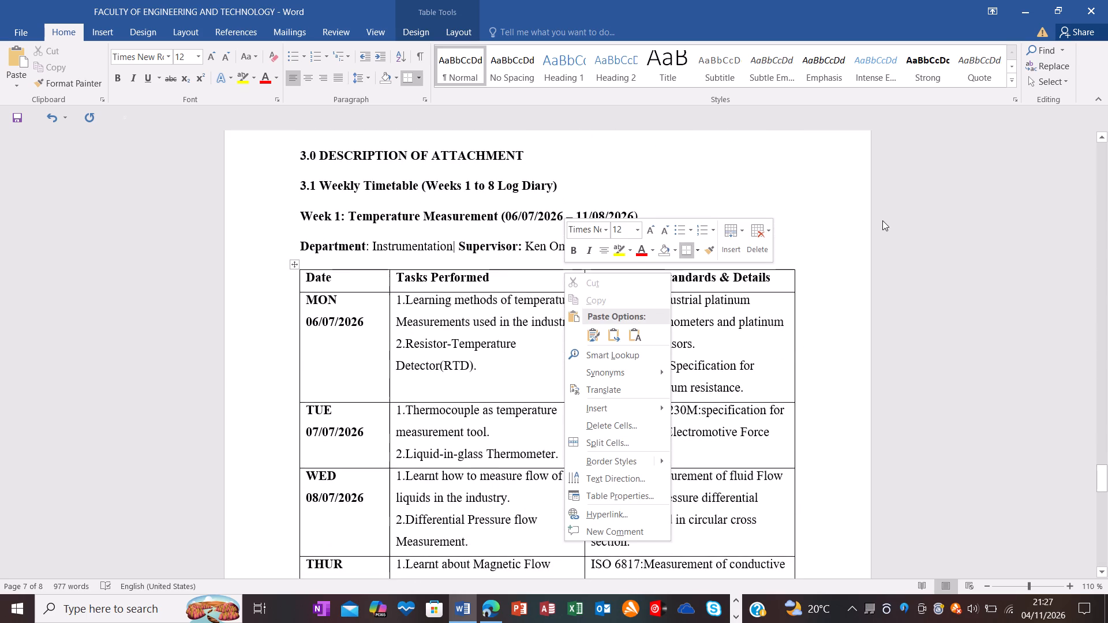
scroll(882, 220, "up", 9)
scroll(882, 220, "down", 7)
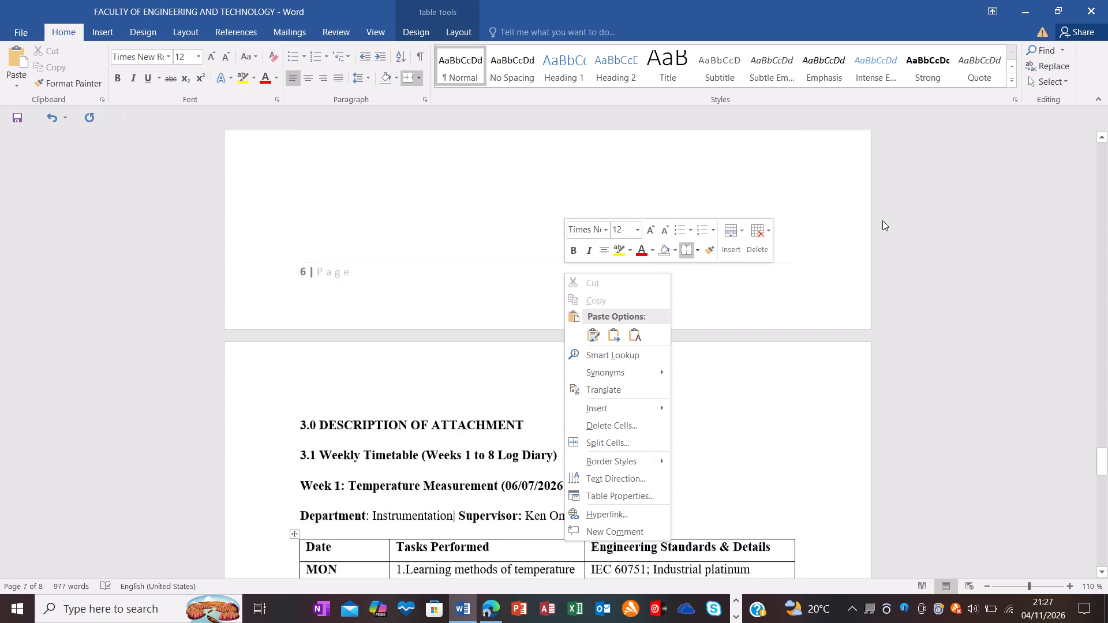
scroll(882, 220, "down", 8)
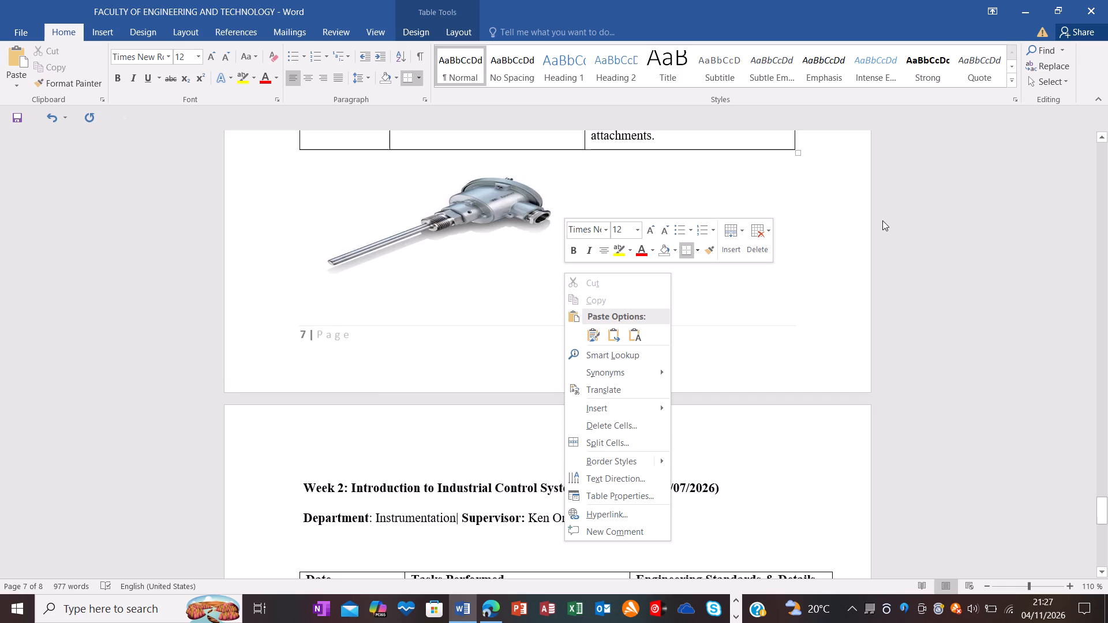
scroll(882, 220, "down", 2)
scroll(931, 289, "down", 3)
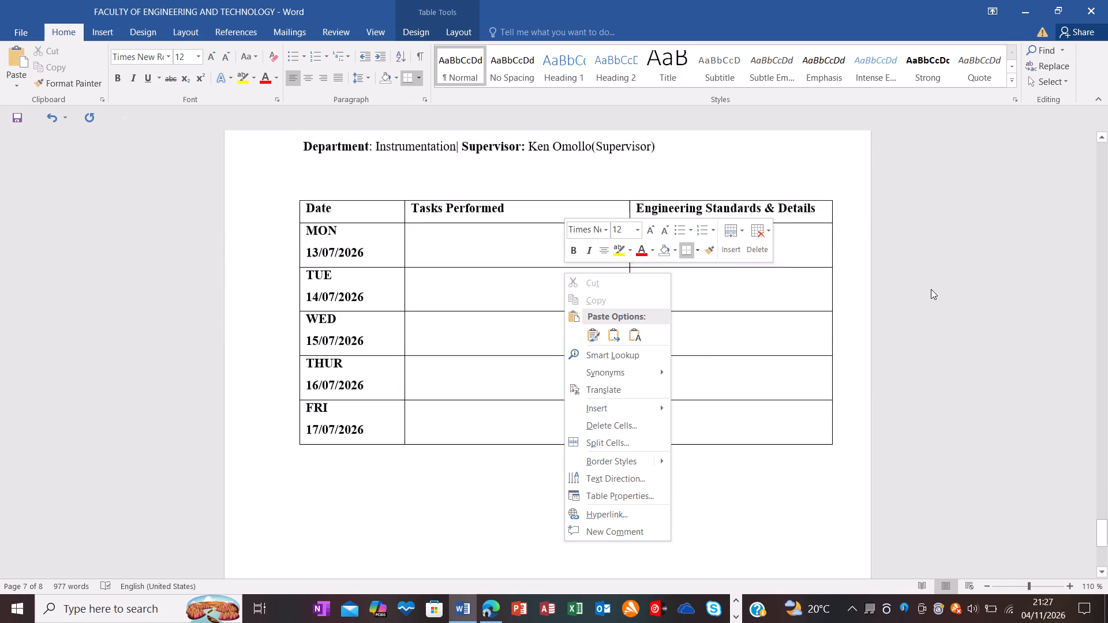
left_click(931, 289)
Review the earlier report sections back to the Executive Summary, through the company description and Week 1 log to the Week 2 table.
scroll(736, 377, "up", 3)
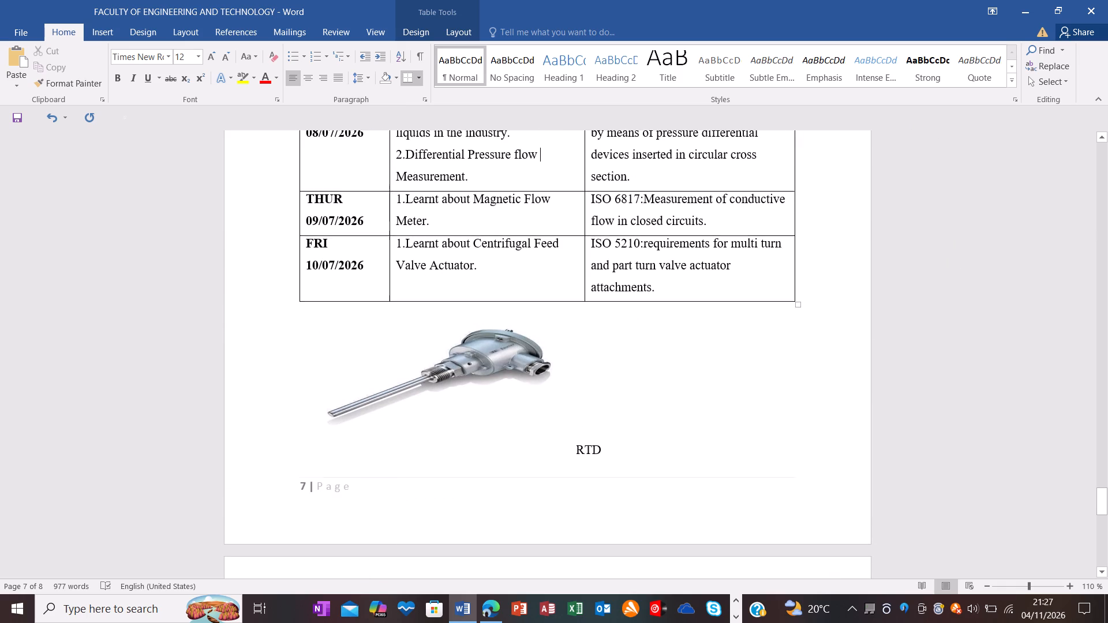
scroll(736, 377, "up", 18)
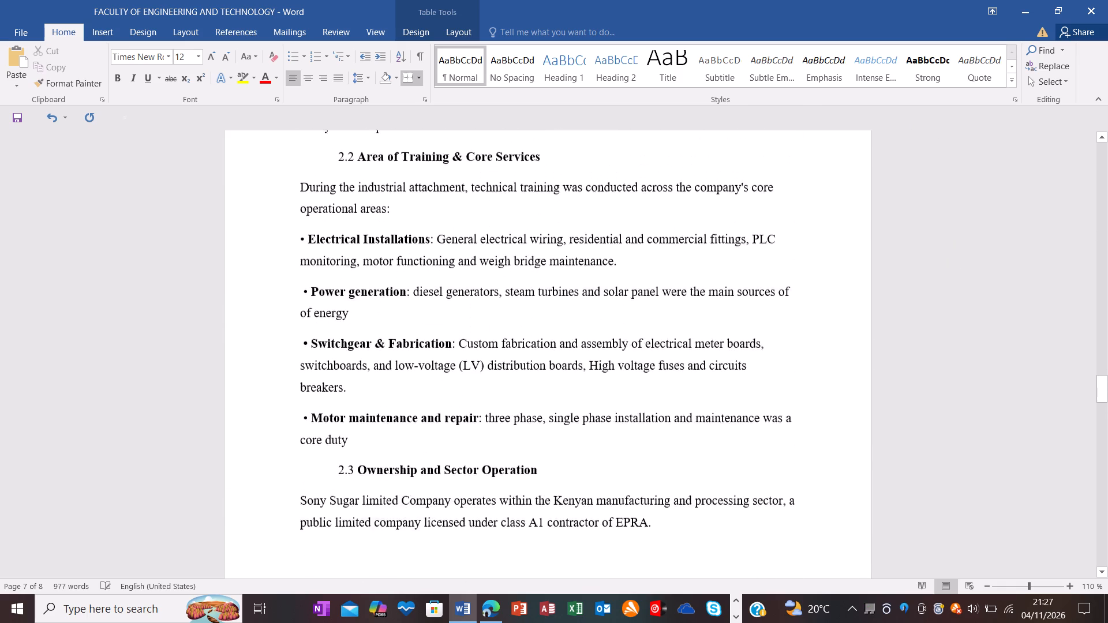
scroll(736, 377, "up", 17)
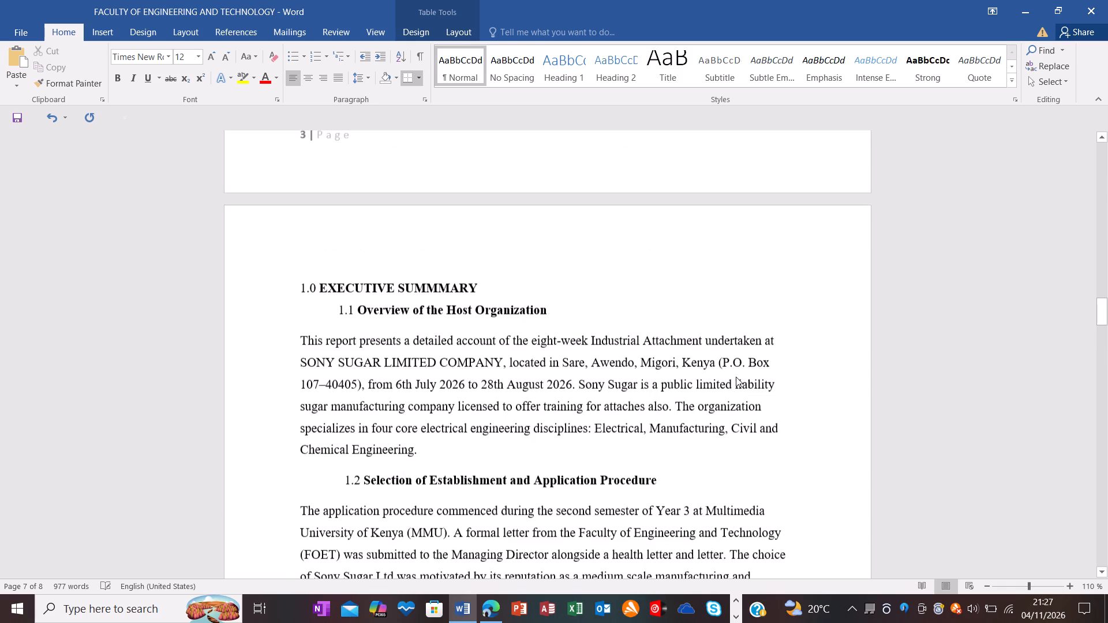
scroll(736, 377, "down", 18)
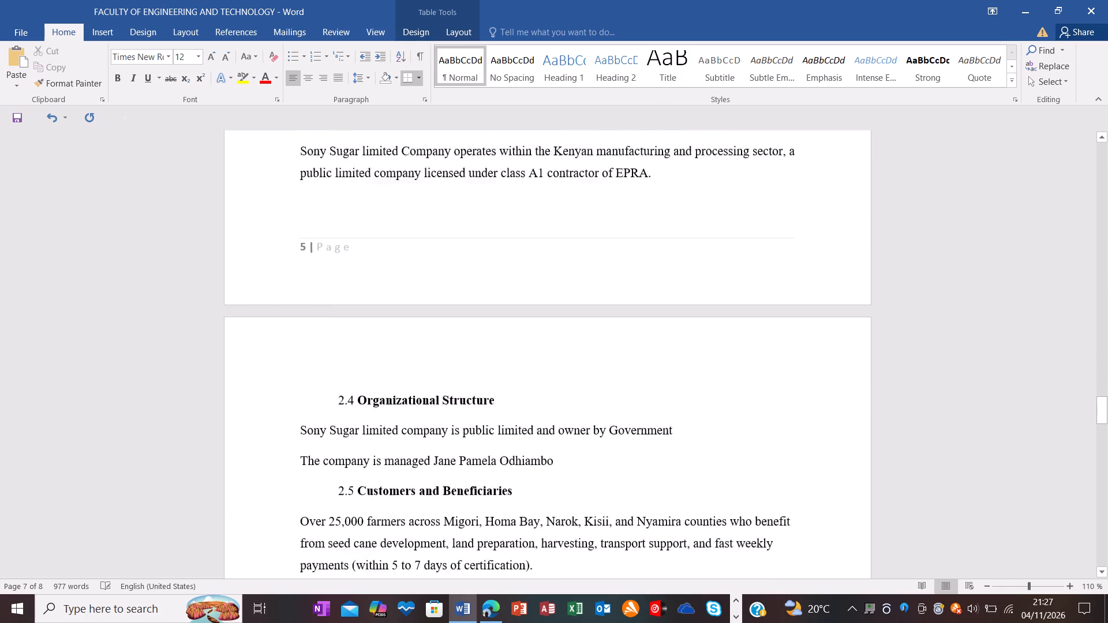
scroll(736, 377, "down", 13)
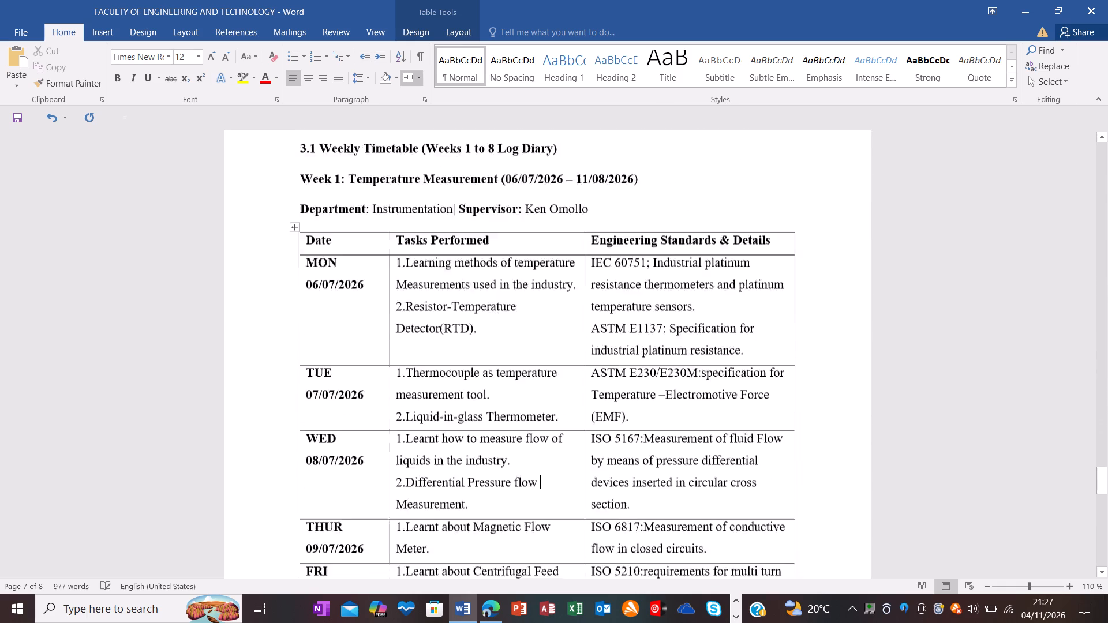
scroll(736, 377, "down", 8)
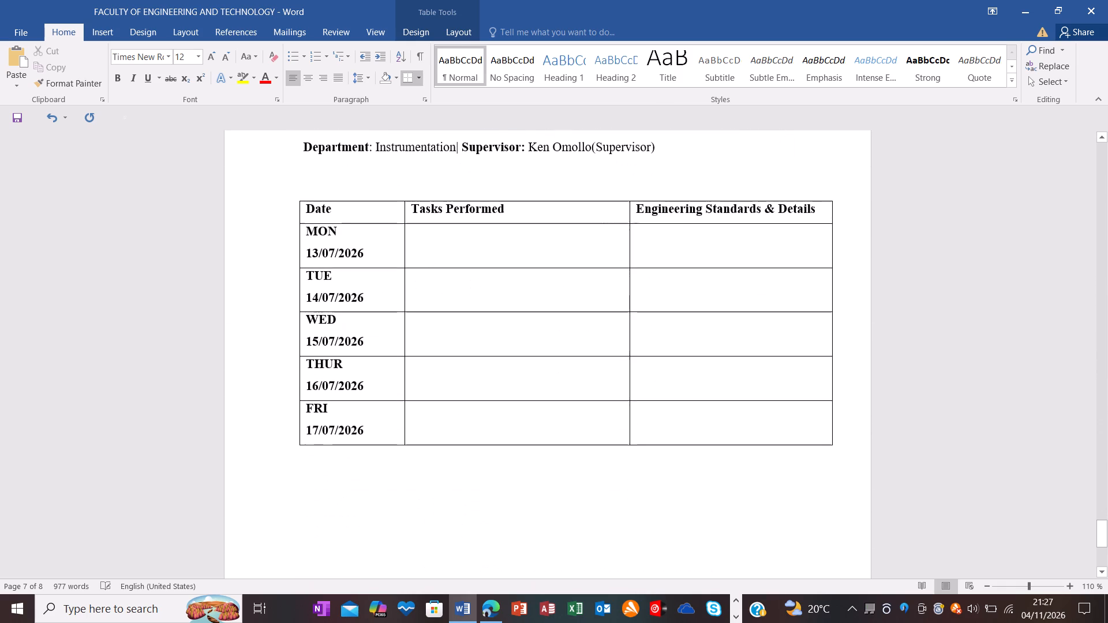
Place the cursor in Monday's empty Tasks Performed cell in the Week 2 table.
left_click(438, 240)
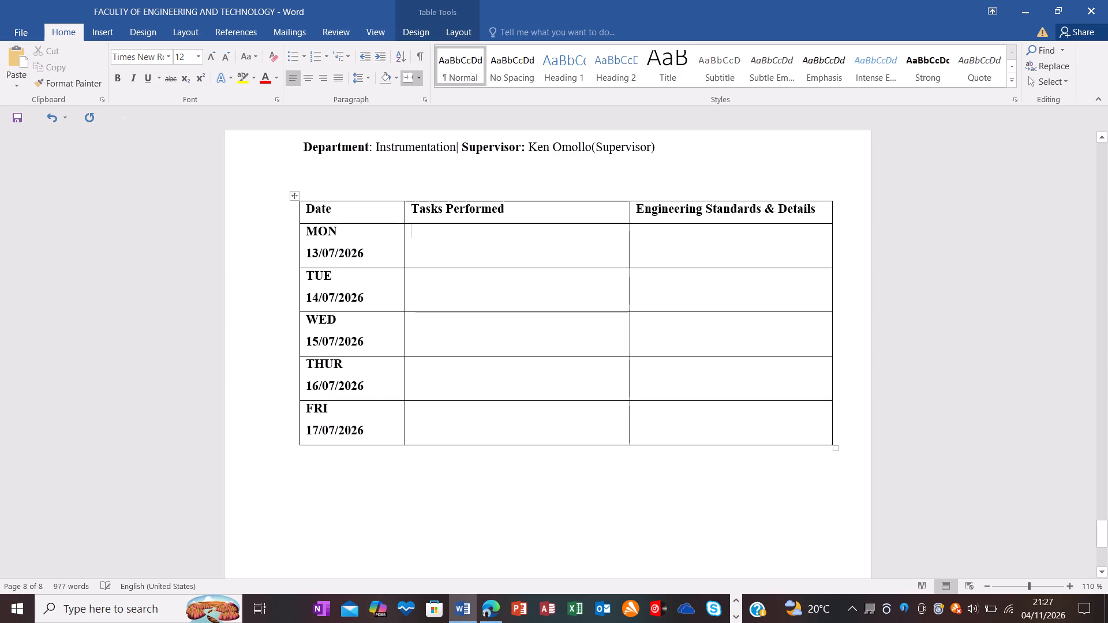
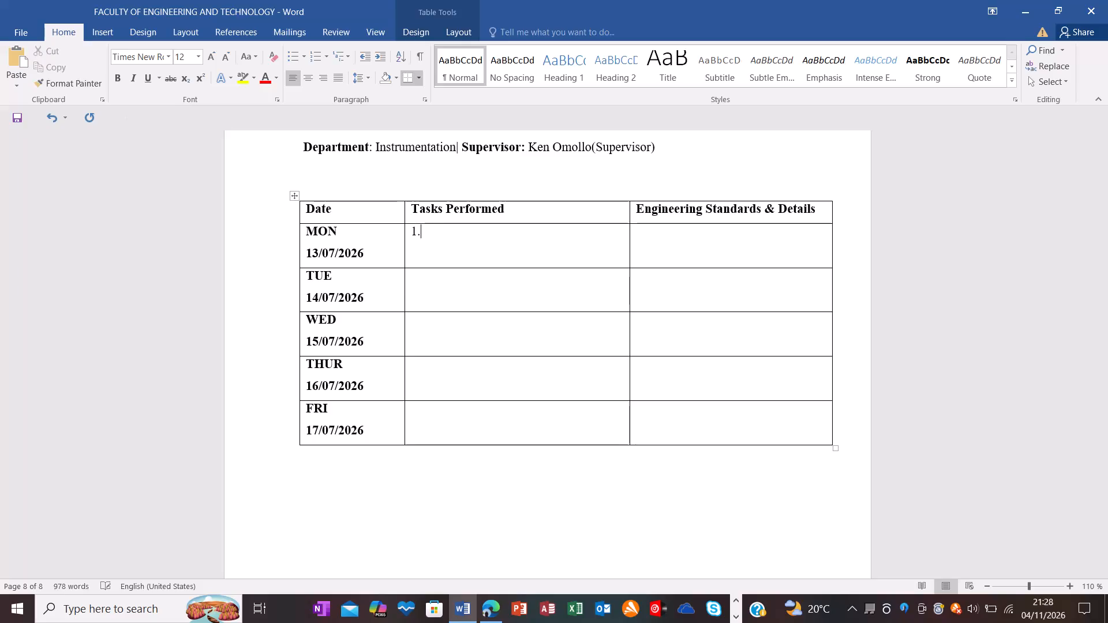
Enter "Types of industrial Power." as item 1 of Monday's Tasks Performed in the Week 2 table.
key("shift+t")
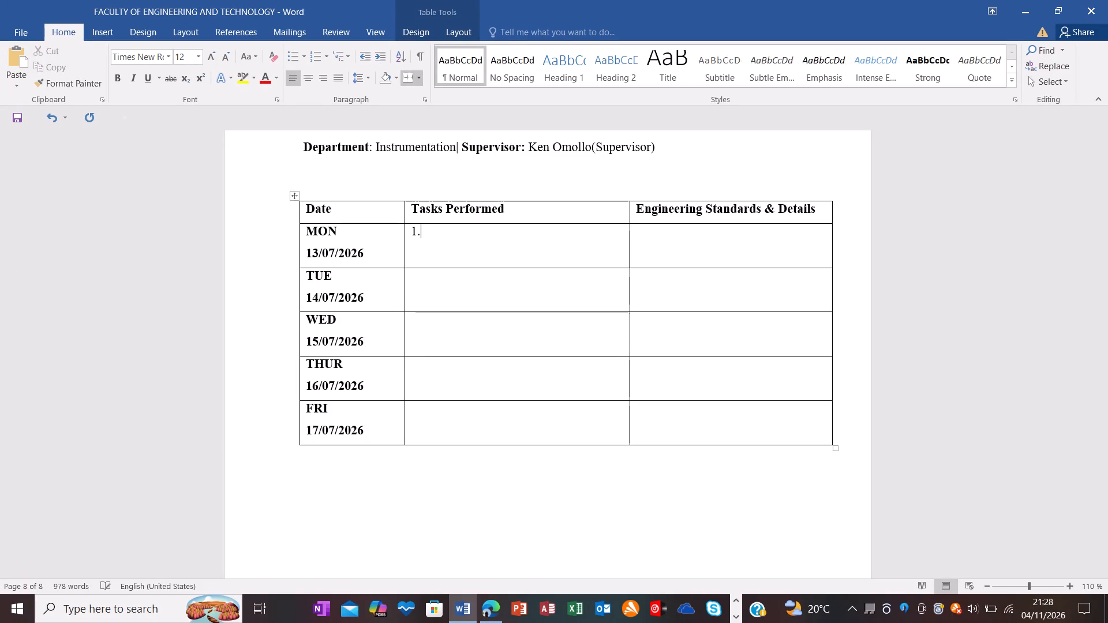
key("t")
key("BackSpace")
type("Types")
key("space")
type("of industrial")
key("space")
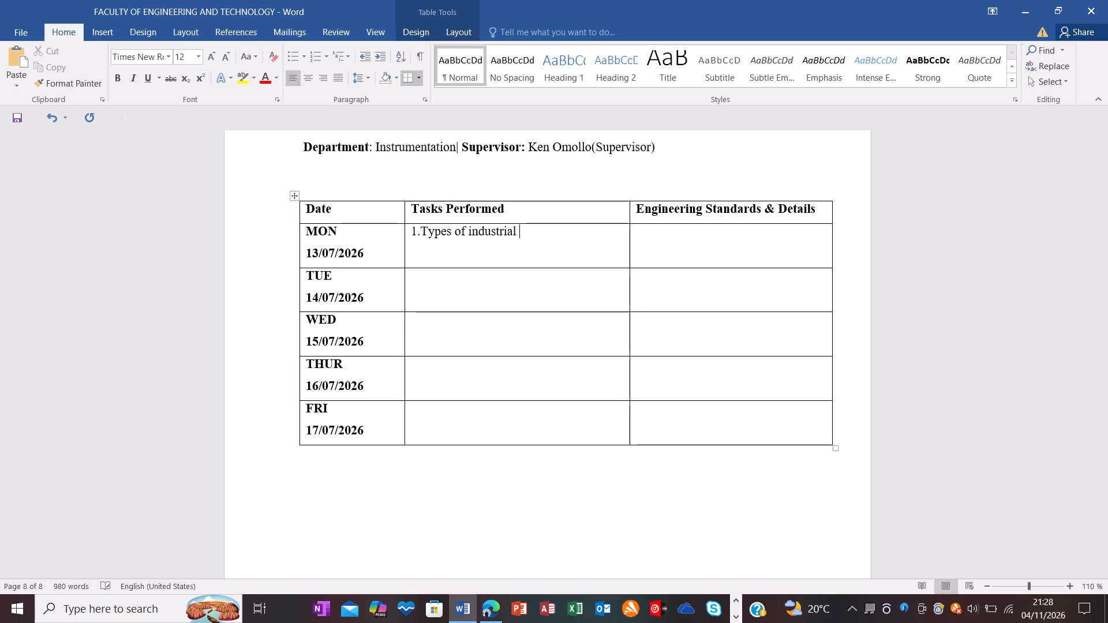
type("Power")
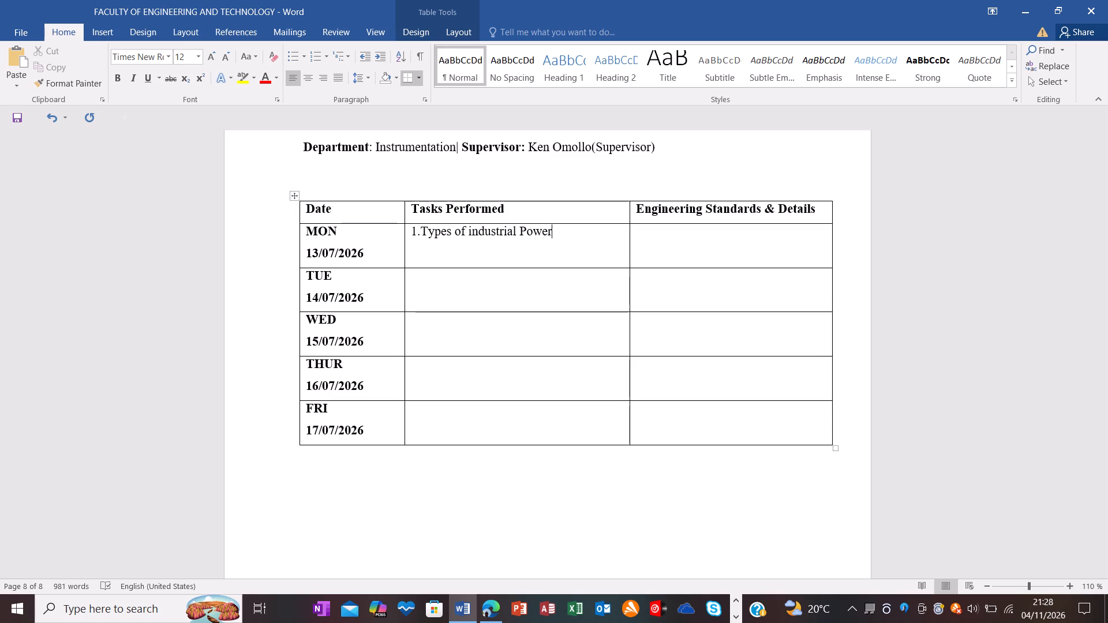
key("period")
Enter "1.Introduction to industrial Control systems." in Tuesday's Tasks Performed cell.
left_click(421, 279)
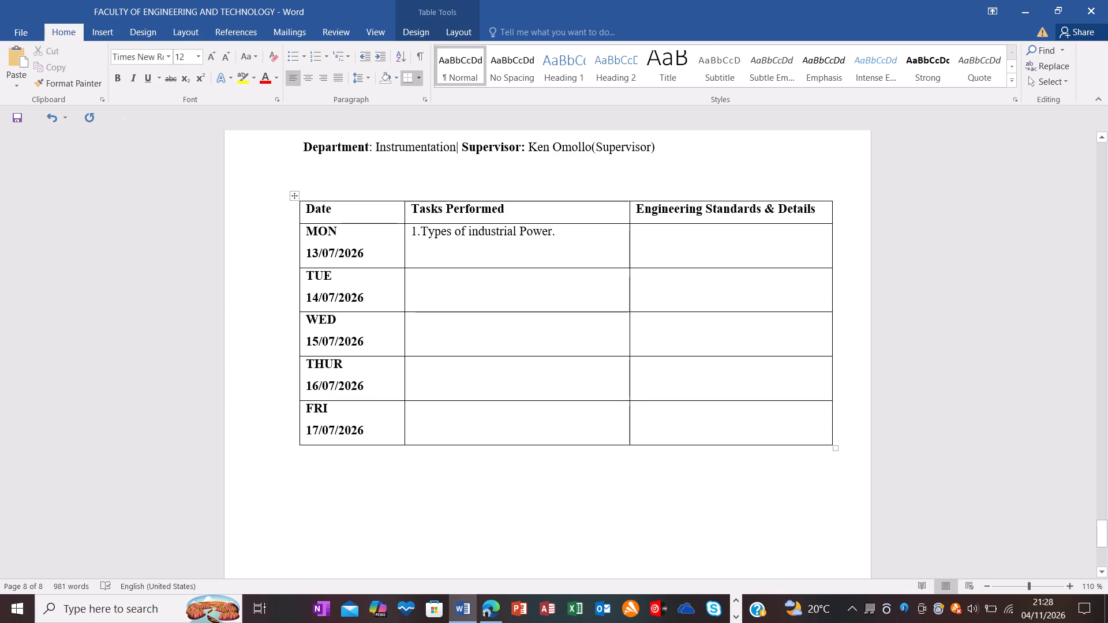
key("1")
key("period")
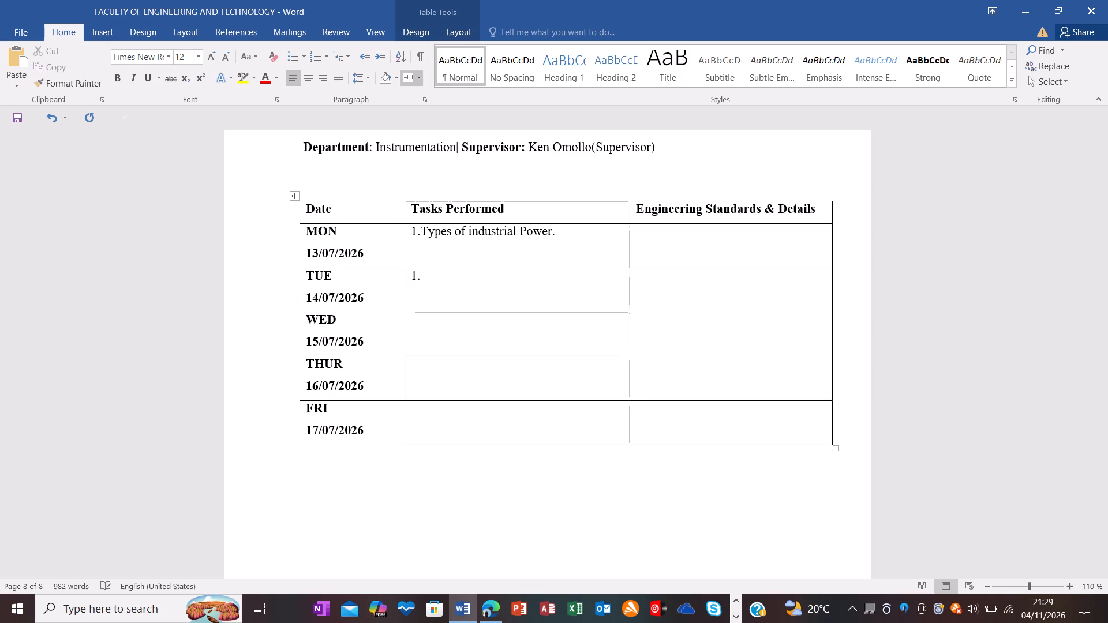
type("In")
type("troduction")
key("space")
type("to")
key("space")
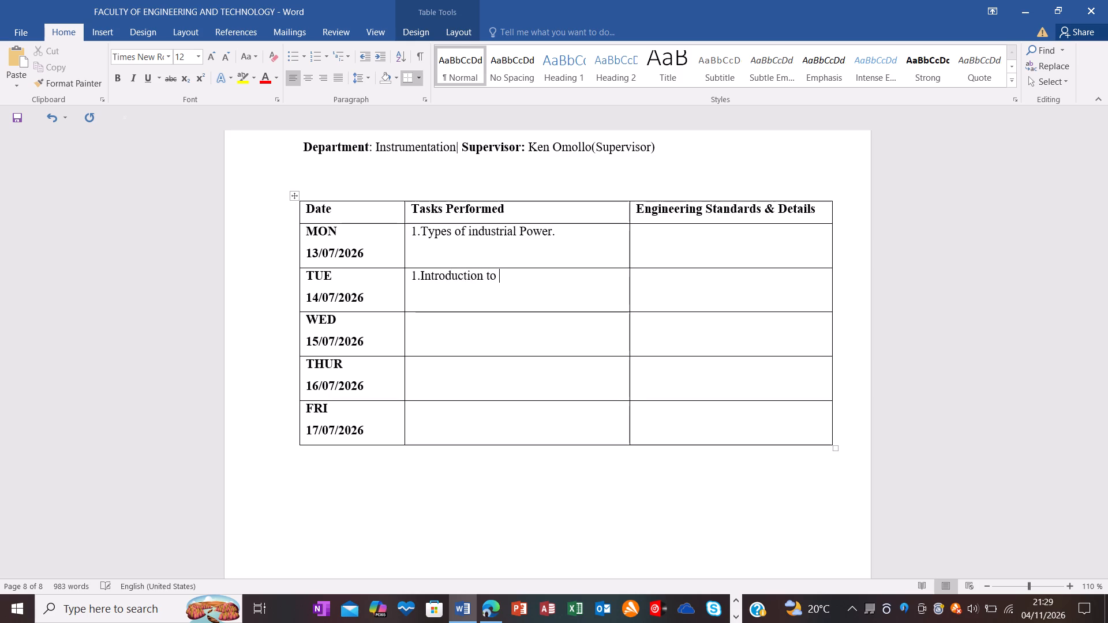
type("industrial")
key("space")
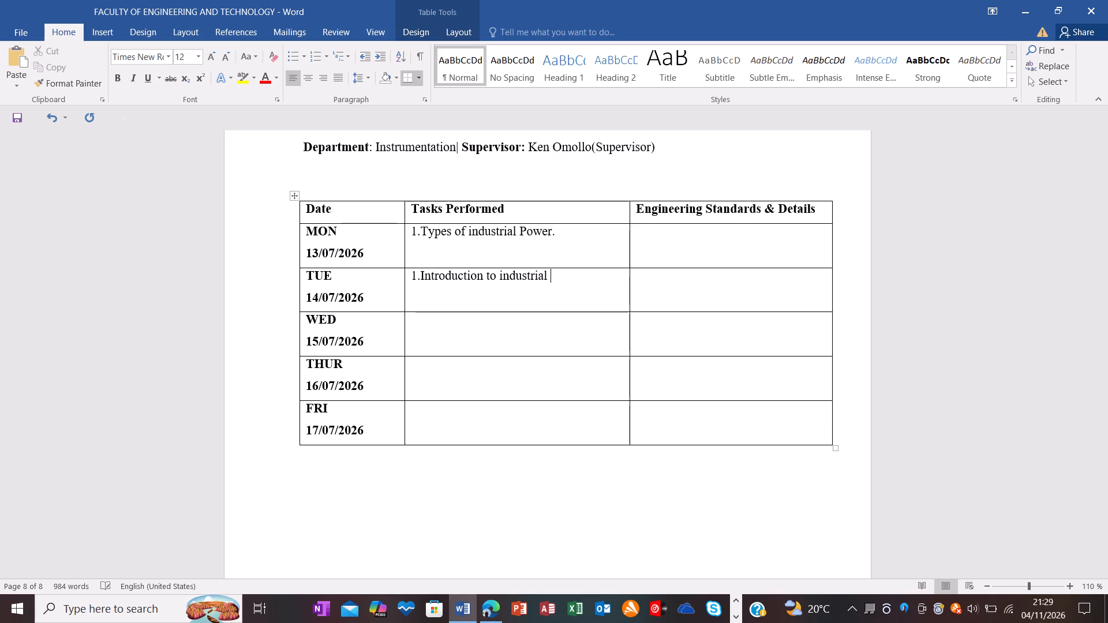
type("Co")
key("n")
type("trol systems")
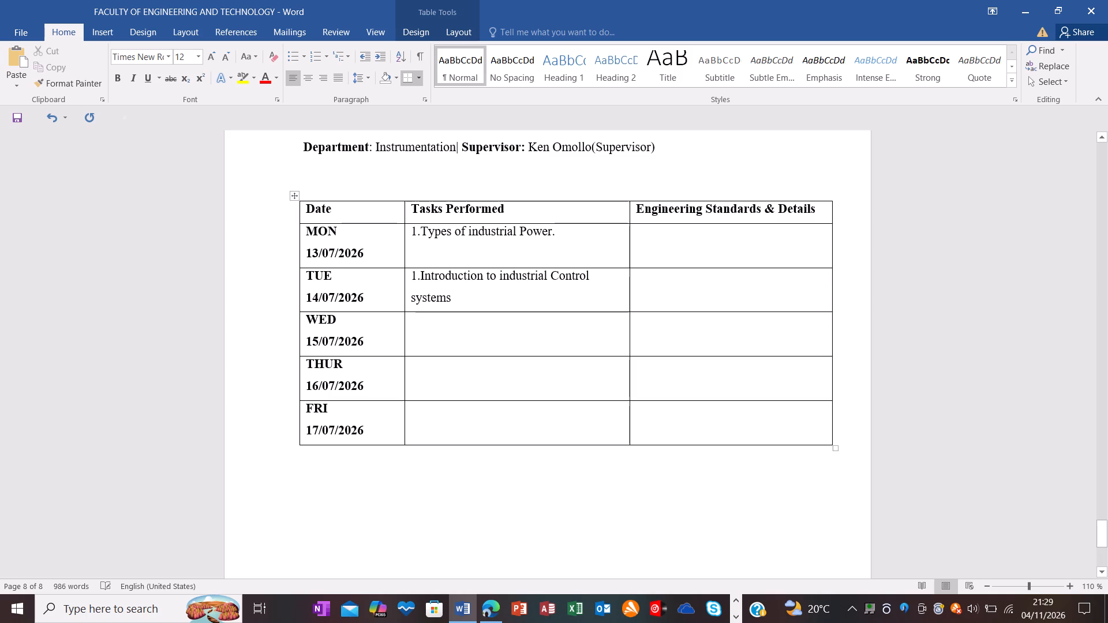
key("period")
Capitalize the word "Industrial" in both Tuesday's and Monday's task entries.
left_click(503, 271)
key("BackSpace")
key("shift+BackSpace")
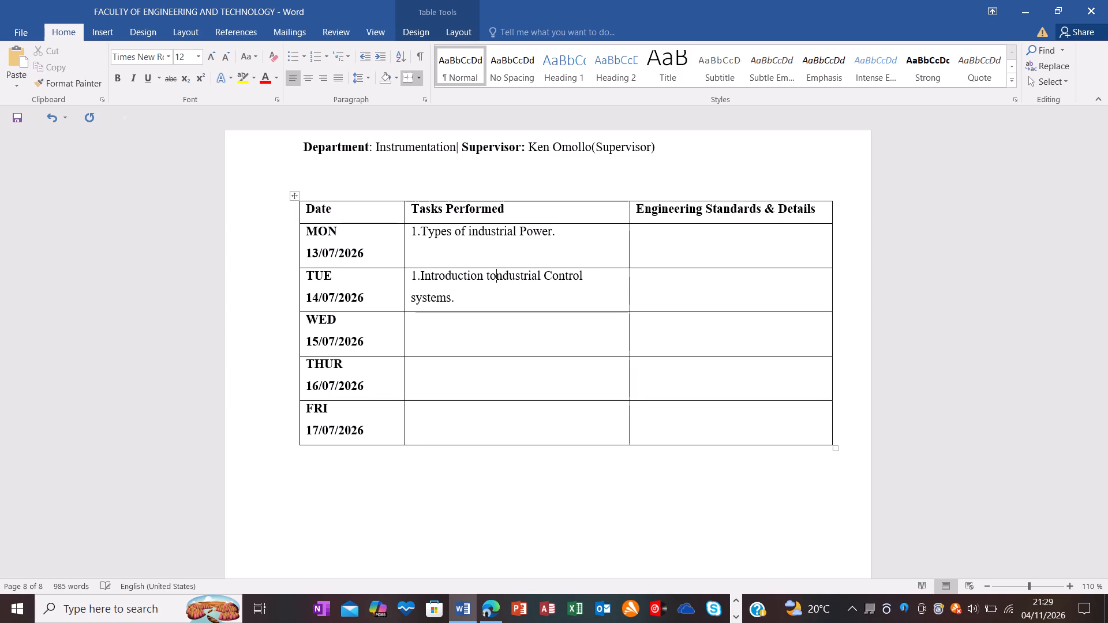
key("shift+i")
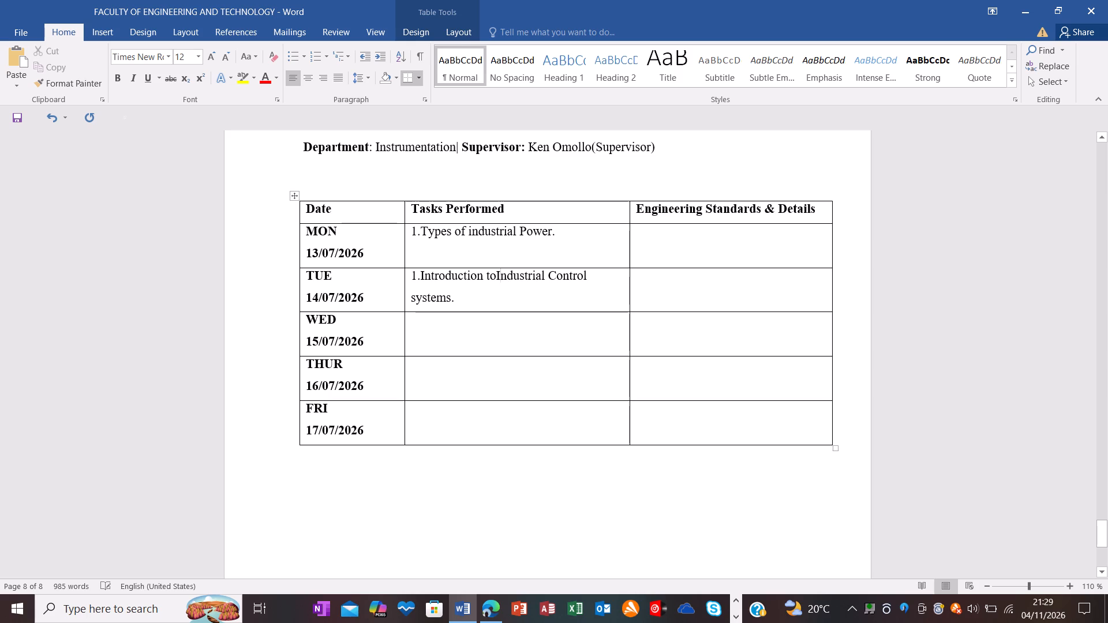
left_click(495, 273)
key("space")
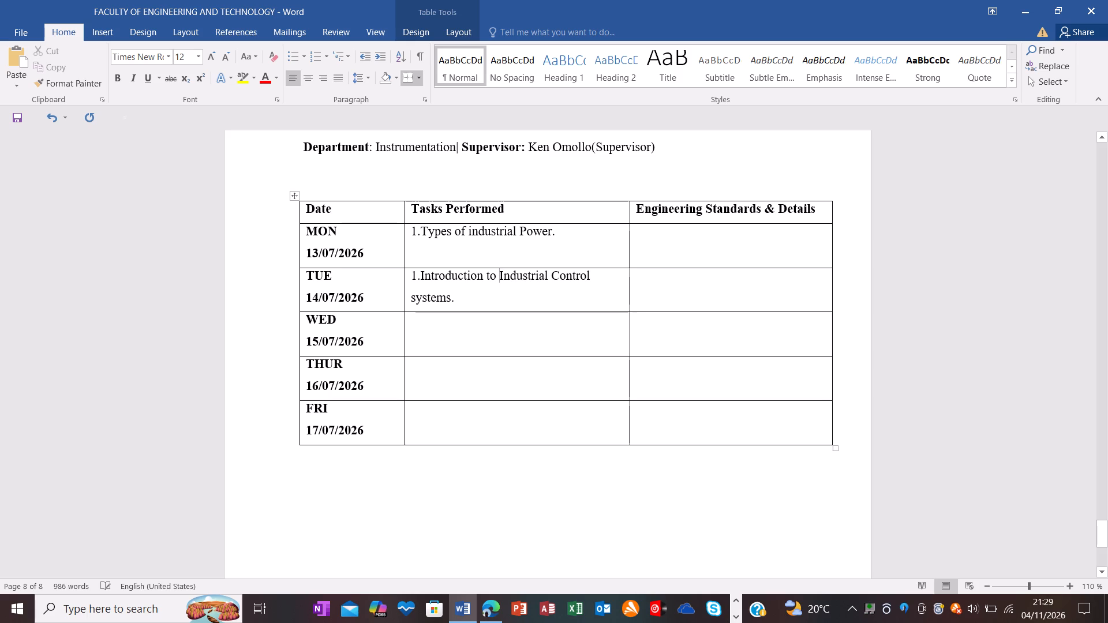
left_click(470, 227)
key("BackSpace")
key("shift+i")
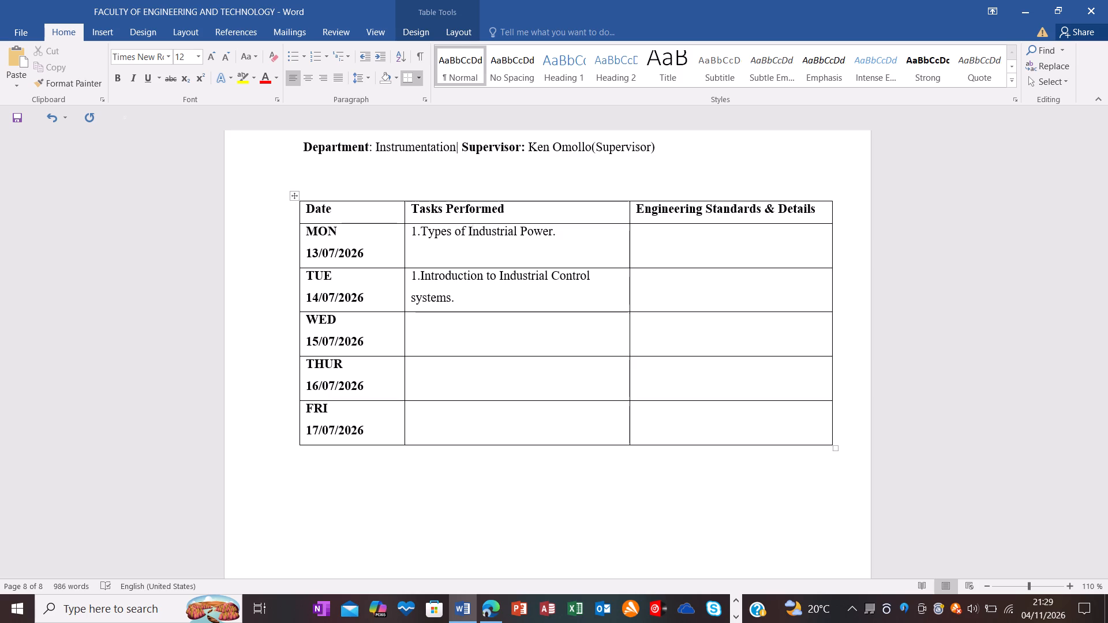
Replace the final period of Tuesday's task with ", we were introduced to how the control systems of the industry operates.".
left_click(458, 301)
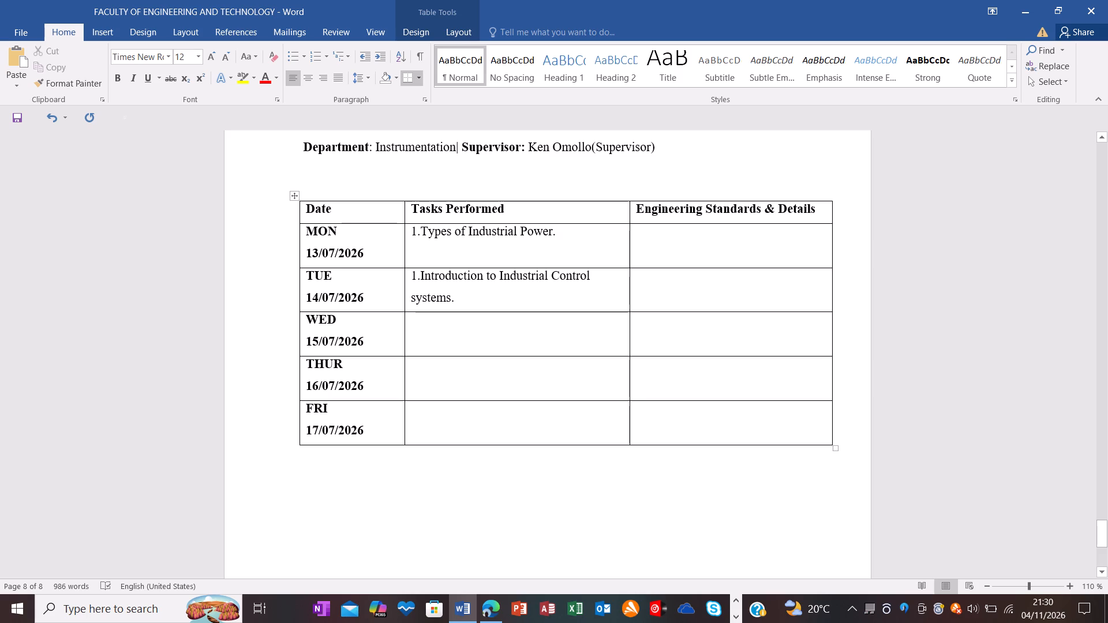
key("BackSpace")
key("comma")
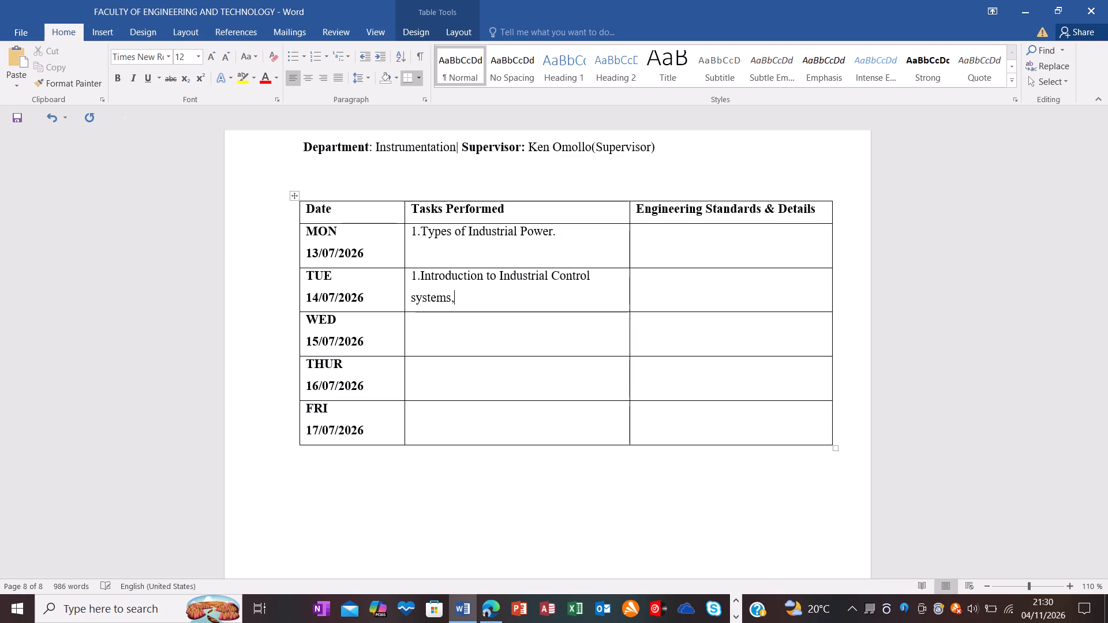
key("space")
type("we were introduced to how the")
key("space")
type("control systems of the")
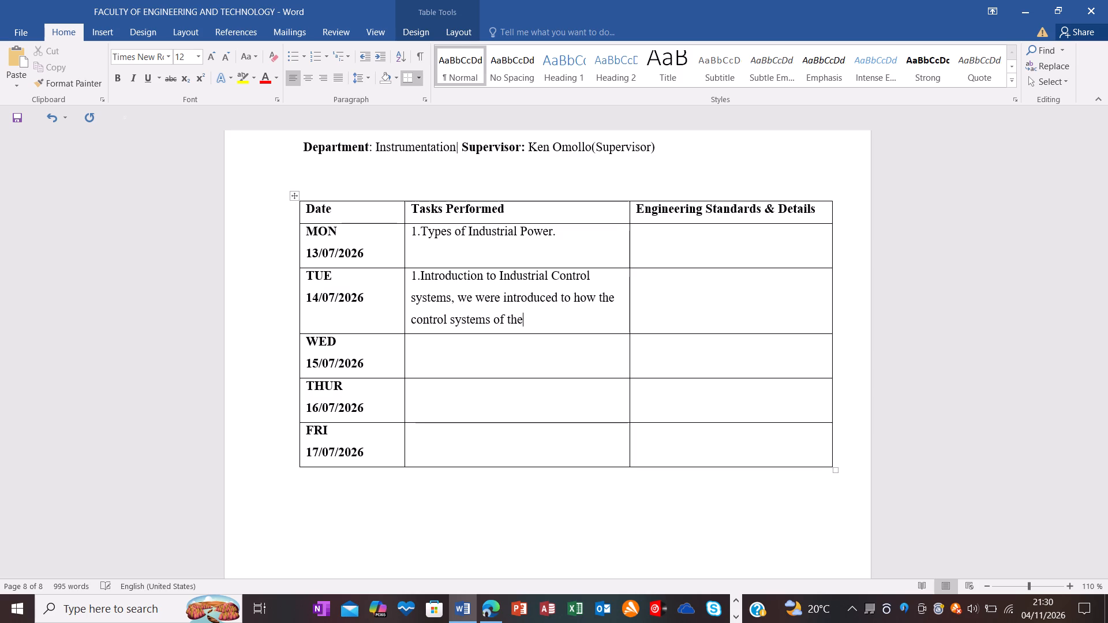
key("space")
type("indutry")
key("space")
key("o")
type("perates")
key("period")
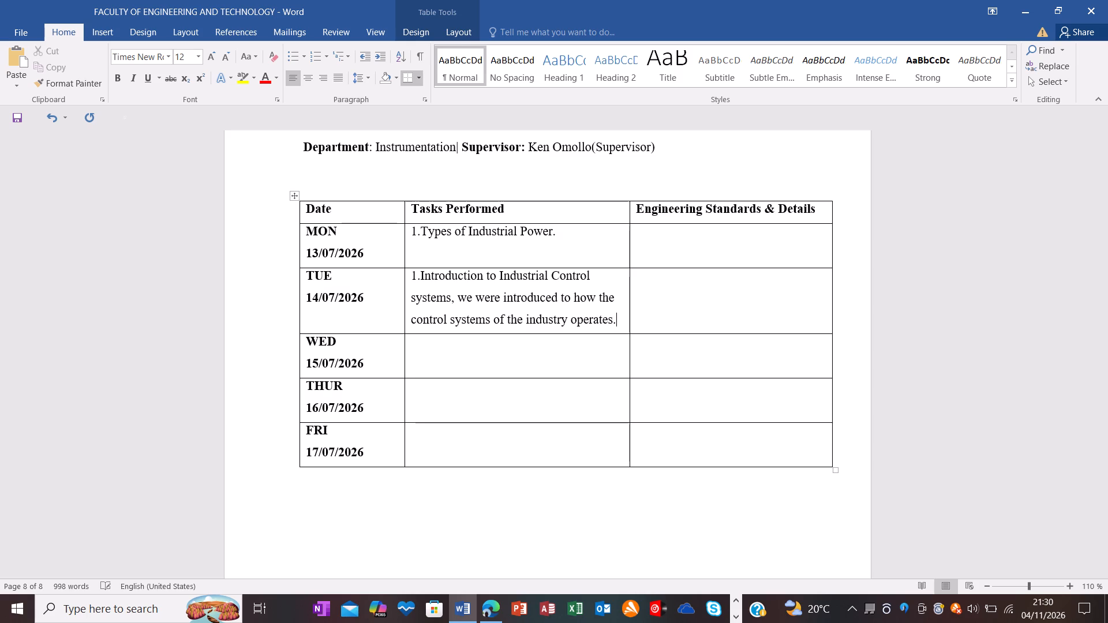
Replace the final period of Monday's task with ",how they arer generated and used in the industry.".
left_click(558, 238)
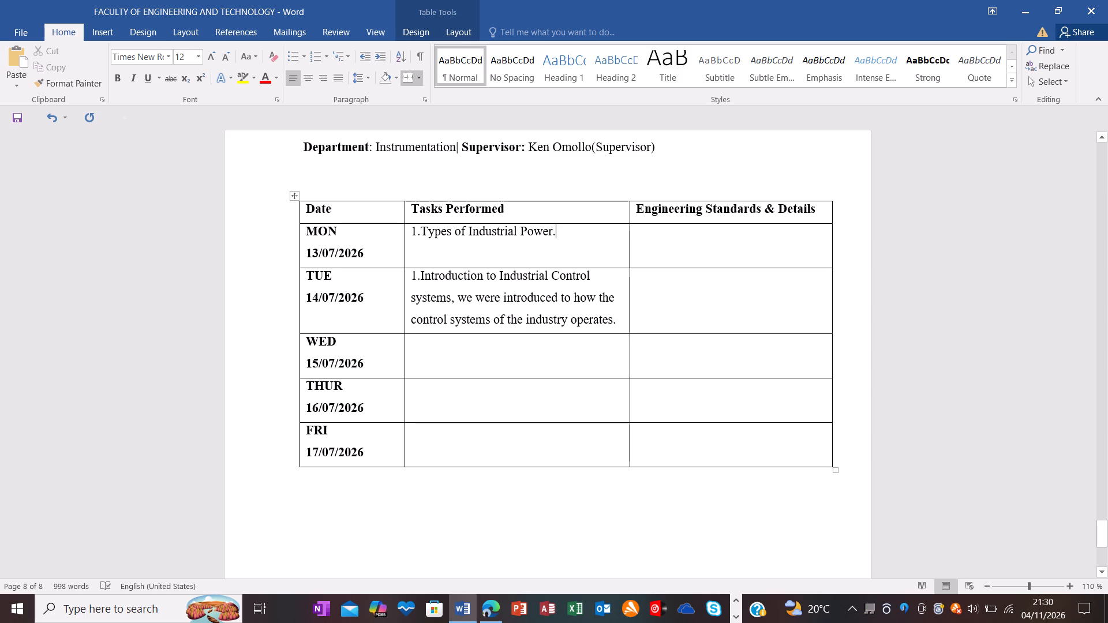
key("BackSpace")
key("comma")
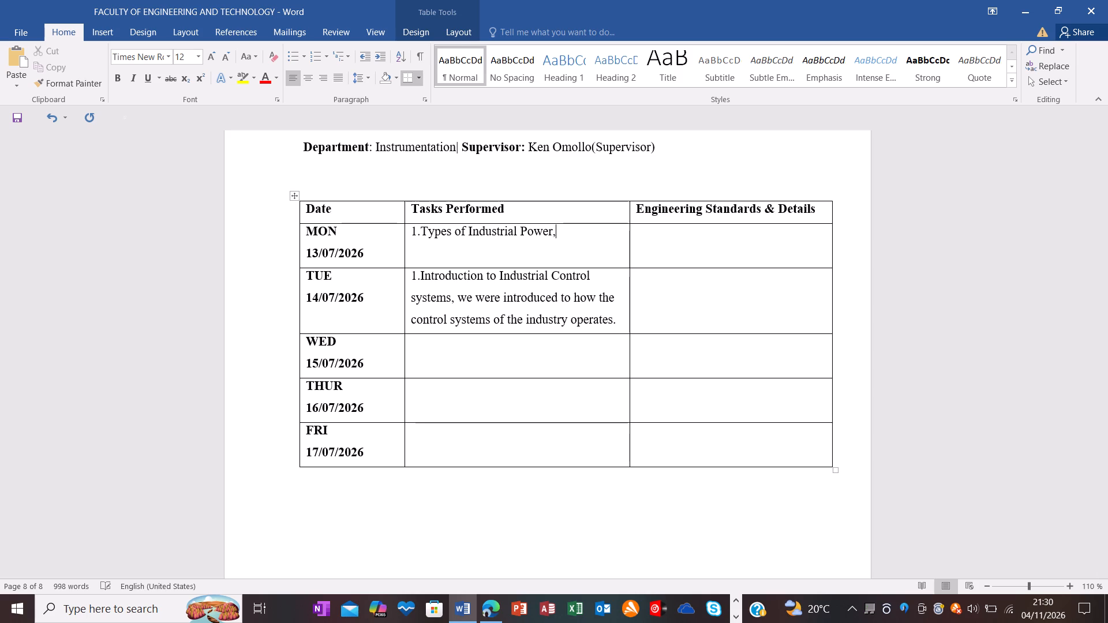
type("how they")
key("space")
type("arer")
key("space")
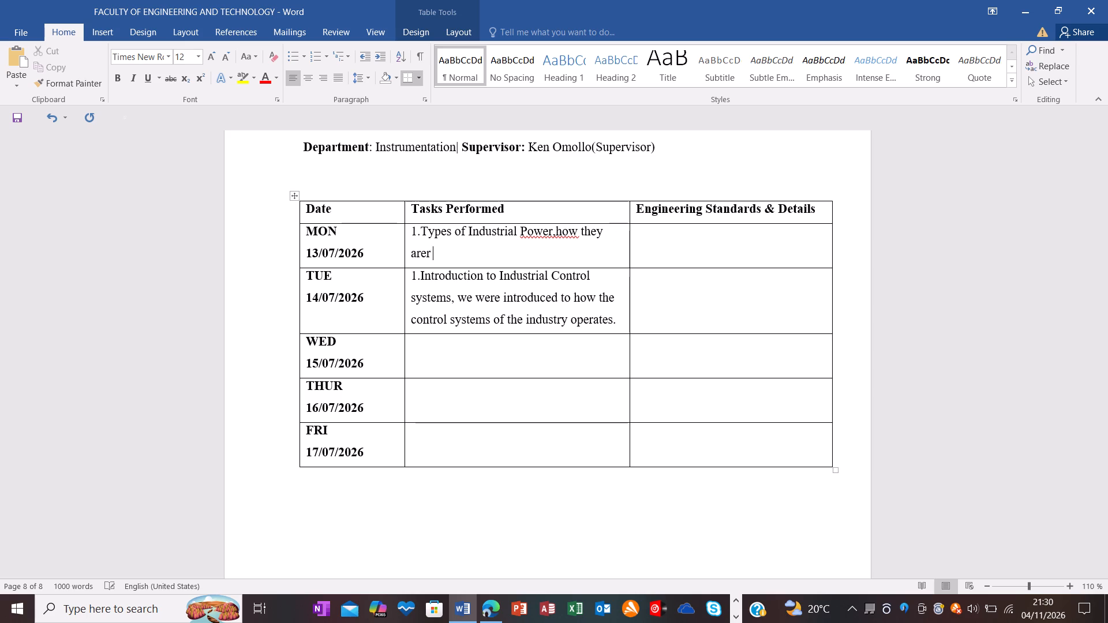
type("generated")
key("space")
type("and used")
key("space")
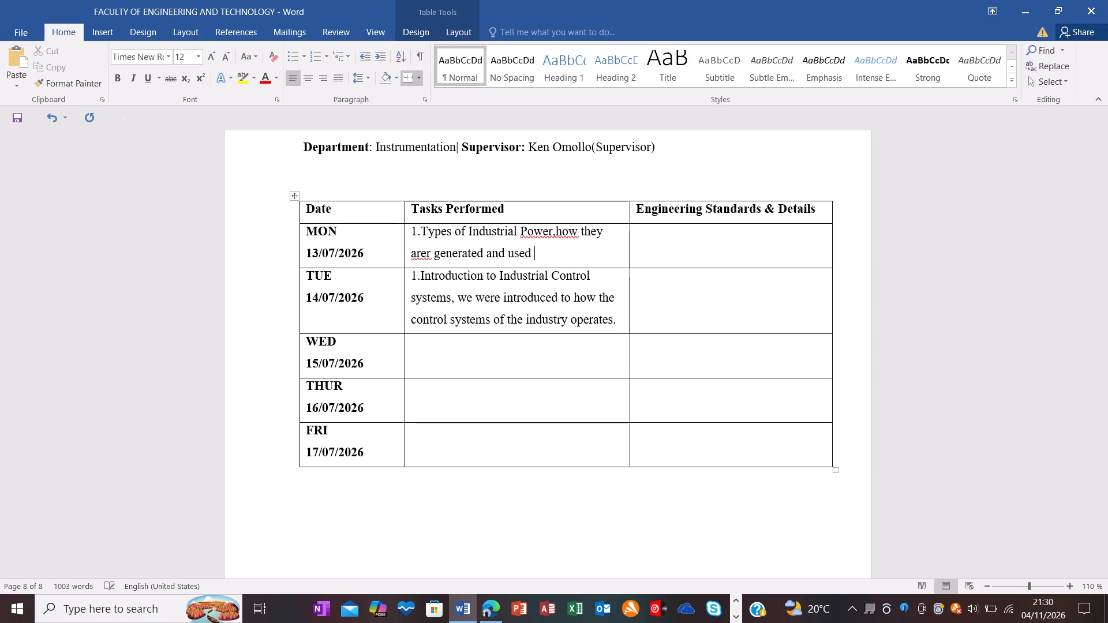
type("in the")
key("space")
type("industry")
key("period")
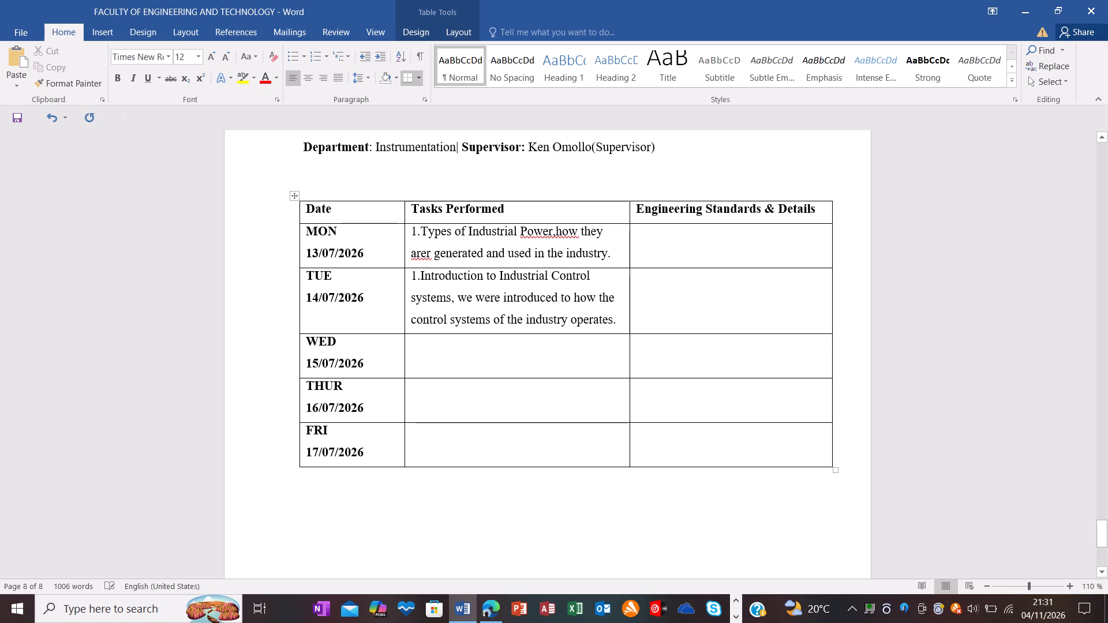
Insert a space after the comma between "Power" and "how" in Monday's Tasks Performed entry.
left_click(554, 232)
key("space")
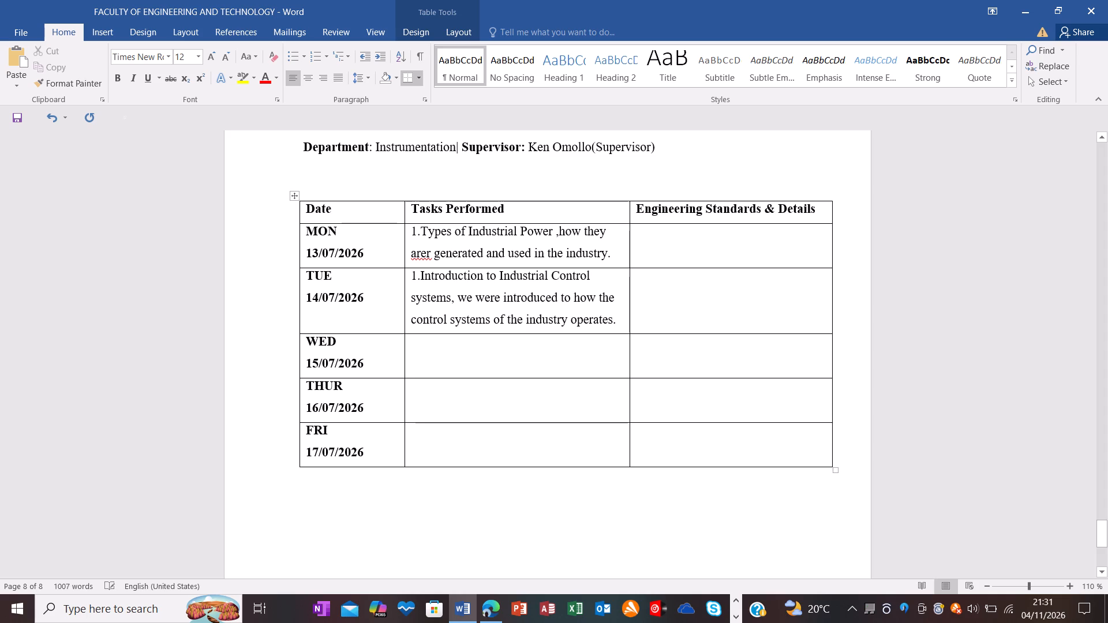
key("BackSpace")
left_click(556, 232)
key("space")
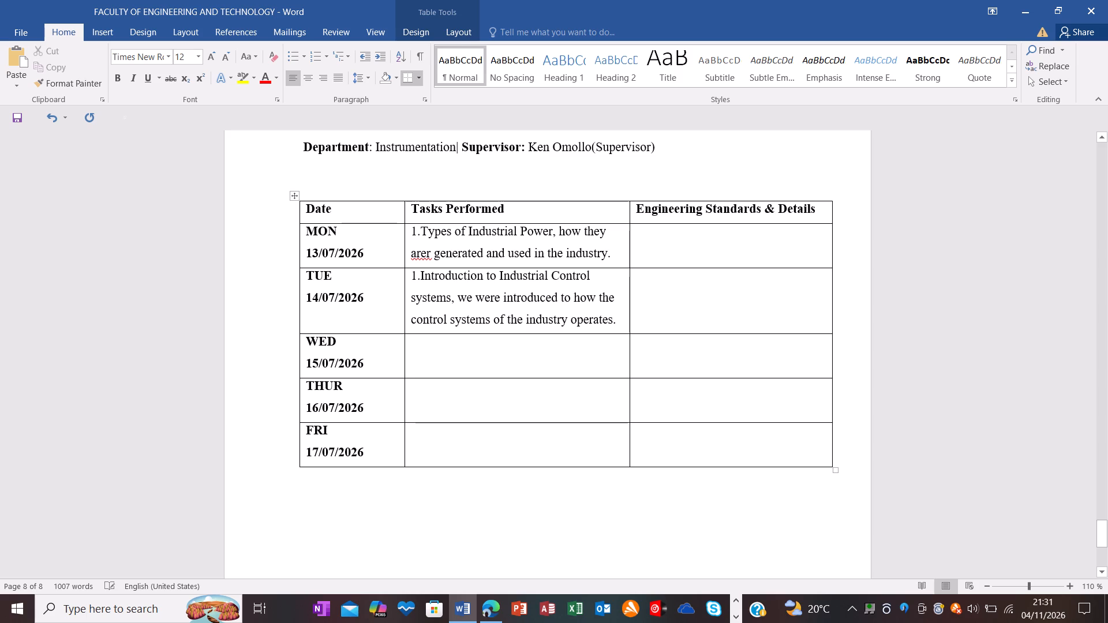
Change "arer" to "are used" in Monday's Tasks Performed entry.
left_click(430, 256)
key("BackSpace")
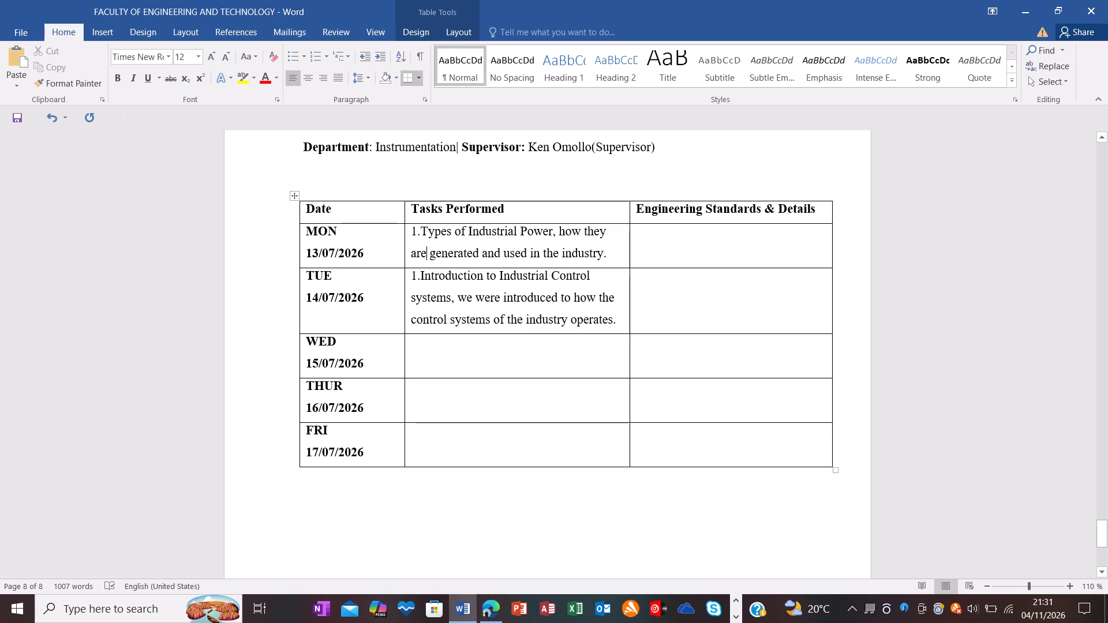
type("us")
type("ed")
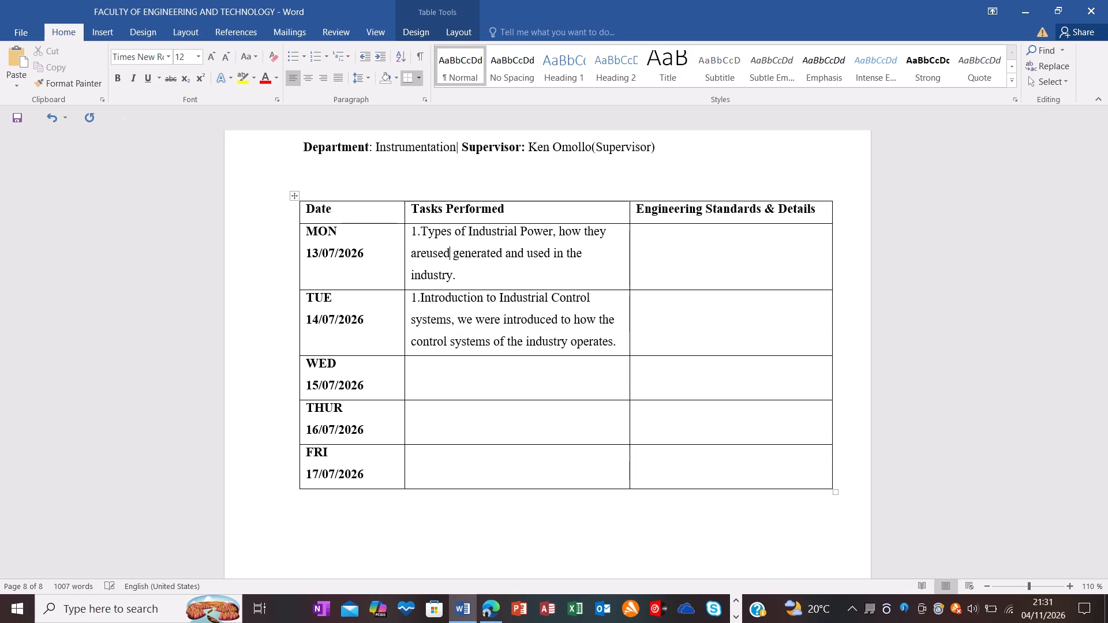
left_click(425, 258)
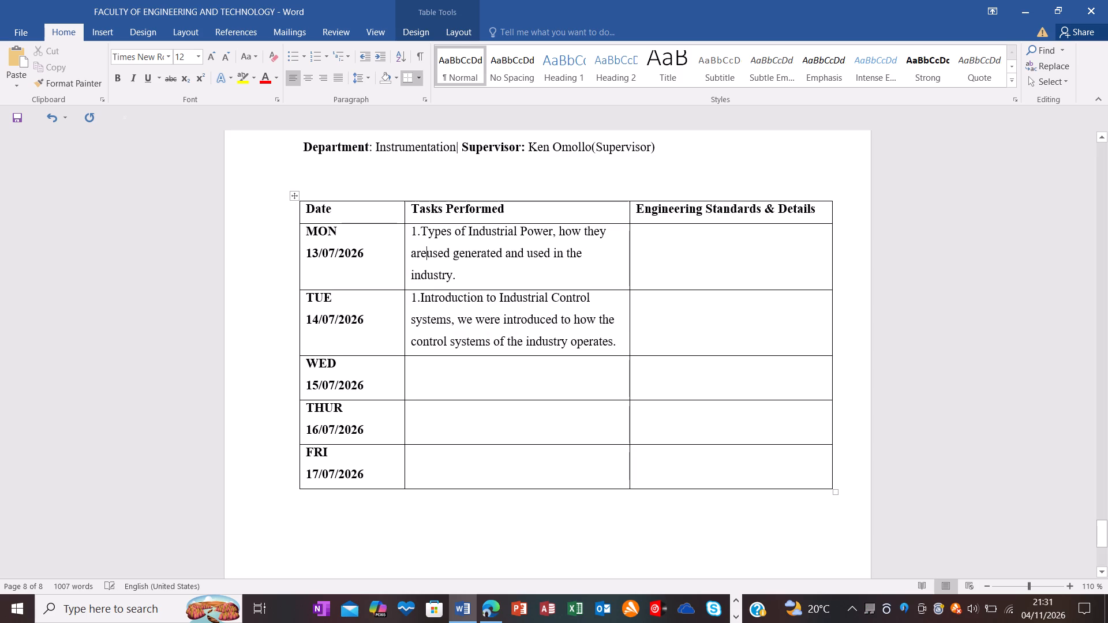
key("space")
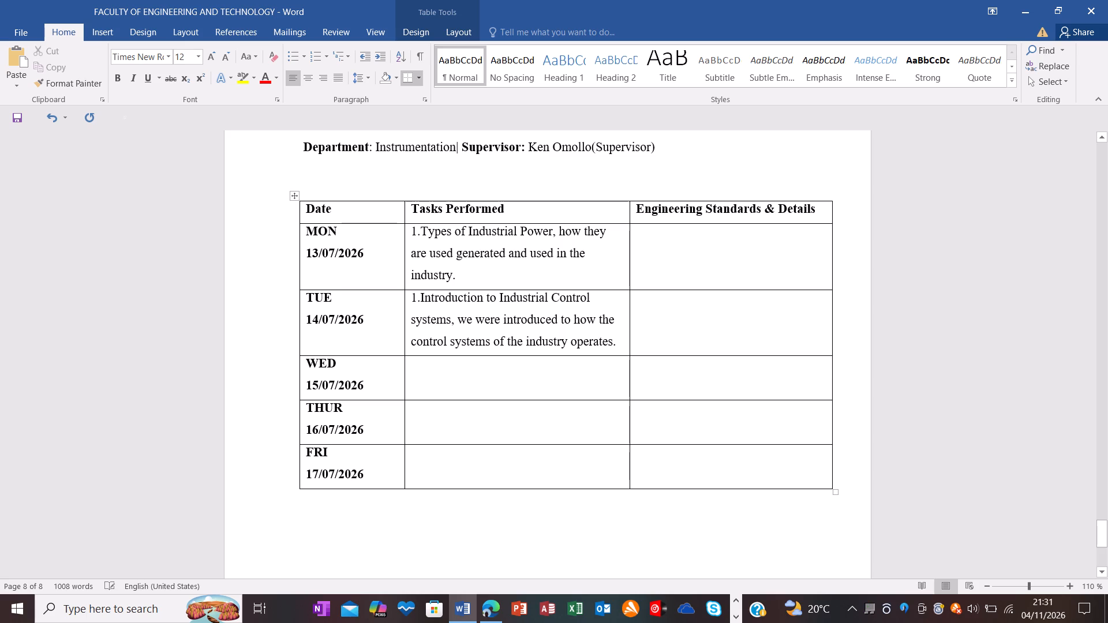
Enter "1.Introduction to ladder programming language, as used in the industry PLCs." in Wednesday's Tasks Performed cell.
left_click(429, 372)
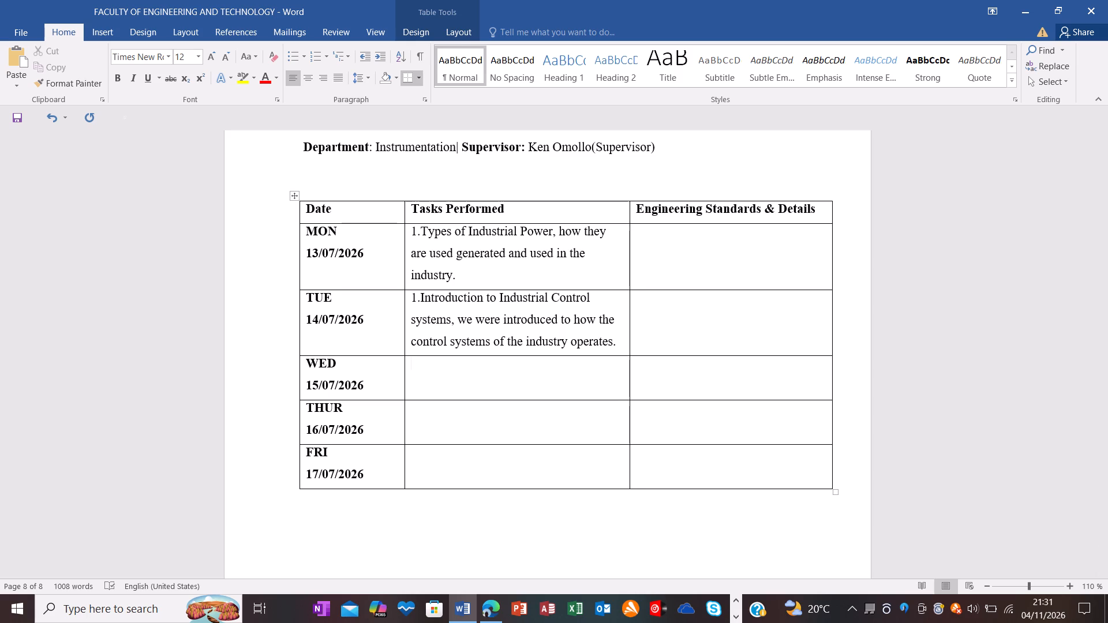
type("1,")
key("BackSpace")
key("period")
type("Introduction")
key("space")
key("t")
type("o ladder programmu")
key("BackSpace")
type("ing")
key("space")
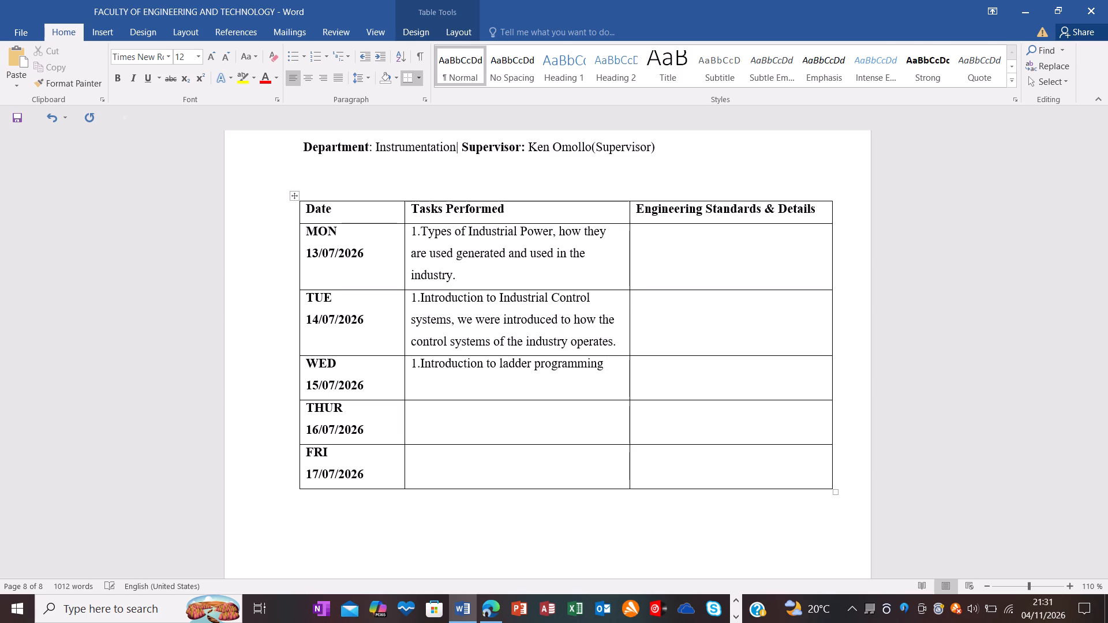
type("languag")
key("e")
type(", as used in the")
key("space")
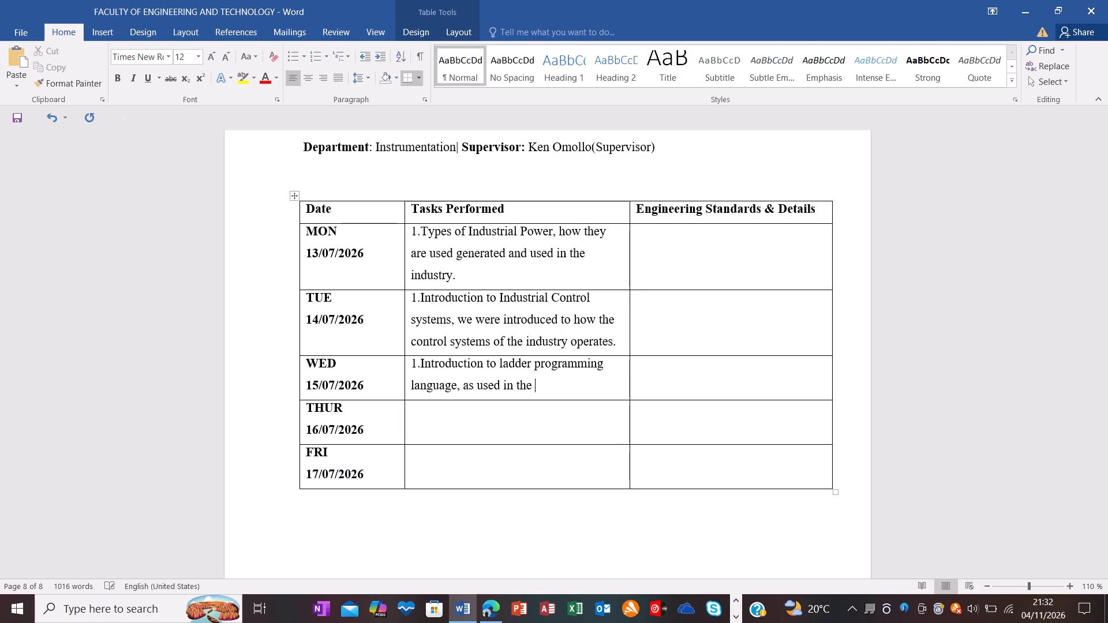
type("industry")
key("space")
type("PL")
type("Cs")
key("period")
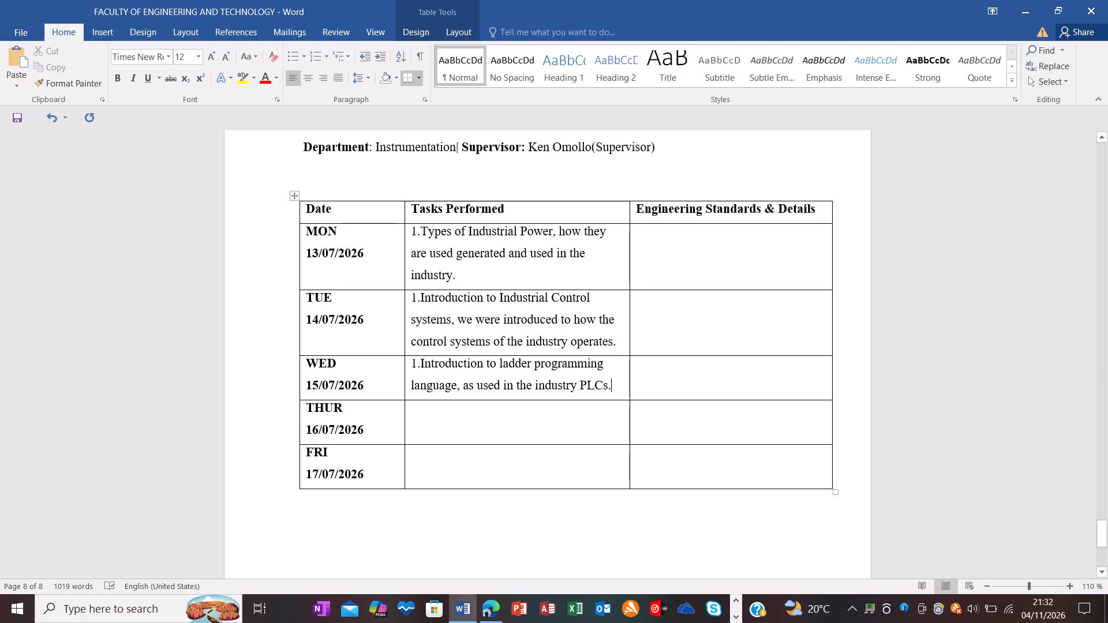
Enter "1.Maintained industrial Fans as a way of maintaining them." in Thursday's Tasks Performed cell.
left_click(425, 404)
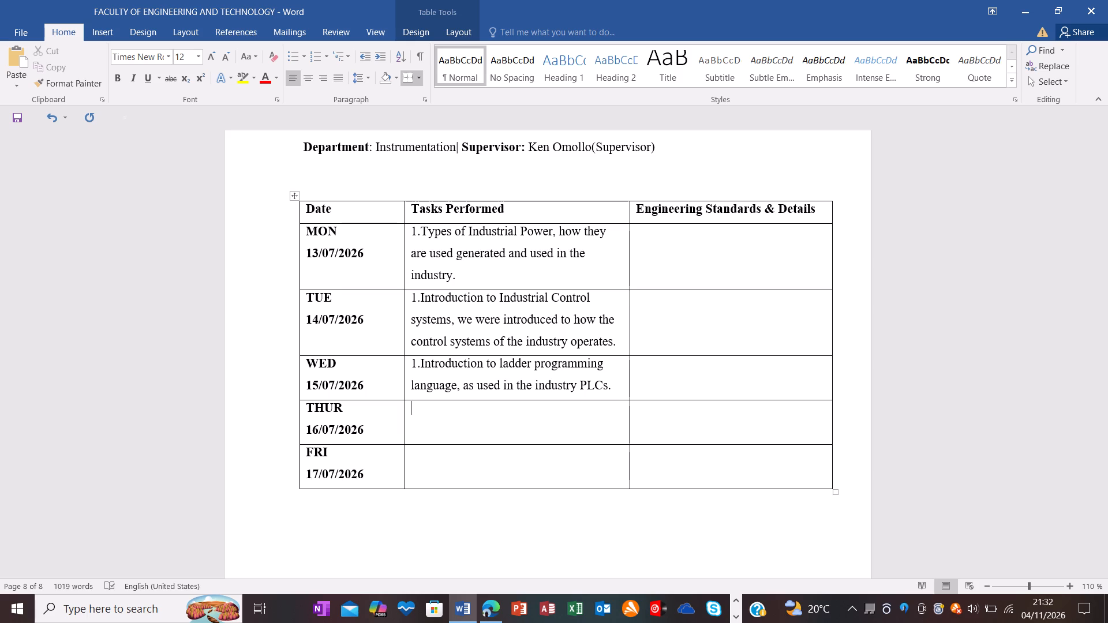
type("1.m")
key("BackSpace")
type("Maintained")
key("space")
type("industrial")
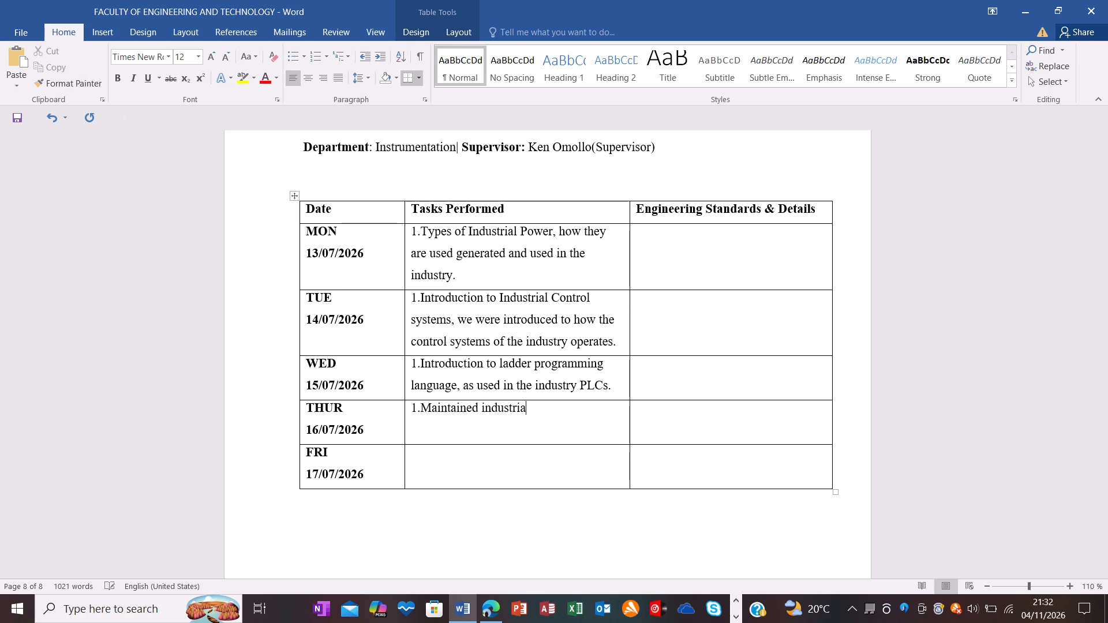
key("space")
type("Fans")
key("space")
type("as")
key("space")
type("a way of maintain")
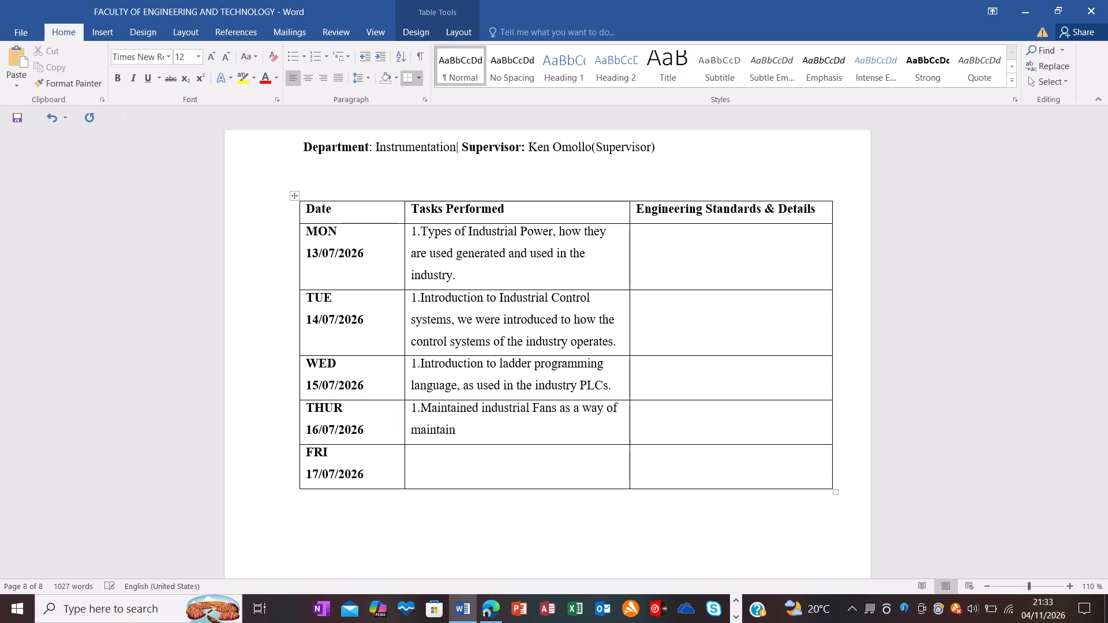
type("ing")
key("space")
type("them")
key("period")
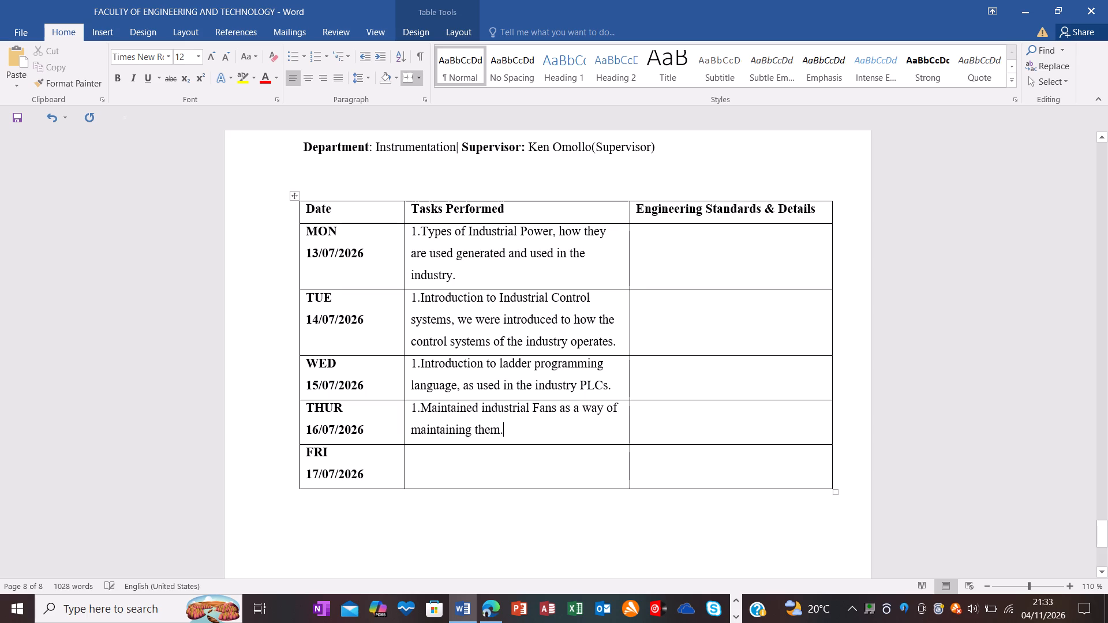
Insert "A.C" between "industrial" and "Fans" in Thursday's Tasks Performed entry.
left_click(447, 458)
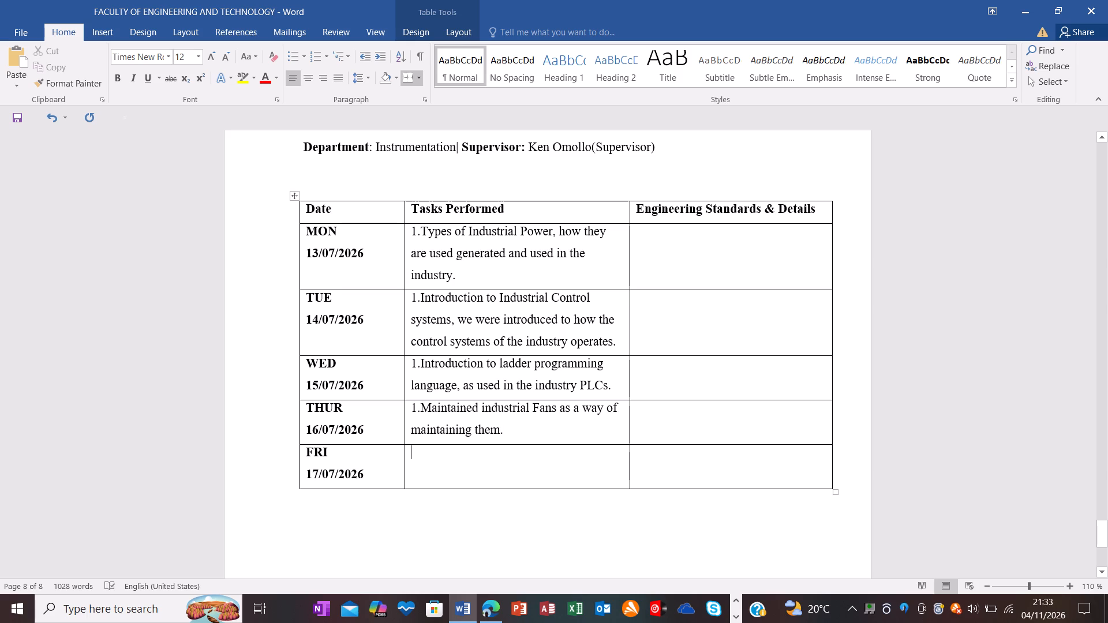
left_click(532, 408)
key("space")
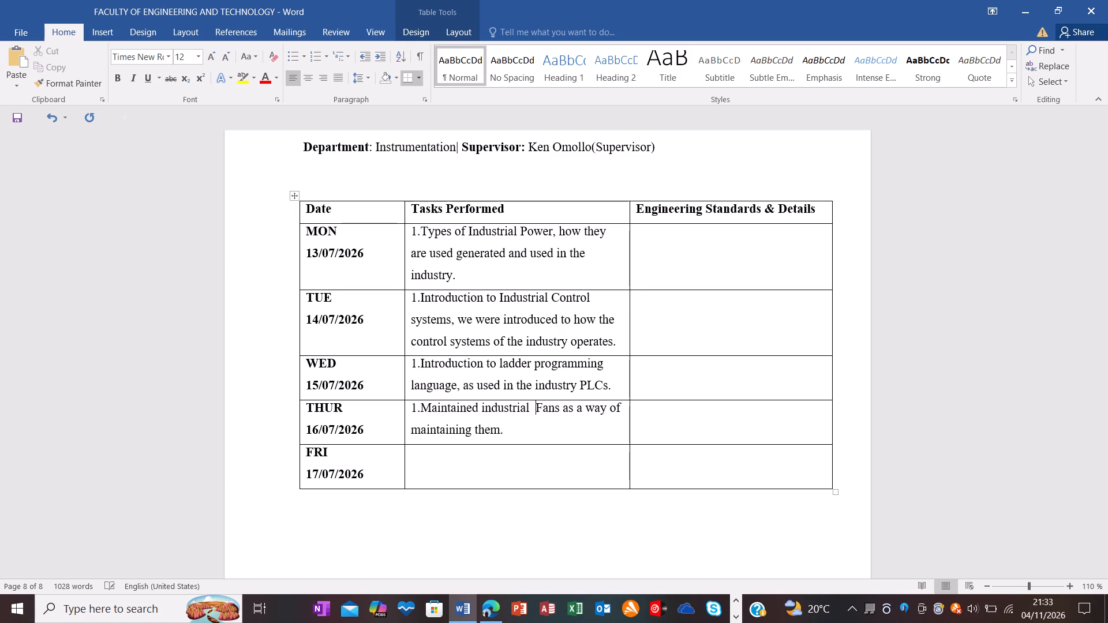
key("shift+s")
type(",c")
key("BackSpace")
key("BackSpace")
key("BackSpace")
type("SA")
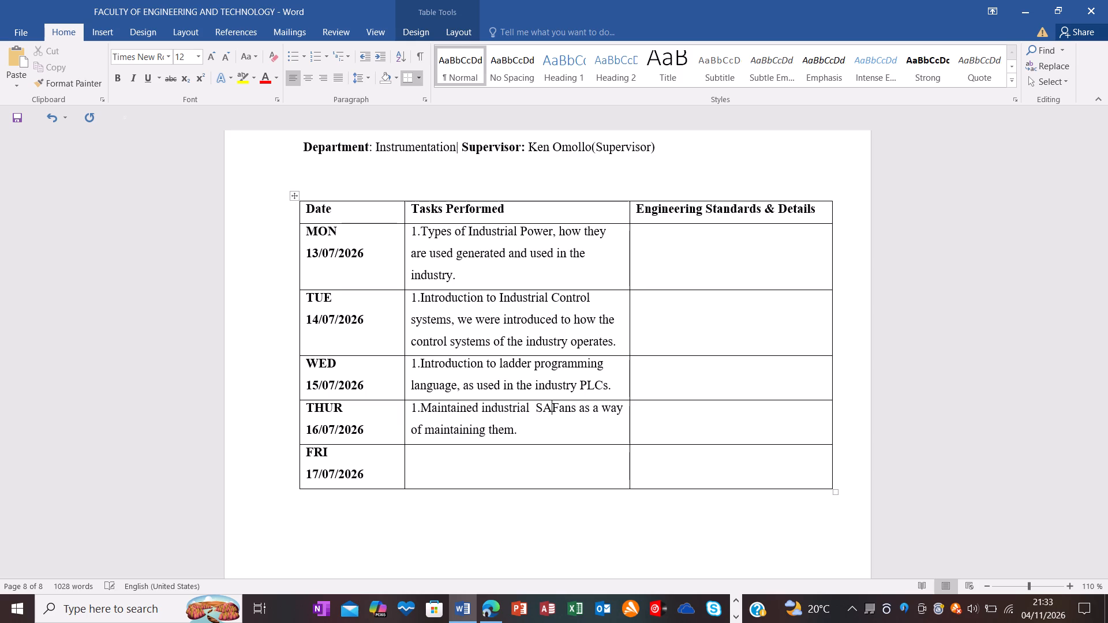
key("shift+less")
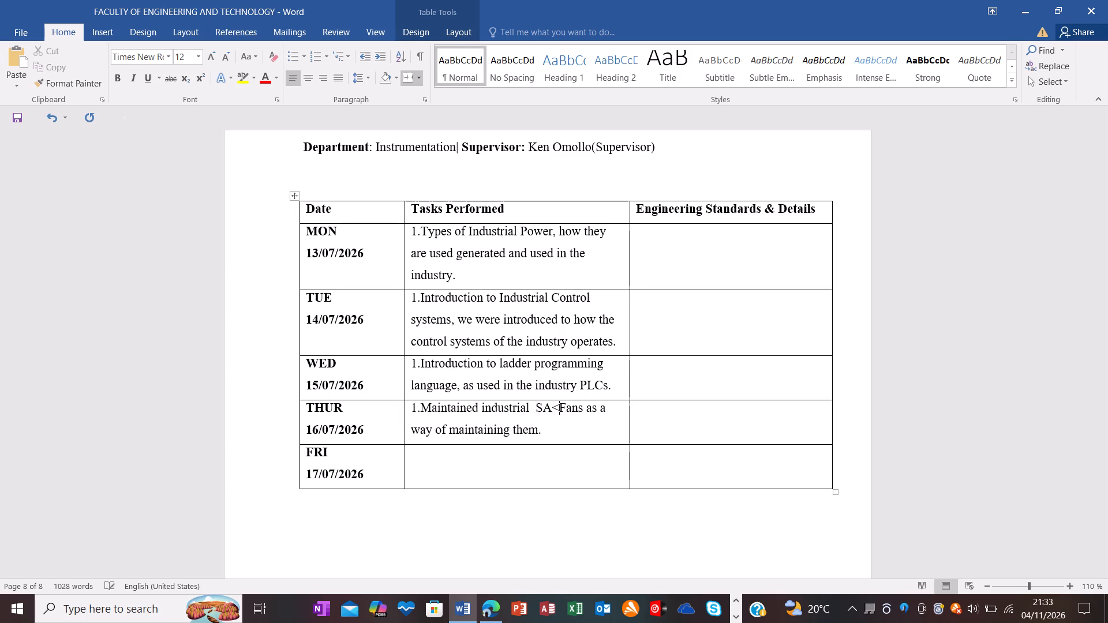
key("shift+c")
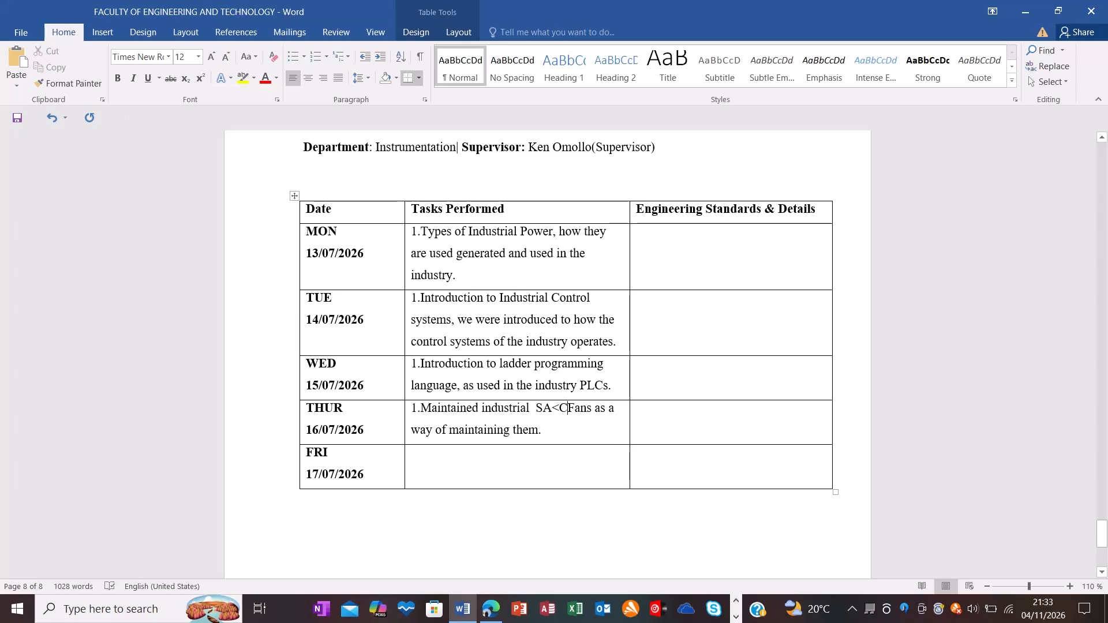
key("shift+BackSpace")
key("period")
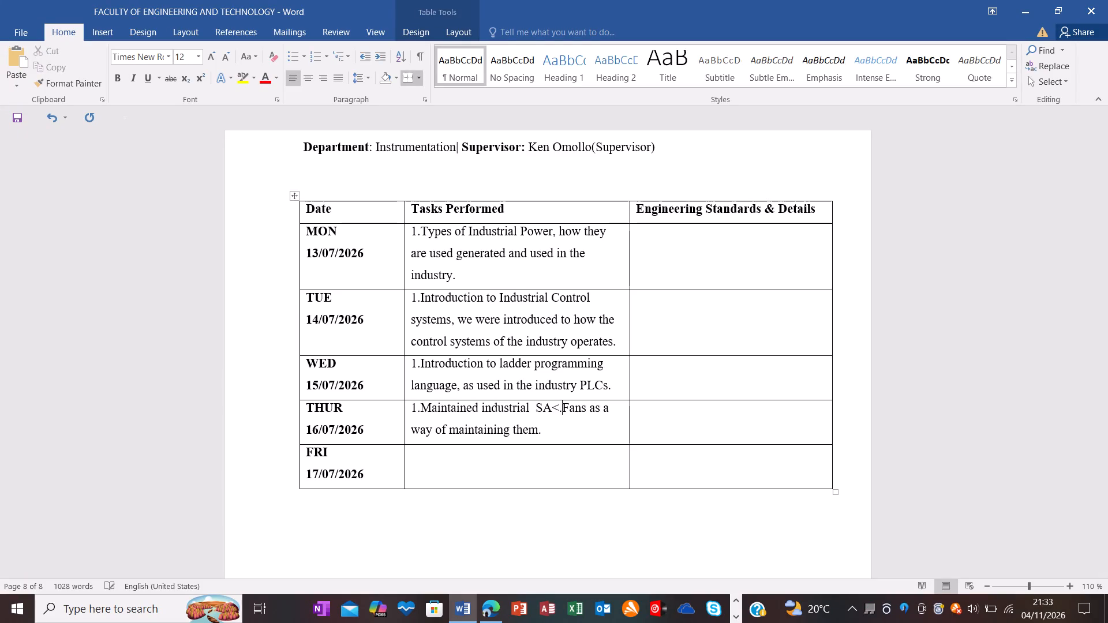
key("BackSpace")
key("BackSpace")
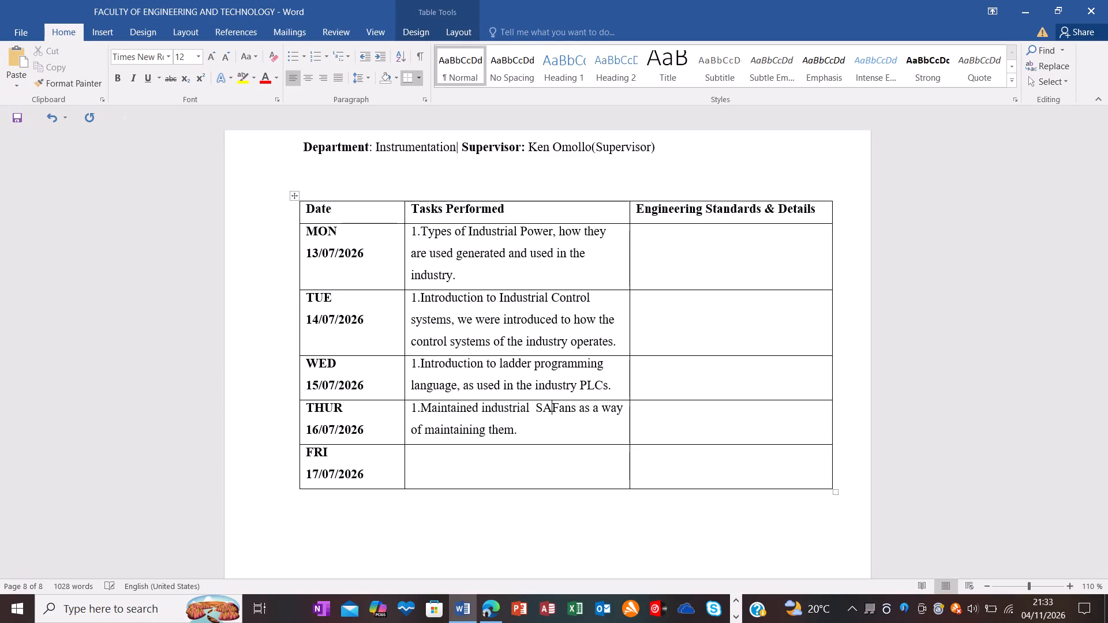
key("period")
key("c")
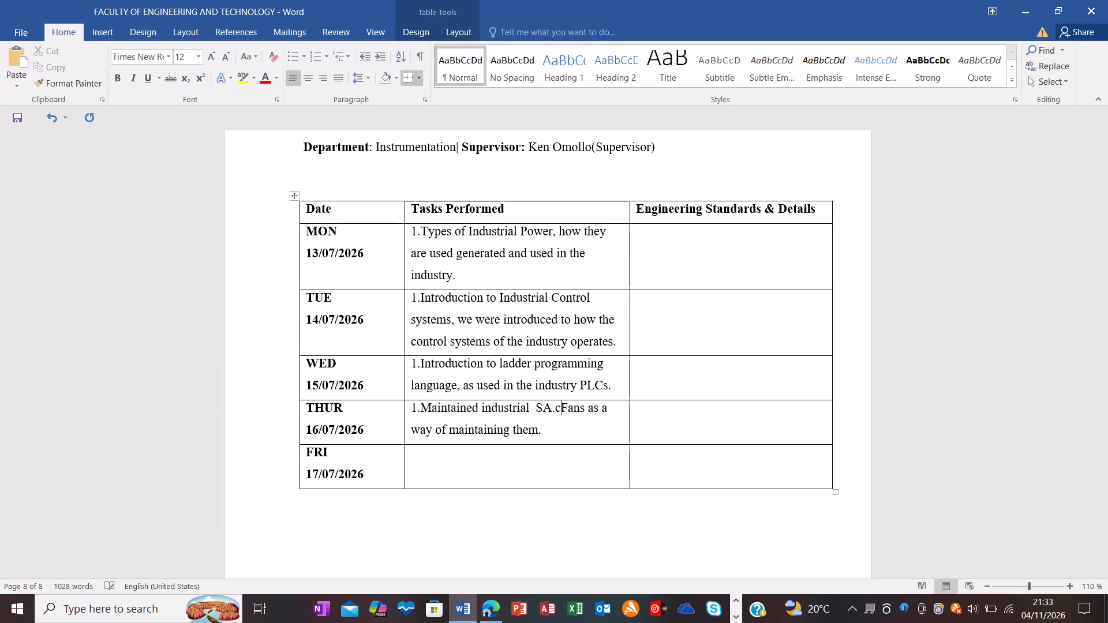
key("BackSpace")
key("shift+c")
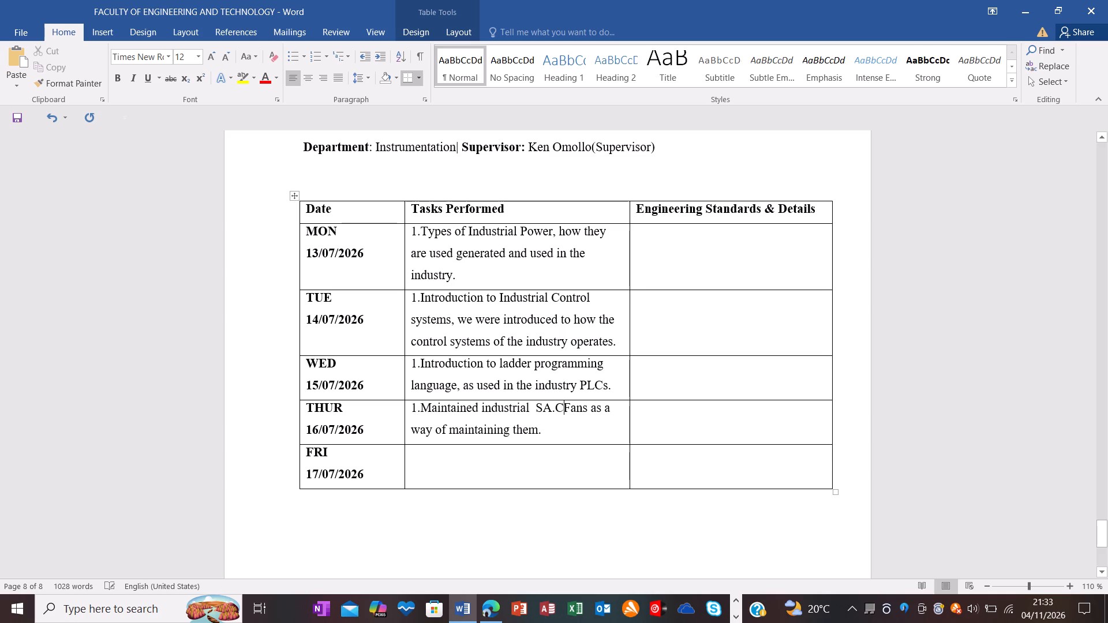
left_click(544, 404)
key("BackSpace")
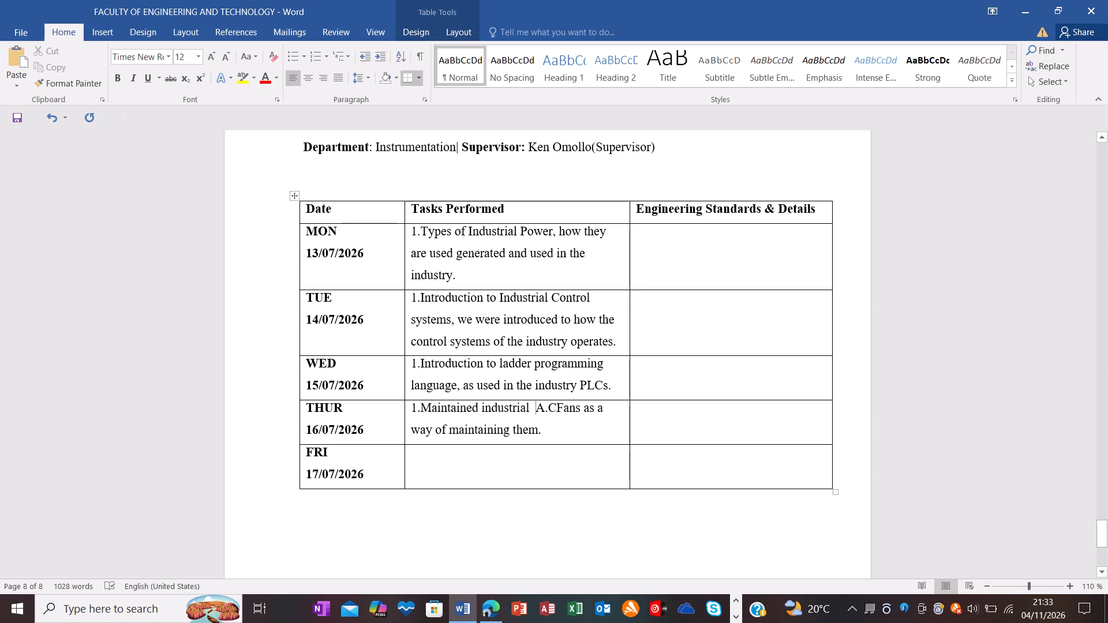
left_click(553, 409)
key("space")
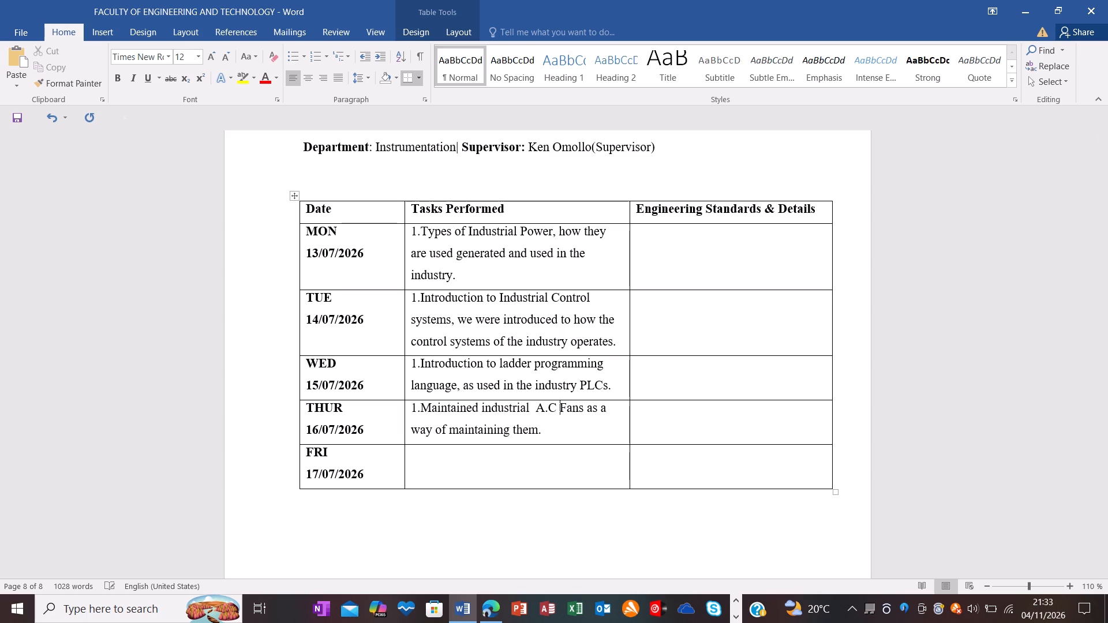
Change "Fans" to lowercase "fans" in Thursday's Tasks Performed entry.
left_click(567, 400)
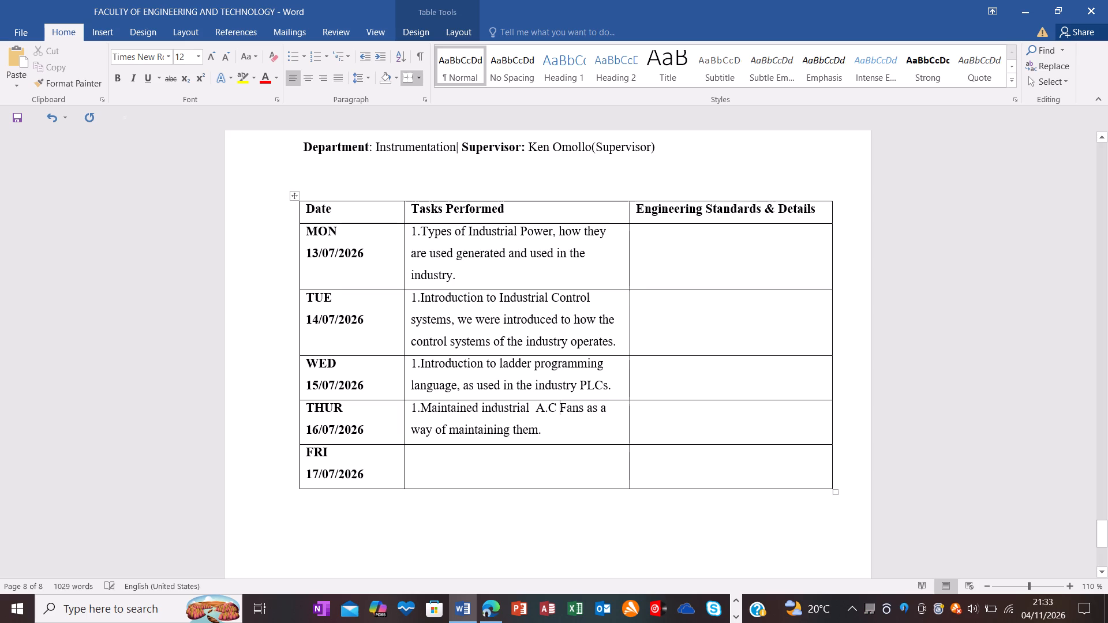
left_click(567, 414)
key("BackSpace")
key("f")
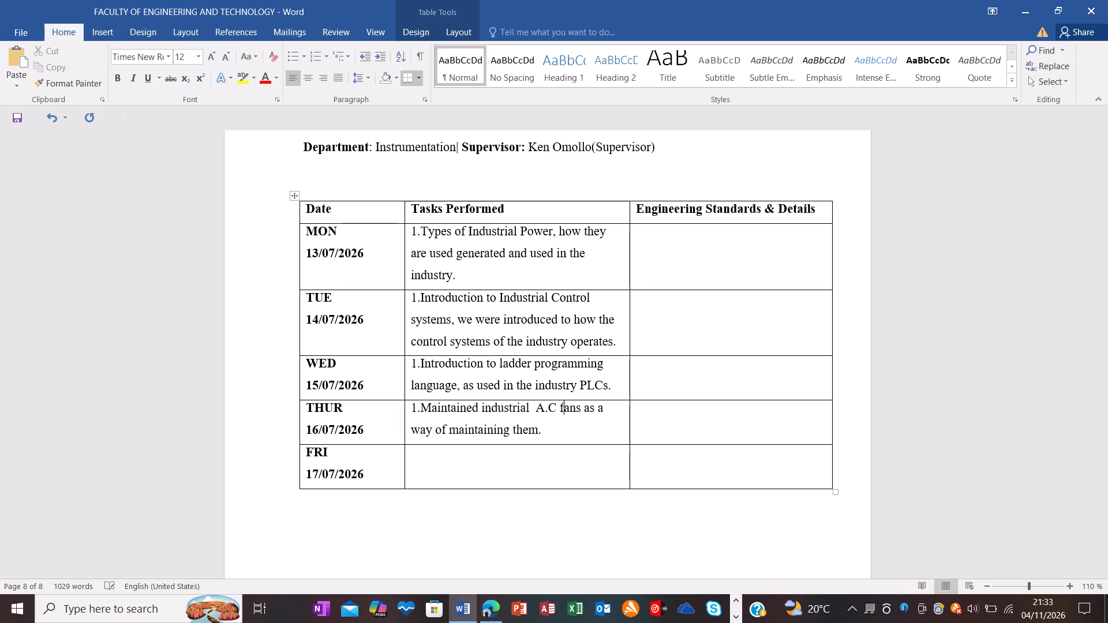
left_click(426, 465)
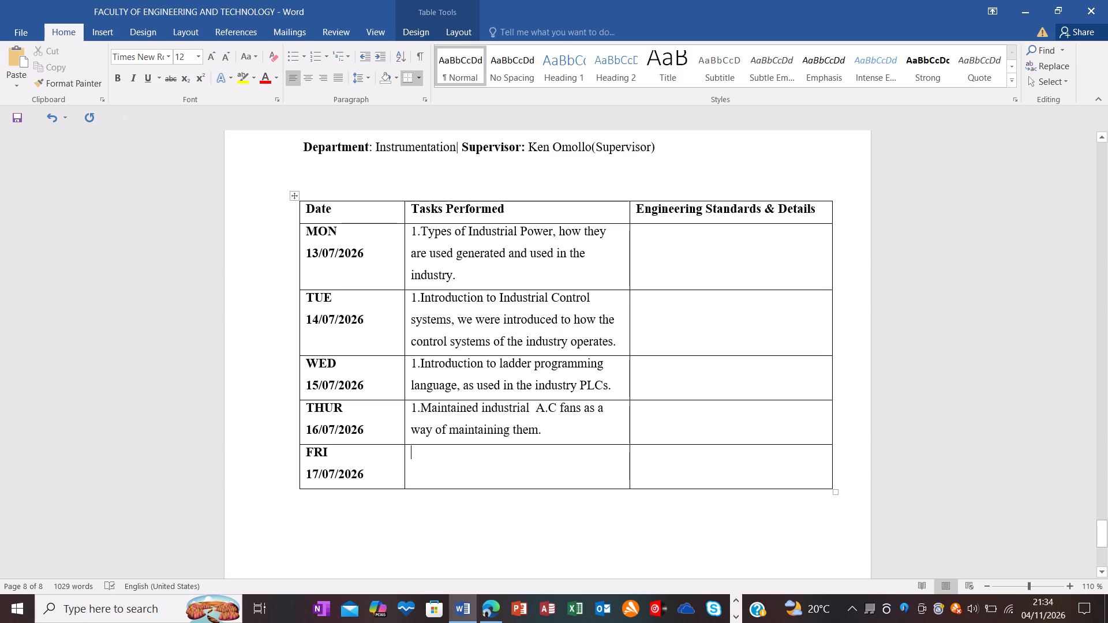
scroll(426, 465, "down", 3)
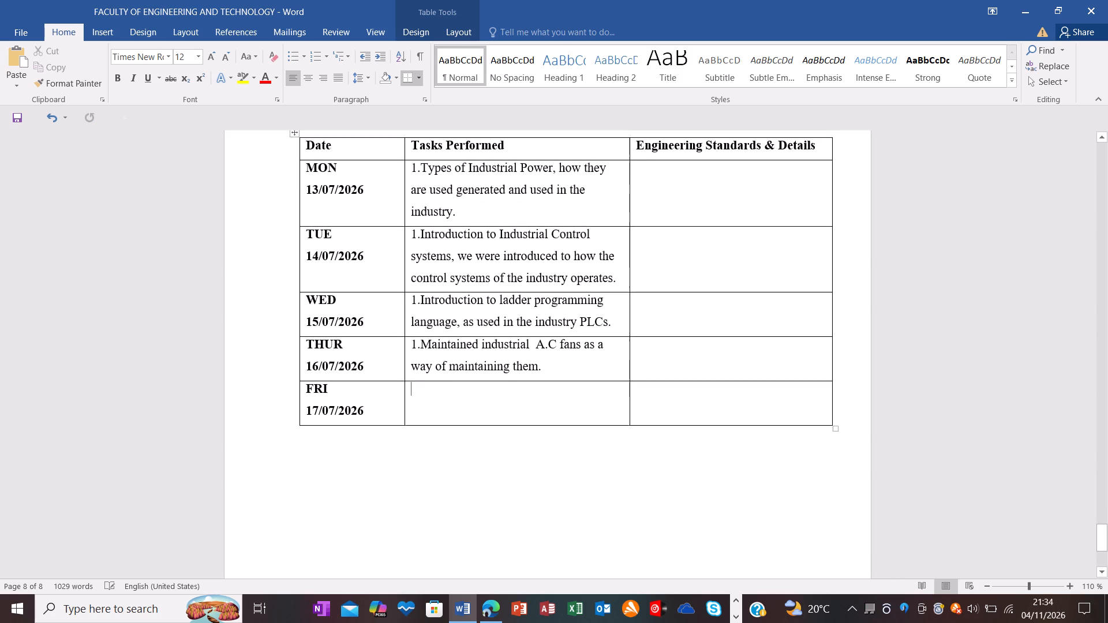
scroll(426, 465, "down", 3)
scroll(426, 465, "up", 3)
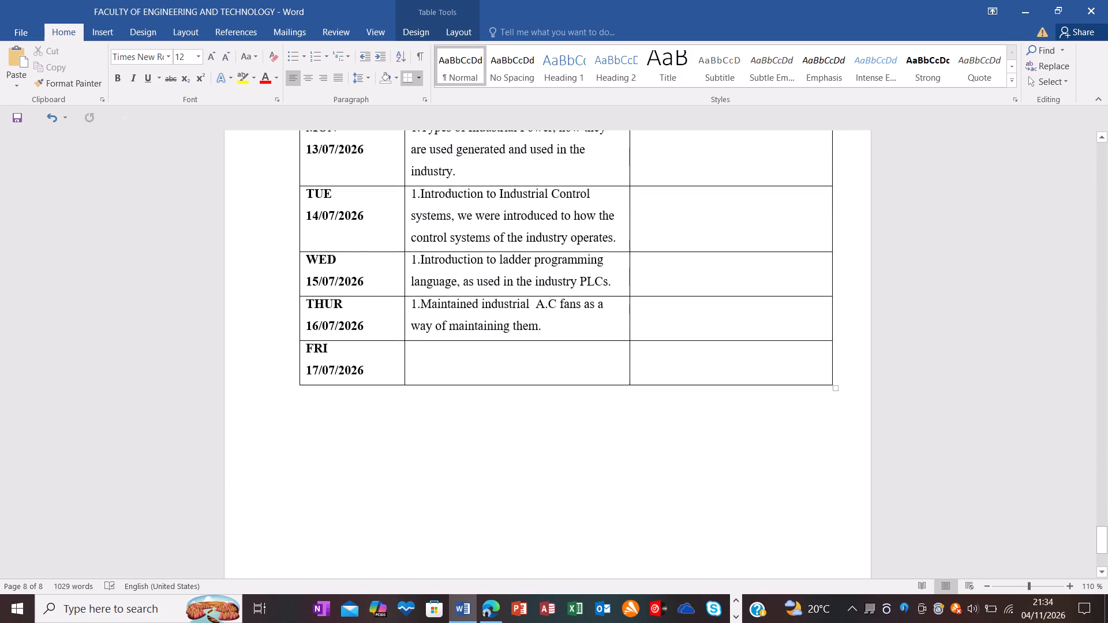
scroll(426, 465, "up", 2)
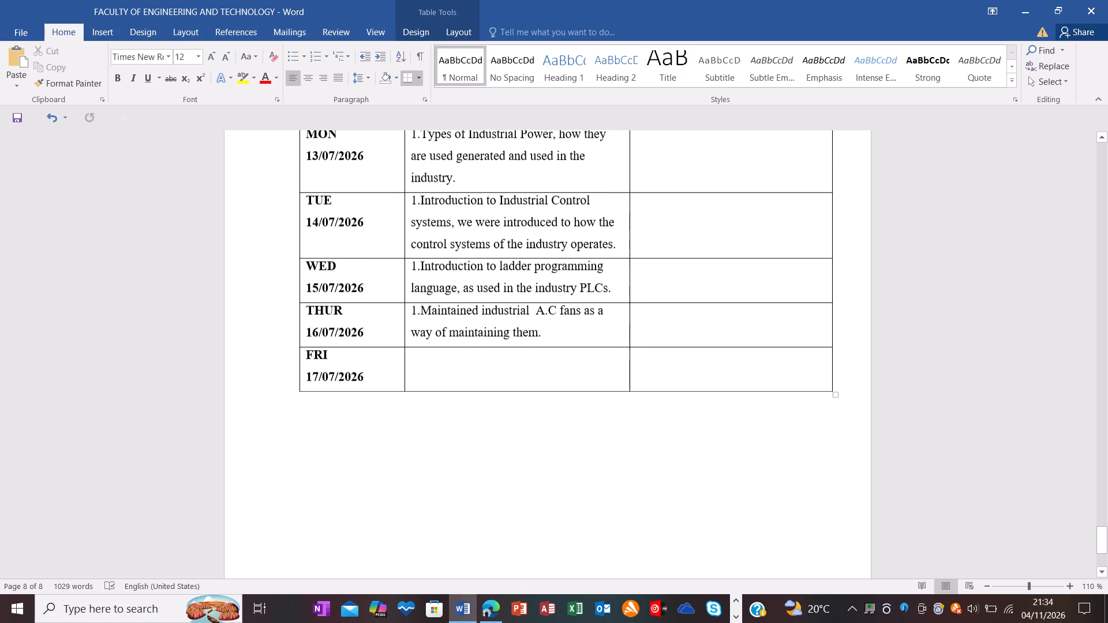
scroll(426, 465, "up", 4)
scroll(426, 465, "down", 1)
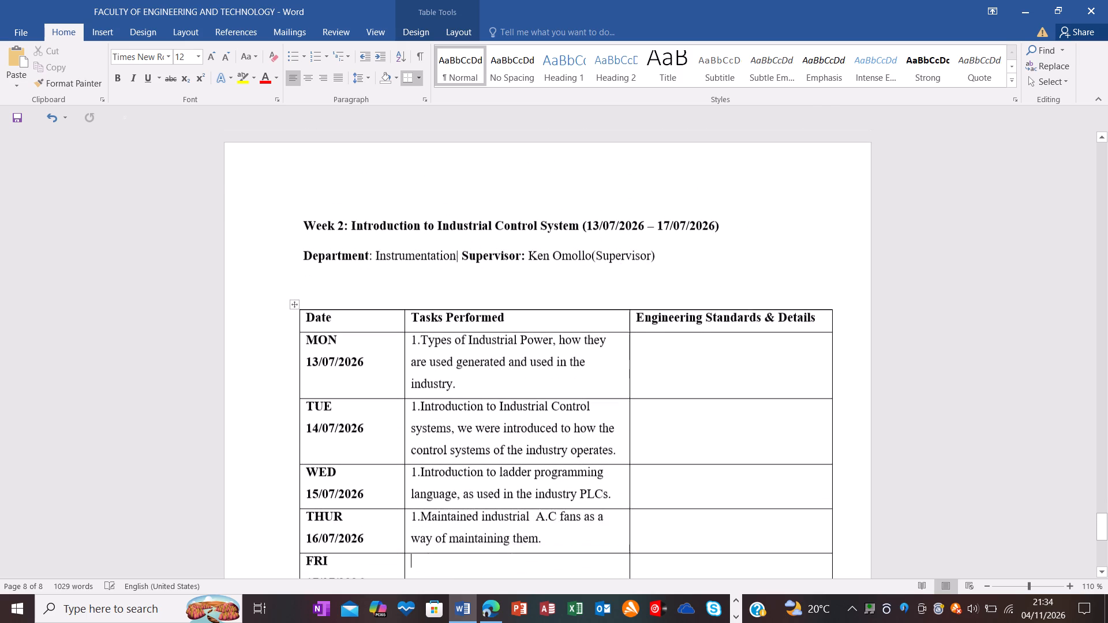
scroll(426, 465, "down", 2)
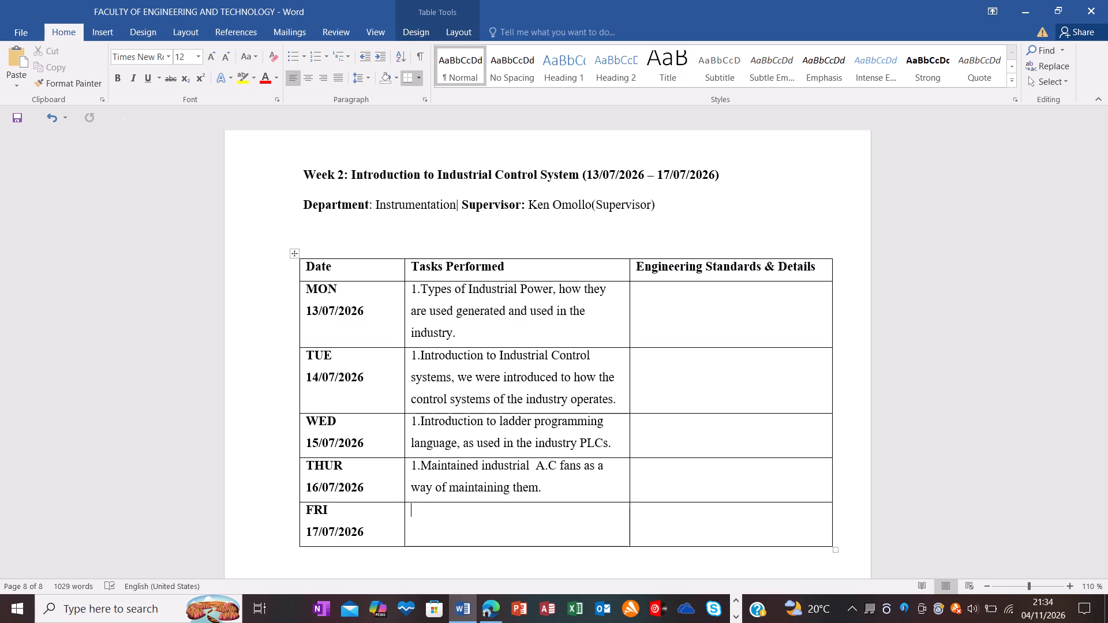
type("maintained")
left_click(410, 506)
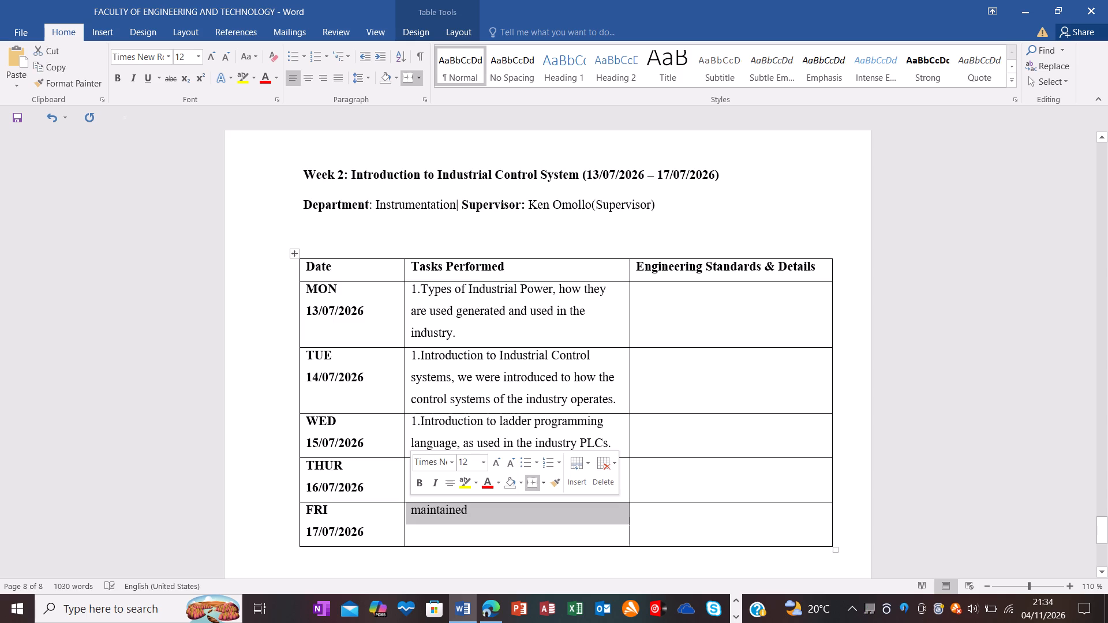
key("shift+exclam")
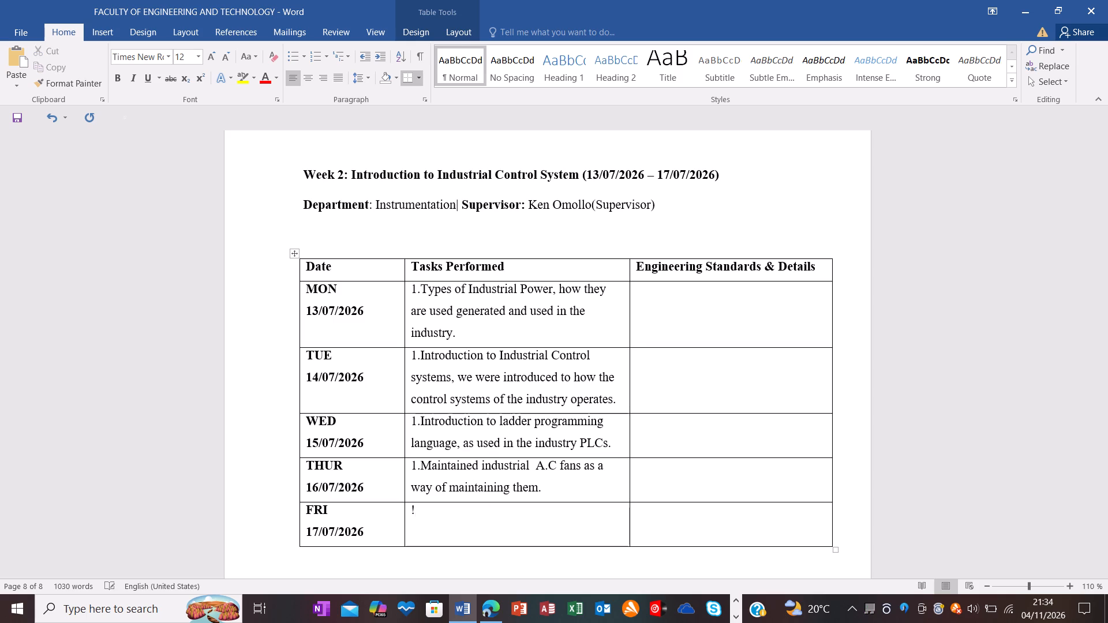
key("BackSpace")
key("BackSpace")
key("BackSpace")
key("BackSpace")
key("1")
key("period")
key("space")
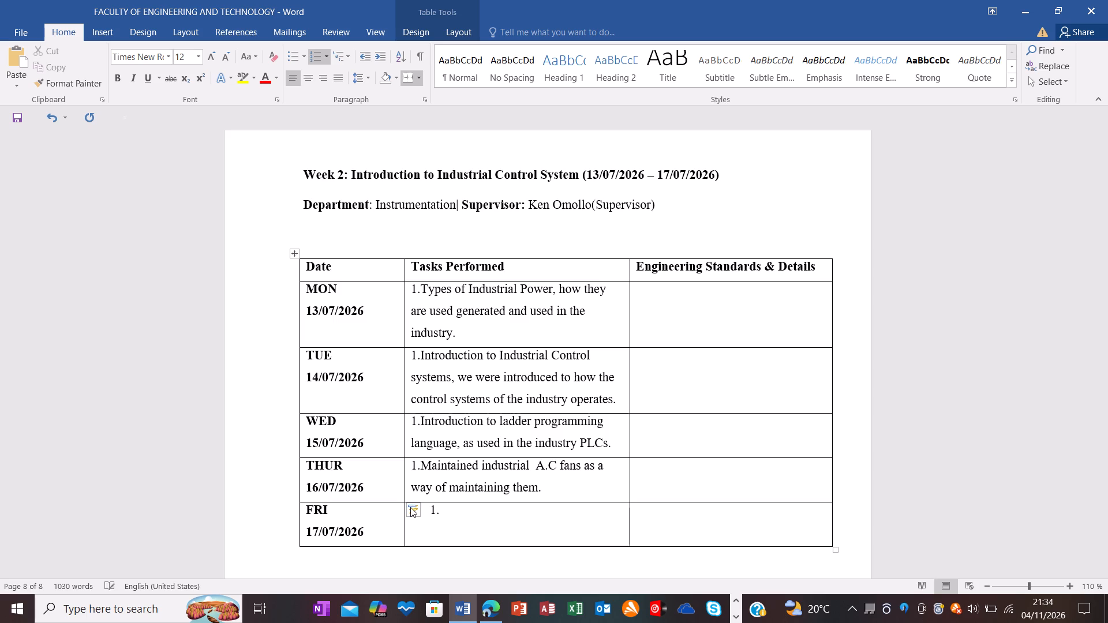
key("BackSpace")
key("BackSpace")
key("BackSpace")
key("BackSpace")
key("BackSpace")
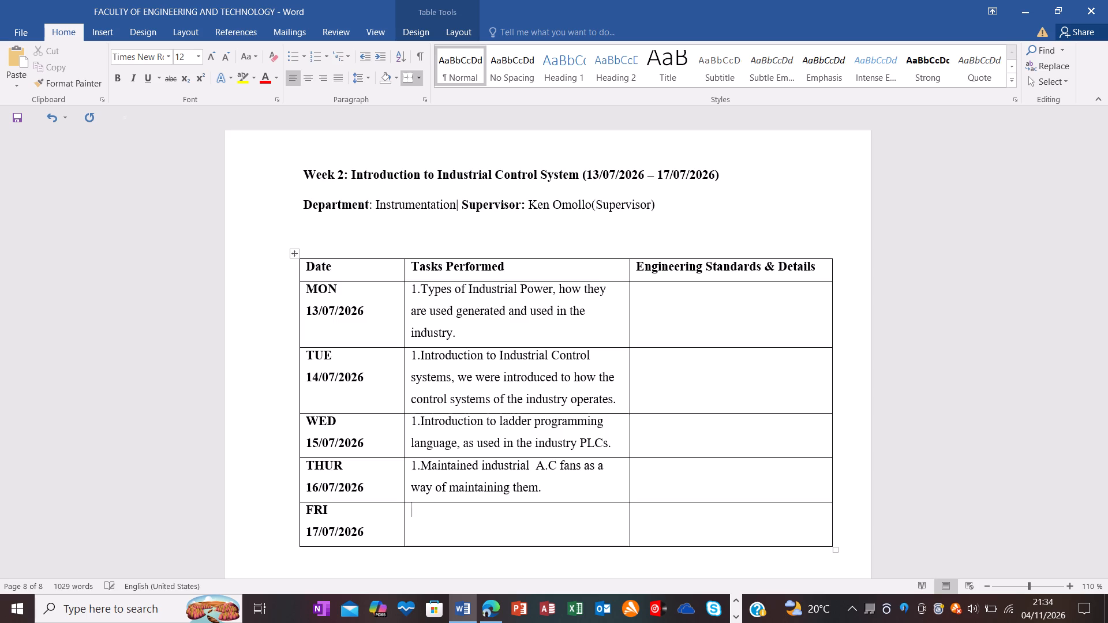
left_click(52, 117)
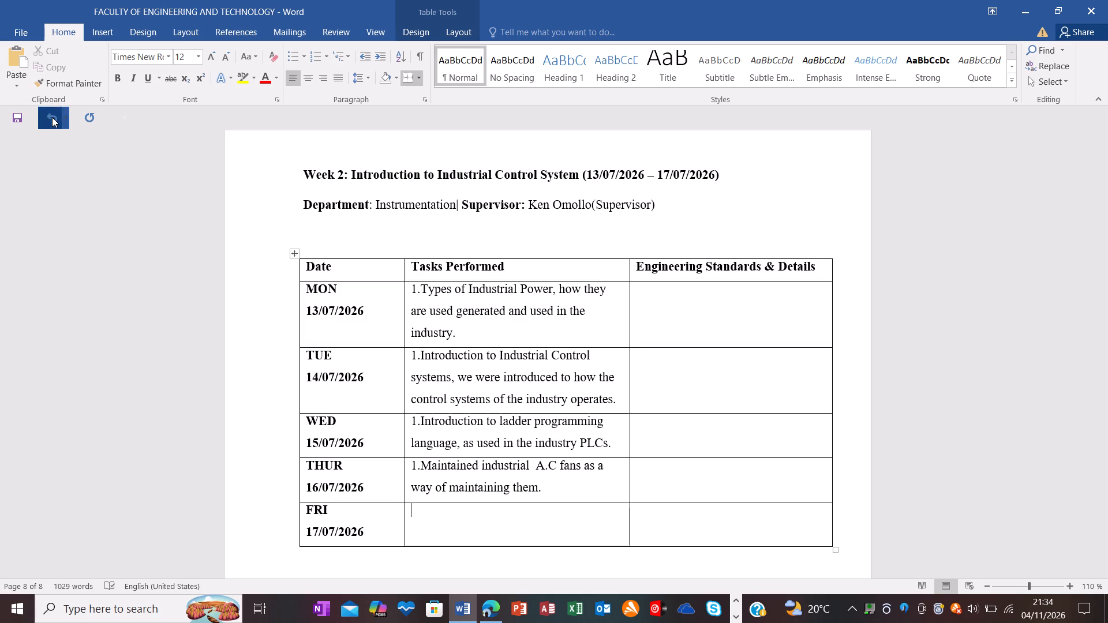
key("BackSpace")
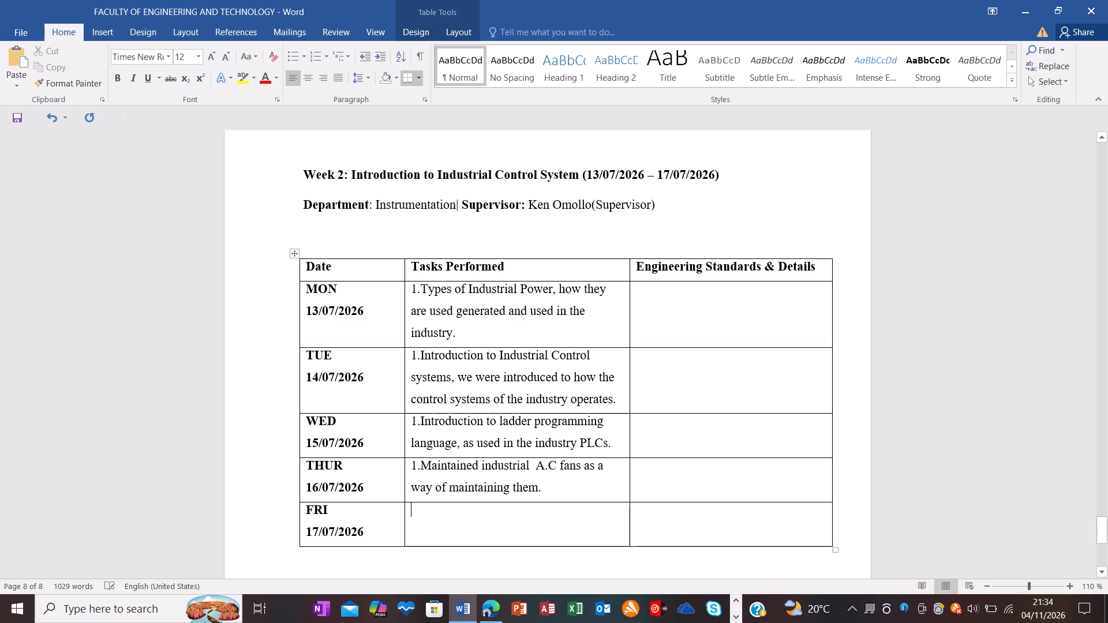
Enter "1.Maintained the" as the start of Friday's Tasks Performed entry, in plain text without automatic list numbering.
type("1.")
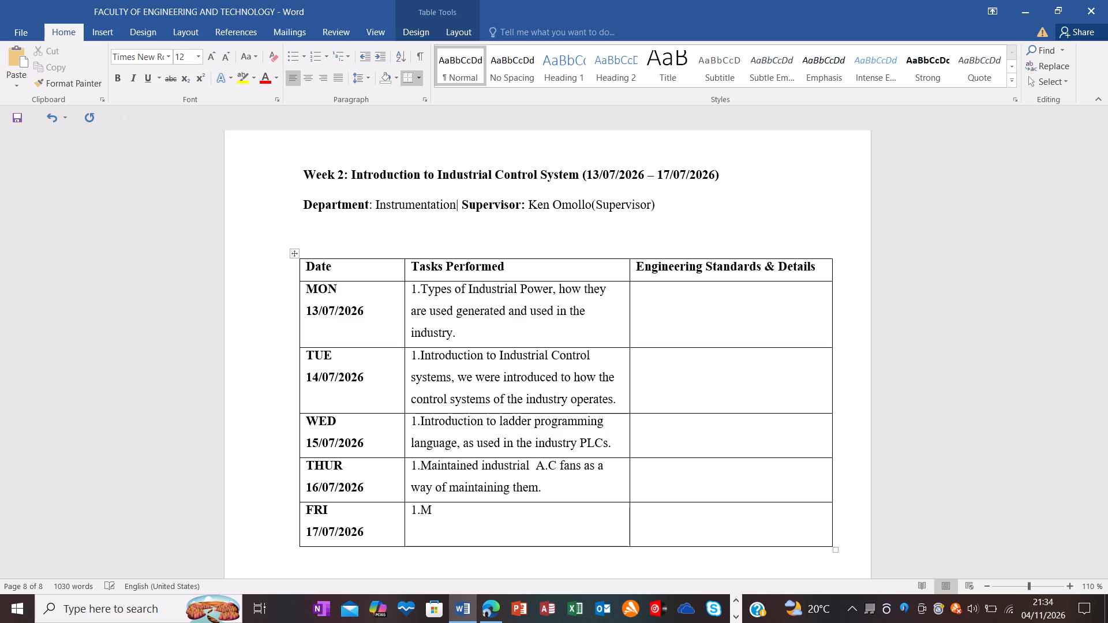
type("aintained the")
key("space")
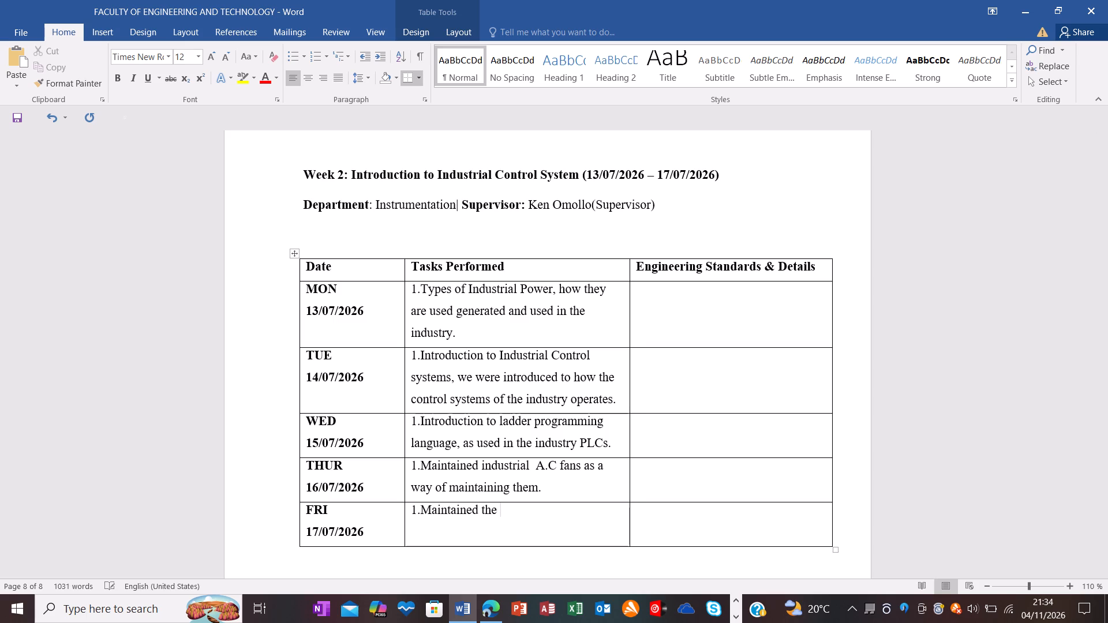
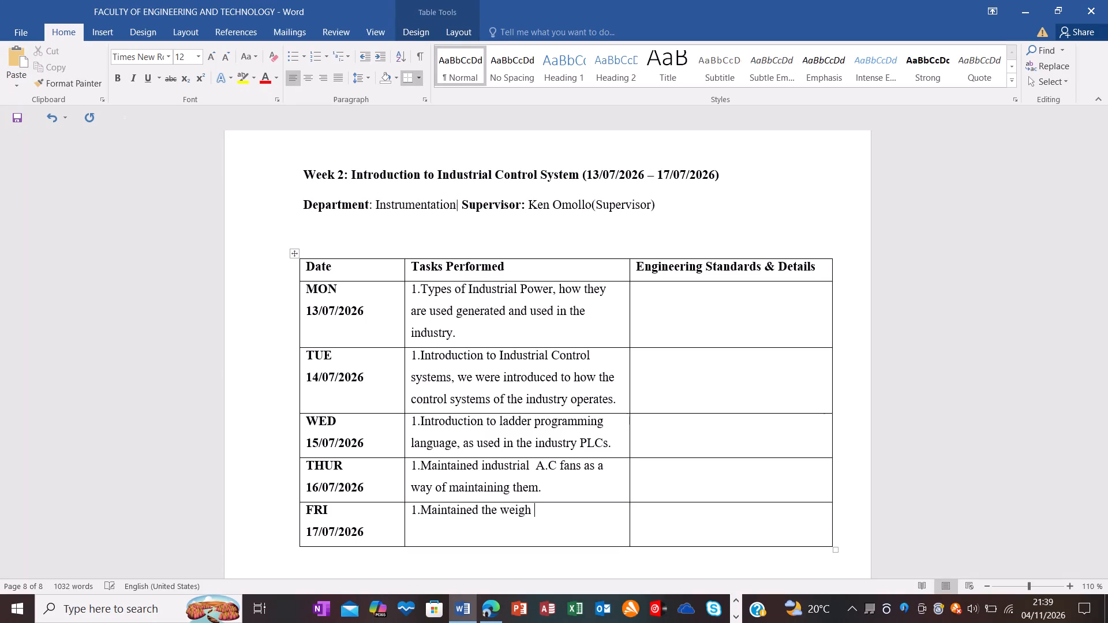
Complete Friday's Tasks Performed entry by adding "bridge as part of making function properly." after "1.Maintained the weigh".
type("bridge")
key("space")
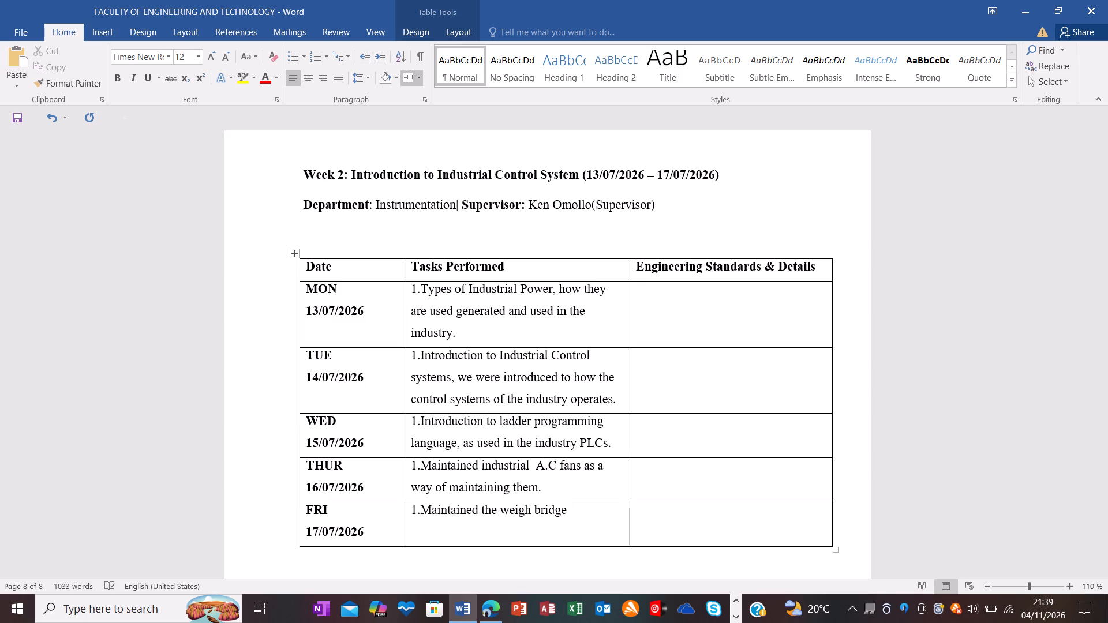
type("as")
key("space")
type("part")
key("space")
type("of making")
key("space")
type("fu")
type("nction")
key("space")
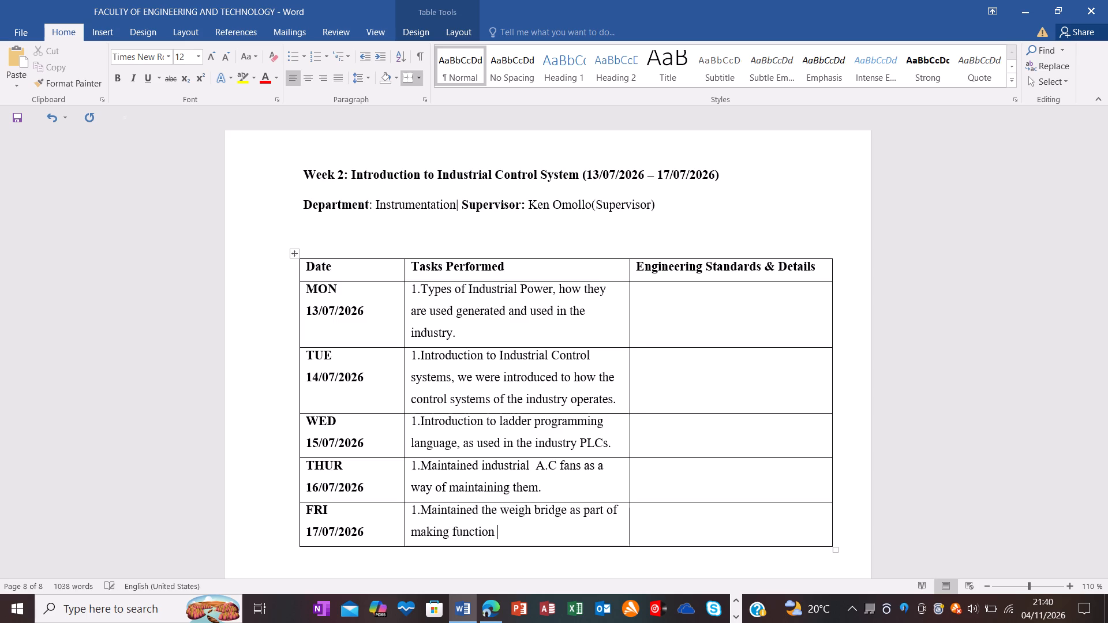
type("properly")
key("period")
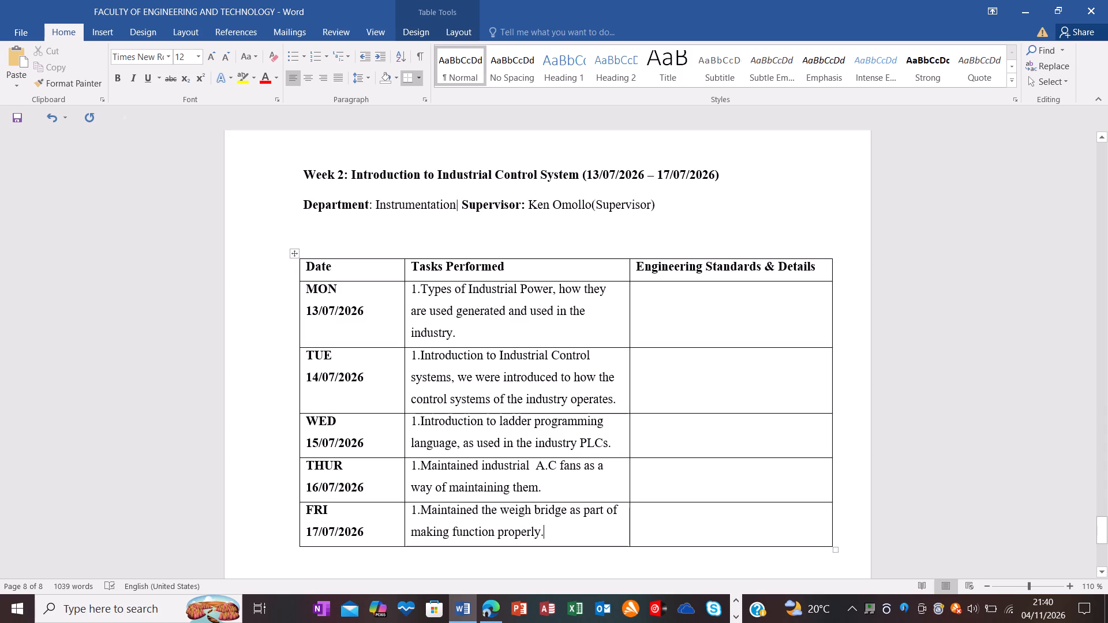
Review the Week 2 table, its empty Engineering Standards & Details column, and the RTD picture closing the previous week's section.
double_click(676, 336)
left_click(653, 303)
scroll(652, 303, "down", 1)
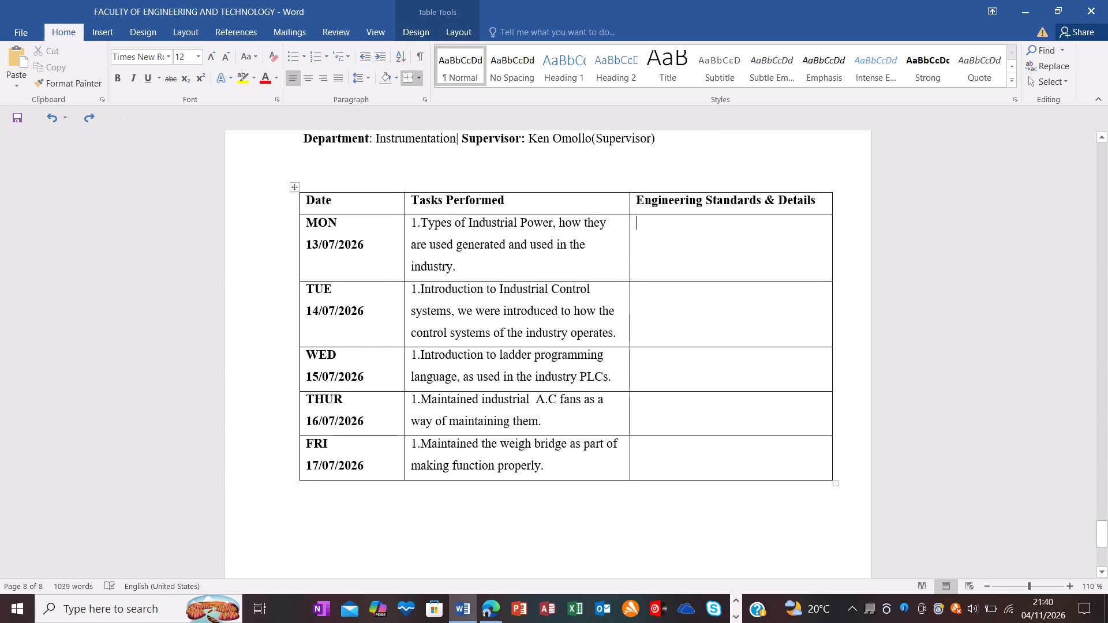
scroll(652, 297, "down", 1)
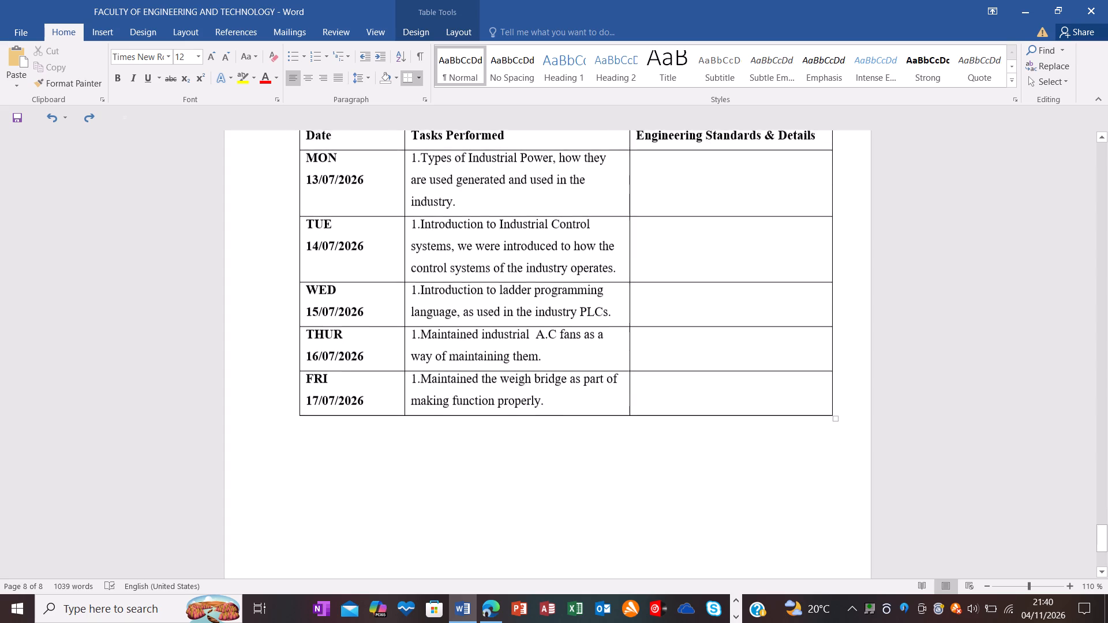
scroll(652, 297, "down", 1)
scroll(653, 300, "up", 3)
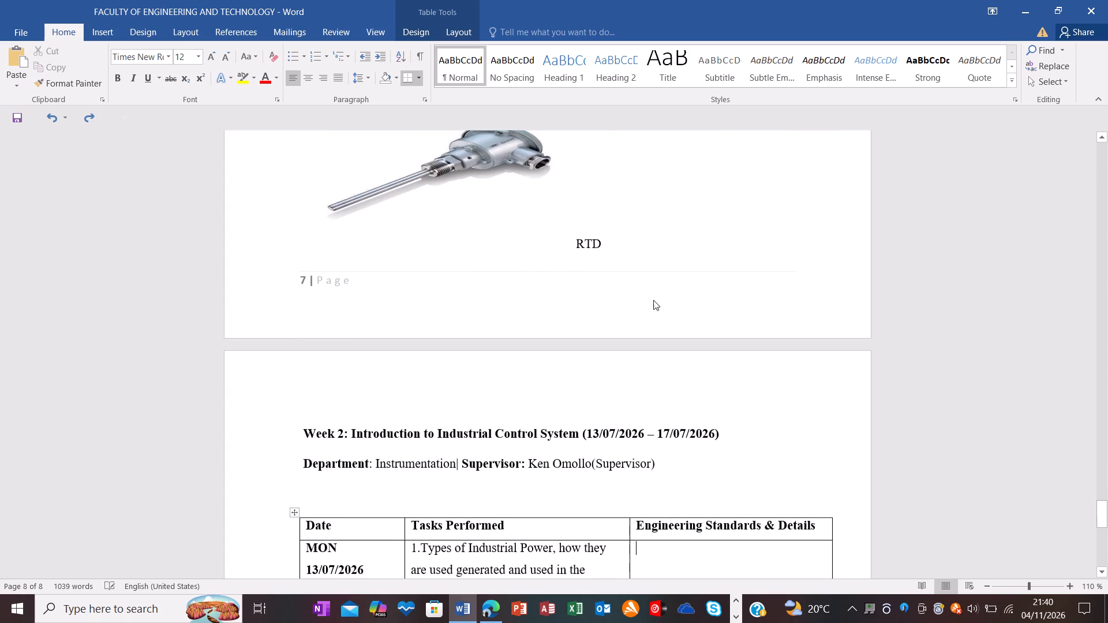
scroll(653, 300, "up", 2)
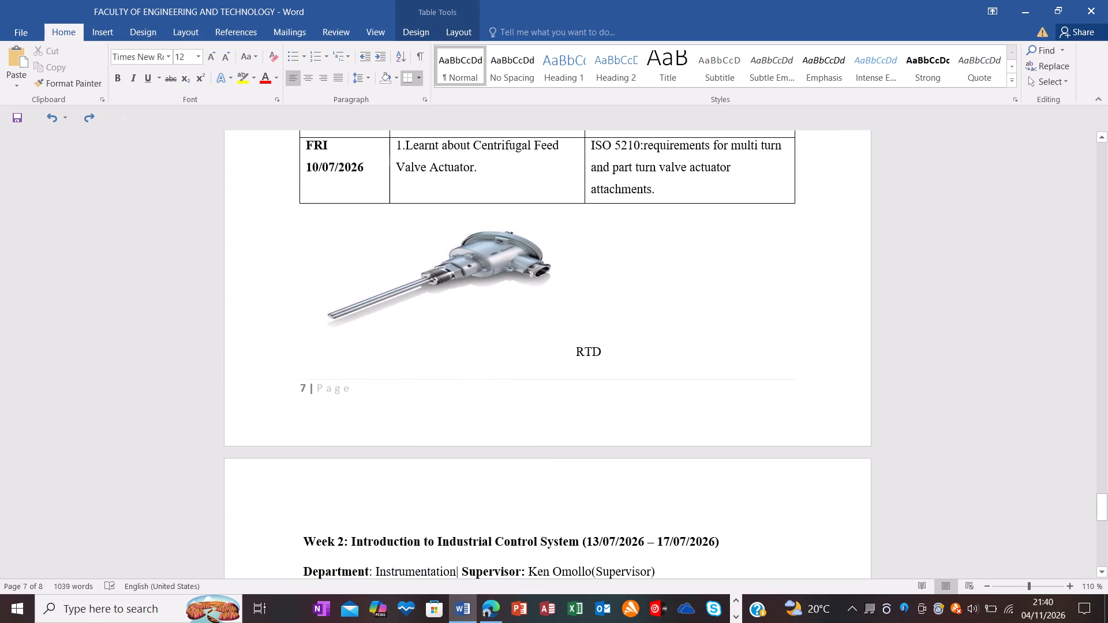
scroll(653, 300, "down", 5)
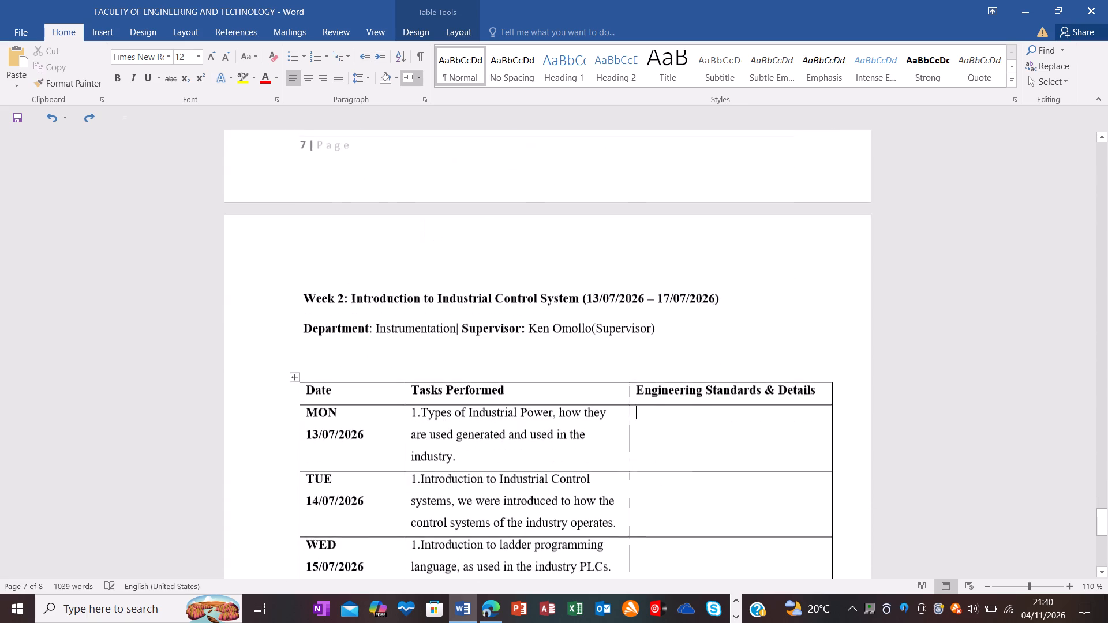
scroll(653, 300, "down", 4)
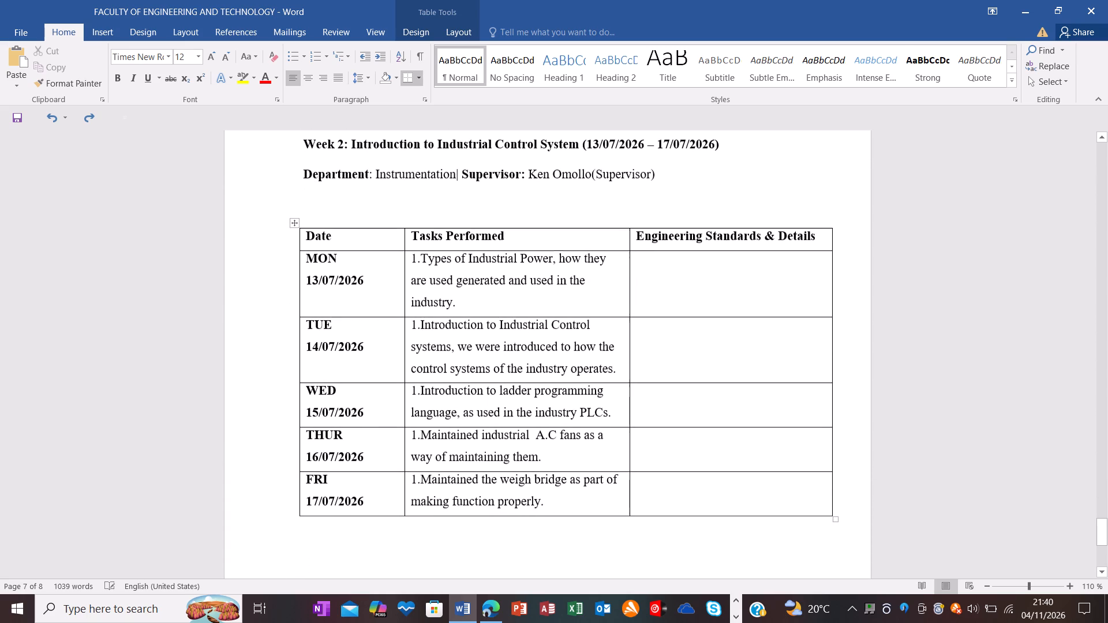
scroll(653, 300, "down", 3)
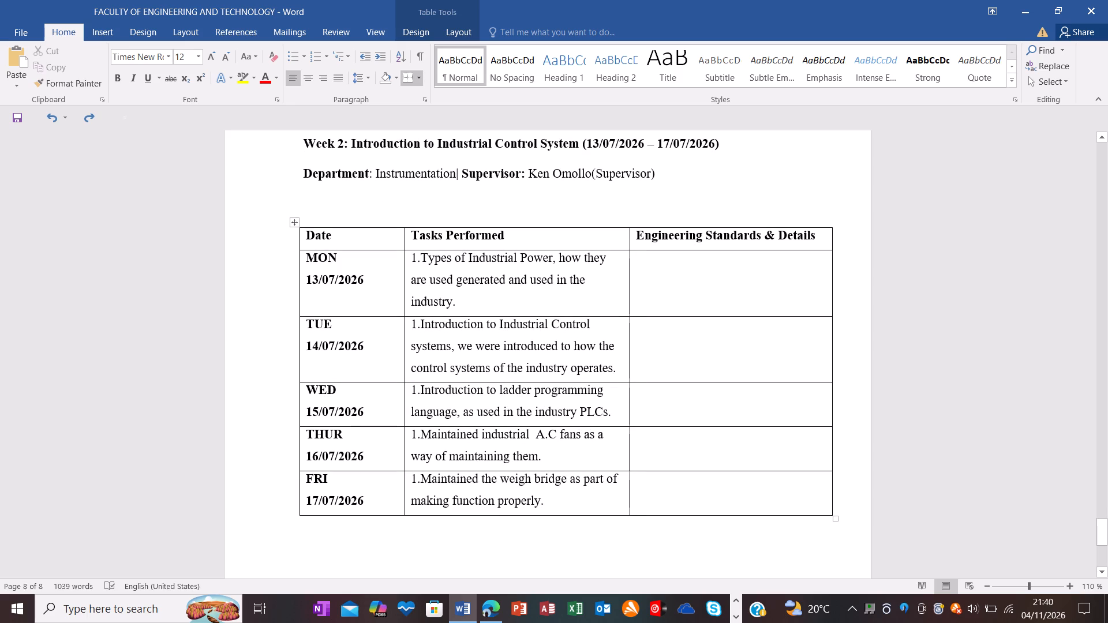
scroll(653, 300, "down", 2)
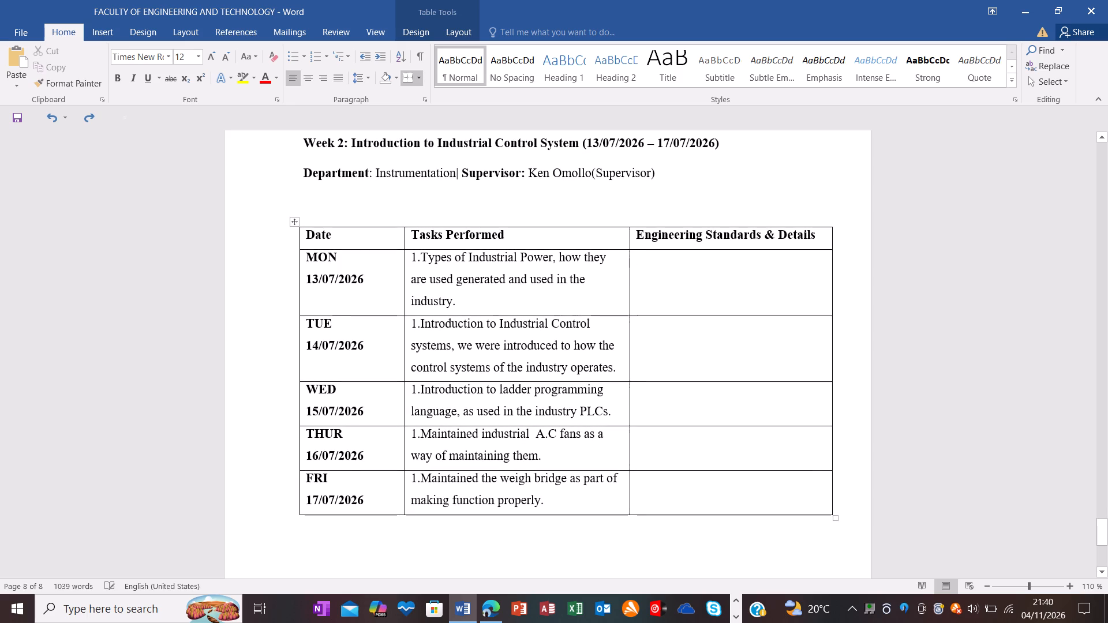
scroll(653, 300, "down", 5)
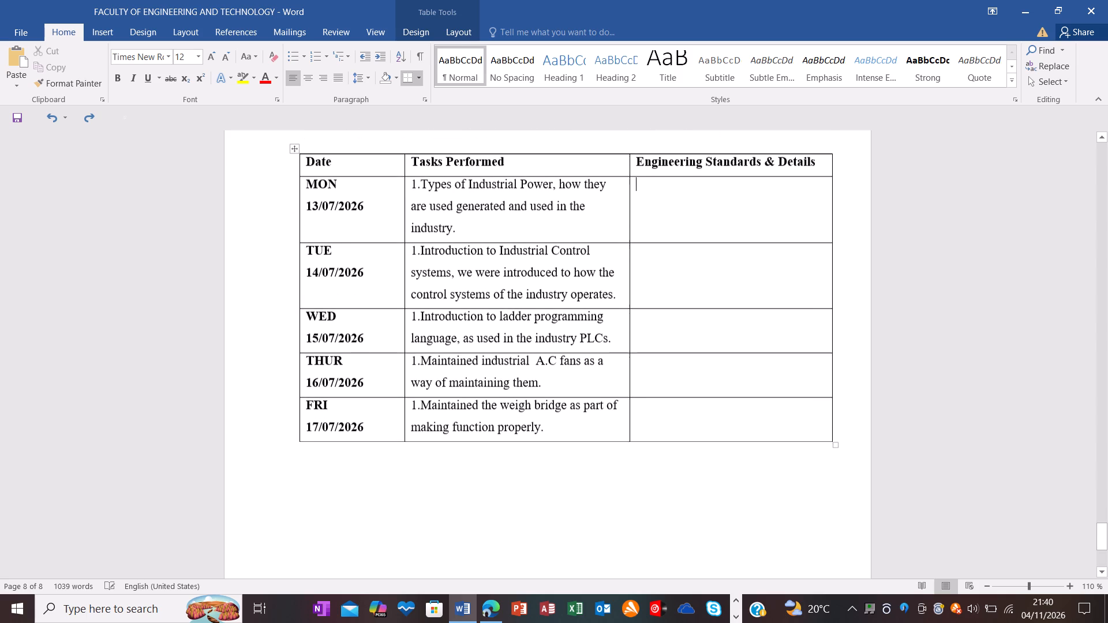
scroll(653, 300, "down", 2)
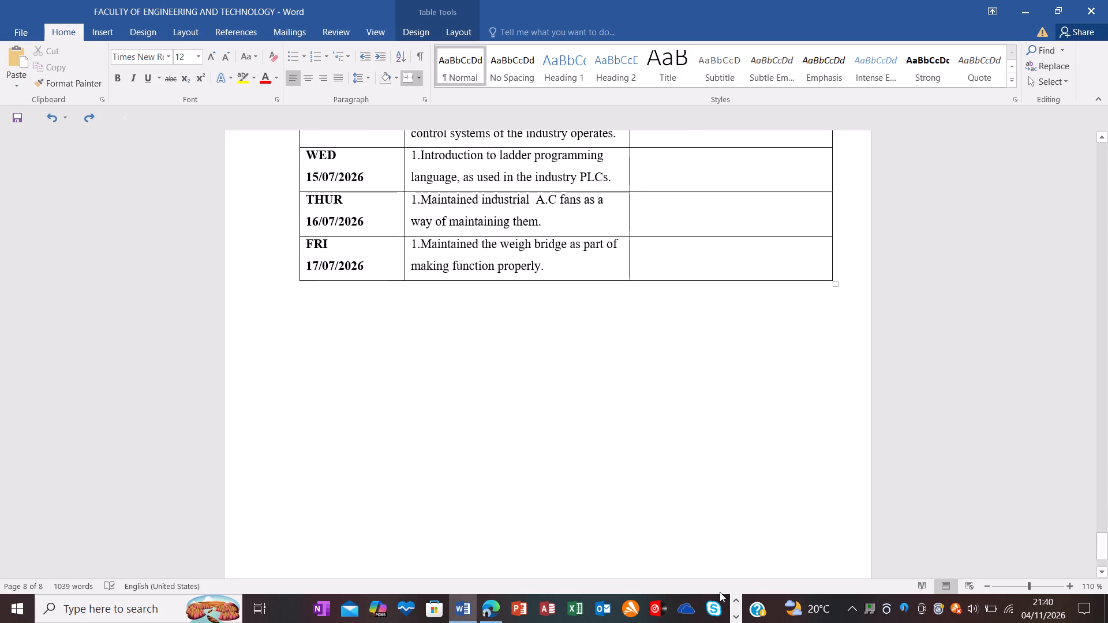
Place the insertion point in the blank paragraph below the Week 2 table and add two spaces.
left_click(360, 333)
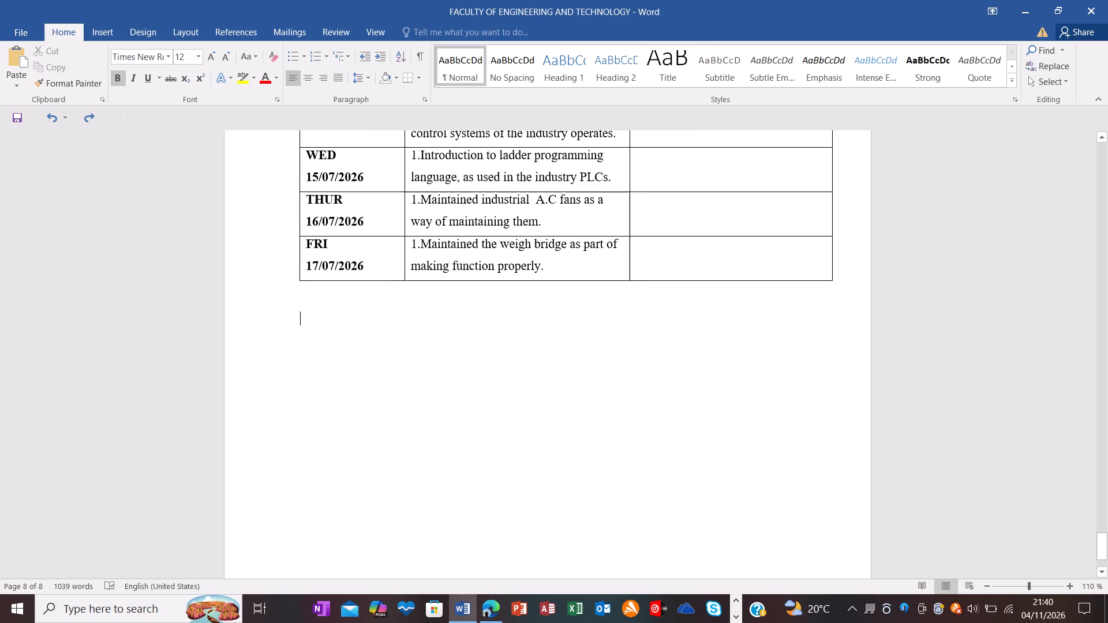
key("space")
key("space")
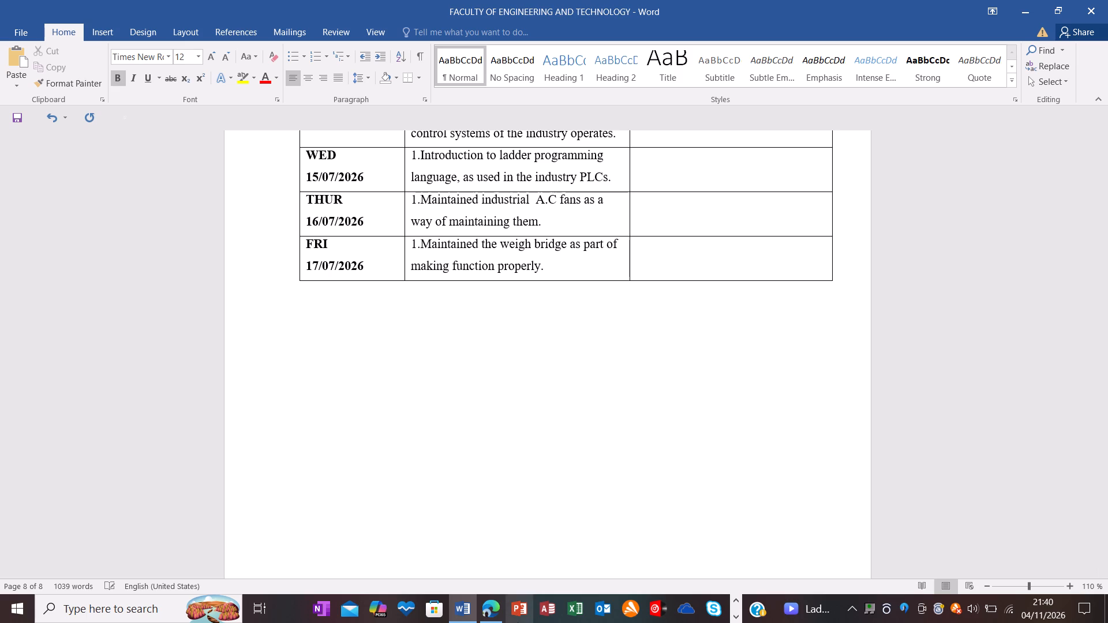
Switch to Chrome and search Google Images for "load cells for weighing" in place of the RTD and thermocouples query.
left_click(735, 618)
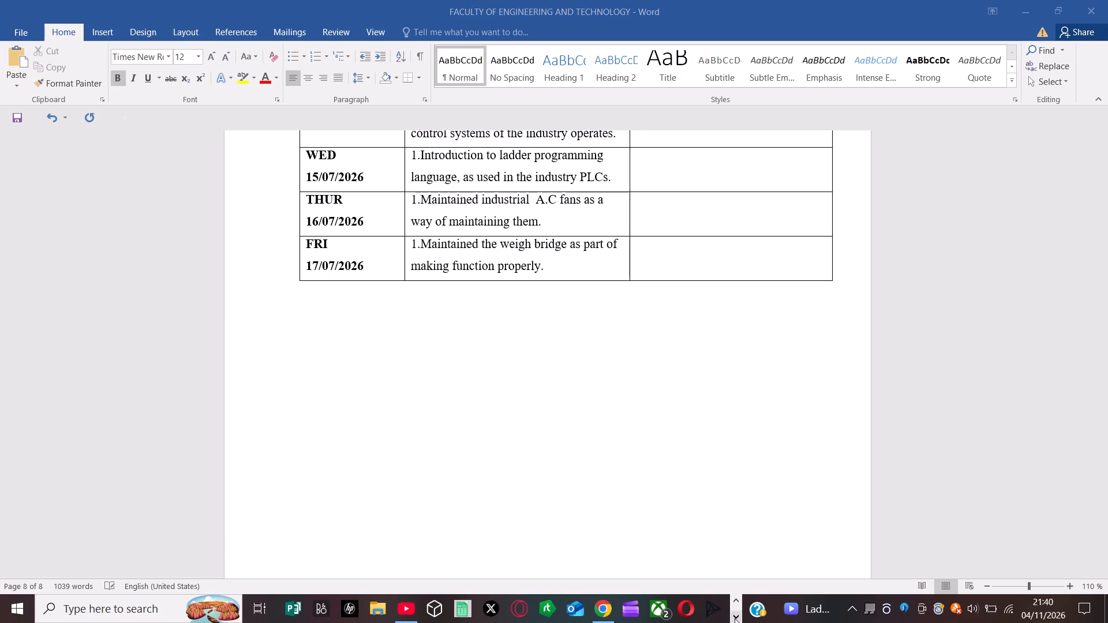
left_click(596, 616)
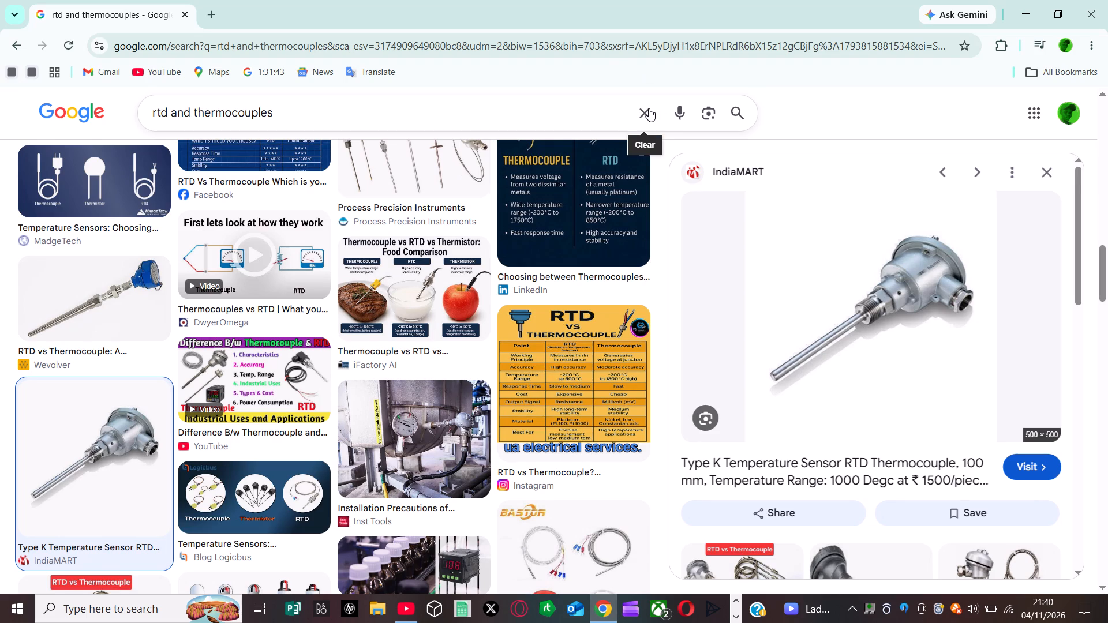
left_click(648, 108)
type("load")
key("space")
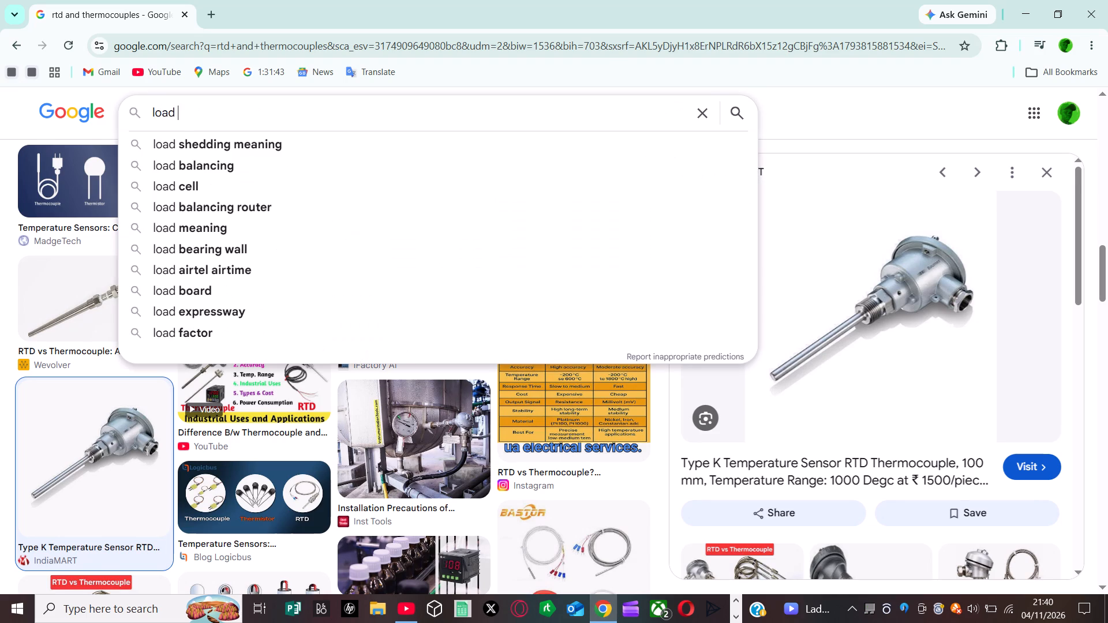
type("ceel")
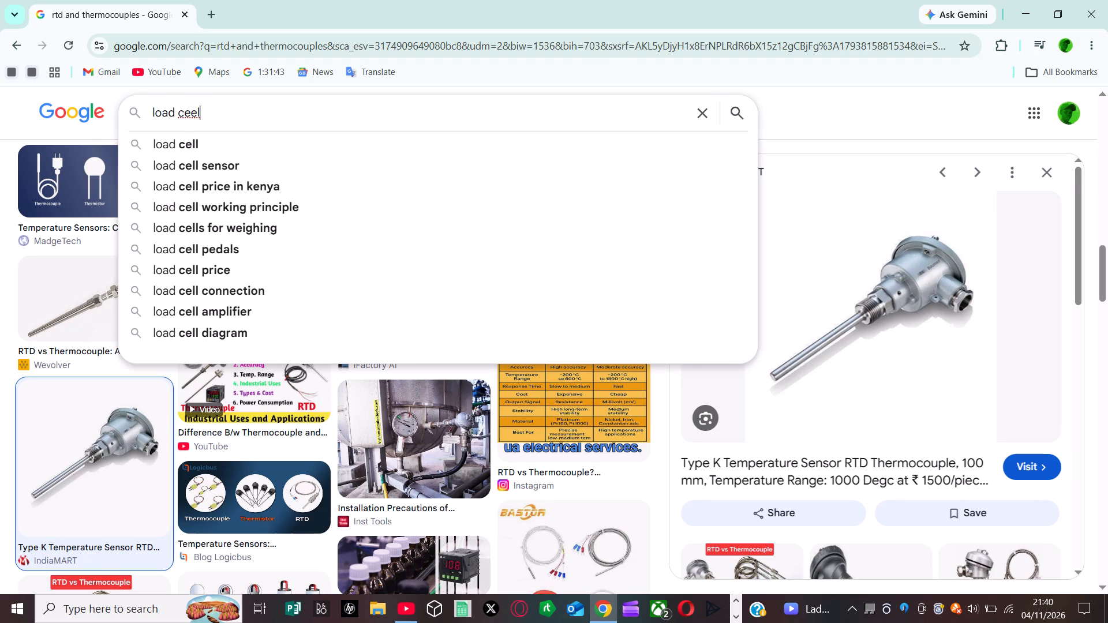
key("s")
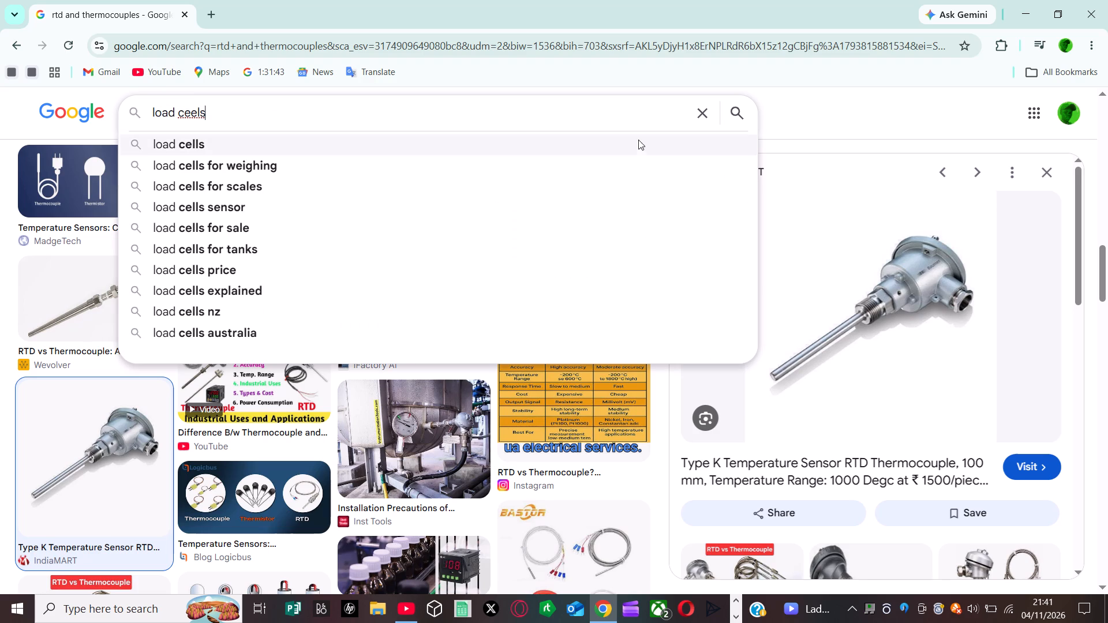
left_click(605, 164)
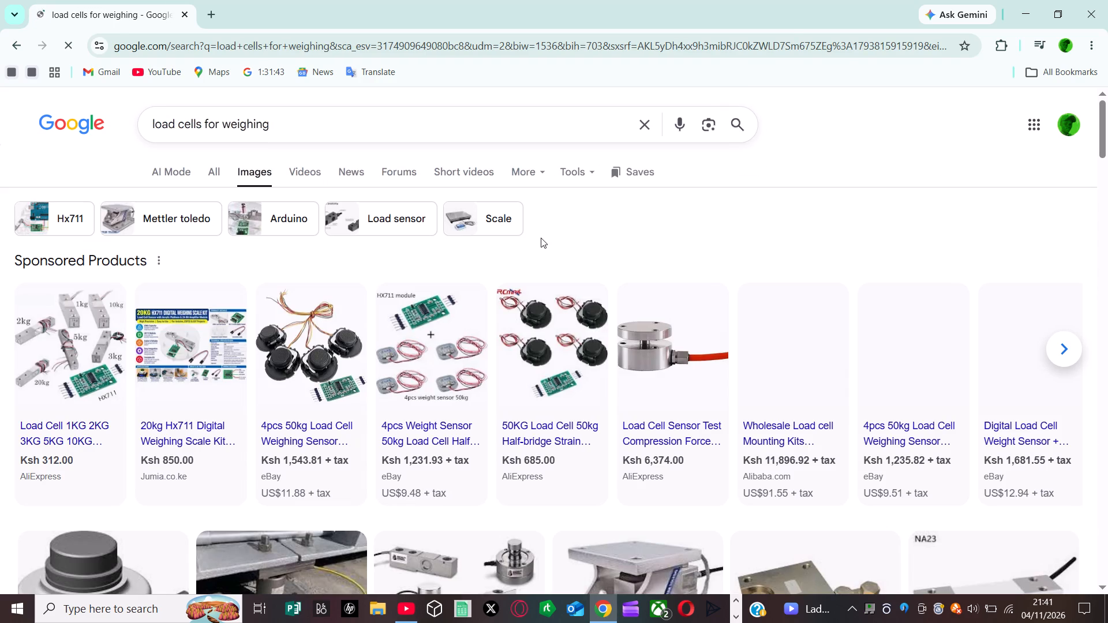
Look through the "load cells for weighing" image results for a picture suited to the Week 2 weigh bridge work.
scroll(541, 238, "down", 1)
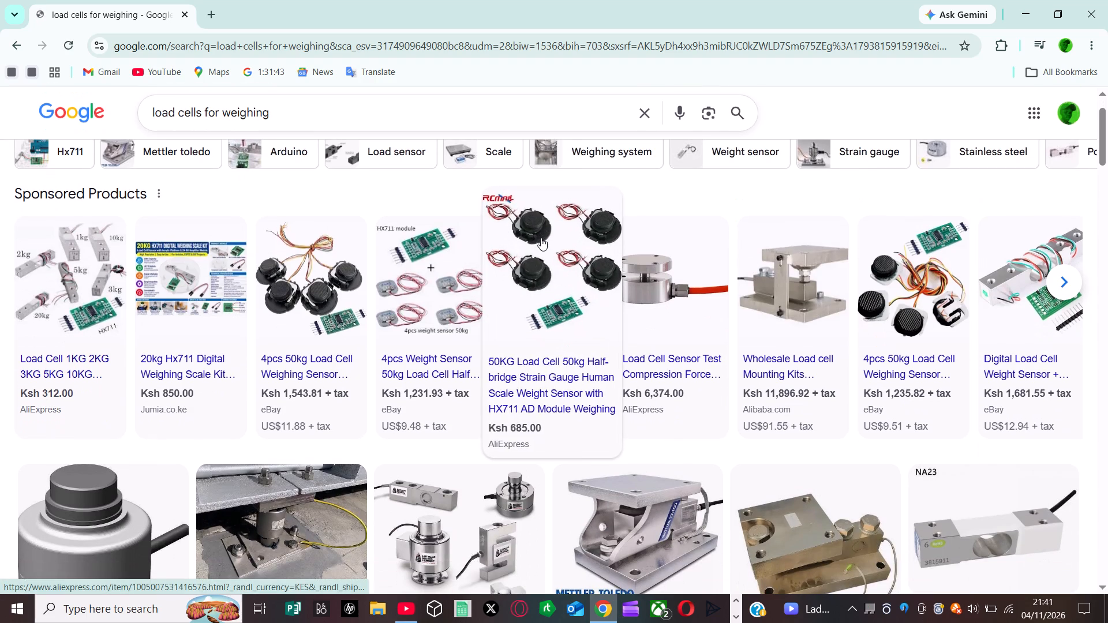
scroll(541, 238, "down", 2)
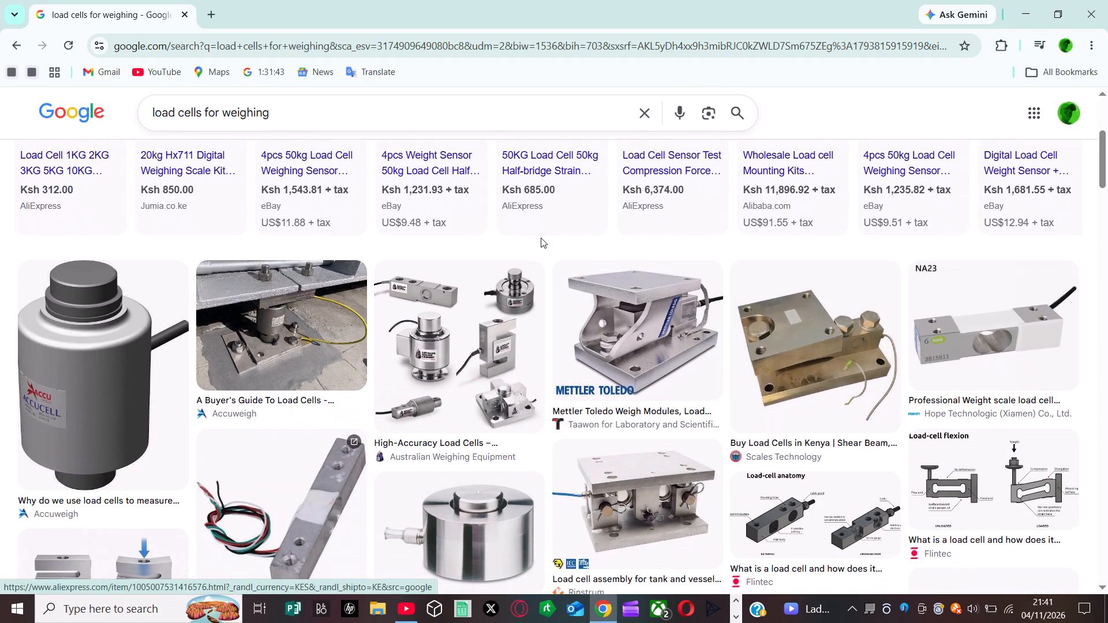
scroll(541, 238, "down", 3)
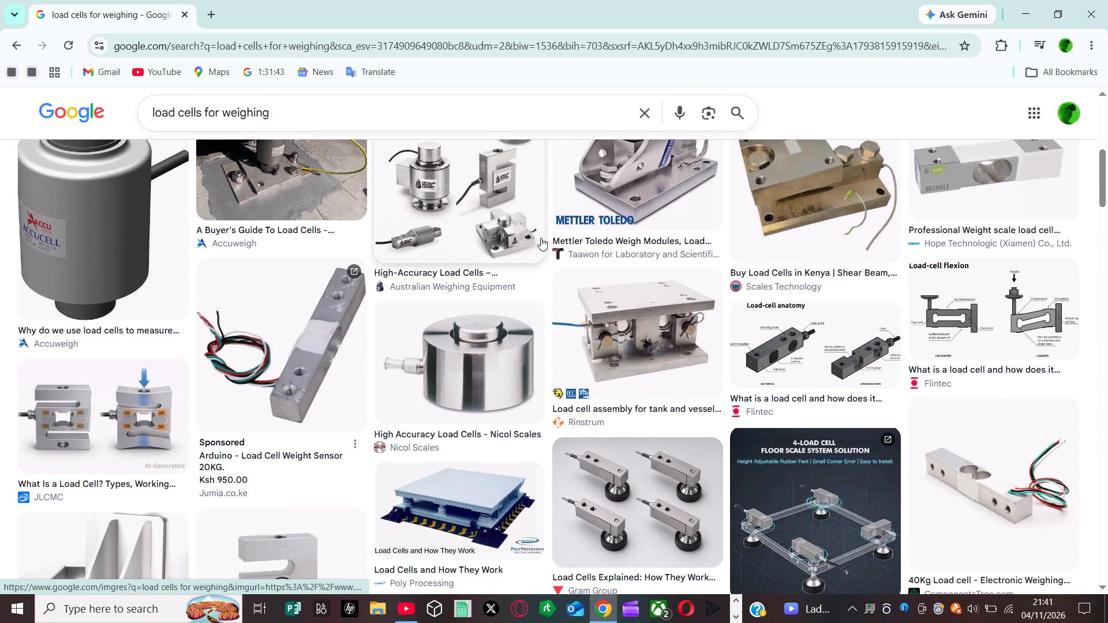
scroll(541, 238, "down", 2)
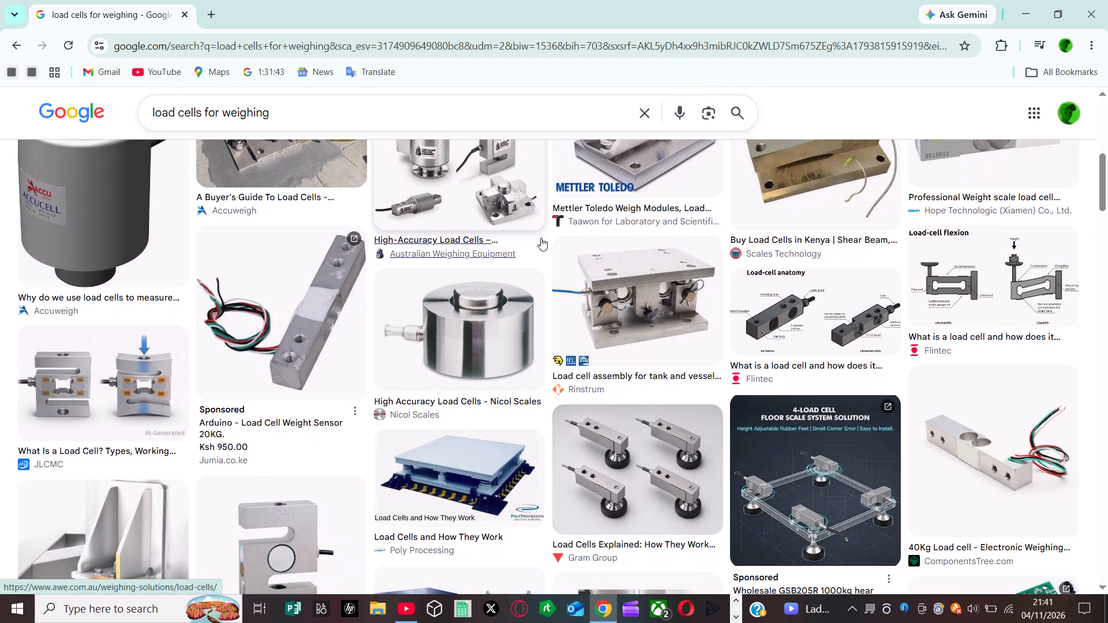
scroll(541, 238, "down", 1)
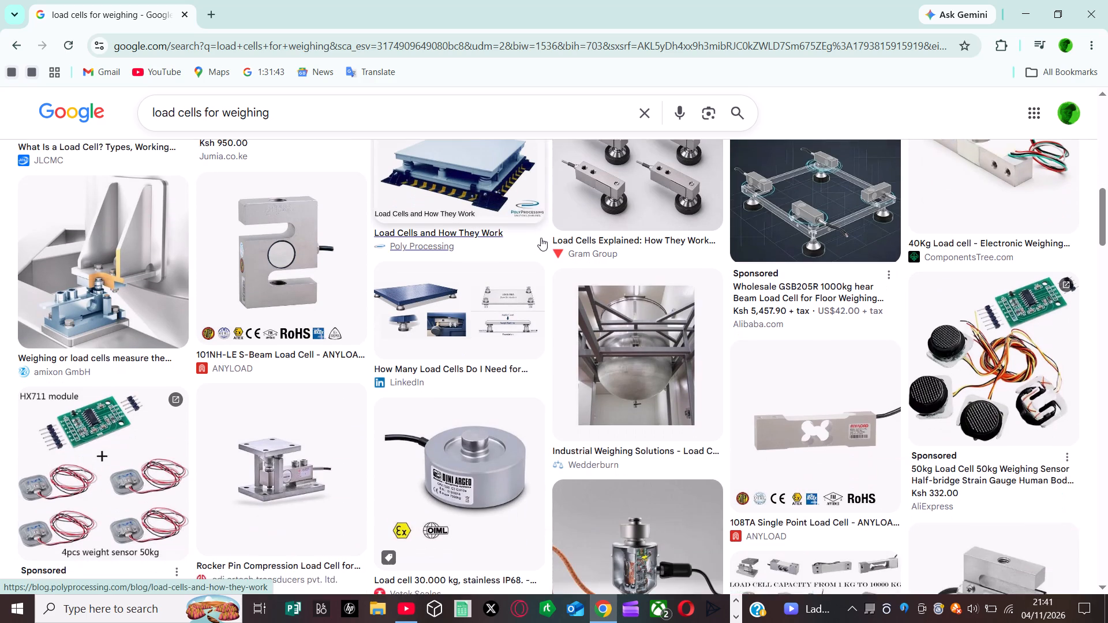
scroll(541, 238, "down", 1)
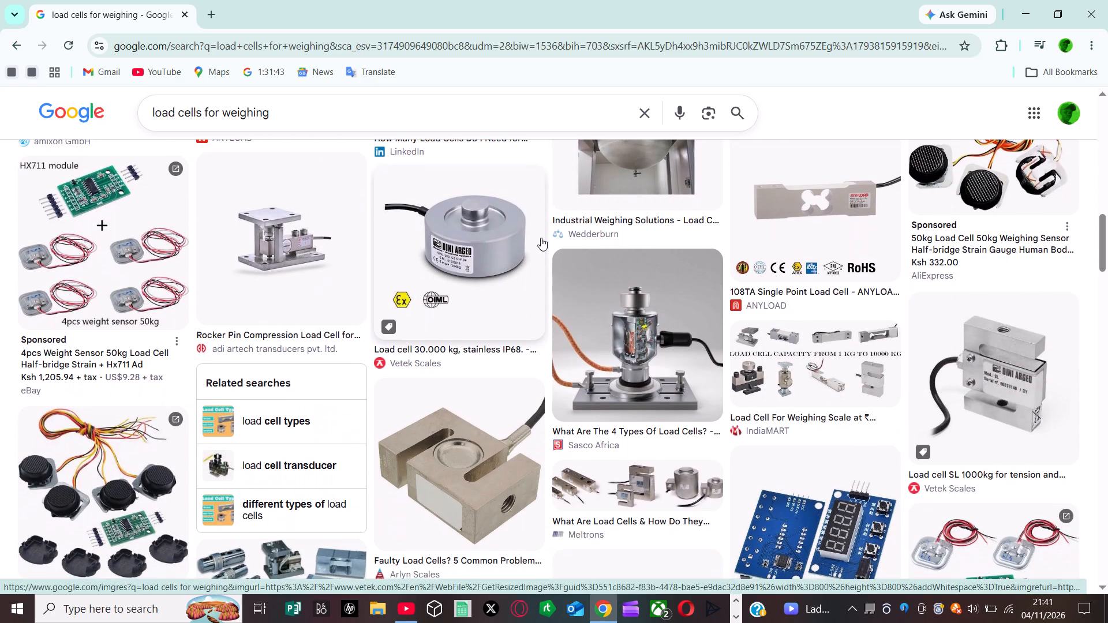
scroll(541, 238, "down", 1)
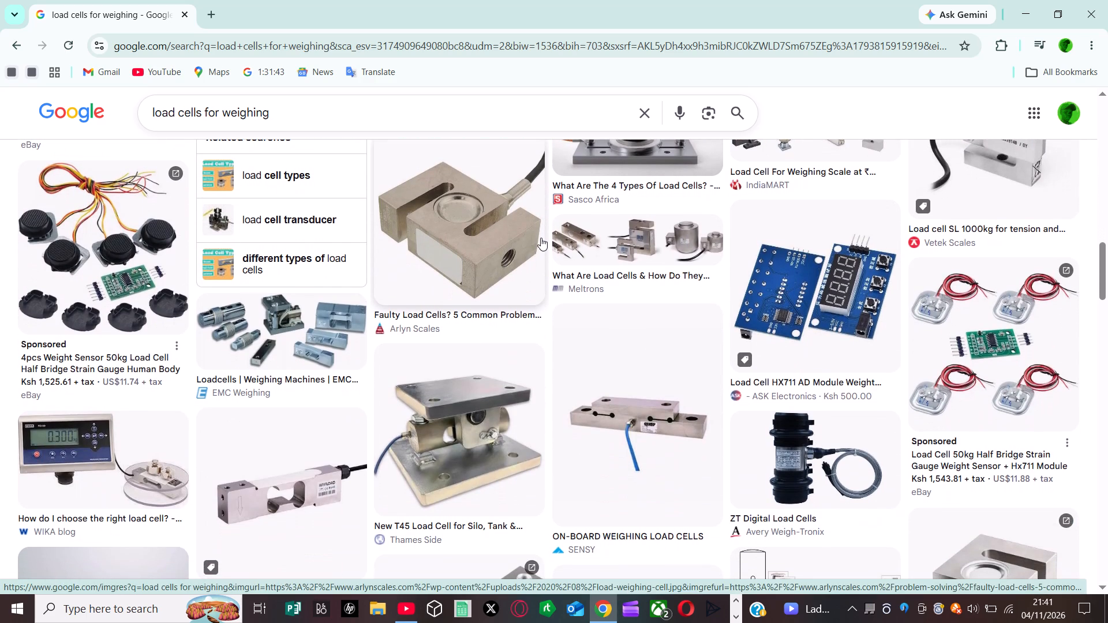
scroll(541, 238, "down", 2)
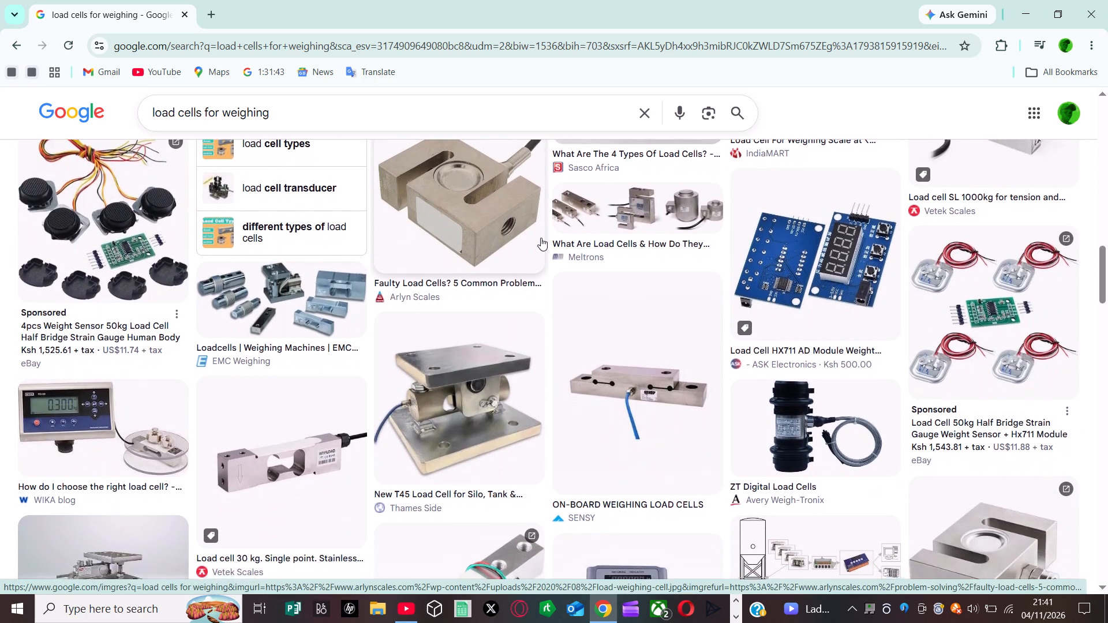
scroll(541, 238, "down", 3)
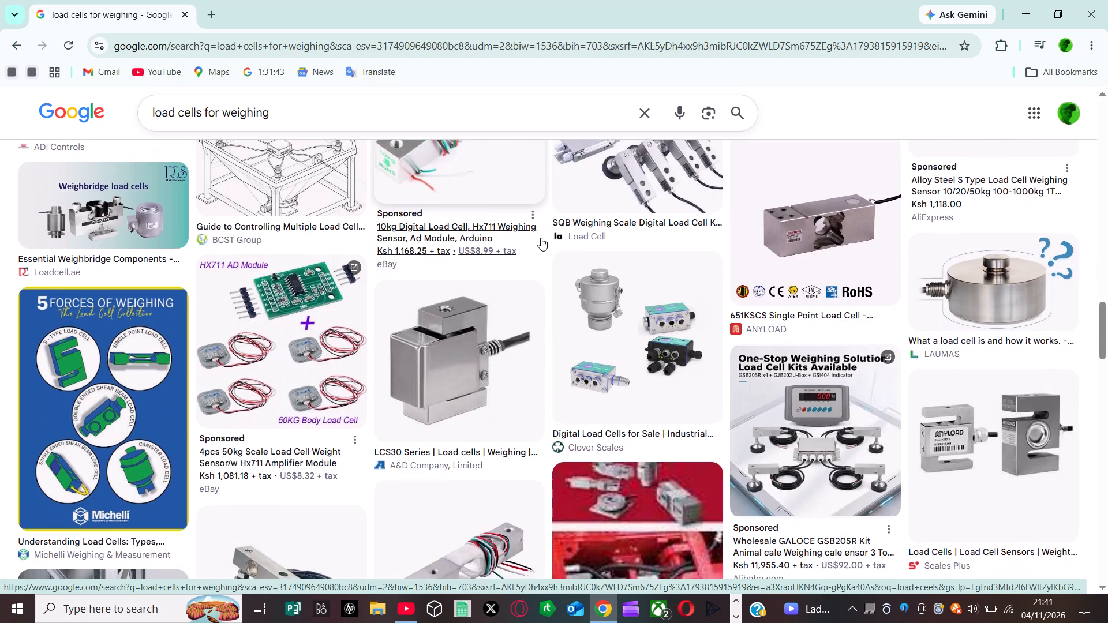
scroll(541, 238, "down", 1)
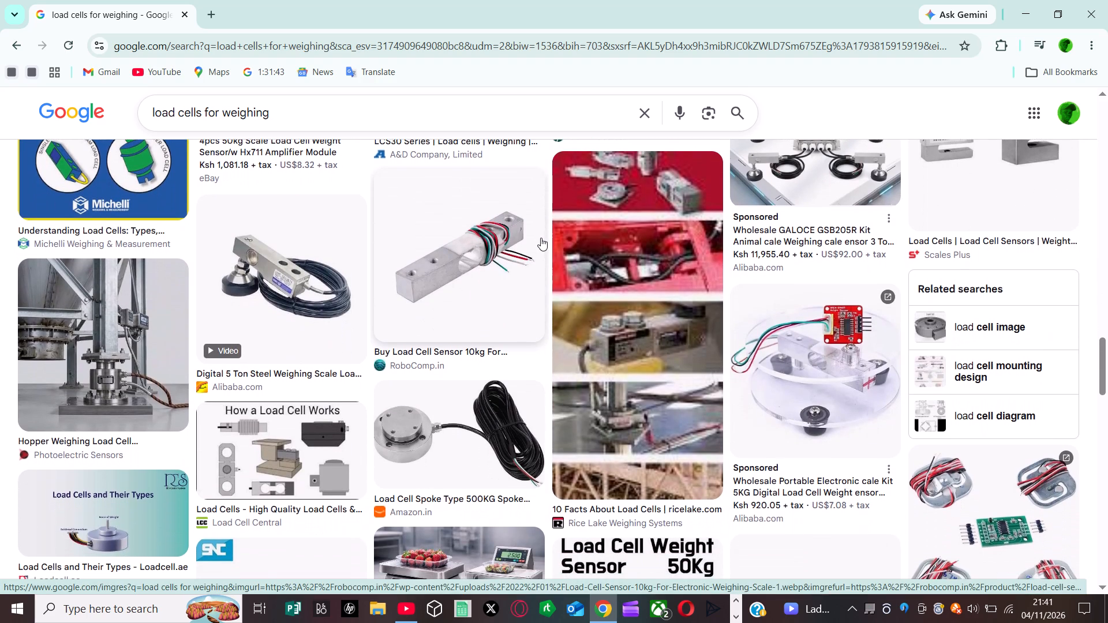
scroll(541, 238, "up", 5)
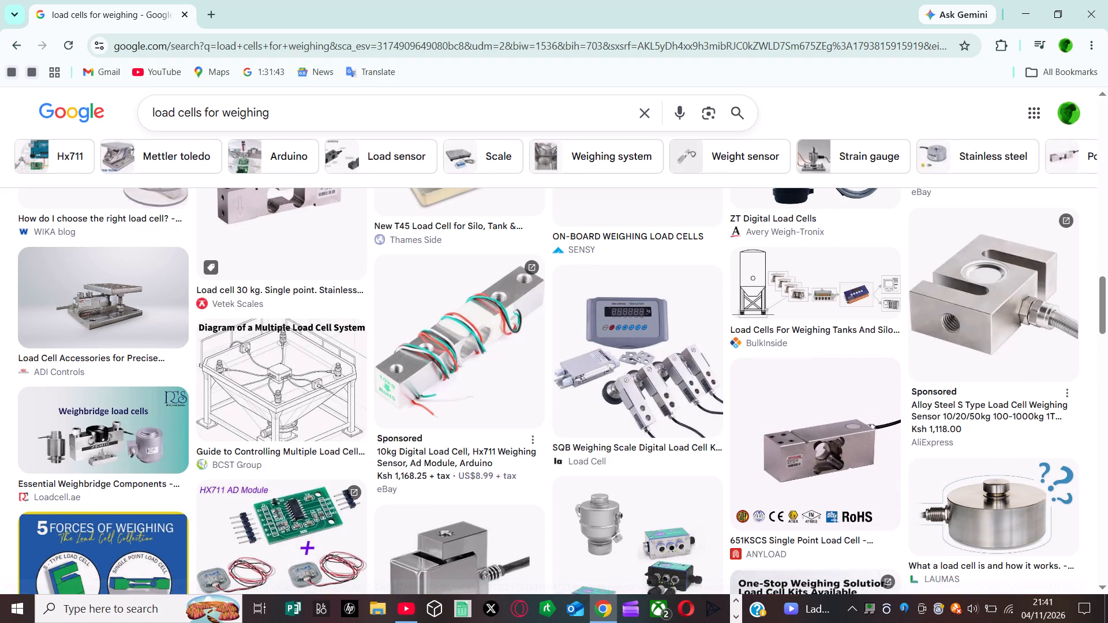
Extend the image search query to "load cells for weighing in sugar can efactory" and run it.
type("s")
key("space")
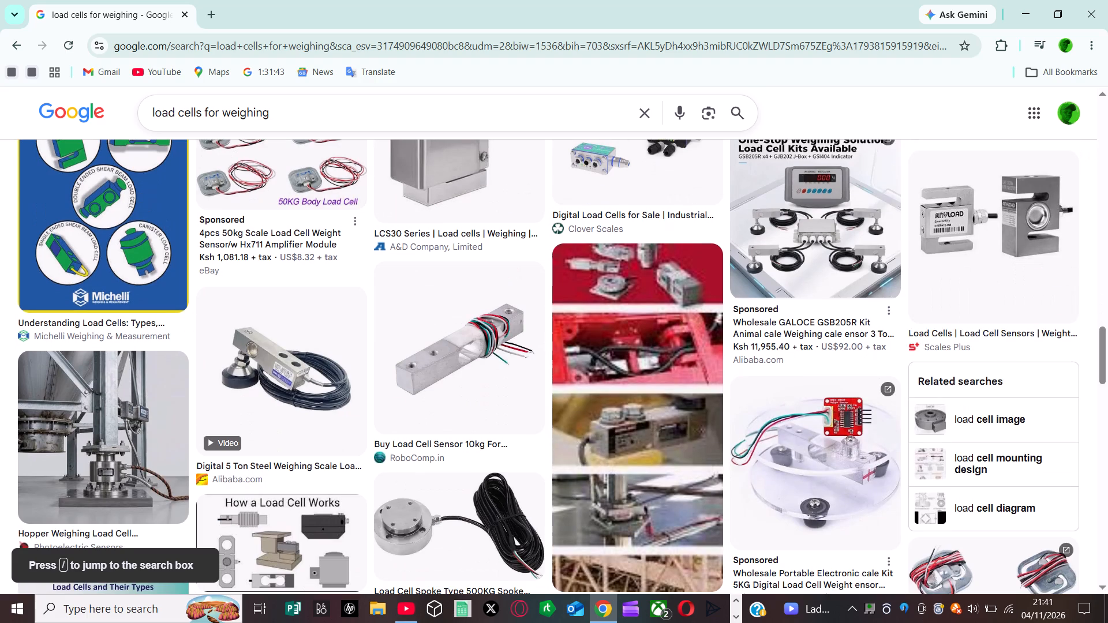
left_click(314, 126)
key("space")
type("in sugar can efact")
type("ory")
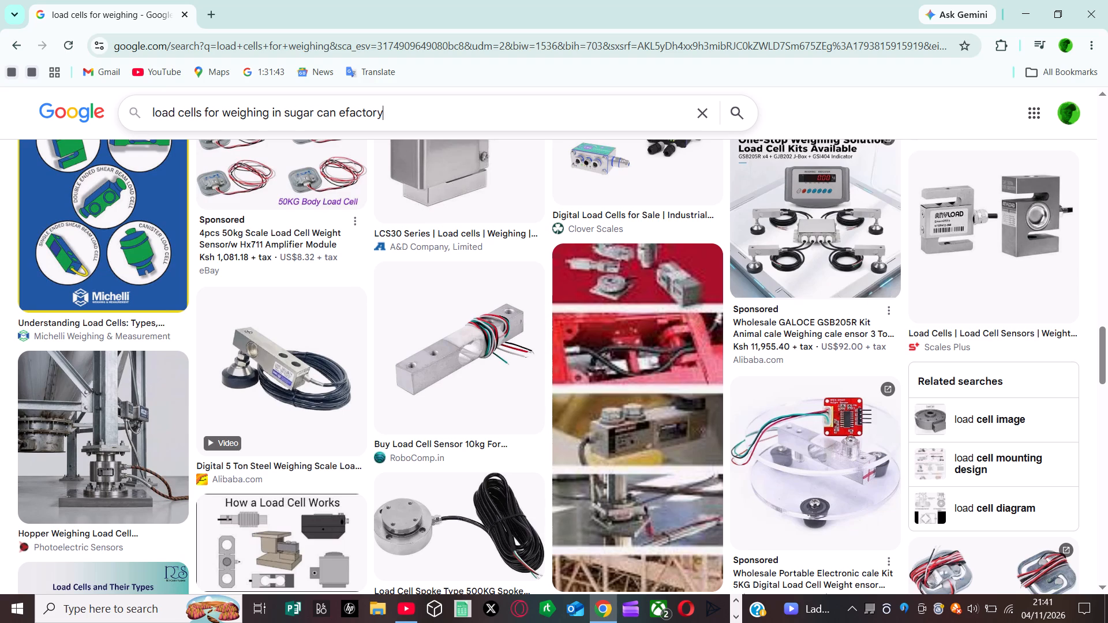
key("Return")
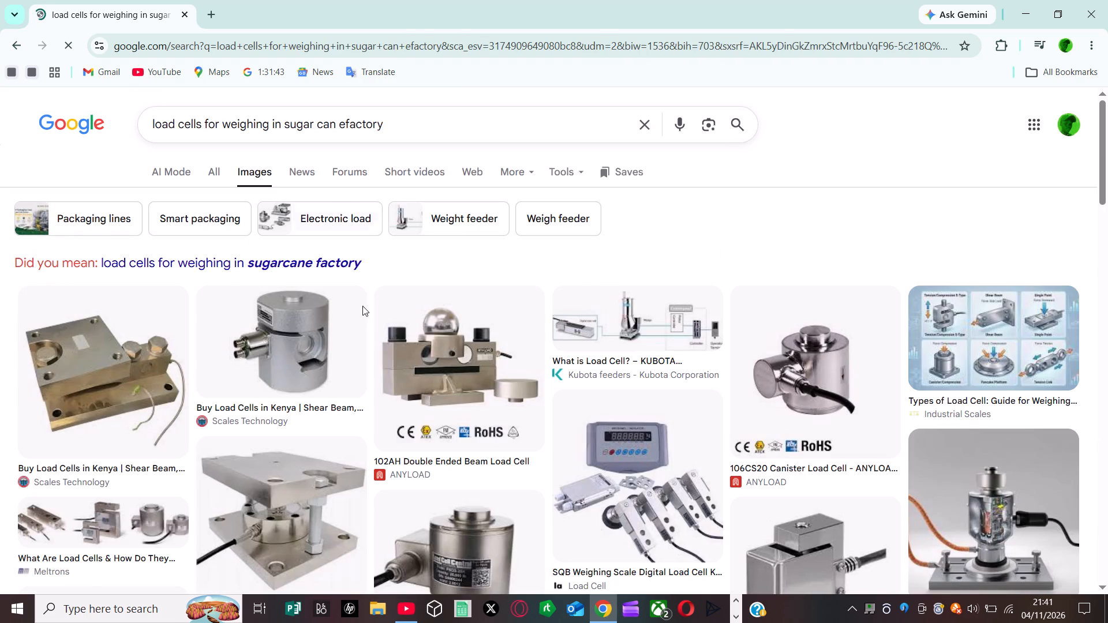
Examine the refined image results for a suitable load cell picture and preview the Lfn 220t cylindrical load cell.
scroll(366, 321, "down", 3)
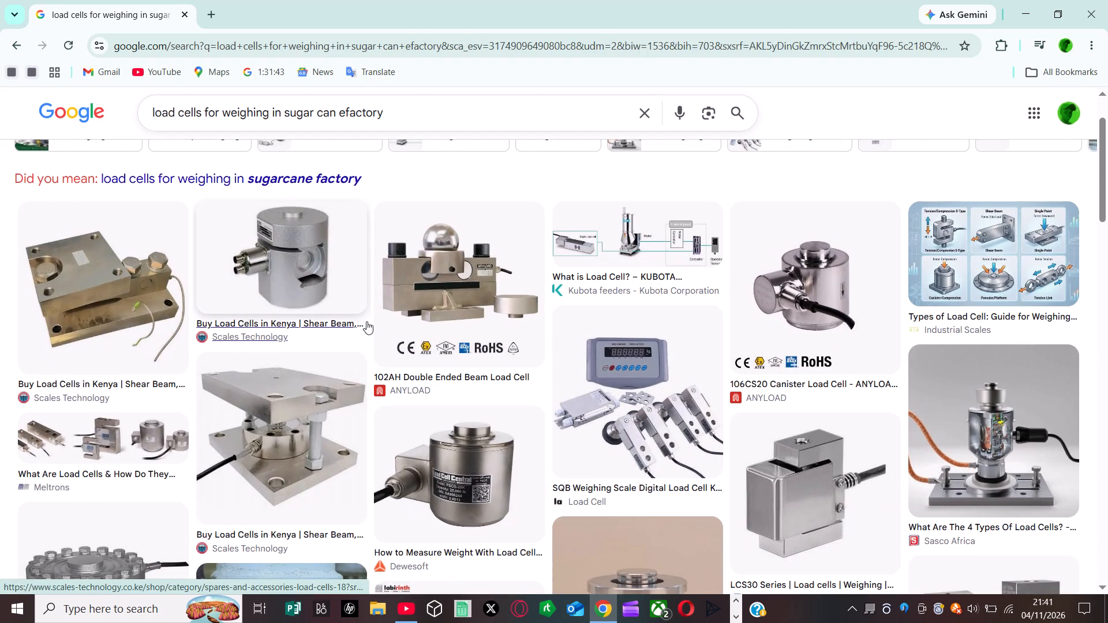
scroll(366, 321, "down", 2)
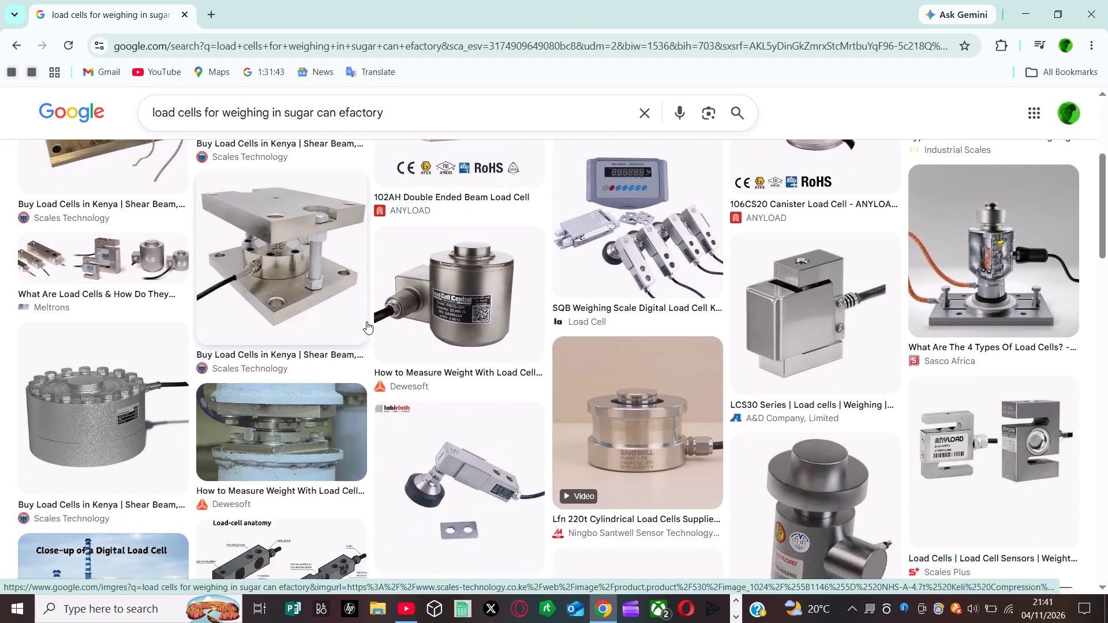
scroll(366, 321, "down", 5)
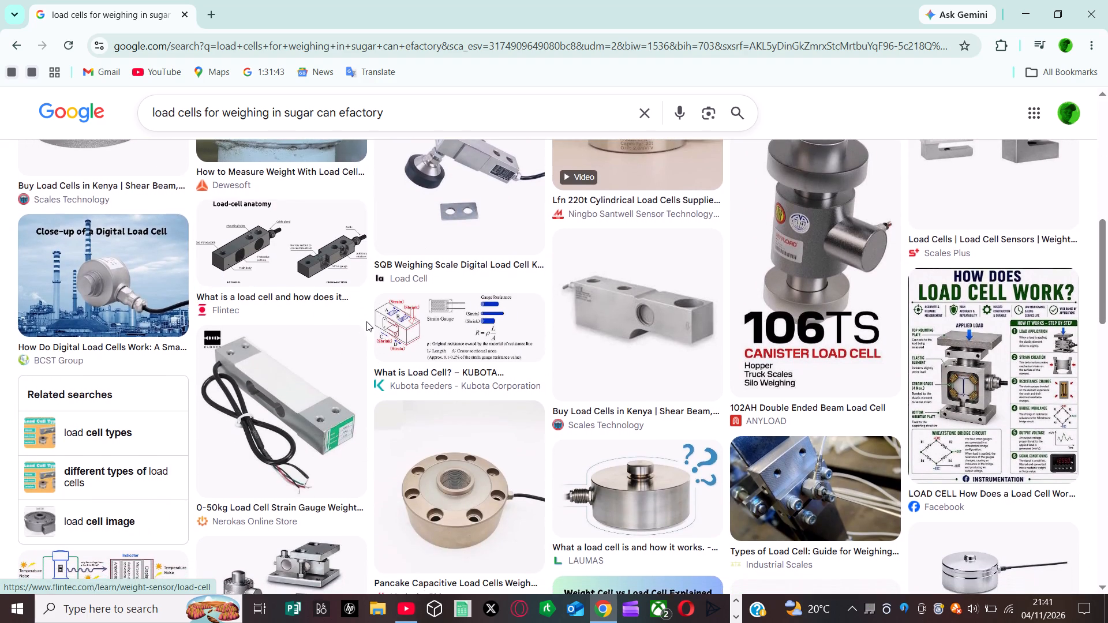
scroll(366, 321, "down", 2)
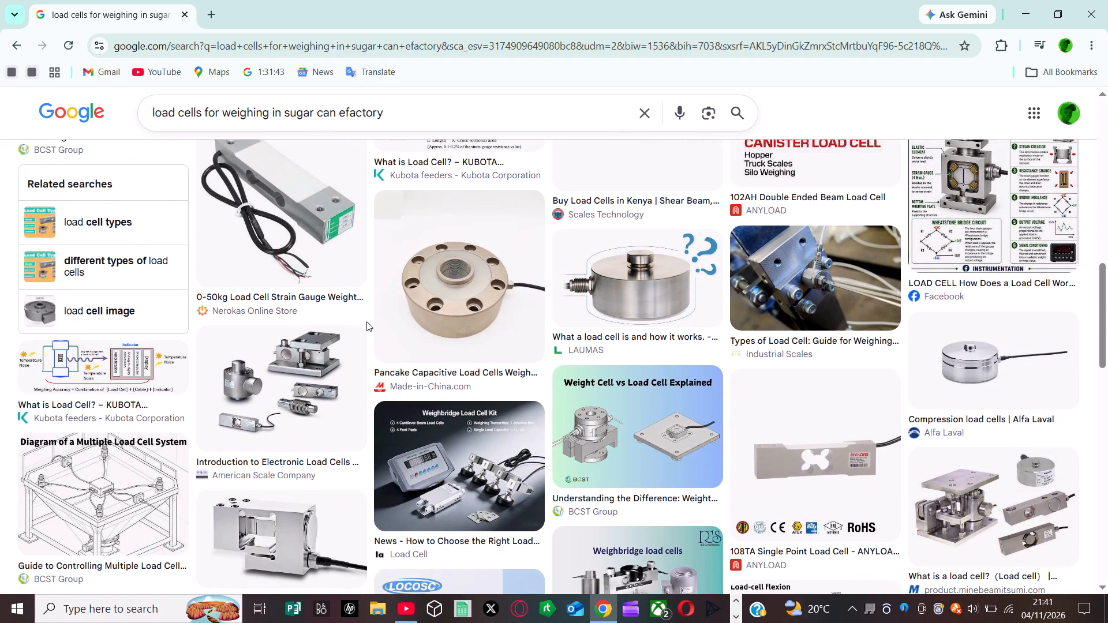
scroll(366, 321, "down", 2)
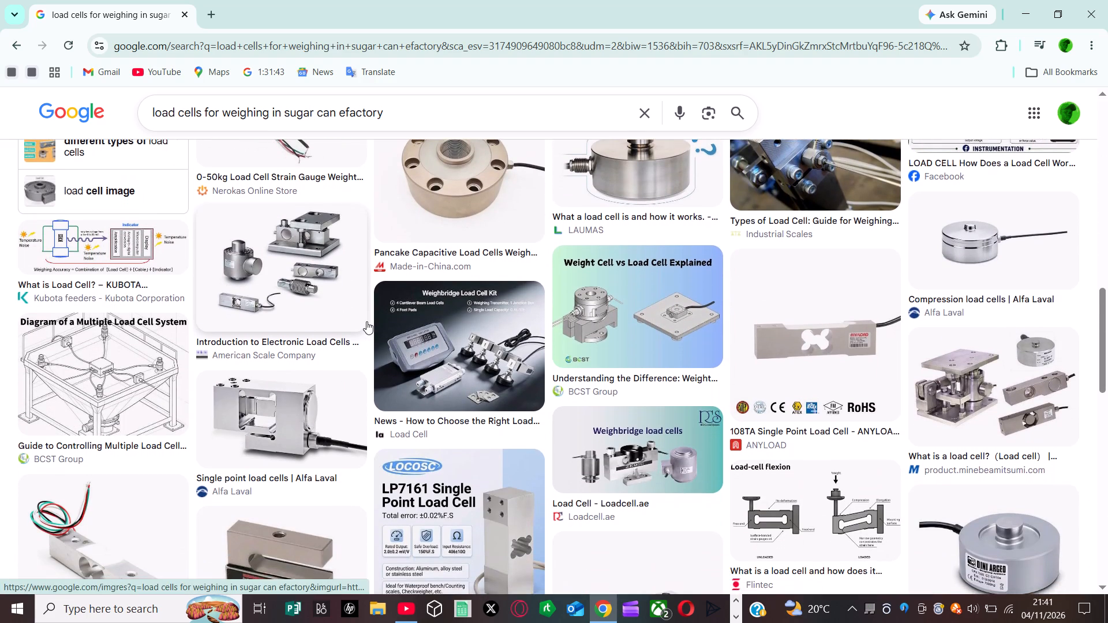
scroll(366, 321, "down", 5)
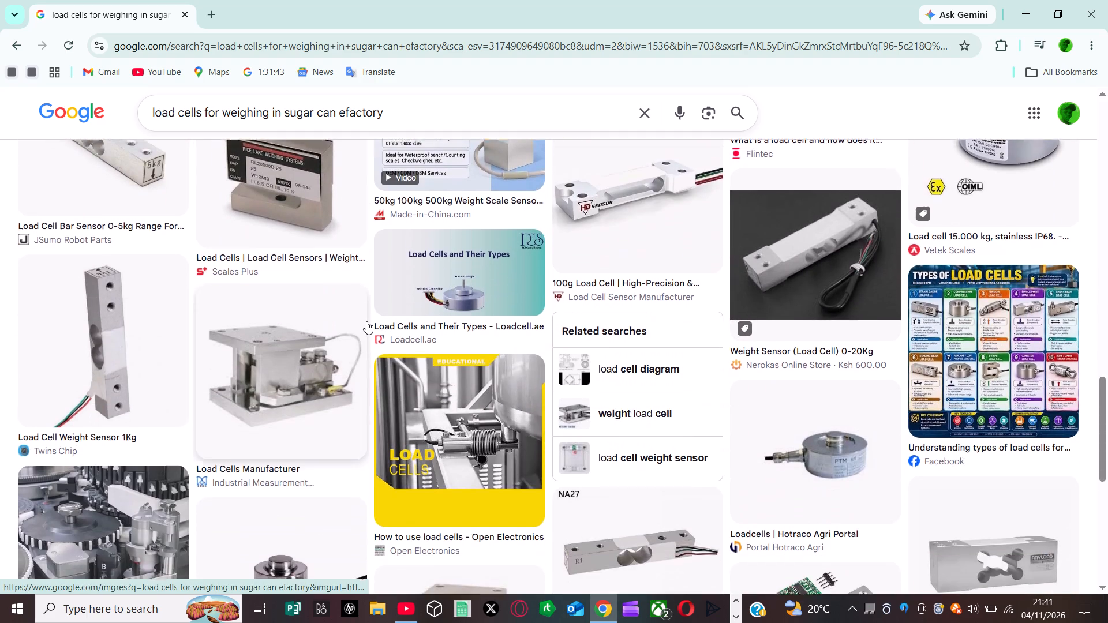
scroll(366, 321, "down", 2)
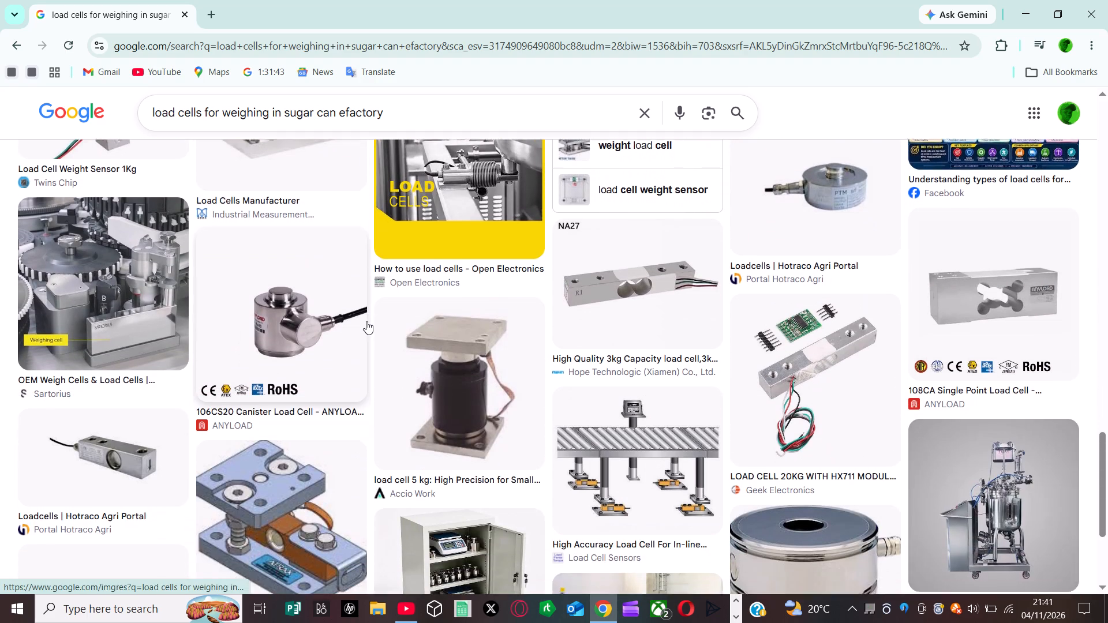
scroll(366, 321, "down", 2)
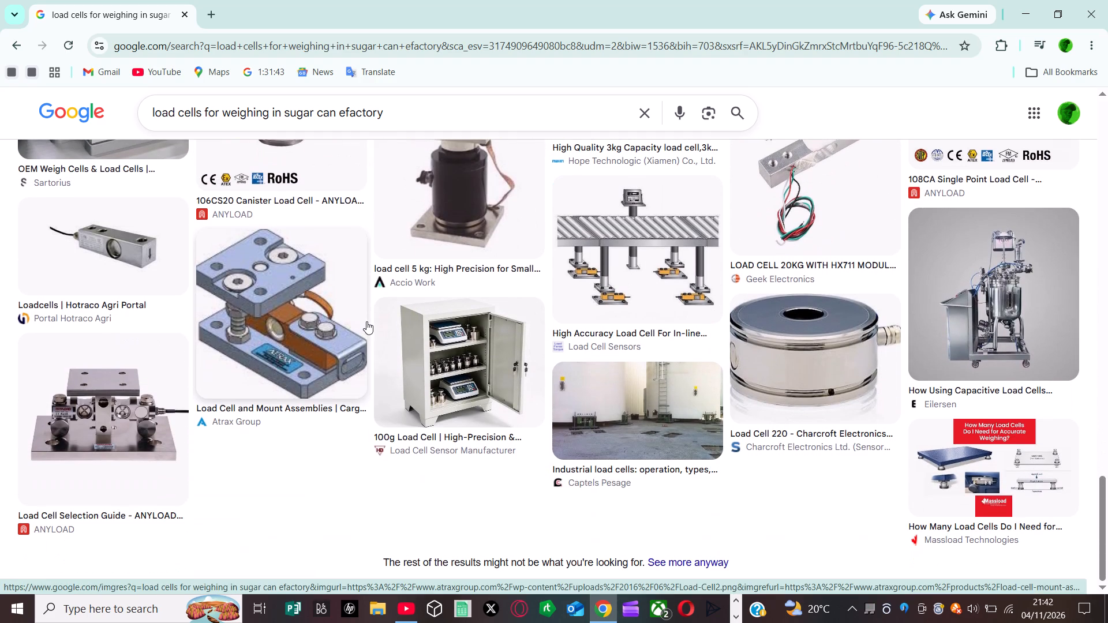
scroll(366, 321, "up", 7)
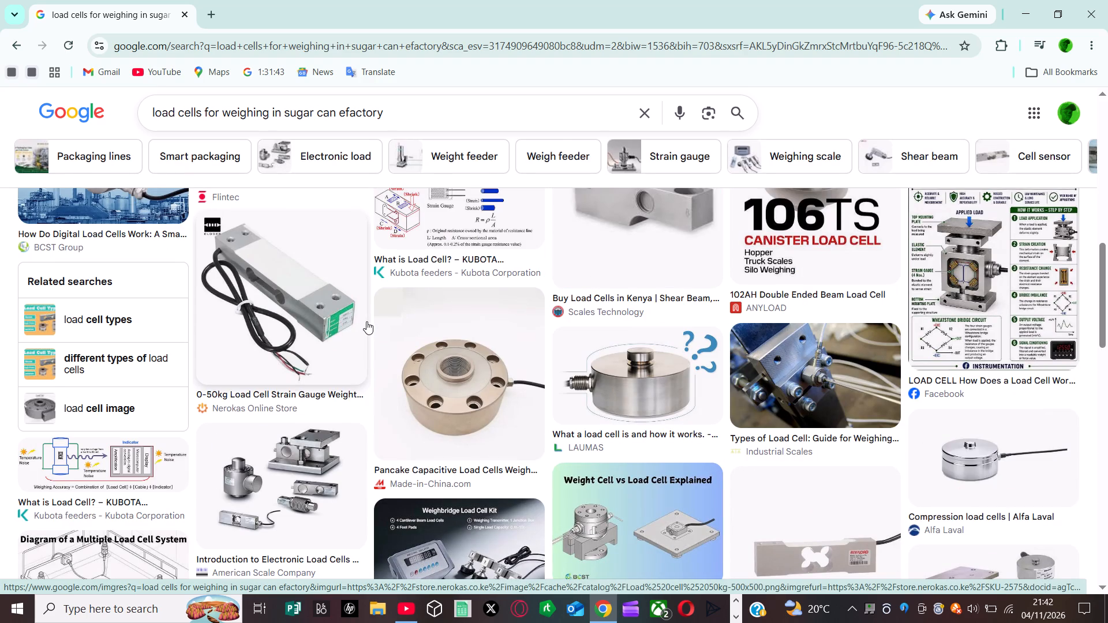
scroll(366, 321, "up", 4)
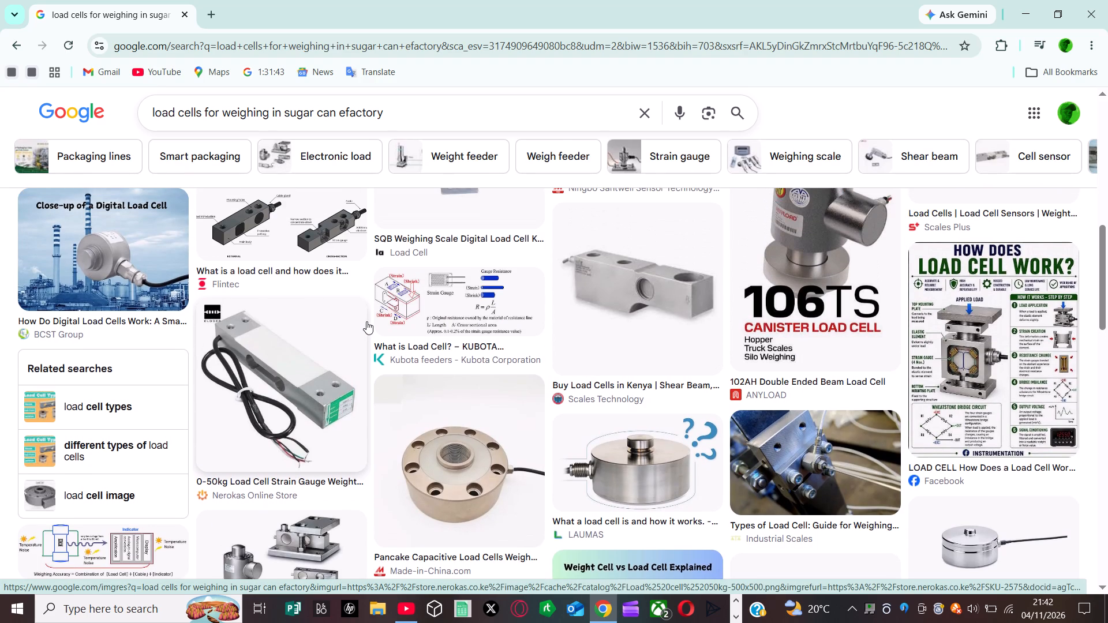
scroll(366, 321, "up", 4)
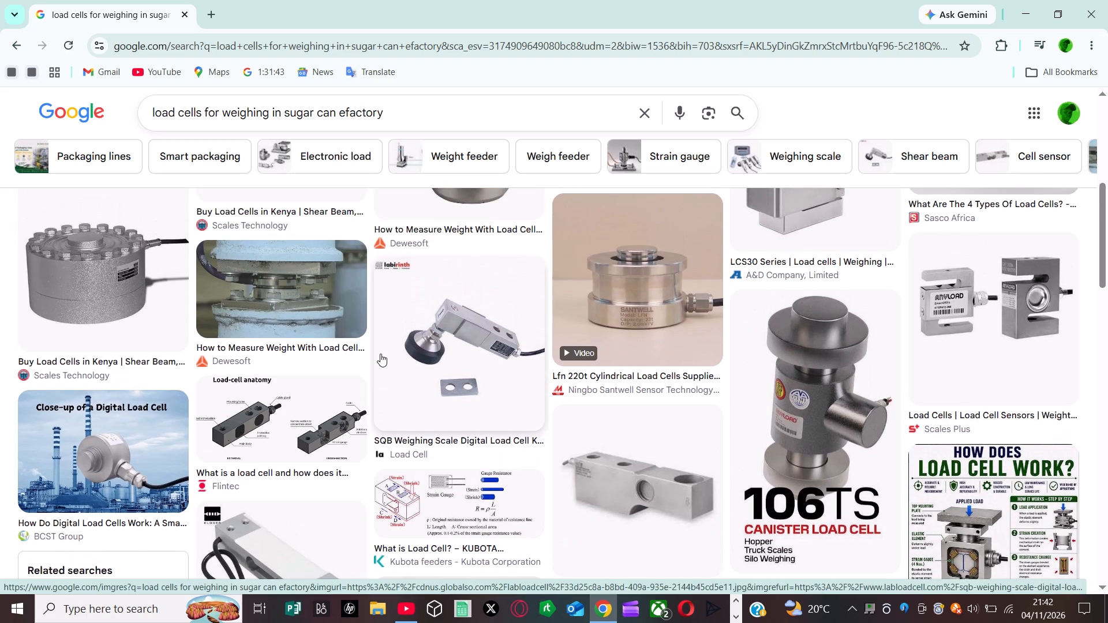
scroll(380, 354, "up", 3)
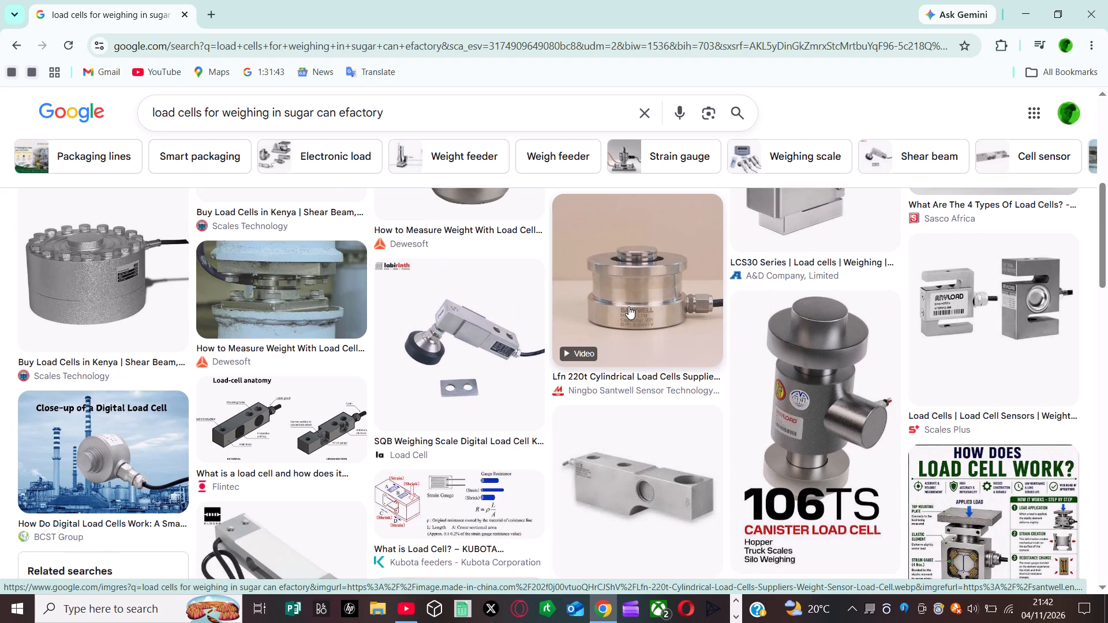
left_click(628, 306)
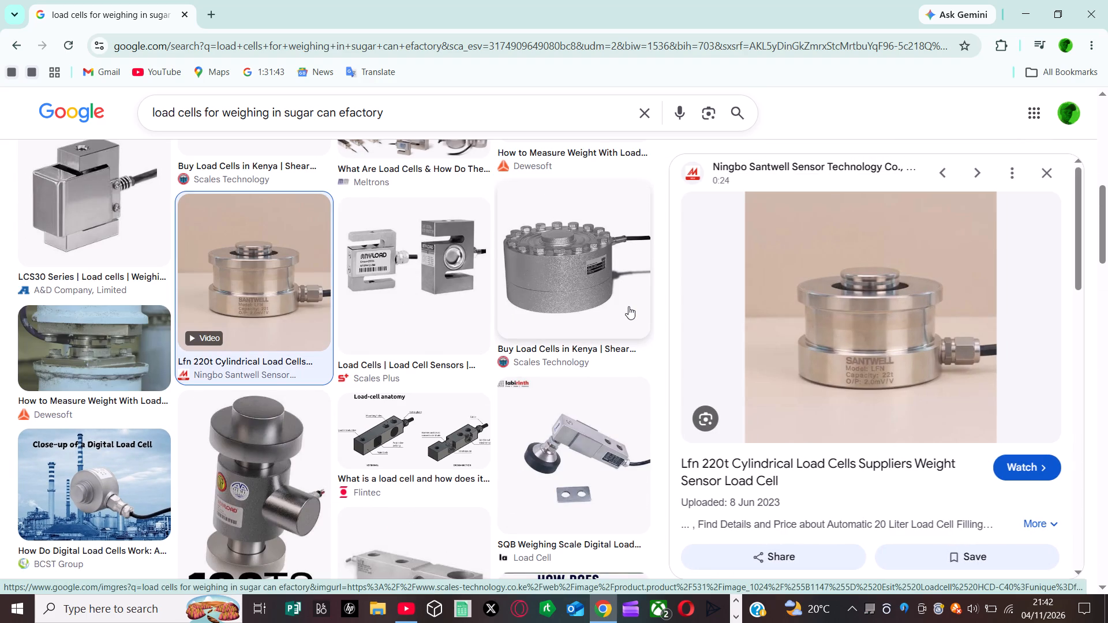
Copy the canister load cell image from Dewesoft's "How to Measure Weight With Load Cell..." result.
scroll(505, 310, "up", 3)
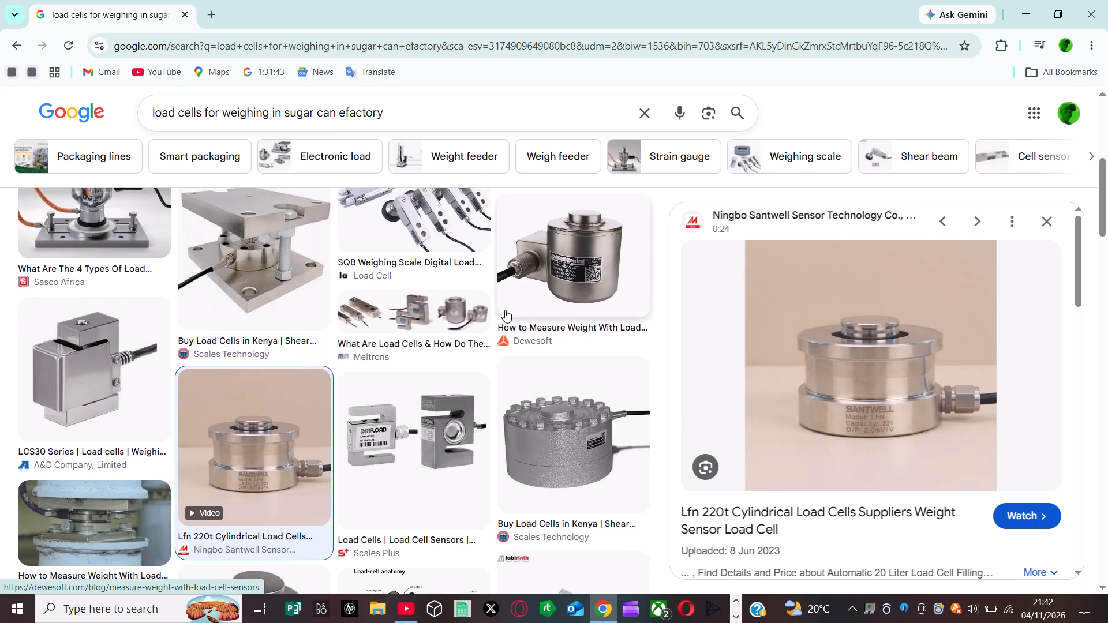
scroll(505, 310, "up", 1)
right_click(588, 258)
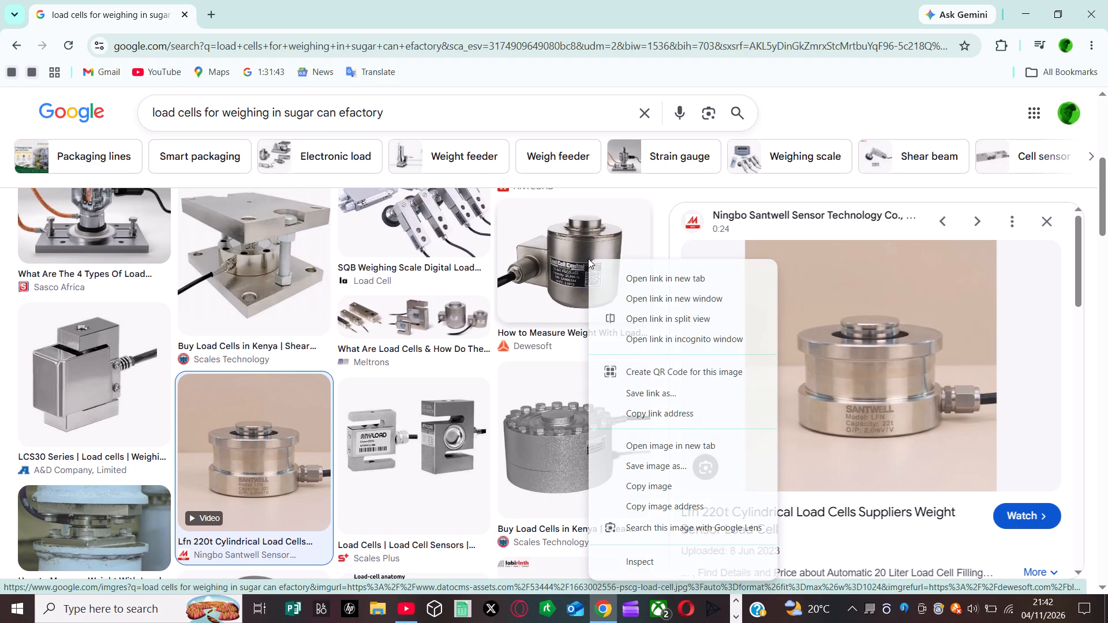
left_click(676, 482)
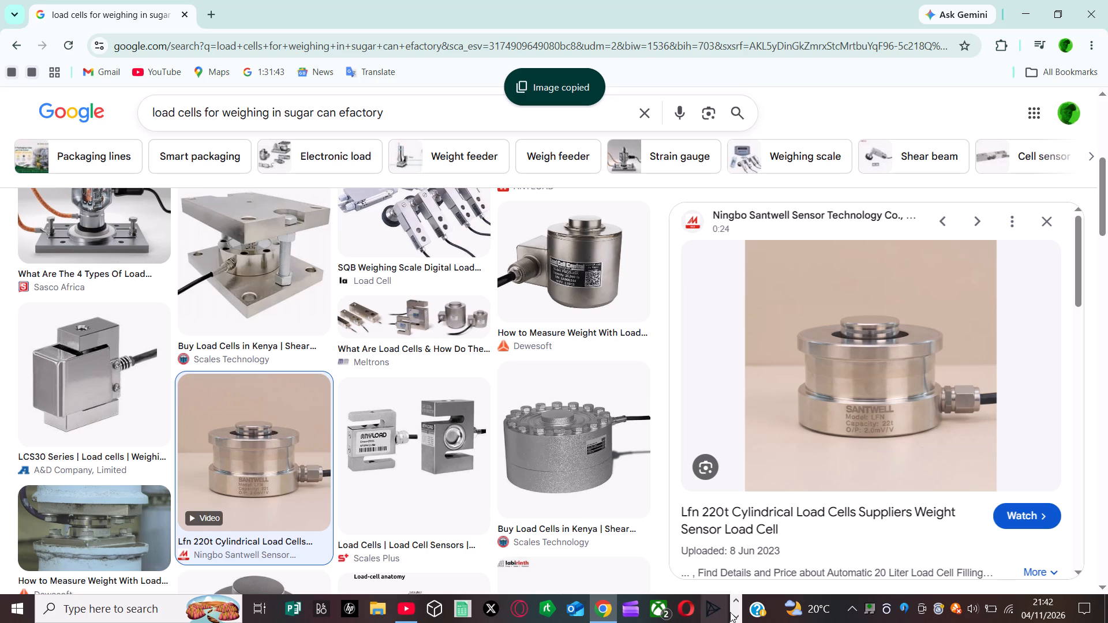
Switch to the Word report and delete the surplus spaces before the insertion point below the Week 2 table.
left_click(736, 598)
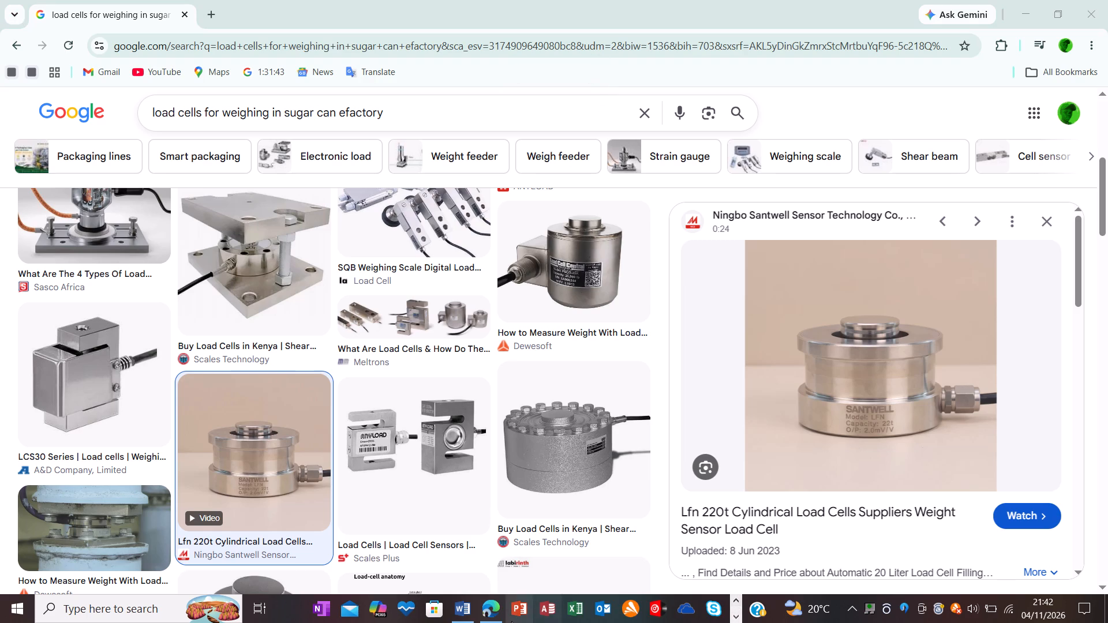
left_click(477, 621)
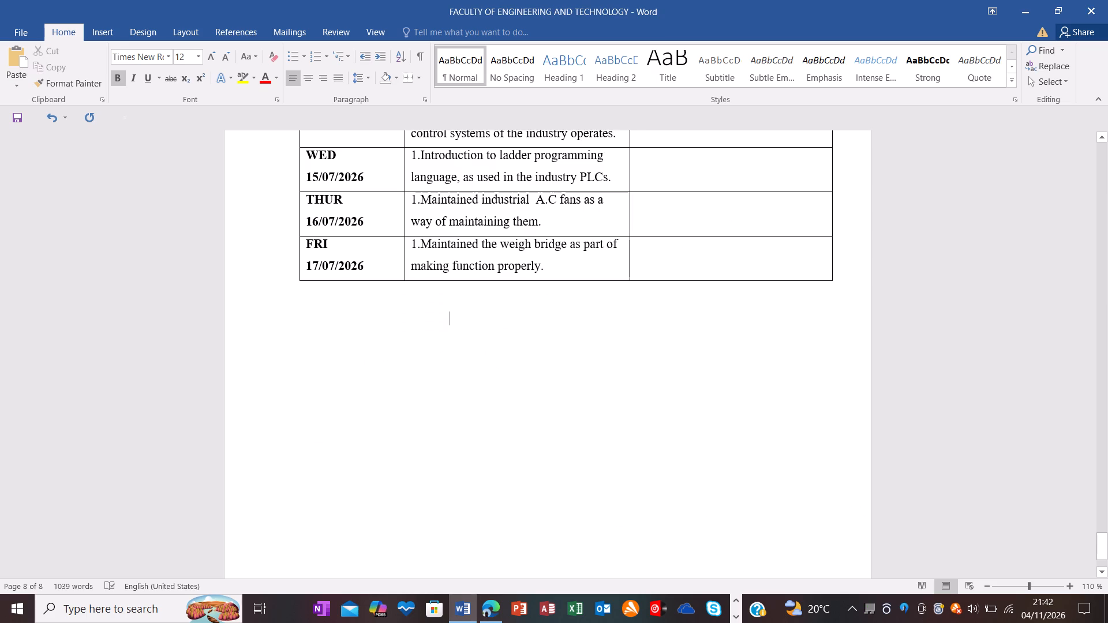
key("BackSpace")
key("BackSpace")
key("BackSpace")
key("BackSpace")
key("BackSpace")
key("BackSpace")
key("BackSpace")
key("BackSpace")
key("BackSpace")
key("BackSpace")
key("BackSpace")
key("BackSpace")
key("BackSpace")
key("BackSpace")
key("BackSpace")
key("BackSpace")
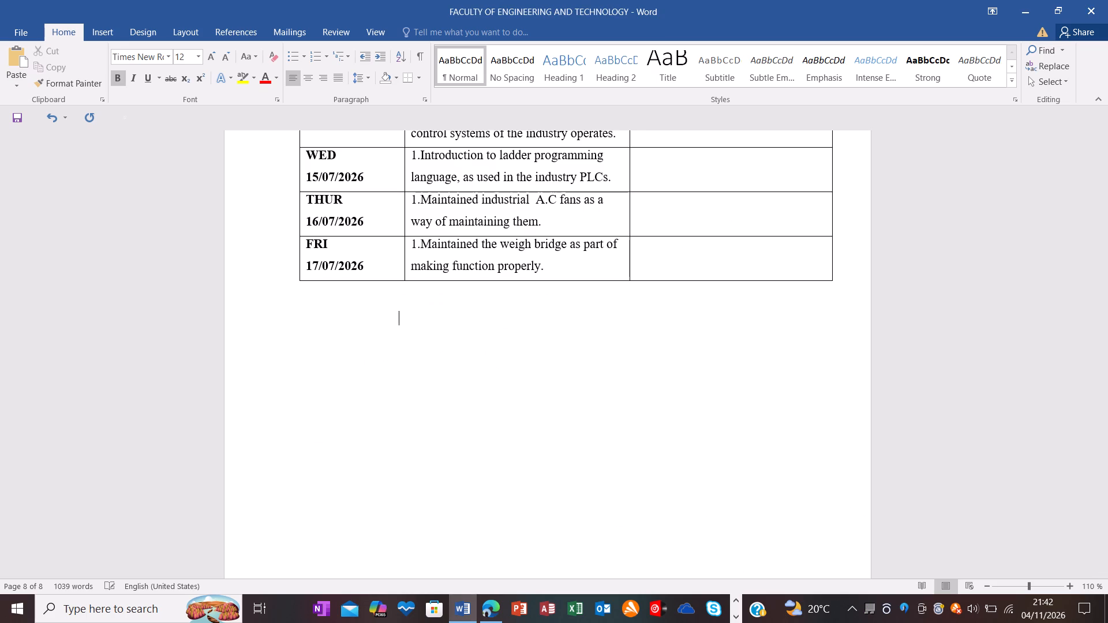
Paste the copied load cell picture into the paragraph below the Week 2 table.
left_click(108, 27)
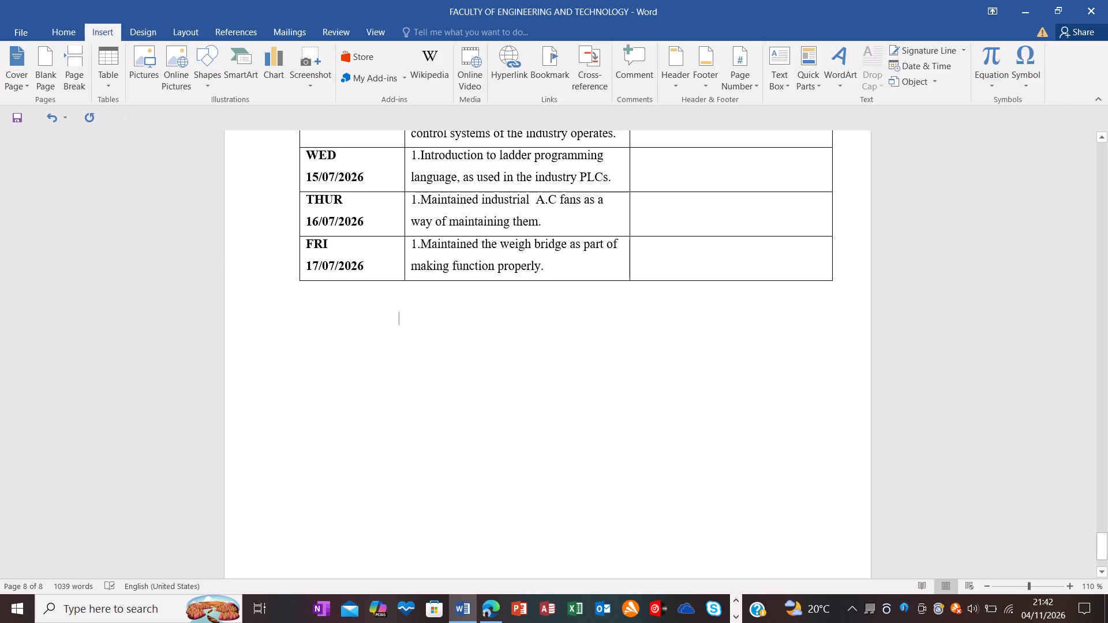
key("ctrl+v")
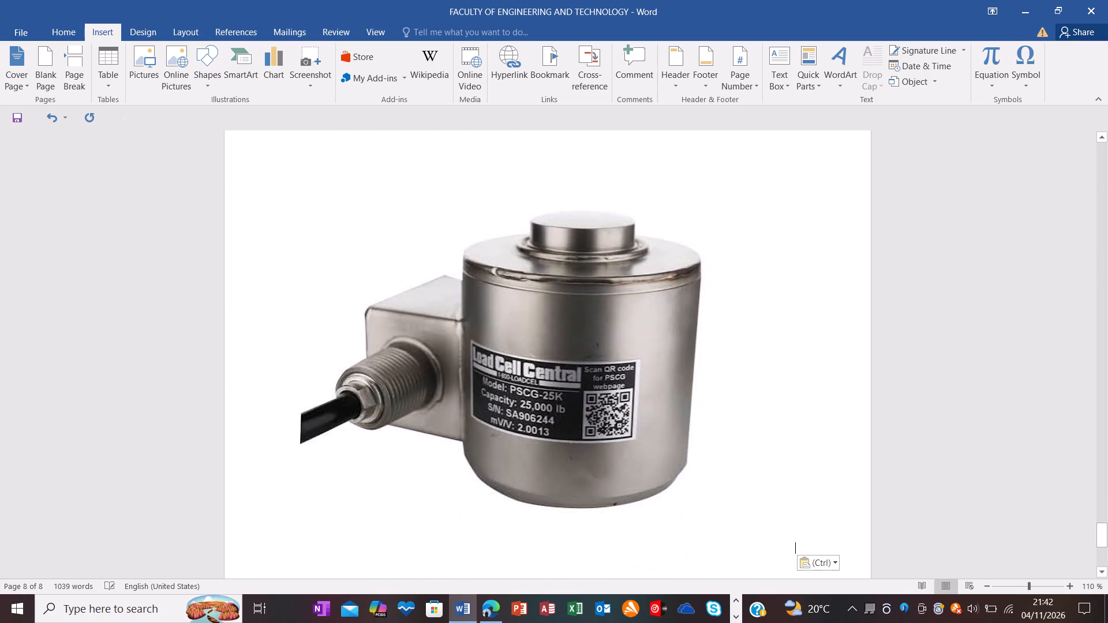
Shrink the pasted load cell picture proportionally to a little under half its size so it sits directly below the Week 2 table.
left_click(709, 429)
left_click_drag(790, 551, 773, 536)
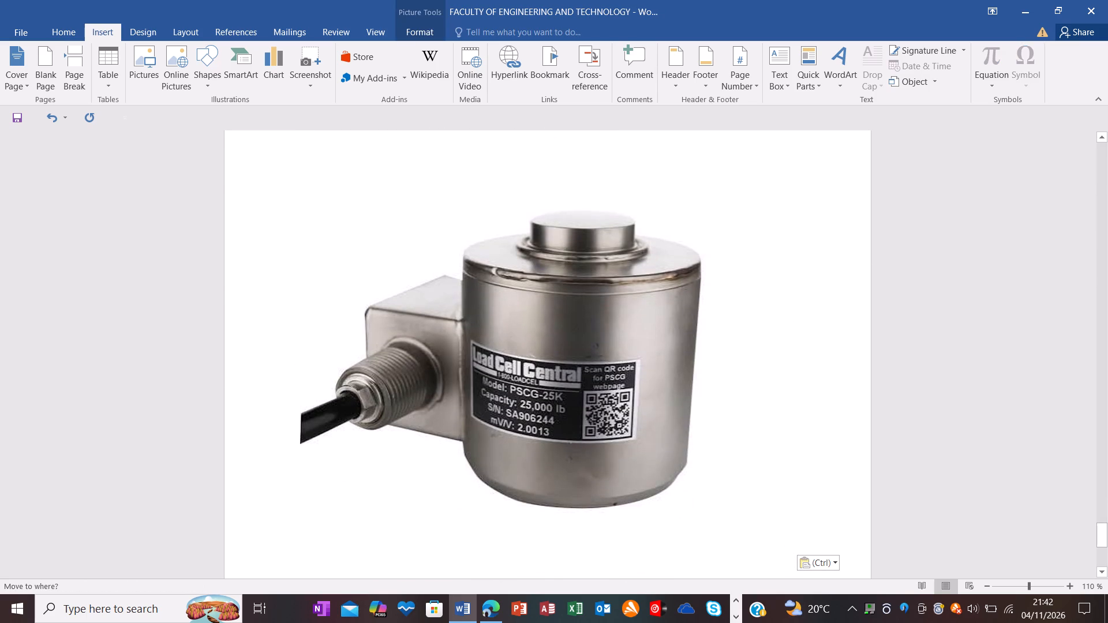
left_click_drag(773, 536, 699, 448)
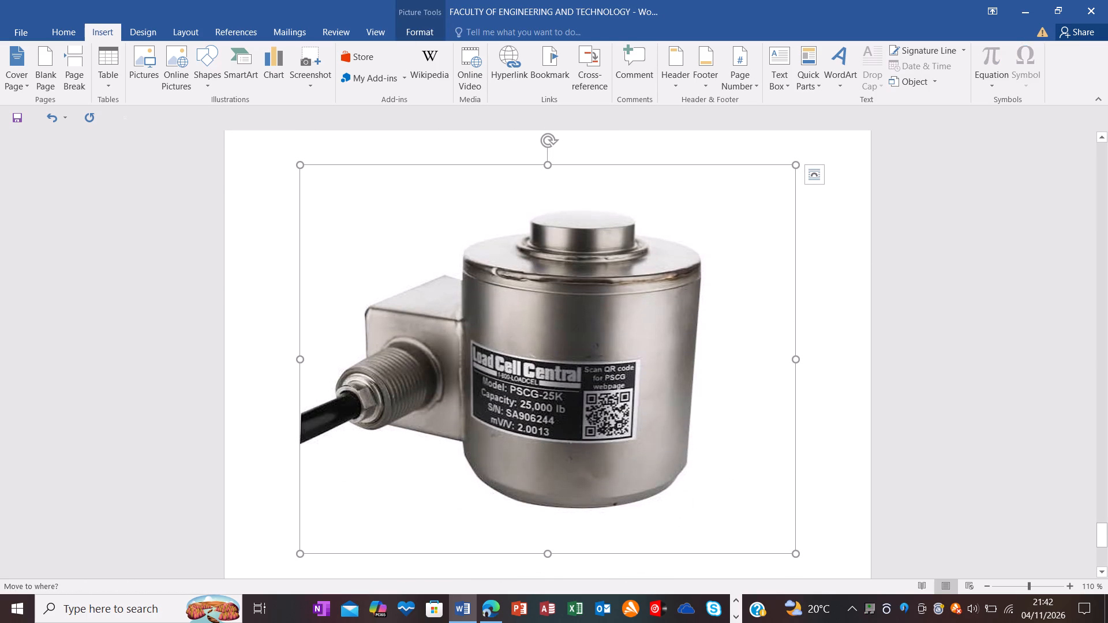
left_click_drag(795, 558, 667, 326)
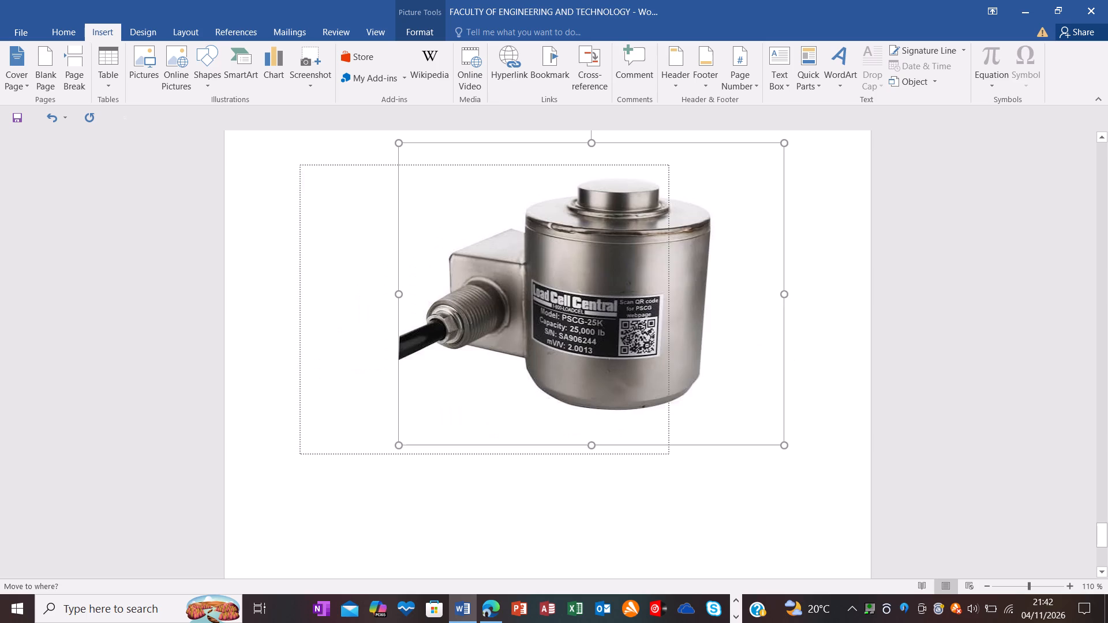
left_click_drag(667, 326, 653, 309)
scroll(653, 309, "up", 3)
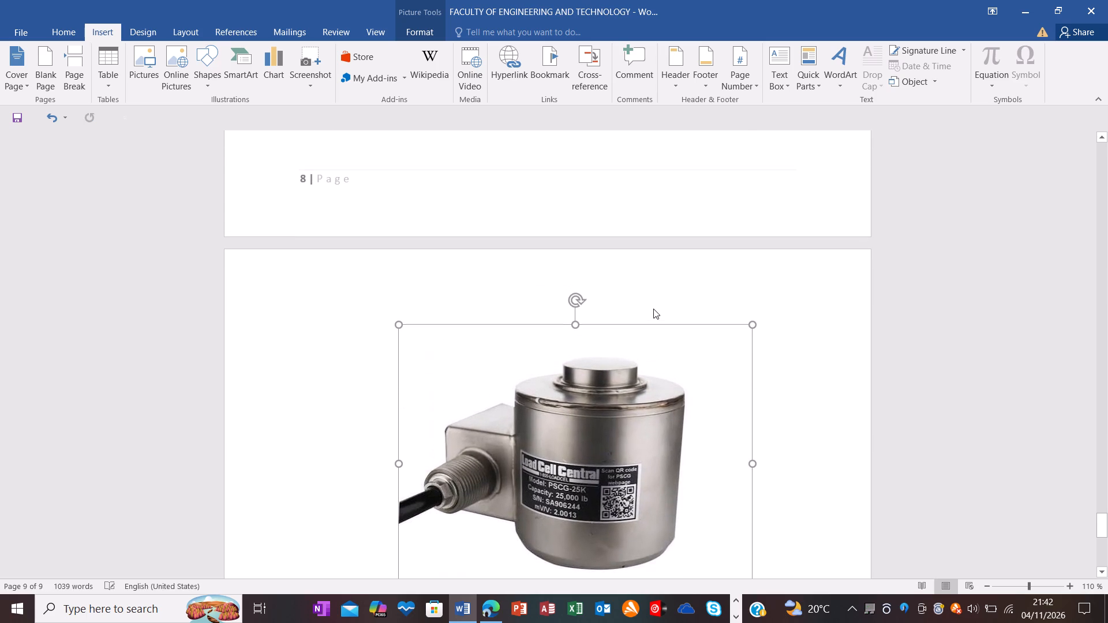
left_click_drag(641, 434, 651, 235)
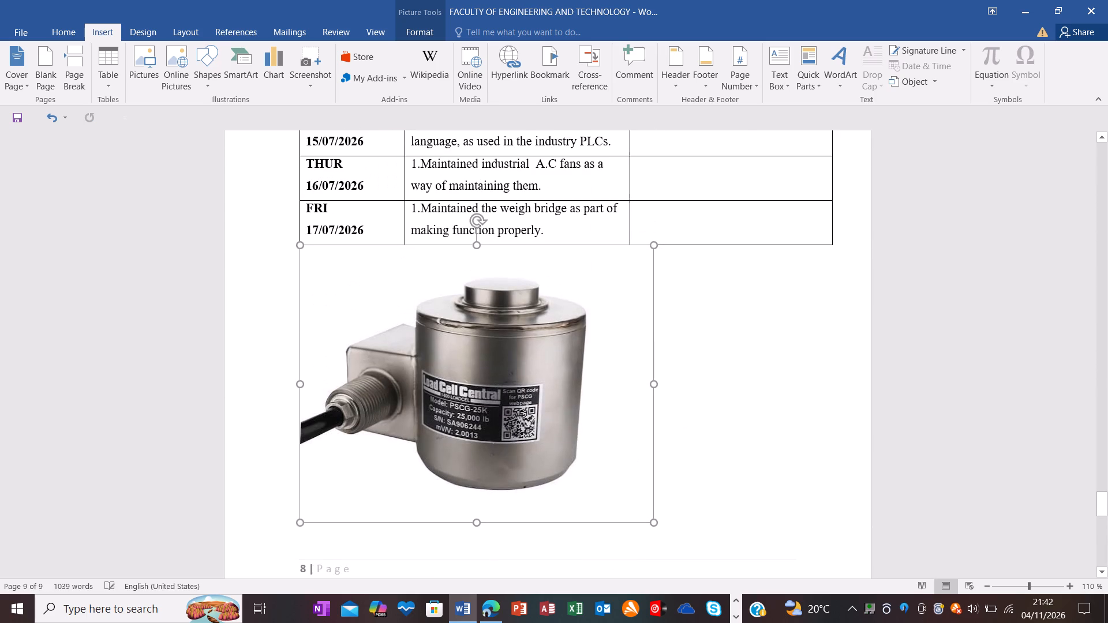
left_click_drag(566, 410, 645, 415)
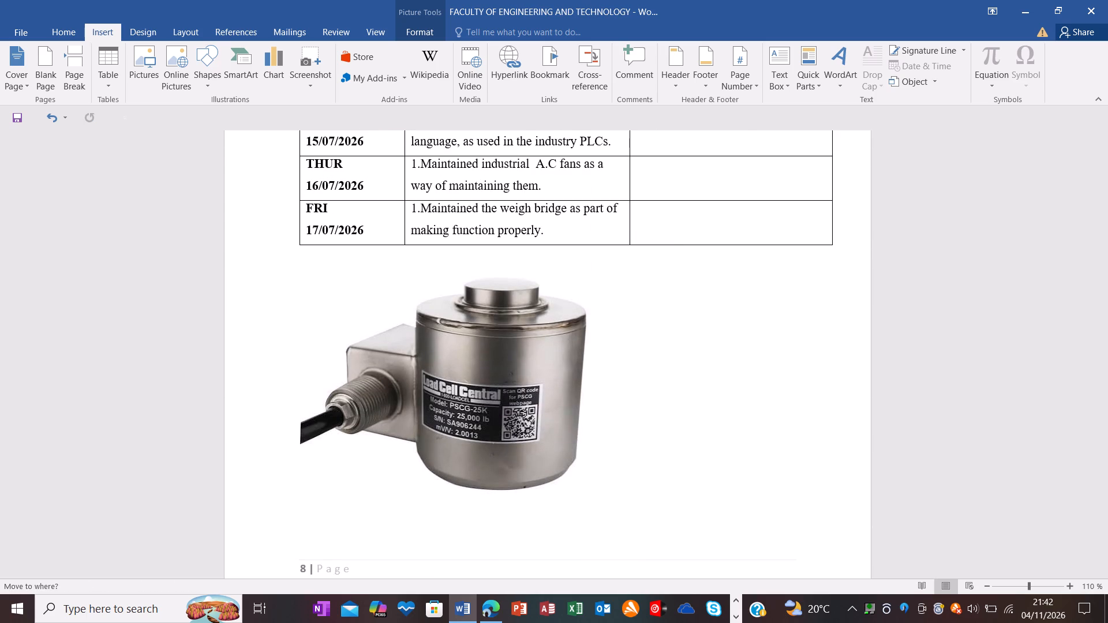
left_click_drag(645, 415, 646, 415)
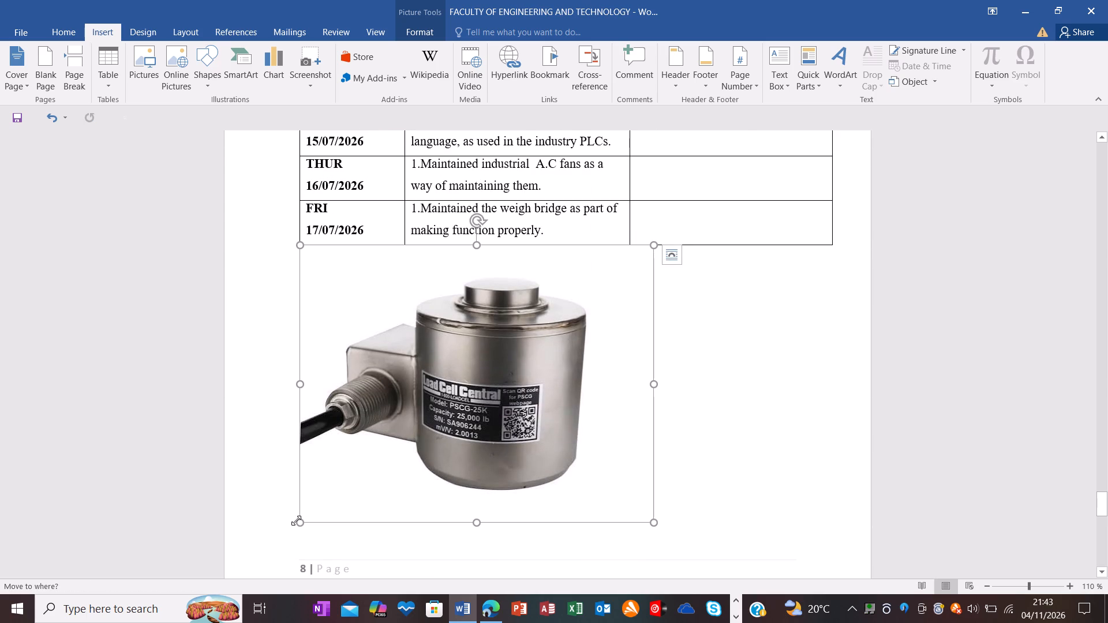
left_click_drag(302, 520, 381, 351)
left_click_drag(578, 460, 541, 431)
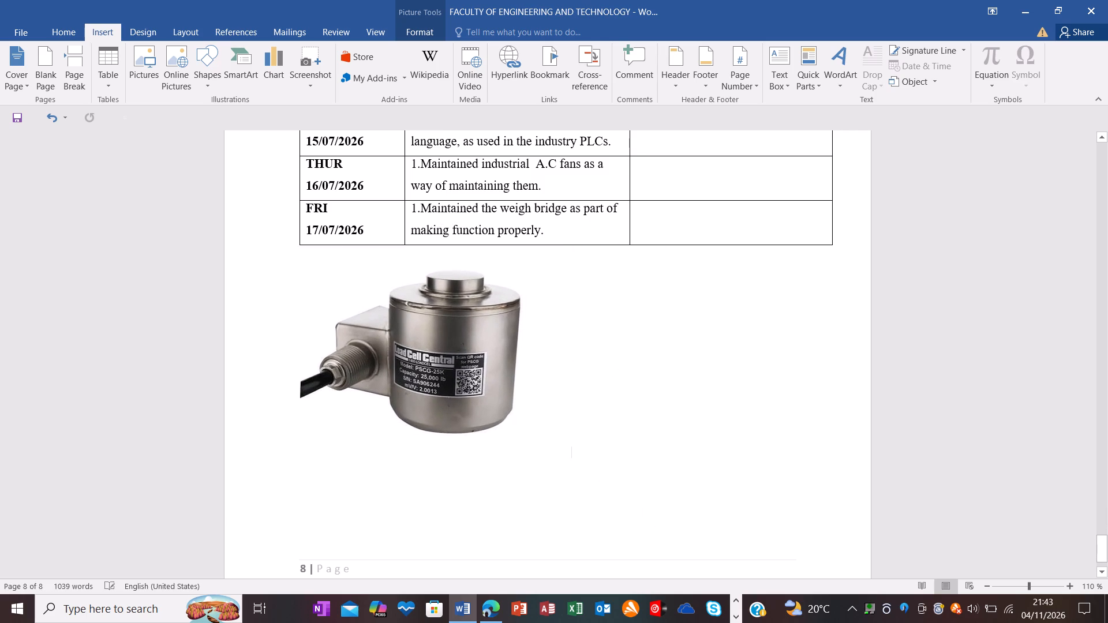
left_click_drag(541, 431, 537, 427)
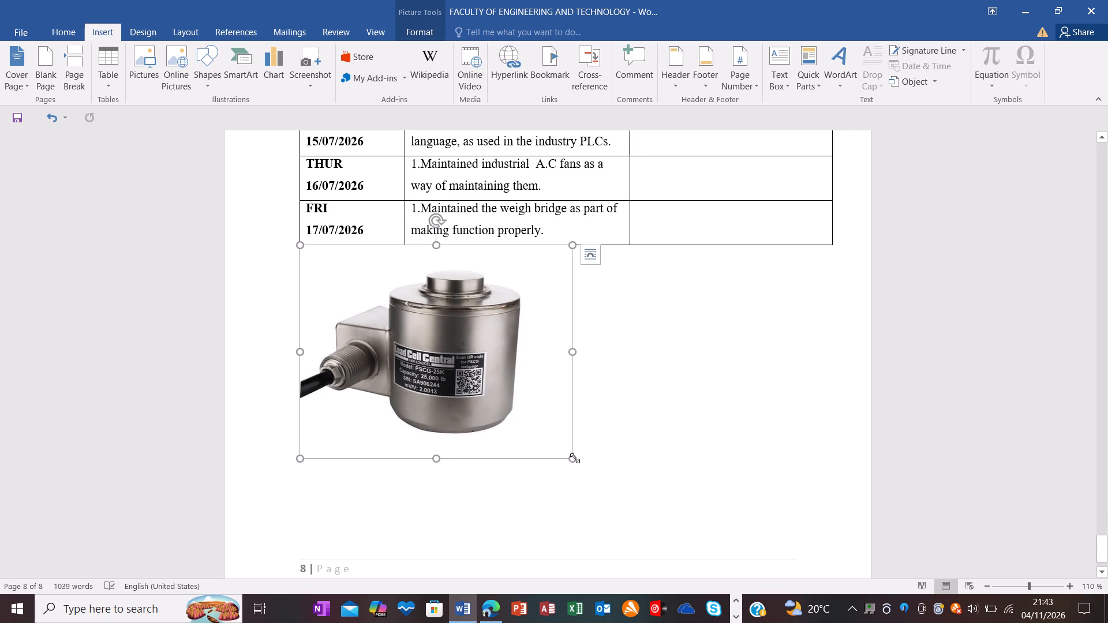
left_click_drag(575, 458, 511, 420)
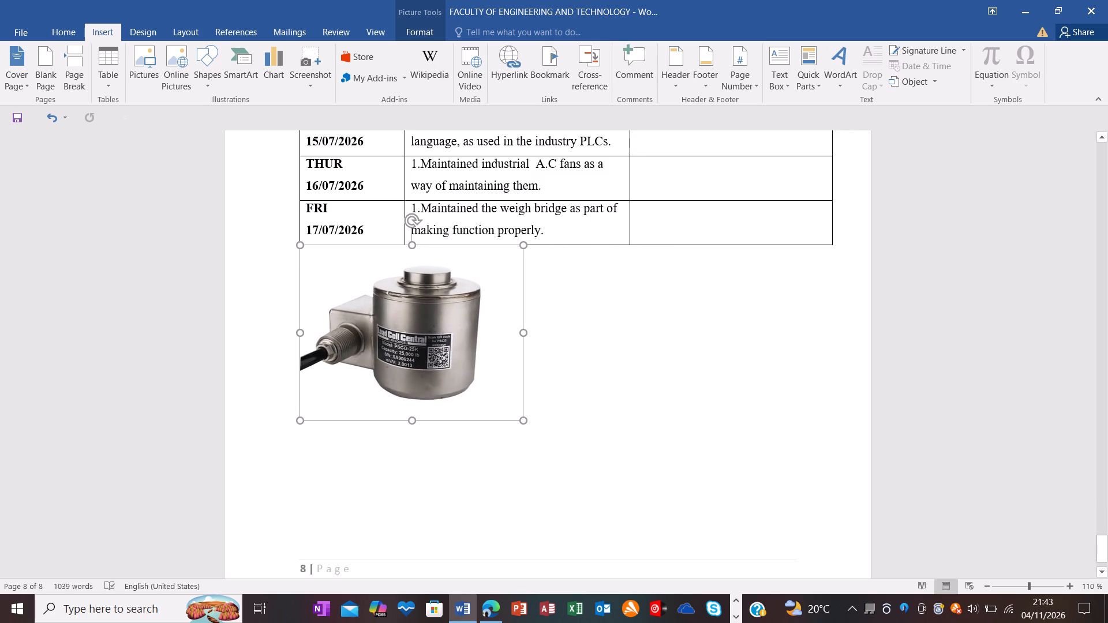
Insert a run of spaces after the load cell picture to make room beside it.
left_click(570, 272)
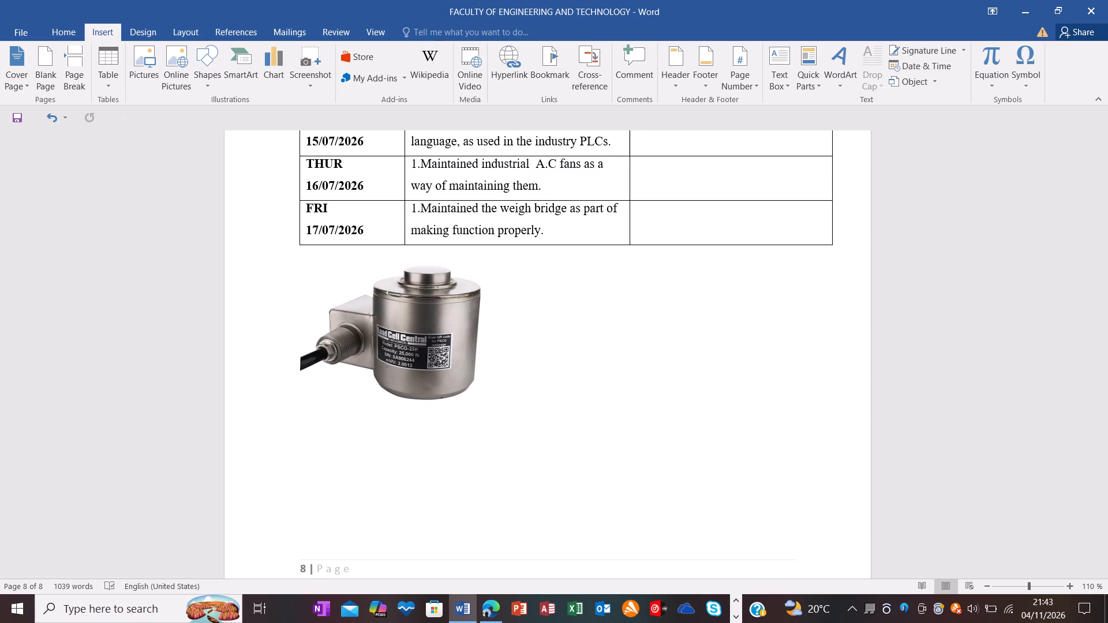
key("space")
key("space")
key("space")
key("space")
key("space")
key("space")
key("space")
key("space")
key("space")
key("space")
key("space")
key("space")
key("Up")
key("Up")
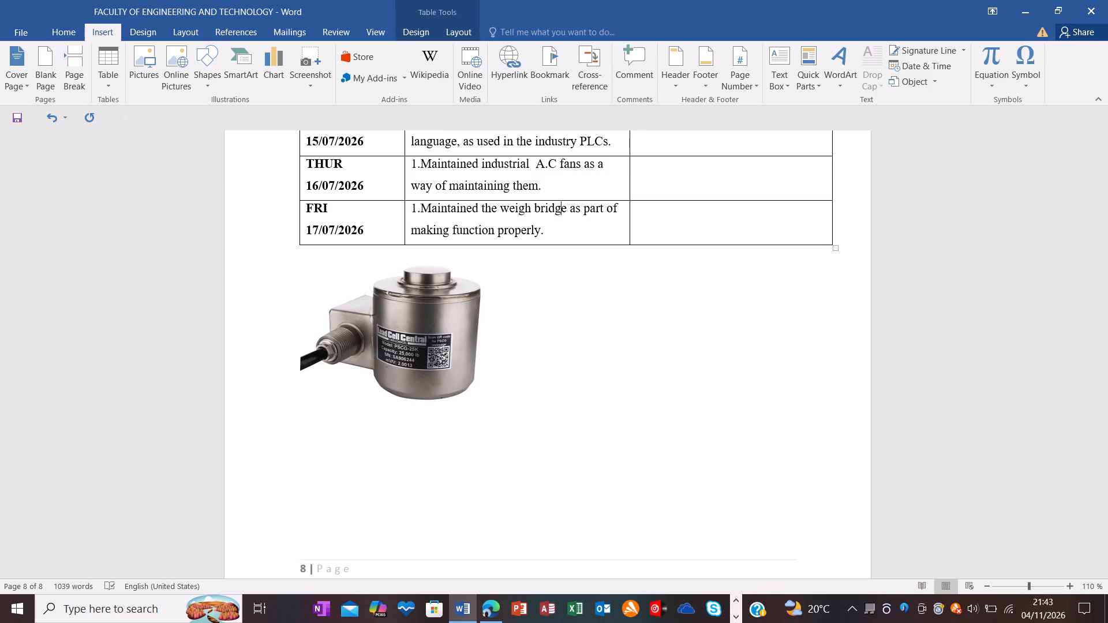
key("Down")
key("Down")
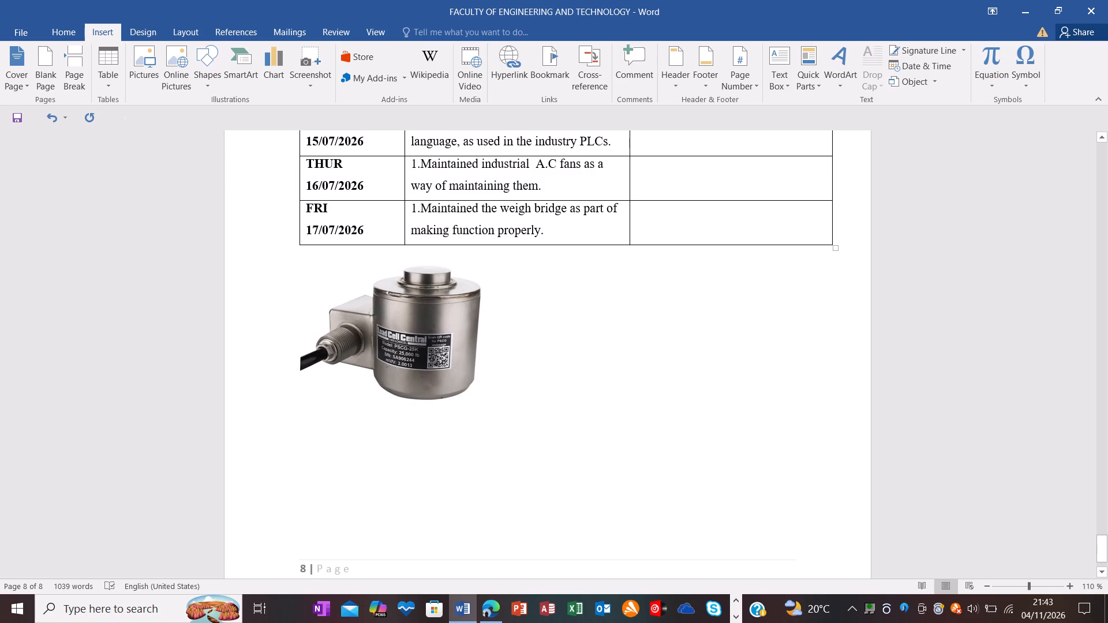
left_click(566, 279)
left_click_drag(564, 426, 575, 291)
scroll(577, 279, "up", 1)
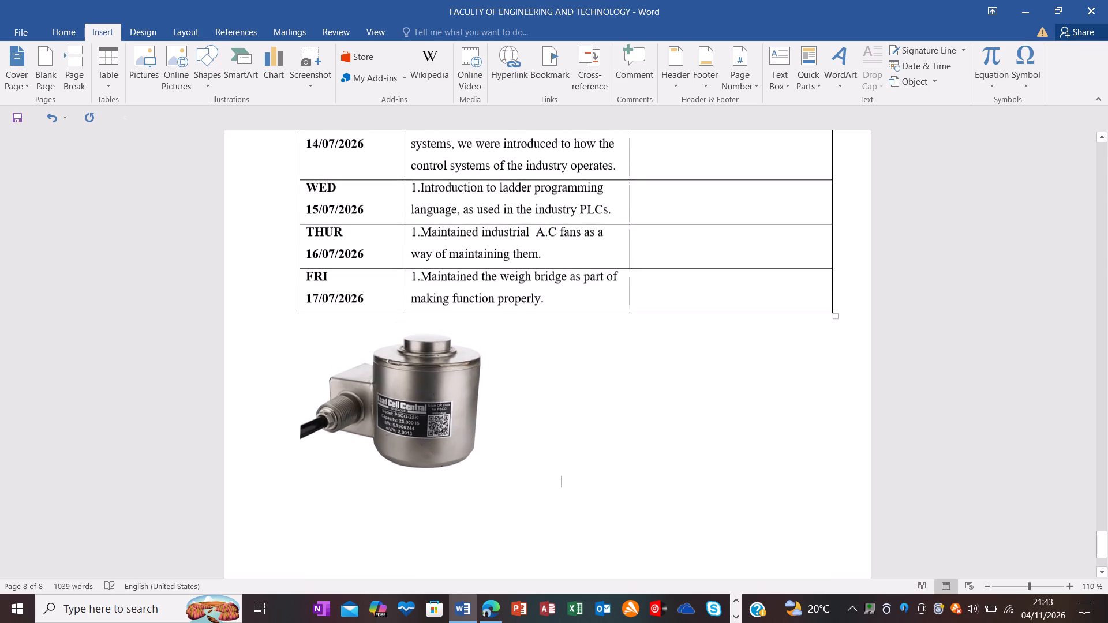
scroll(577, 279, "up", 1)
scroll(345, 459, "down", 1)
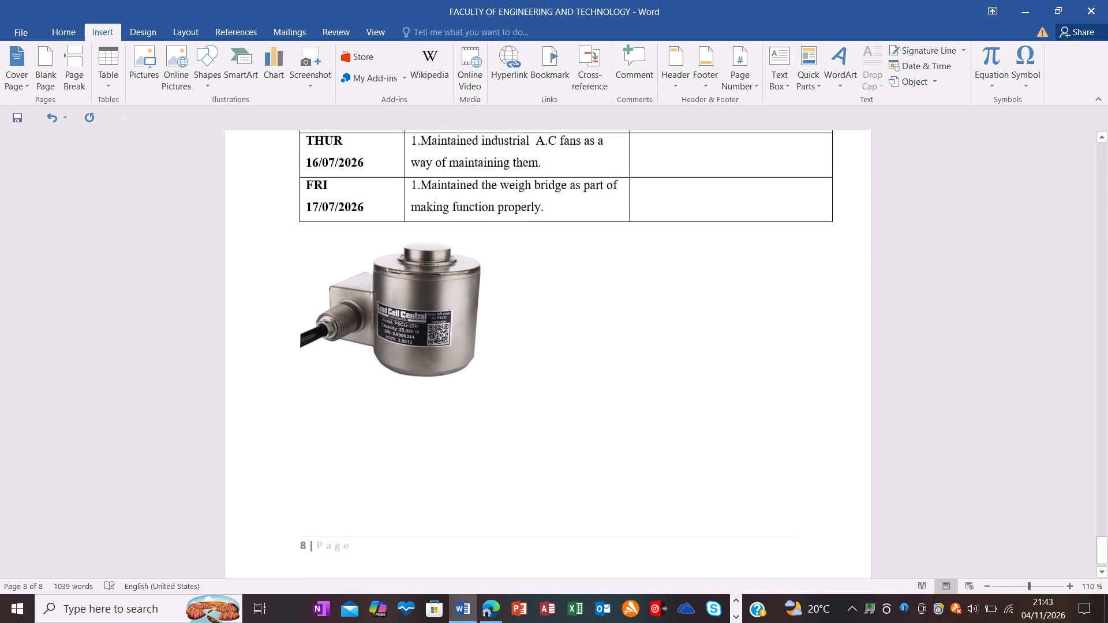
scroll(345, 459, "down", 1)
Switch to the Google Images results in Chrome and search for "ladder programming in plc".
left_click(495, 620)
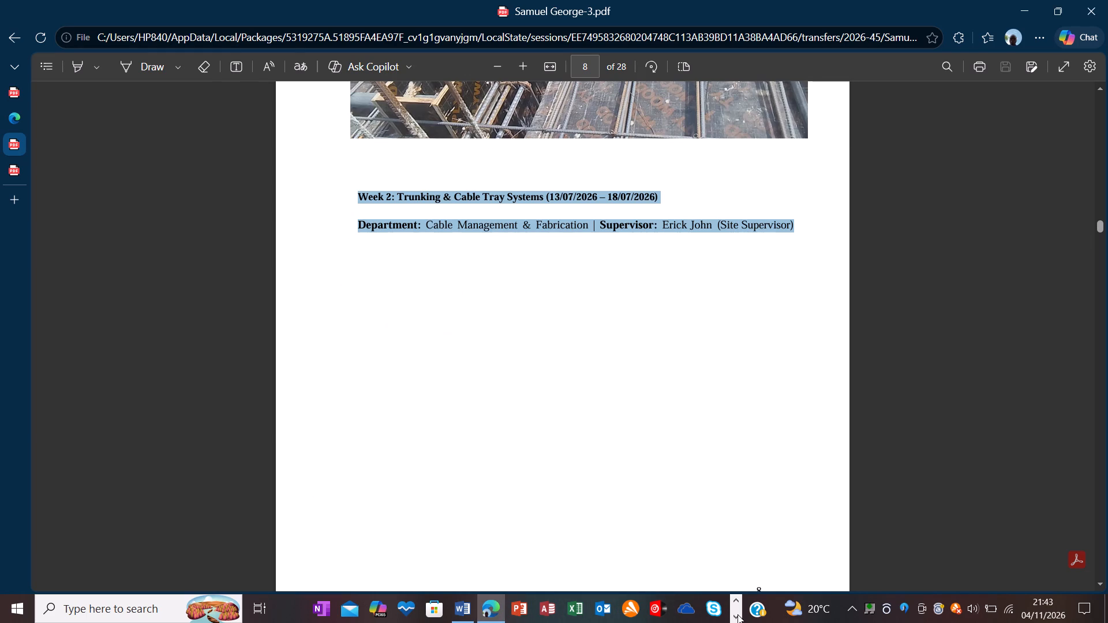
left_click(738, 619)
left_click(602, 603)
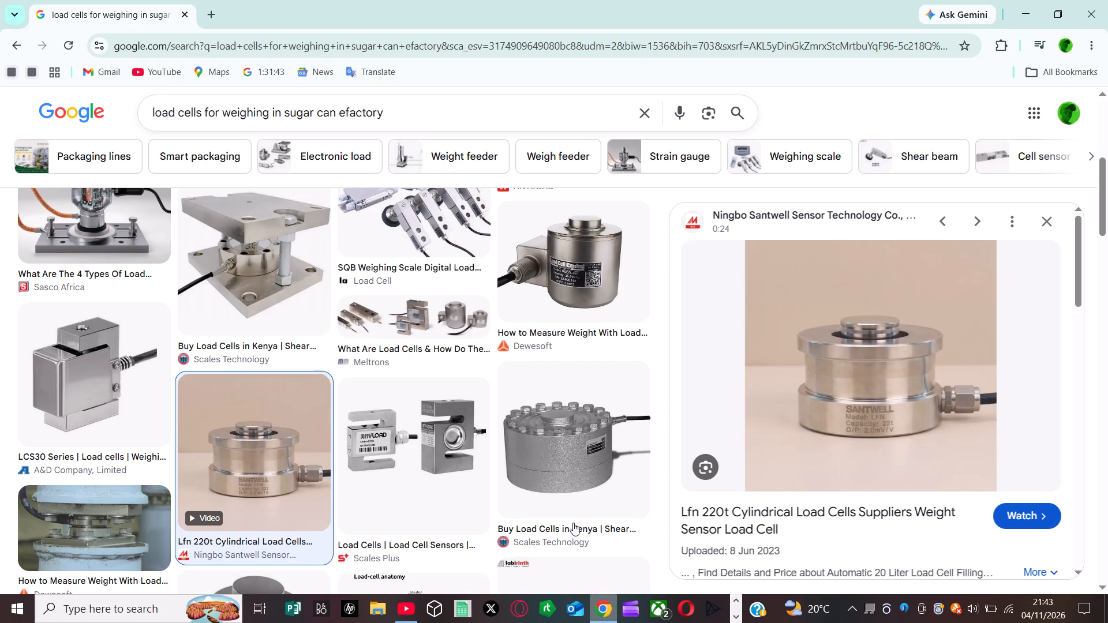
left_click(639, 122)
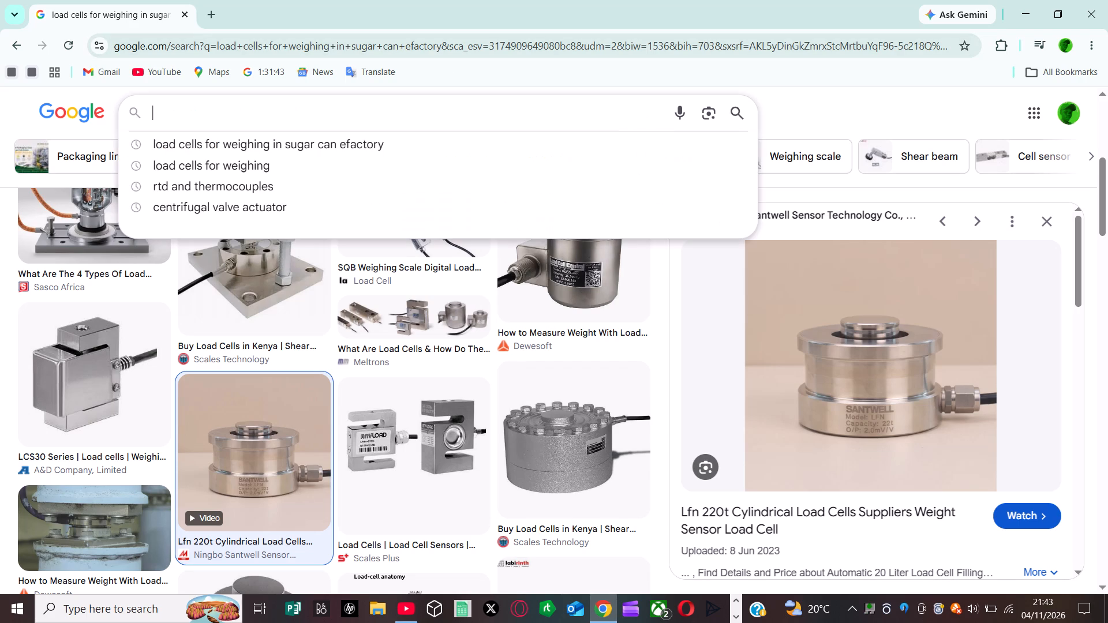
type("ladder")
key("space")
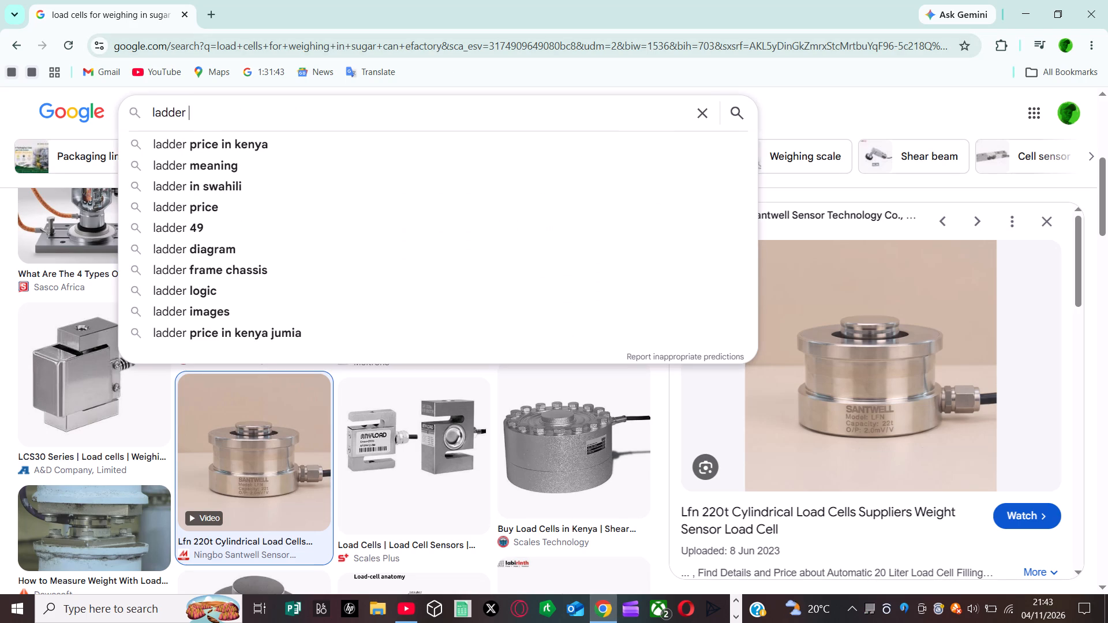
type("programming")
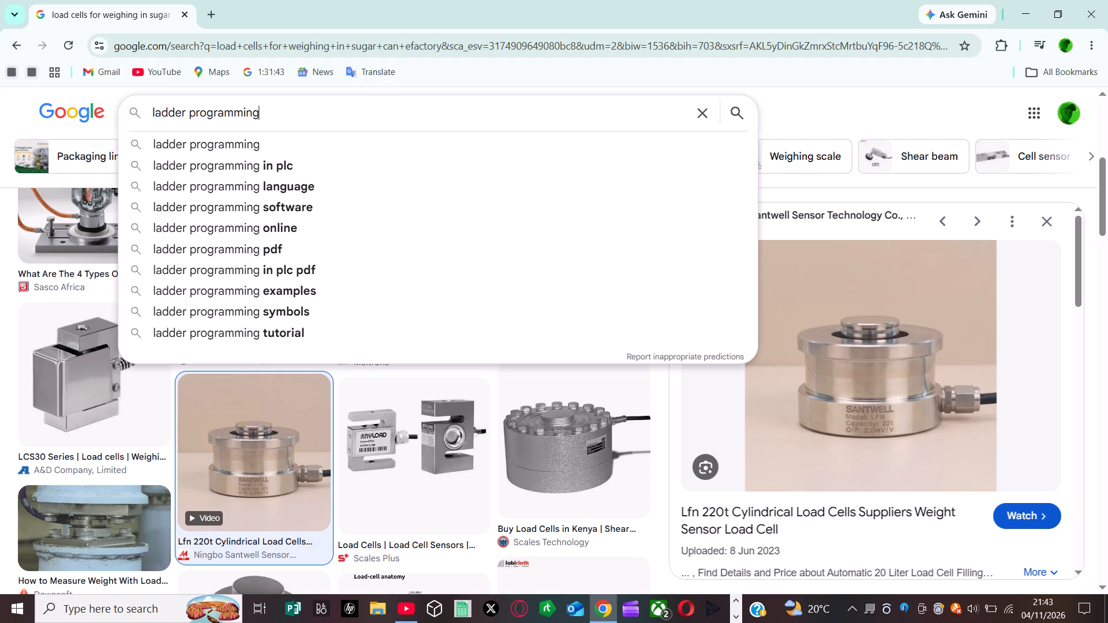
left_click(555, 162)
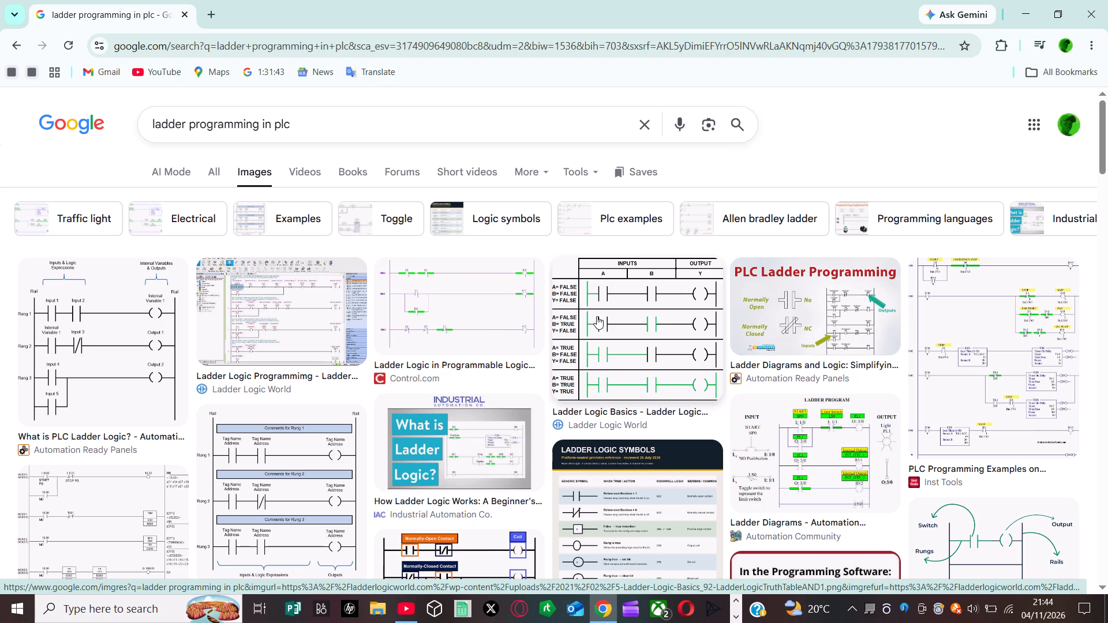
Copy the ladder diagram image from Inst Tools' "PLC Programming Examples on..." result.
right_click(985, 356)
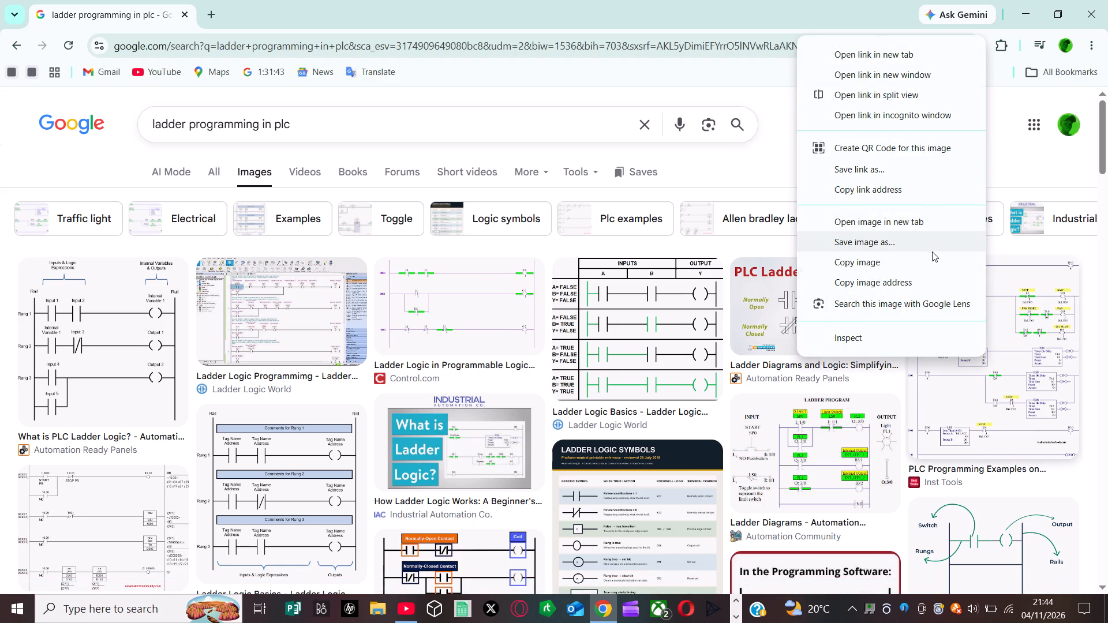
left_click(932, 262)
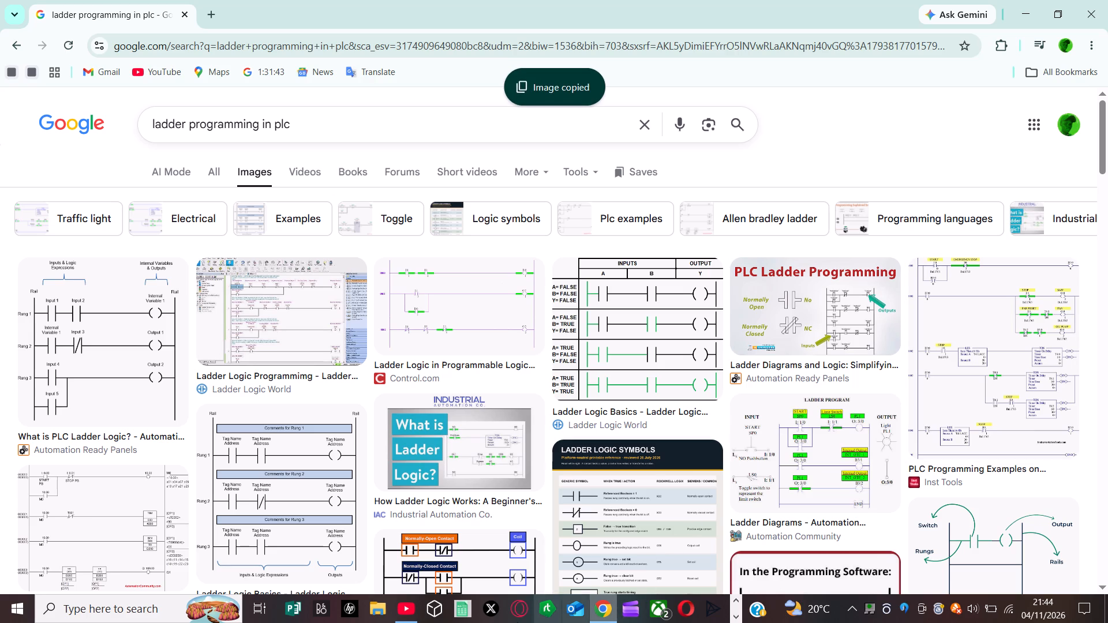
Switch back to the attachment report in Word.
left_click(737, 612)
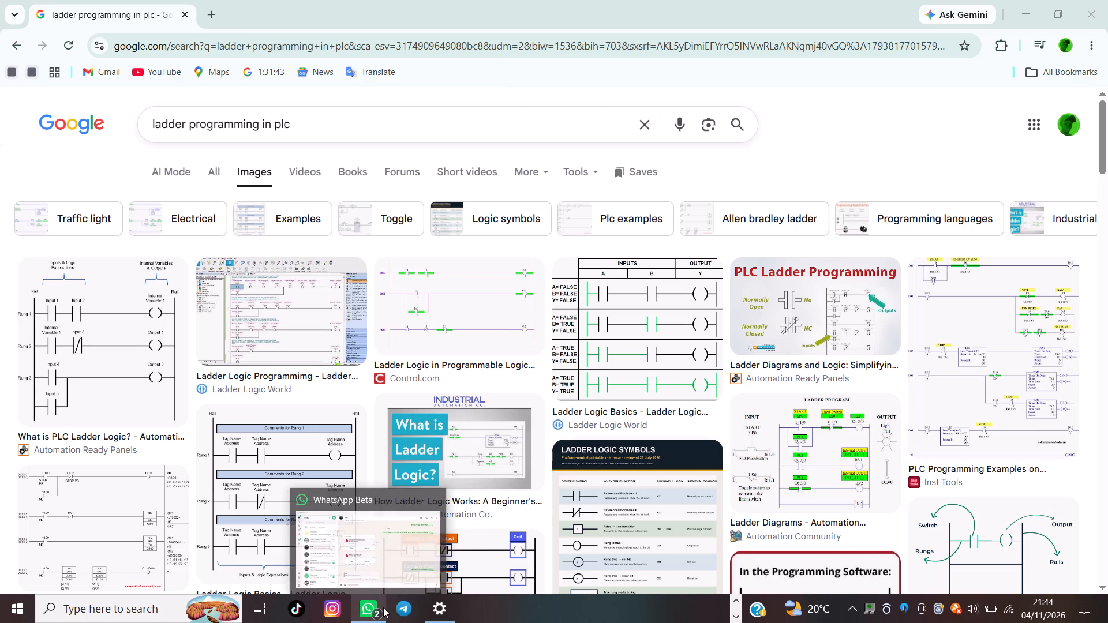
left_click(737, 596)
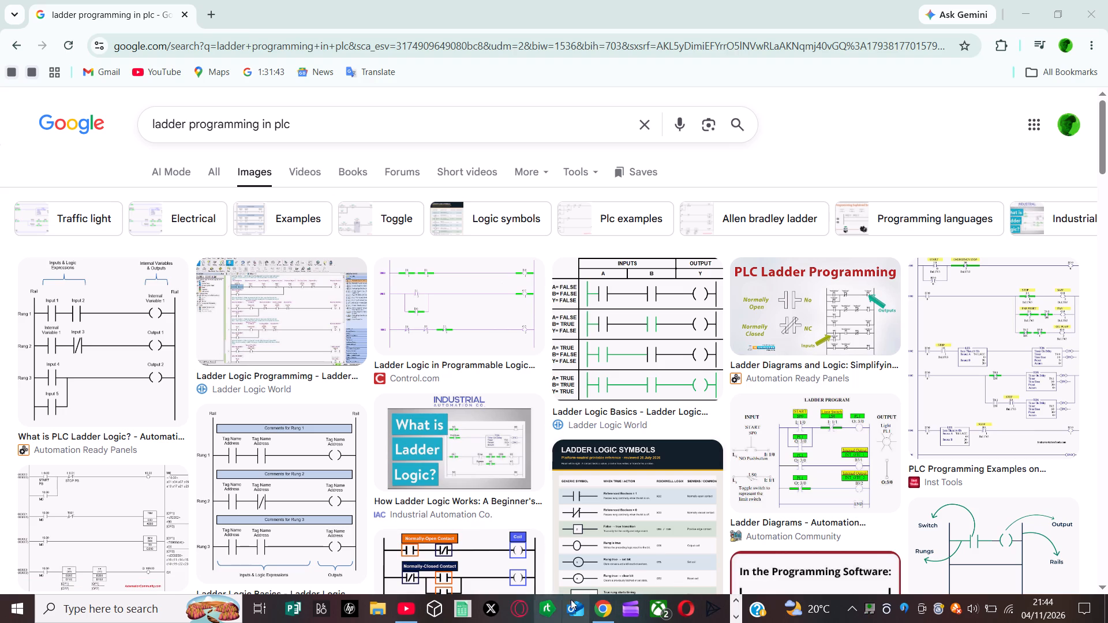
left_click(738, 601)
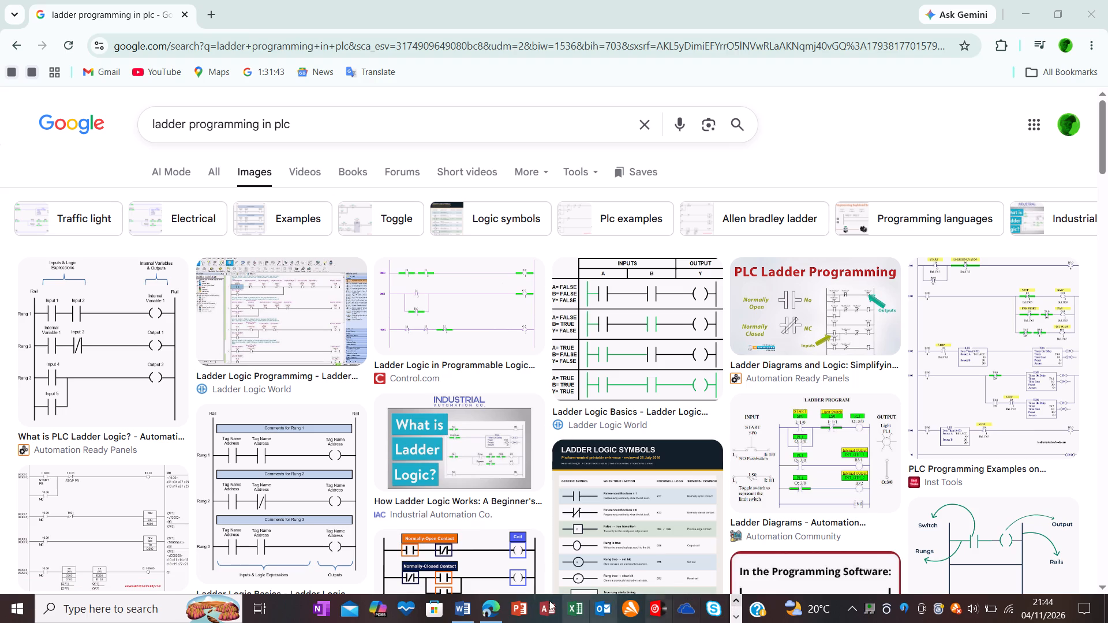
left_click(474, 613)
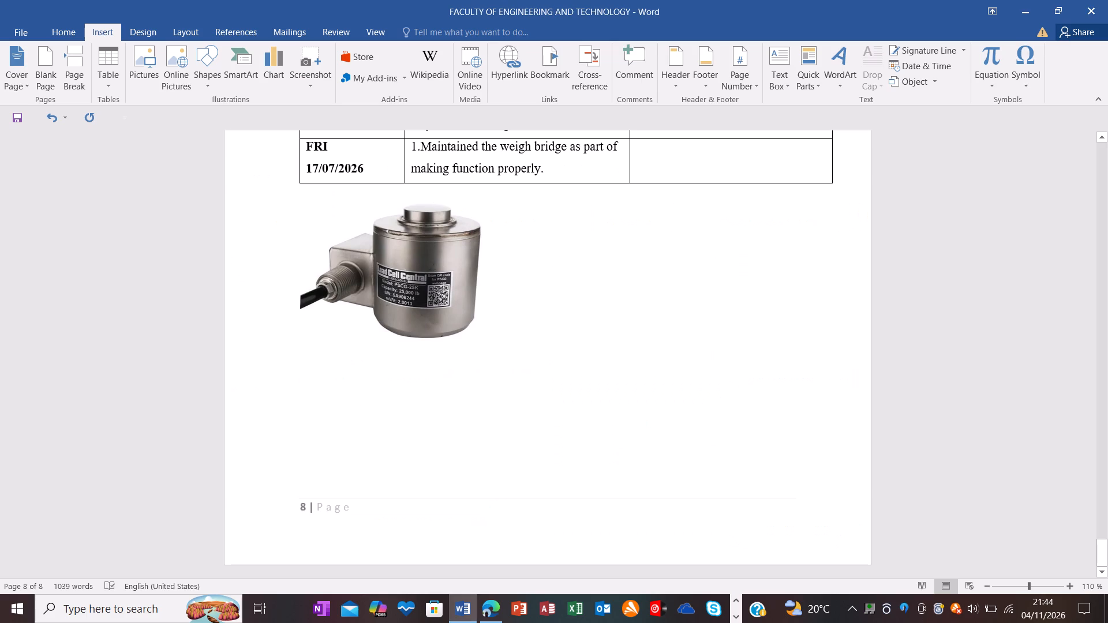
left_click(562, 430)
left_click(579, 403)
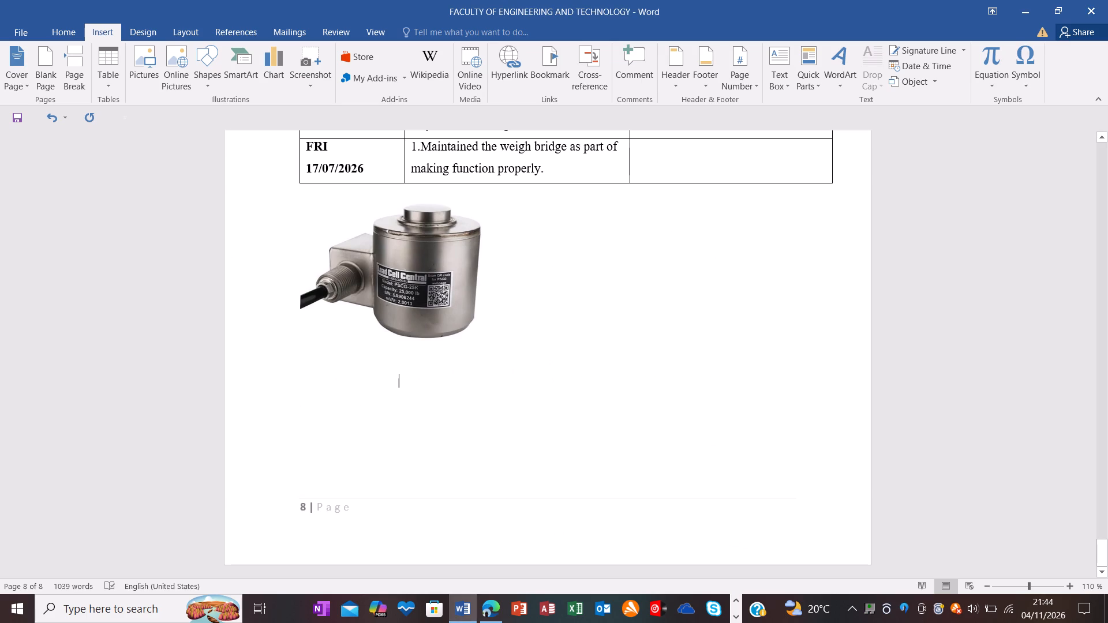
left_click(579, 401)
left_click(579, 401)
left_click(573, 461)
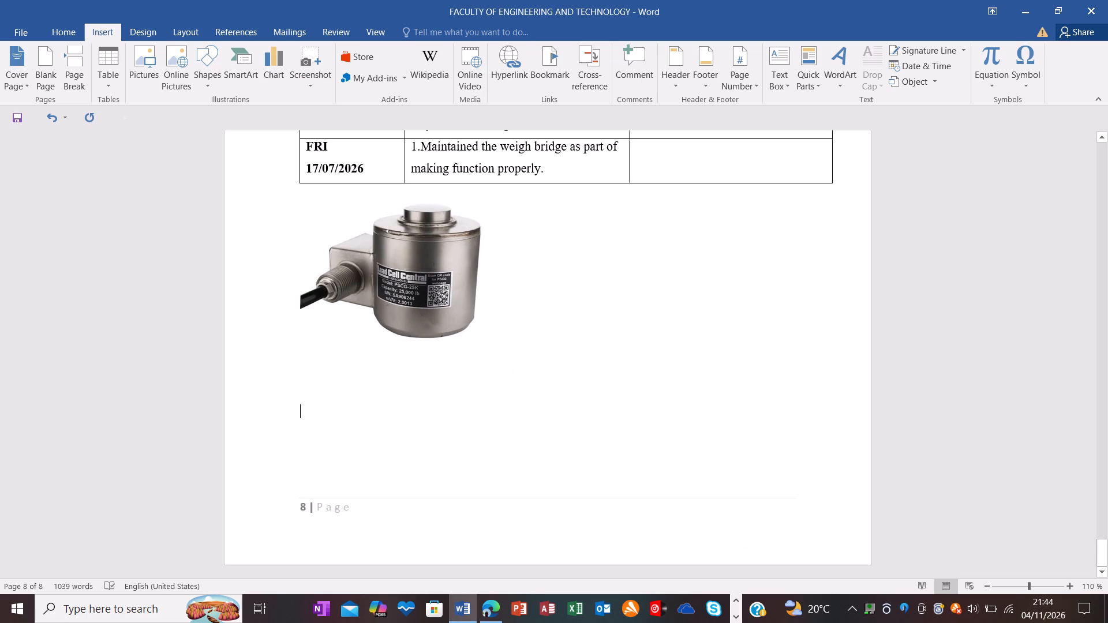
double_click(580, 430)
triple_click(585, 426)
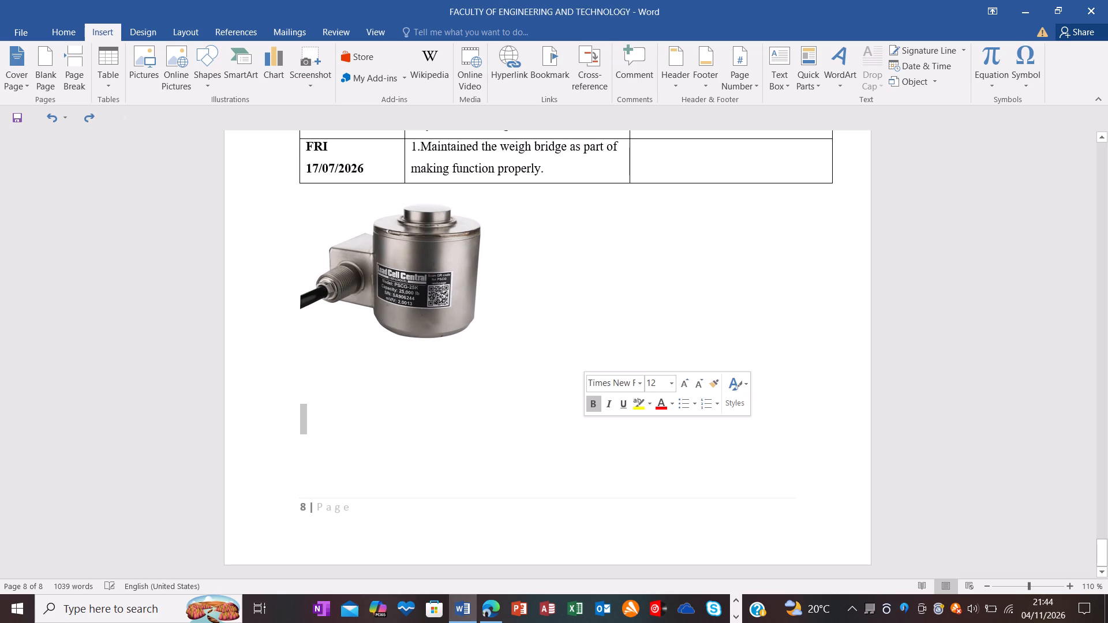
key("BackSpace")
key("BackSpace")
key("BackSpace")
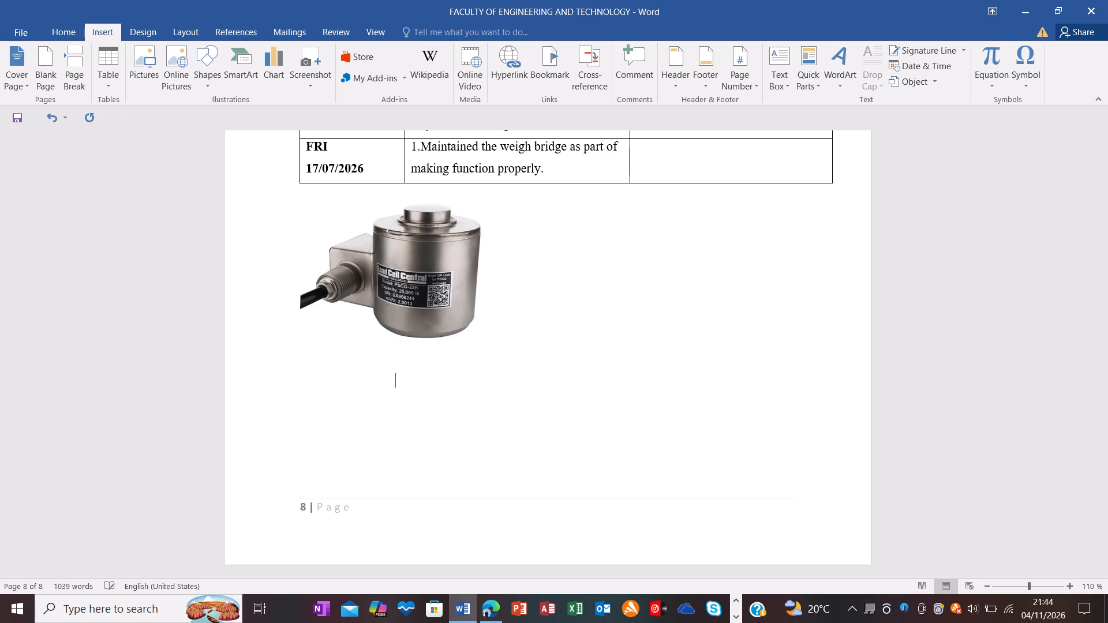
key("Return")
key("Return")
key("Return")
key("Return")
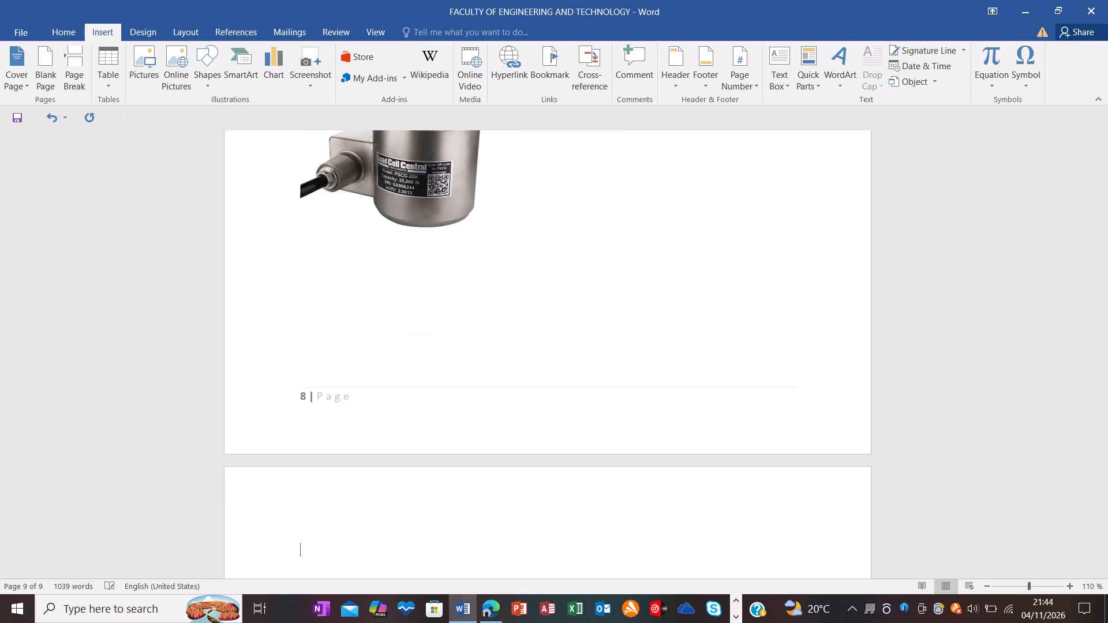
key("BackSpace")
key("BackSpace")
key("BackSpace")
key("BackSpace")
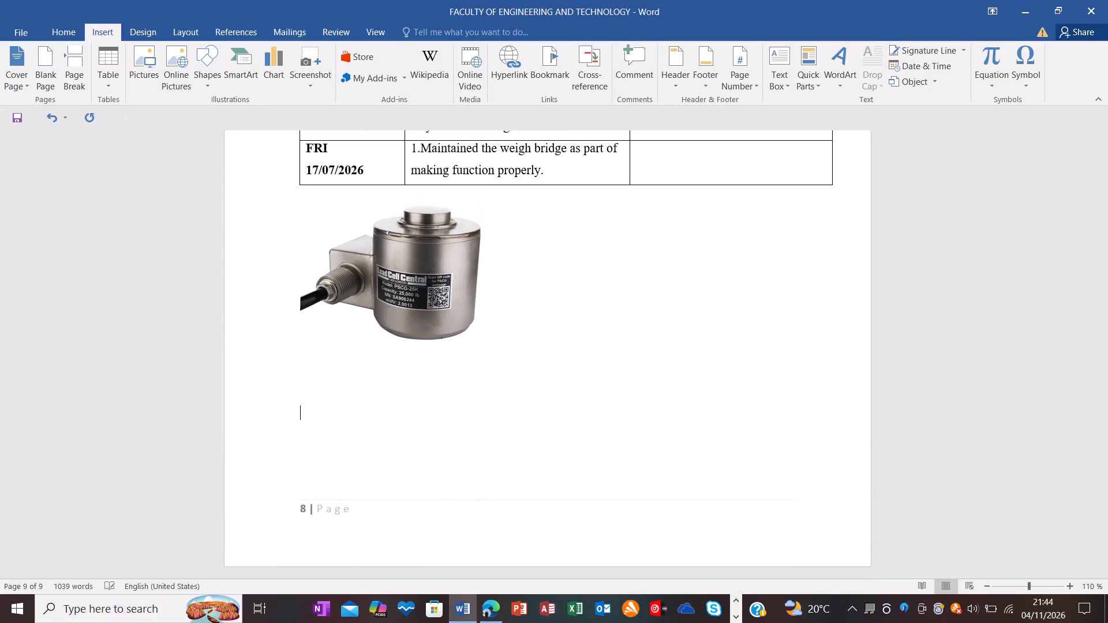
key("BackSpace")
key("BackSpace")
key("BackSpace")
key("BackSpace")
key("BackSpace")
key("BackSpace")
Paste the copied ladder diagram on the same line as the load cell picture, after the inserted spaces.
left_click_drag(721, 200, 657, 212)
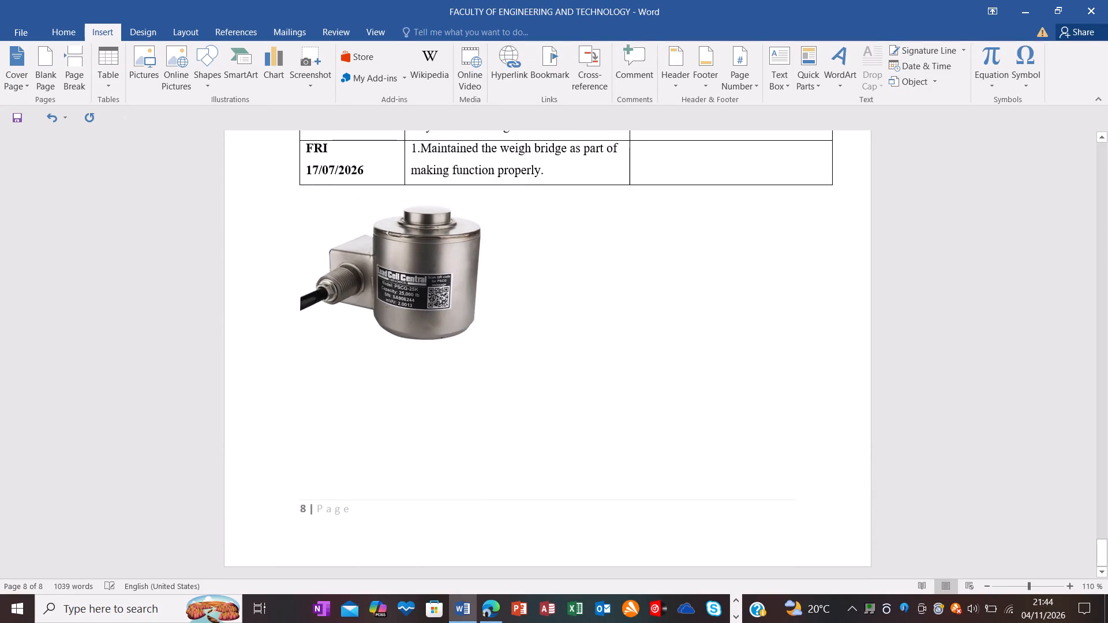
left_click(576, 356)
key("v")
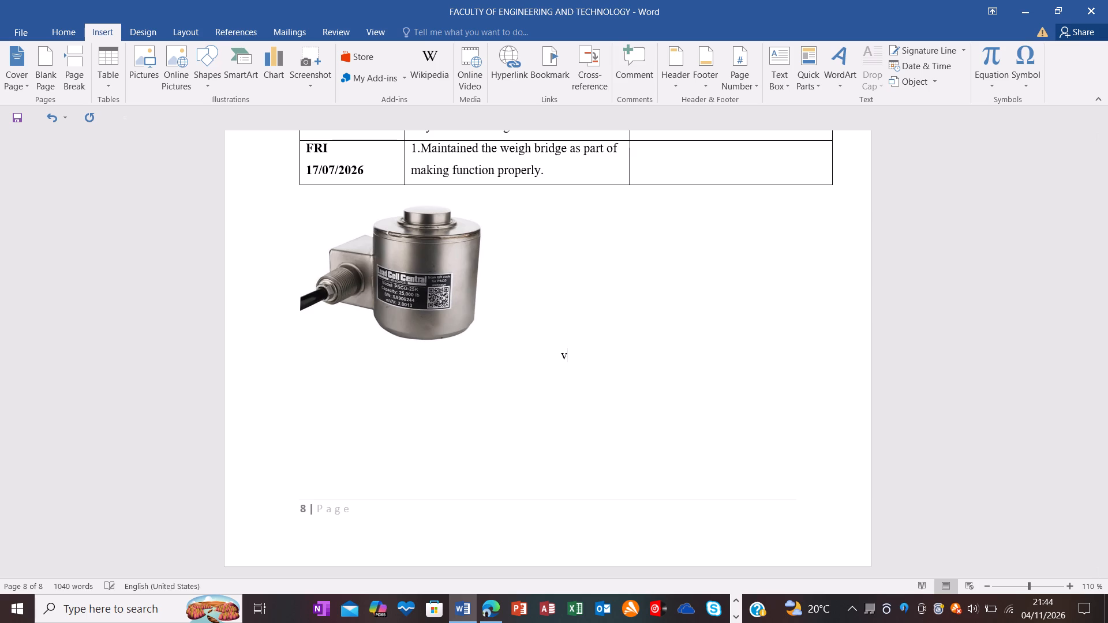
key("BackSpace")
key("ctrl+v")
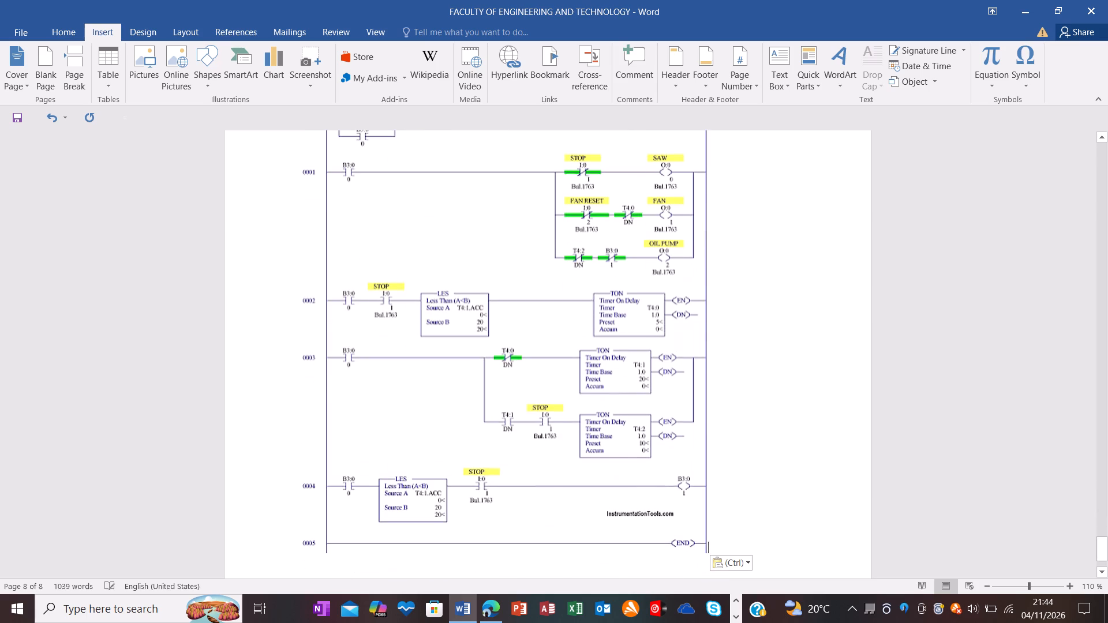
Shrink the pasted ladder diagram to well under half its size so it fits beside the load cell picture.
left_click(663, 478)
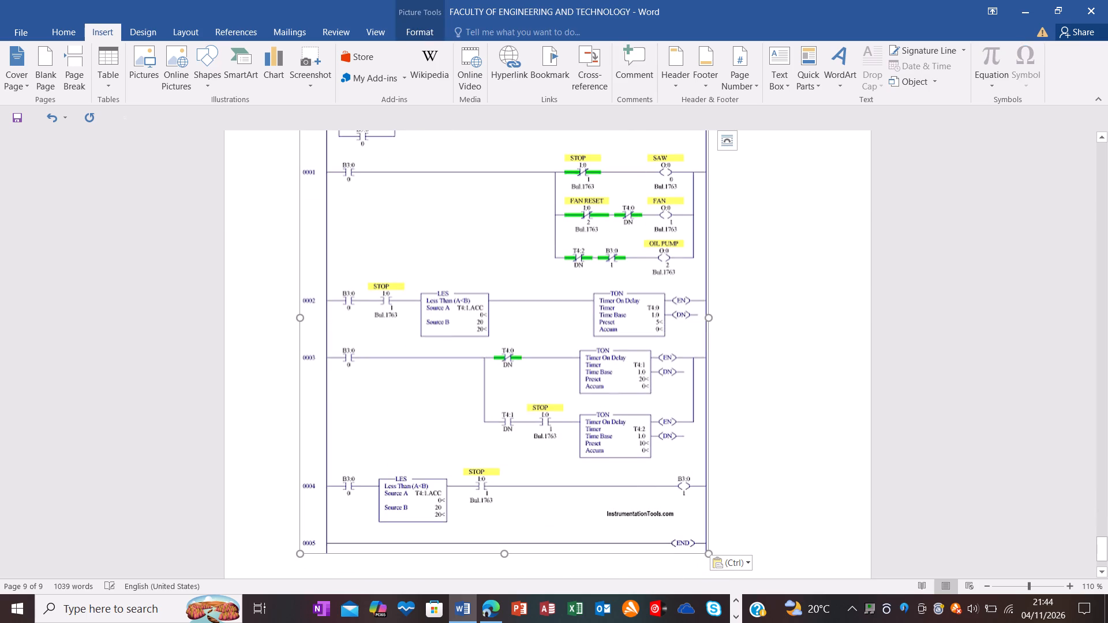
left_click_drag(709, 558, 544, 84)
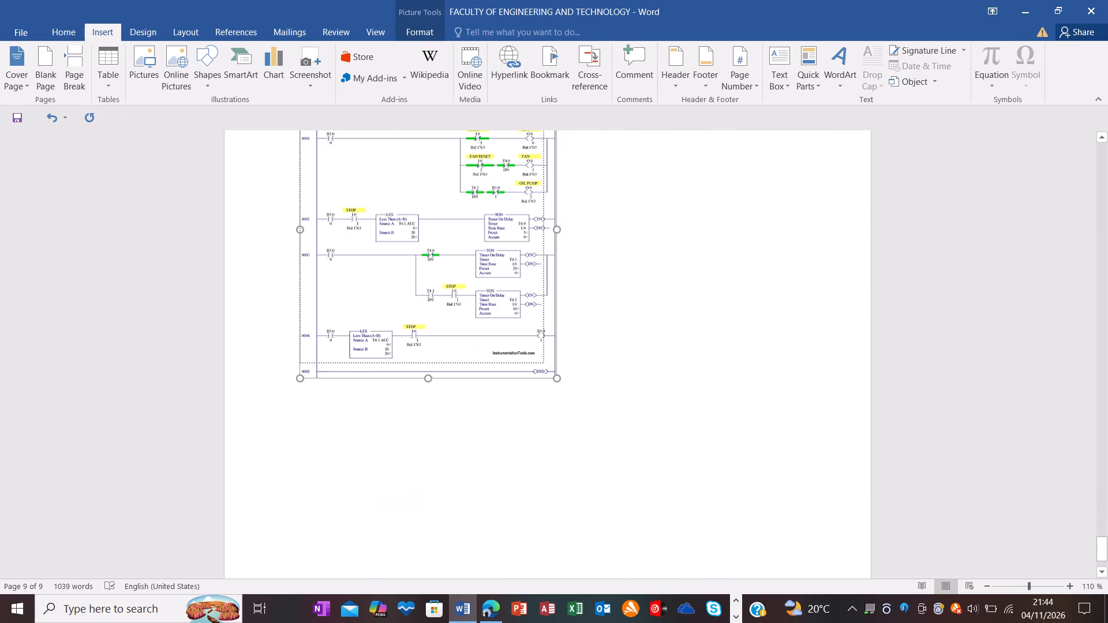
left_click_drag(544, 84, 454, 57)
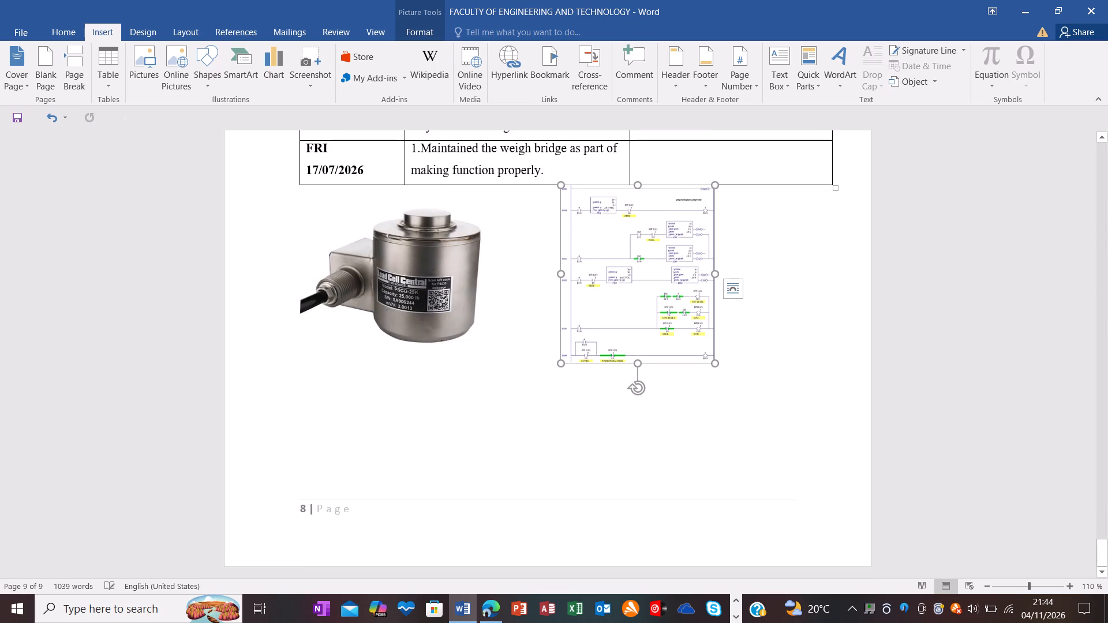
Widen the ladder diagram and fine-tune its overall size to fill the space beside the load cell picture.
left_click_drag(617, 258, 655, 282)
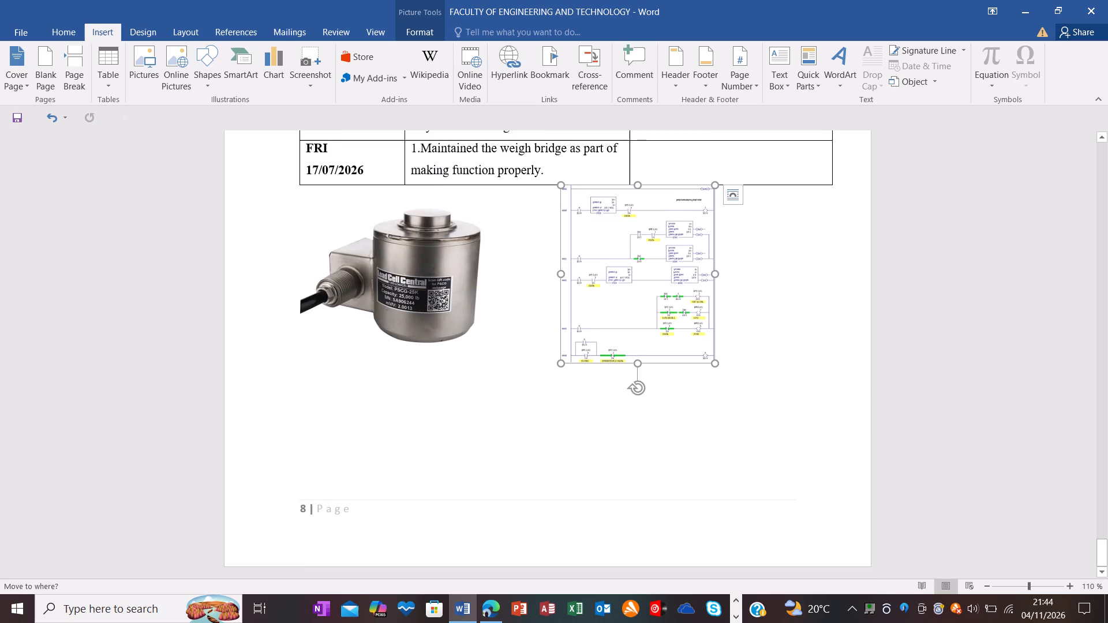
left_click_drag(713, 275, 704, 275)
left_click_drag(714, 275, 778, 274)
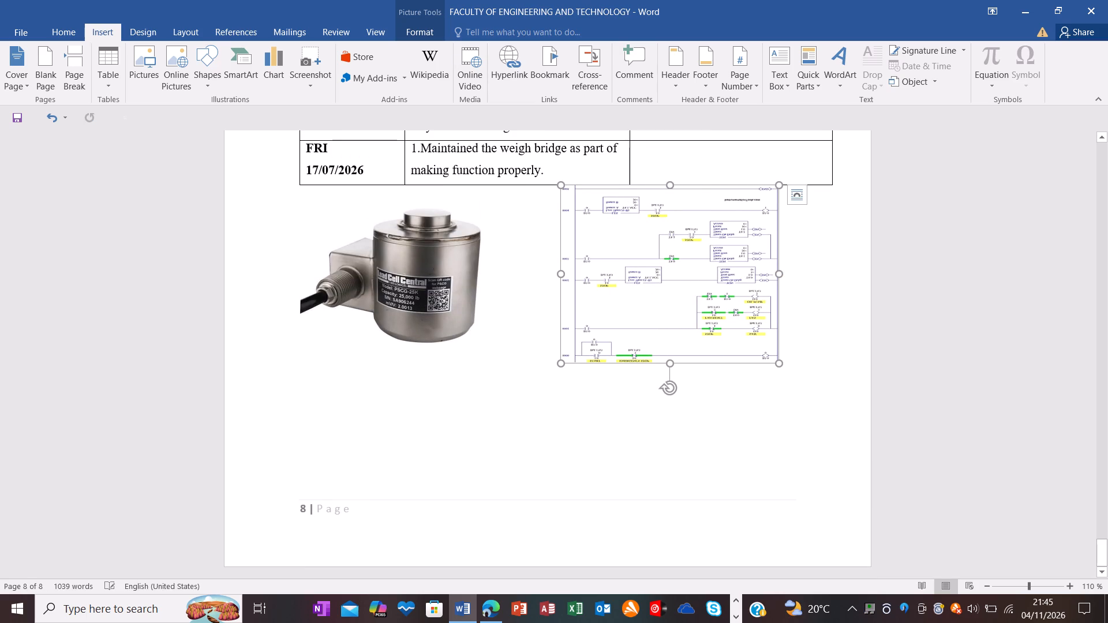
left_click_drag(780, 360, 793, 388)
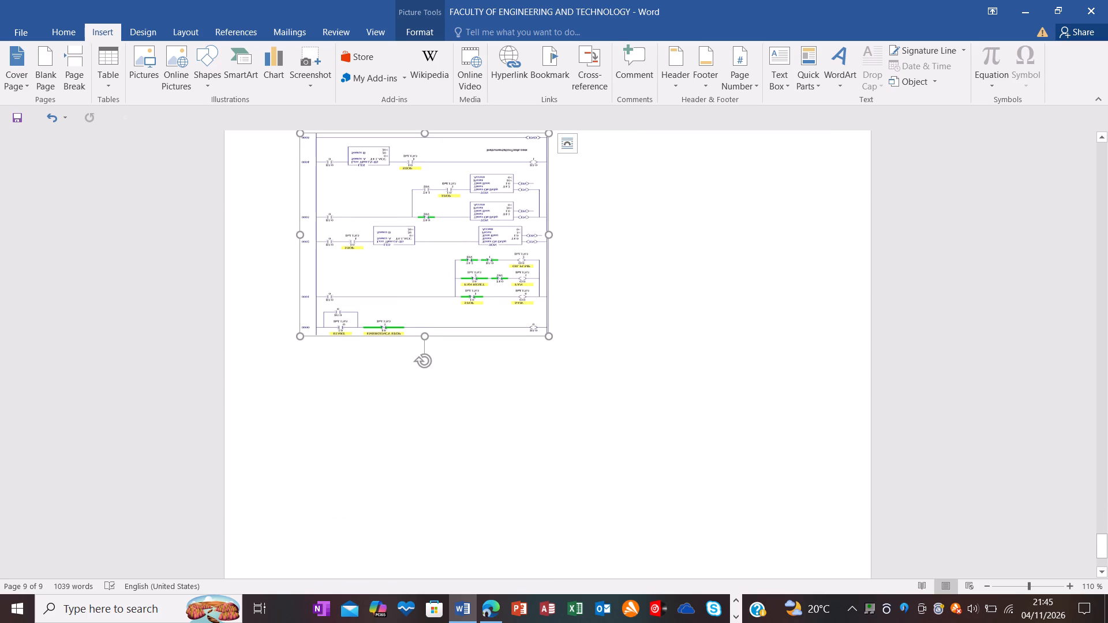
left_click_drag(549, 332, 513, 259)
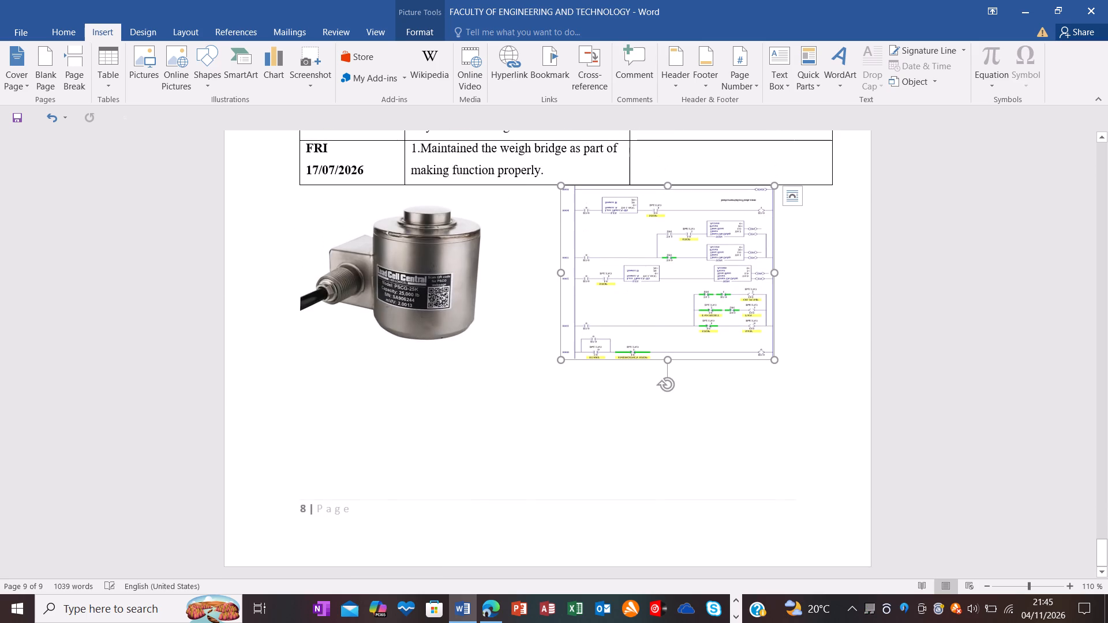
left_click(686, 324)
left_click_drag(770, 358, 781, 362)
left_click(781, 362)
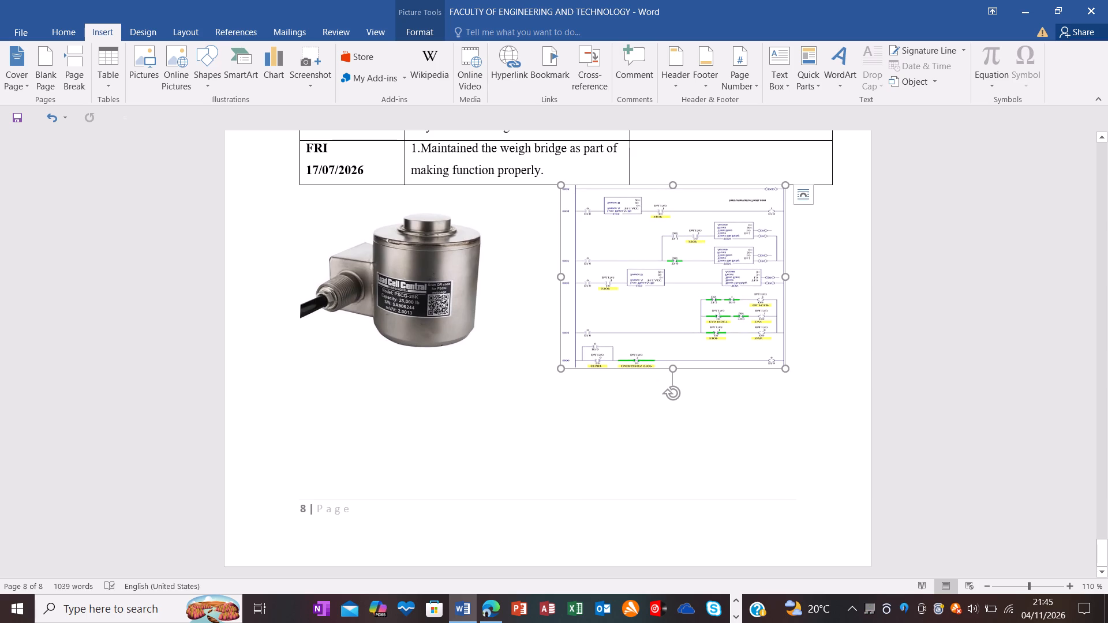
left_click(750, 406)
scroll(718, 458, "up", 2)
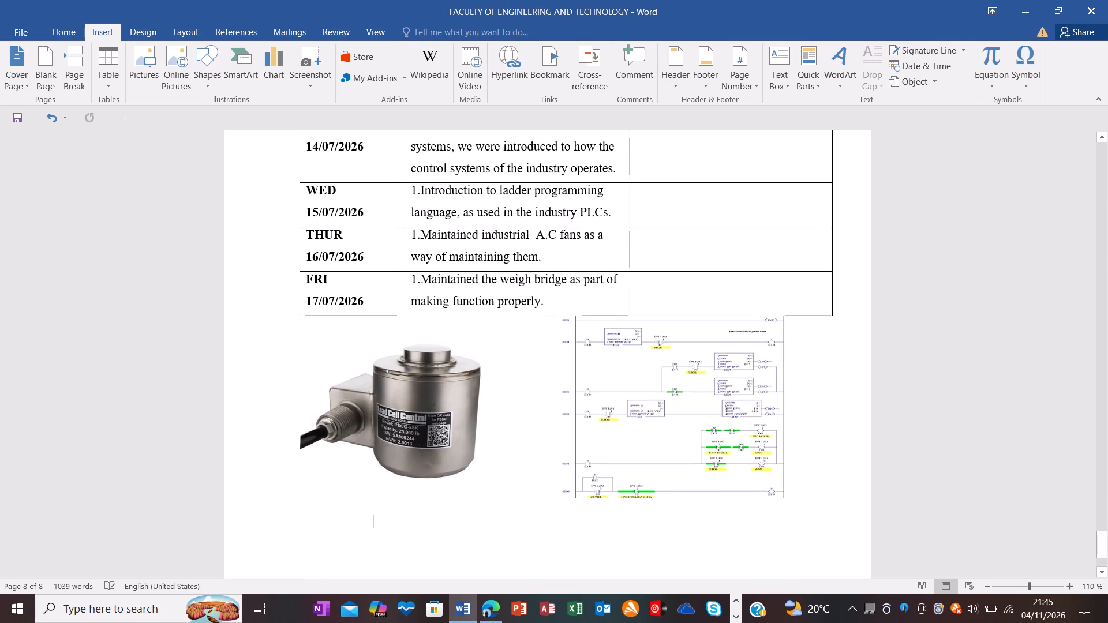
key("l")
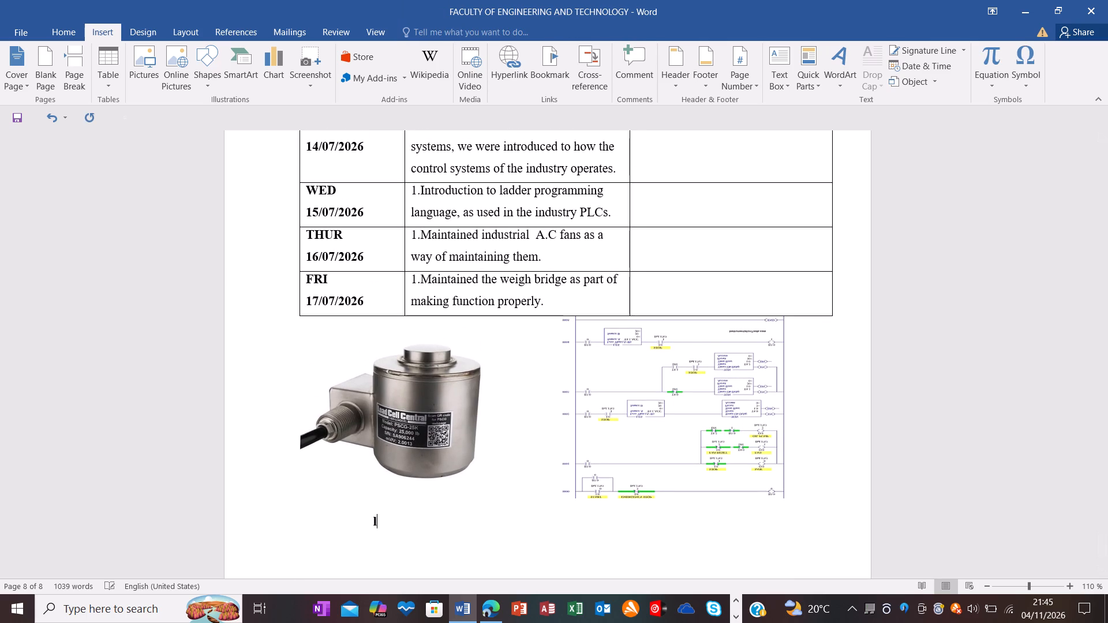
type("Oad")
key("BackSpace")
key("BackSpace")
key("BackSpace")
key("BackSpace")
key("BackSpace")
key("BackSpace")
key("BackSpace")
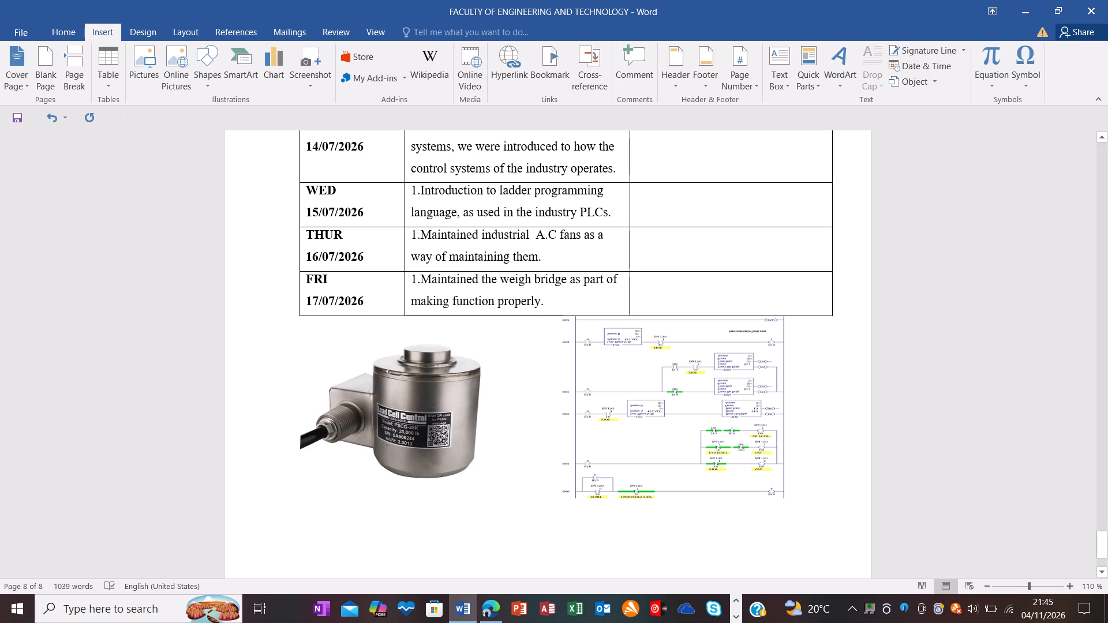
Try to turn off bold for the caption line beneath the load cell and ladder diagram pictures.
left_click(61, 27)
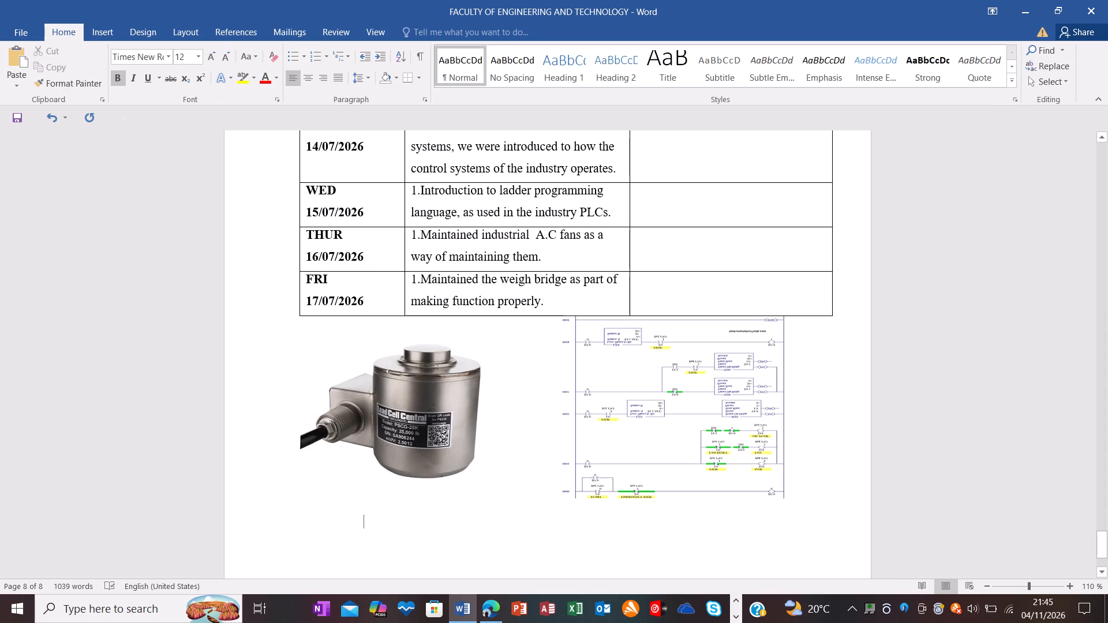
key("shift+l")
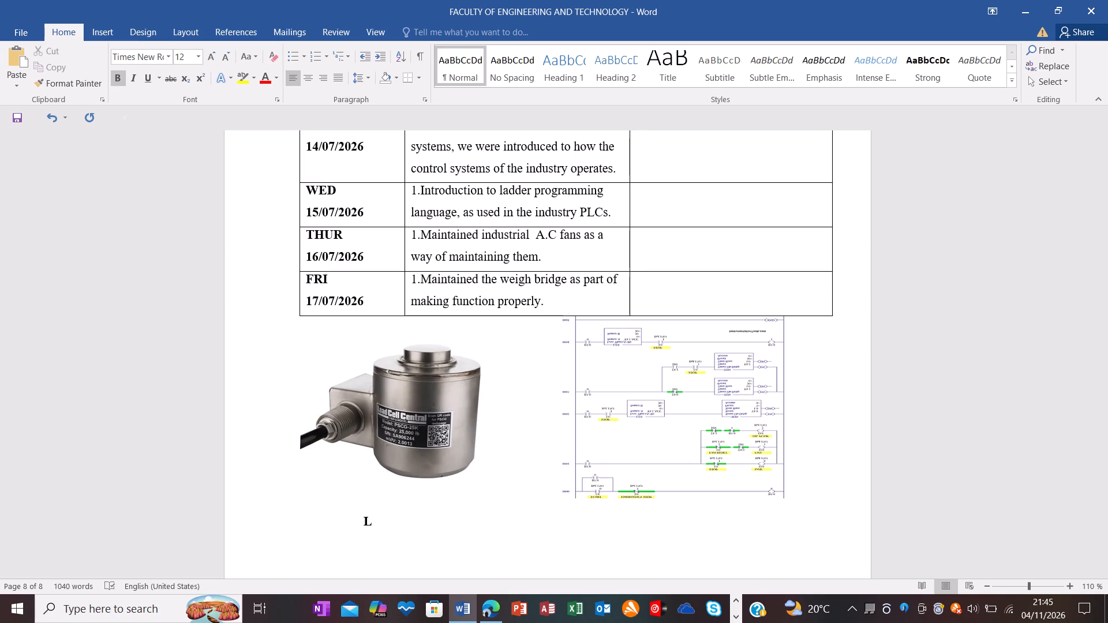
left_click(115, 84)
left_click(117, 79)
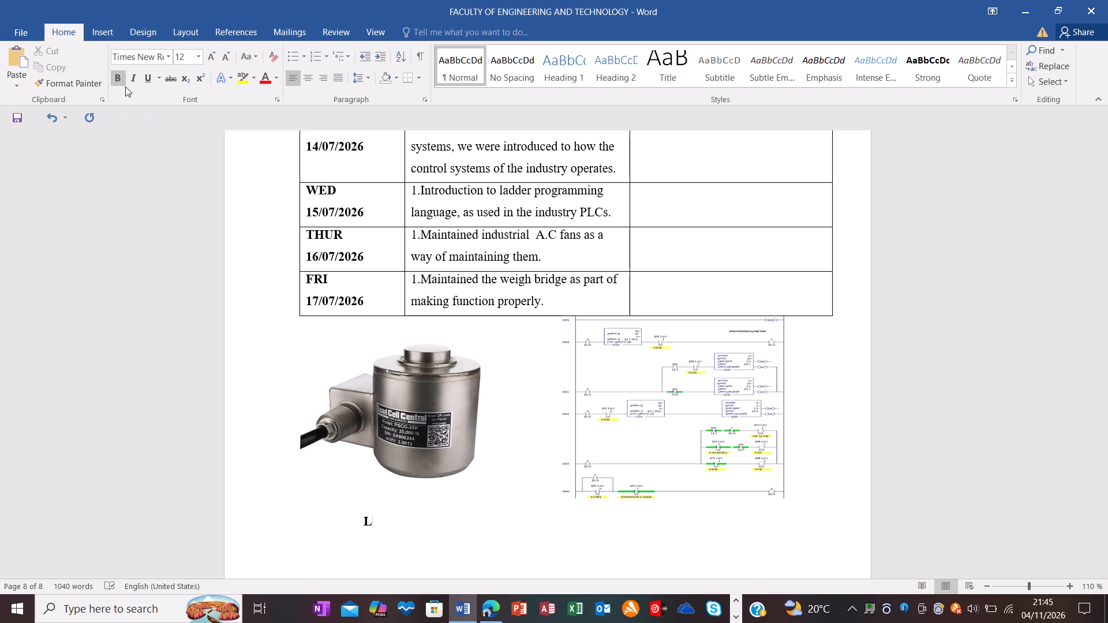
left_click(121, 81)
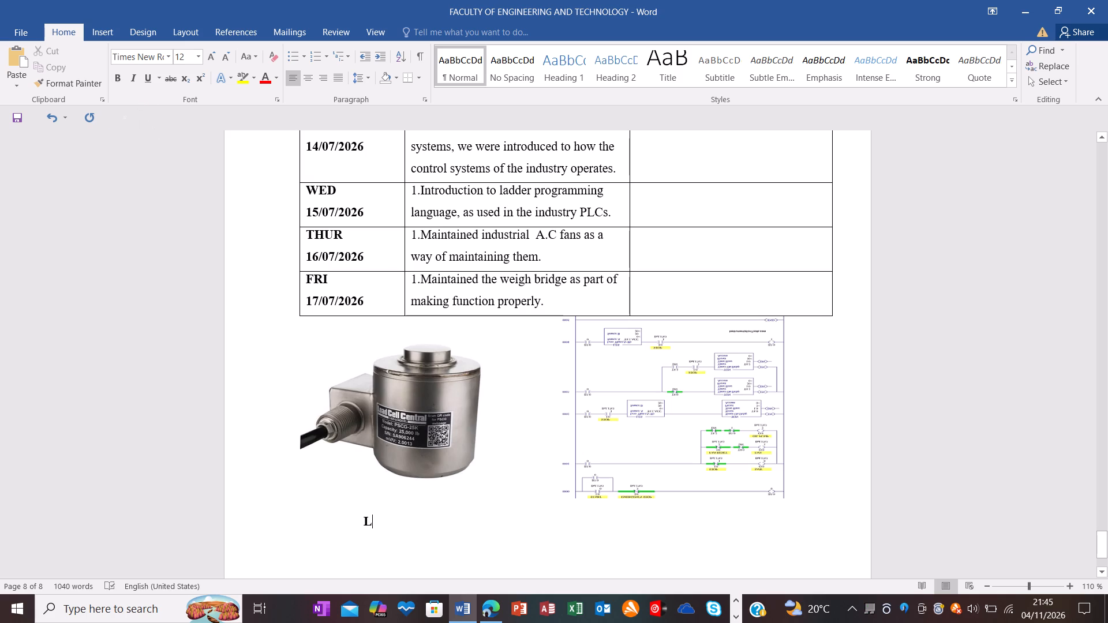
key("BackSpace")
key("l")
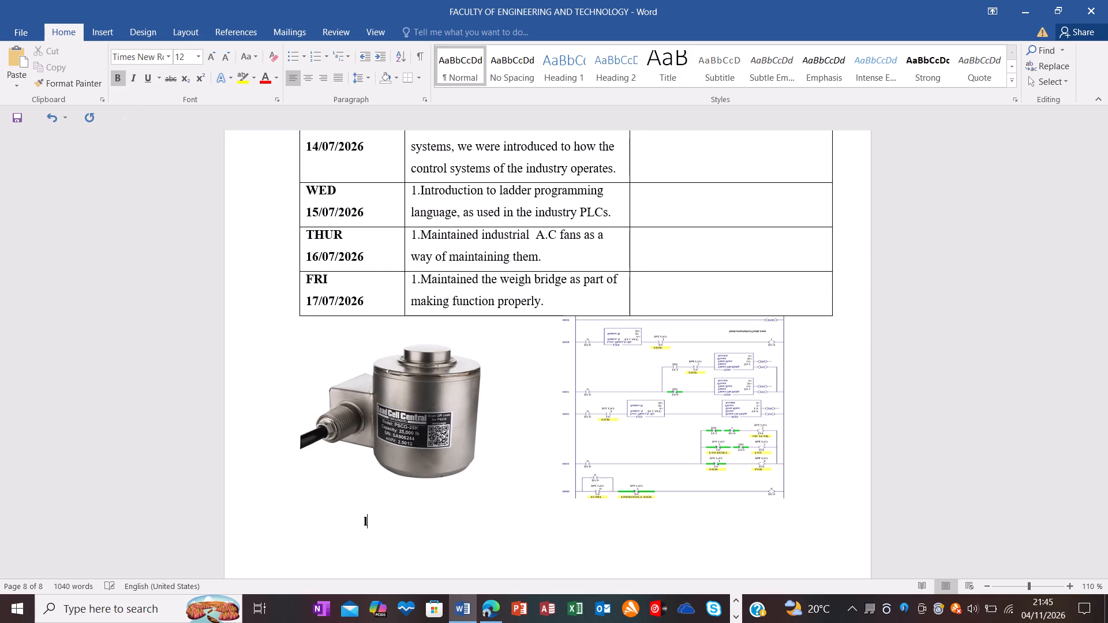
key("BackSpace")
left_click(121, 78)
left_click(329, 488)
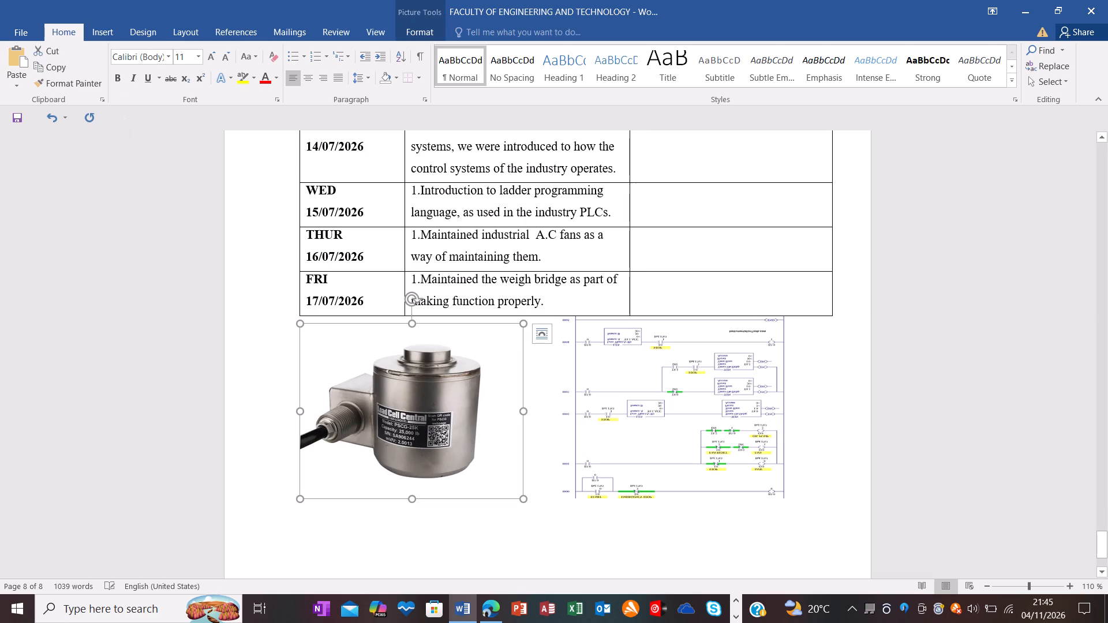
Enter the bold caption "Load cell and ladder programming language for PLC" on the line beneath the two Week 2 pictures.
left_click(380, 546)
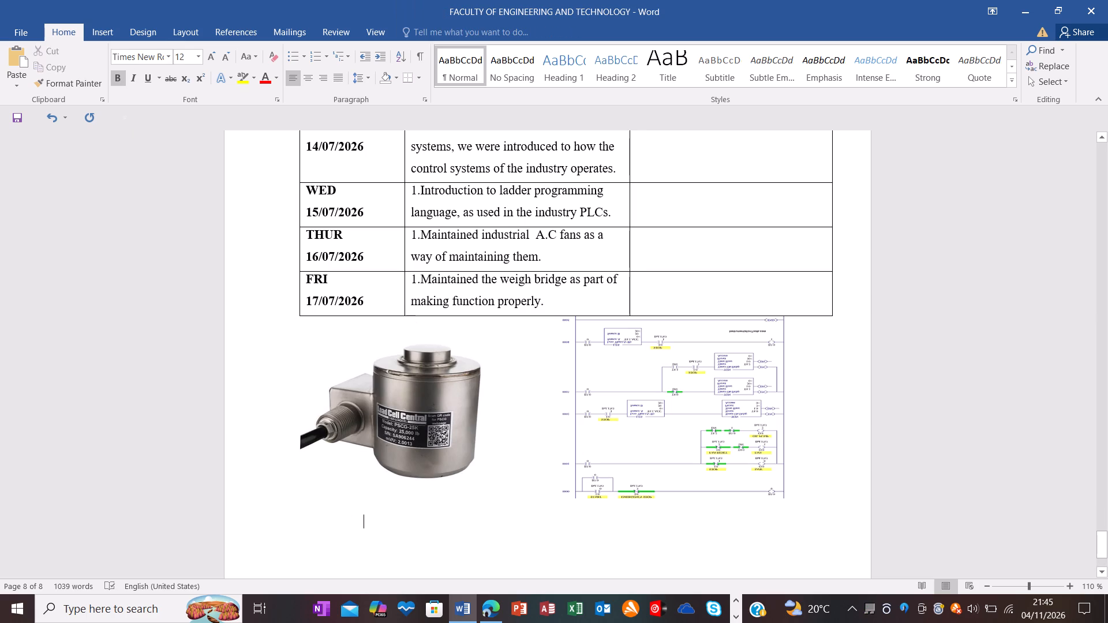
type("Lo")
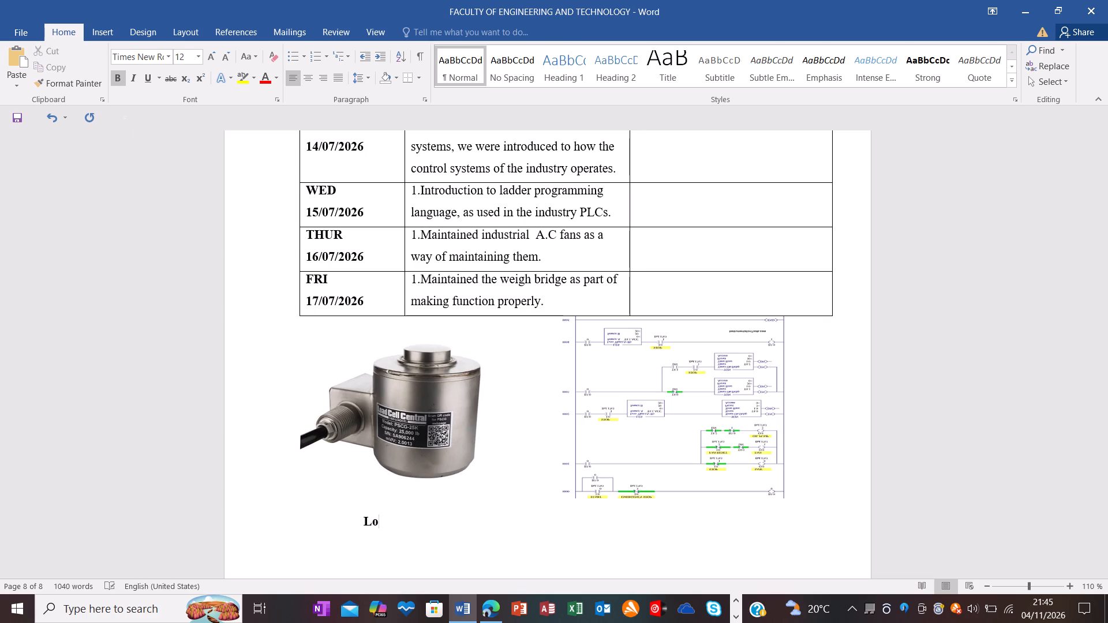
type("ad")
key("space")
type("cell")
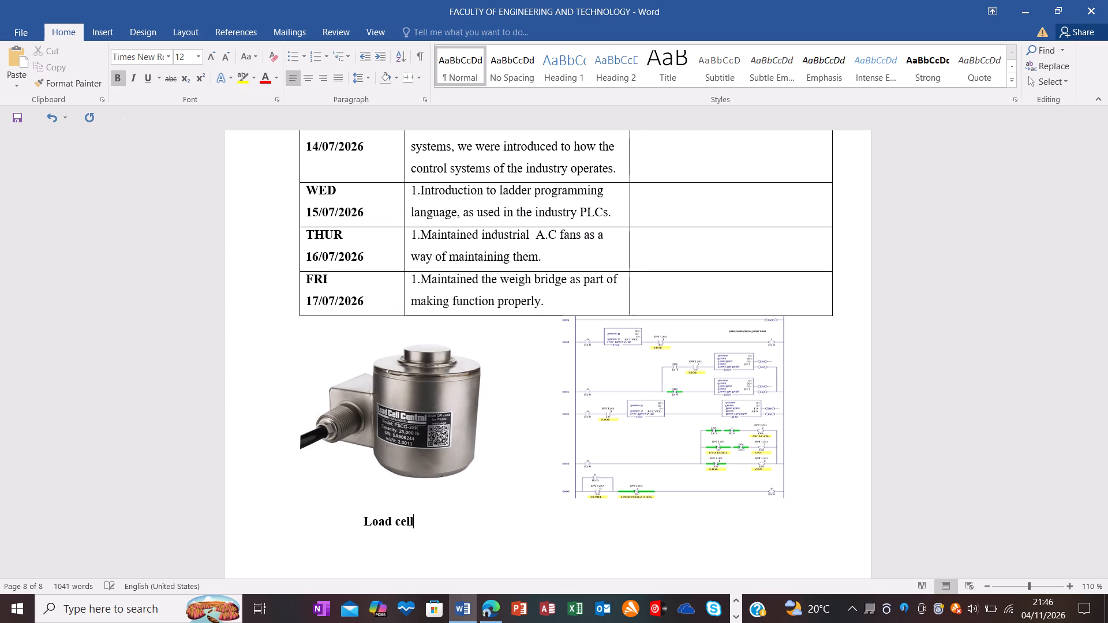
key("space")
type("nad")
key("space")
key("BackSpace")
key("BackSpace")
key("BackSpace")
key("BackSpace")
type("and")
key("space")
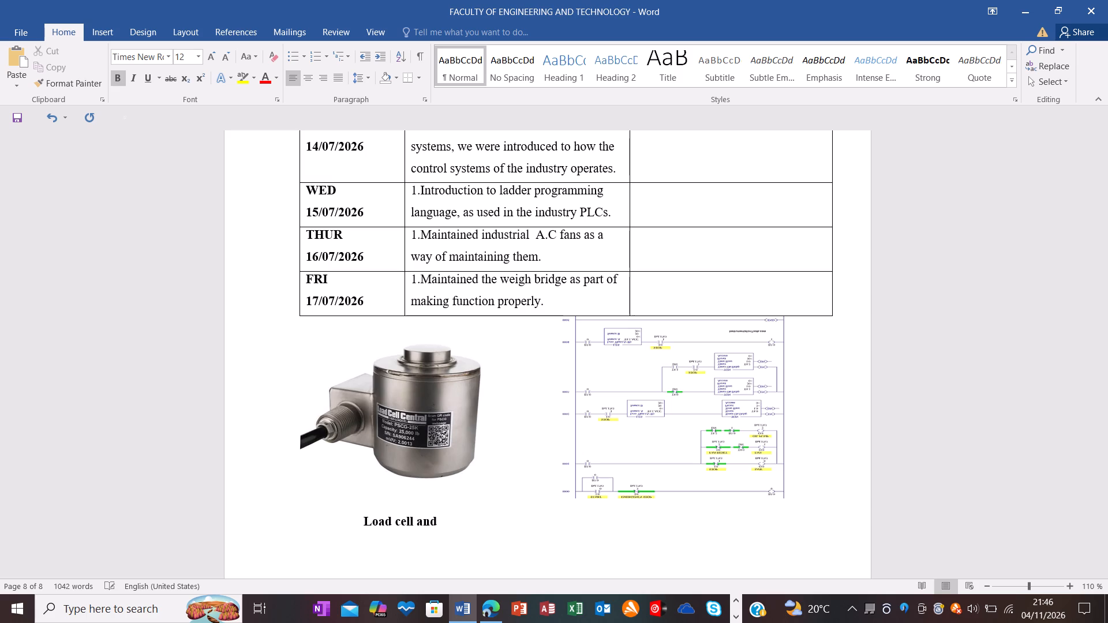
type("ladder")
key("space")
type("plo")
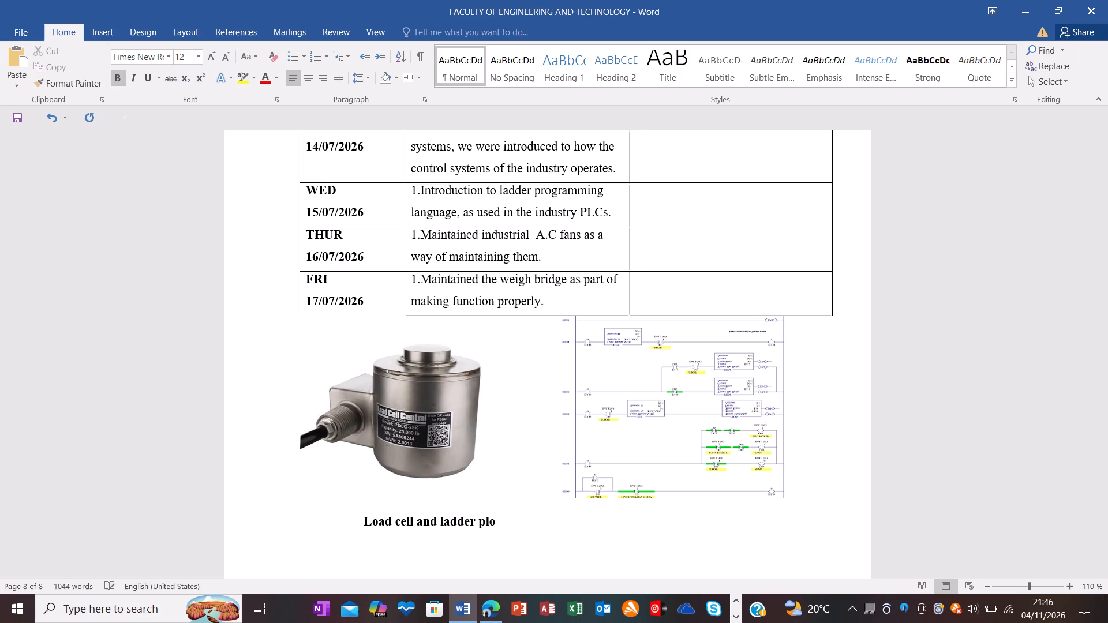
key("BackSpace")
key("BackSpace")
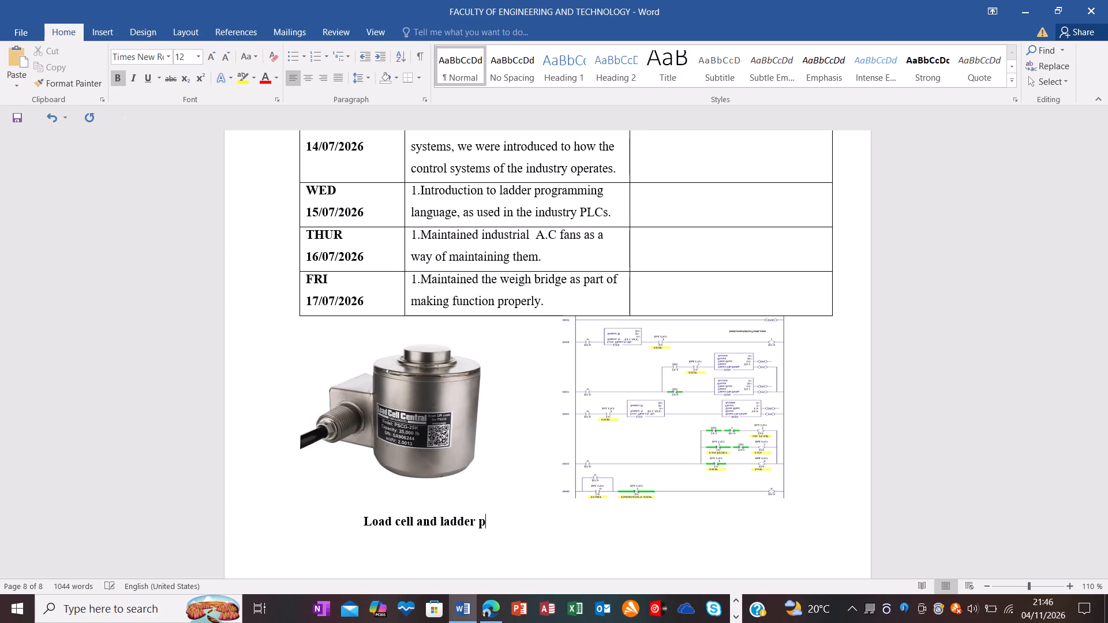
type("rogramming language")
key("space")
type("for")
key("space")
type("PLC")
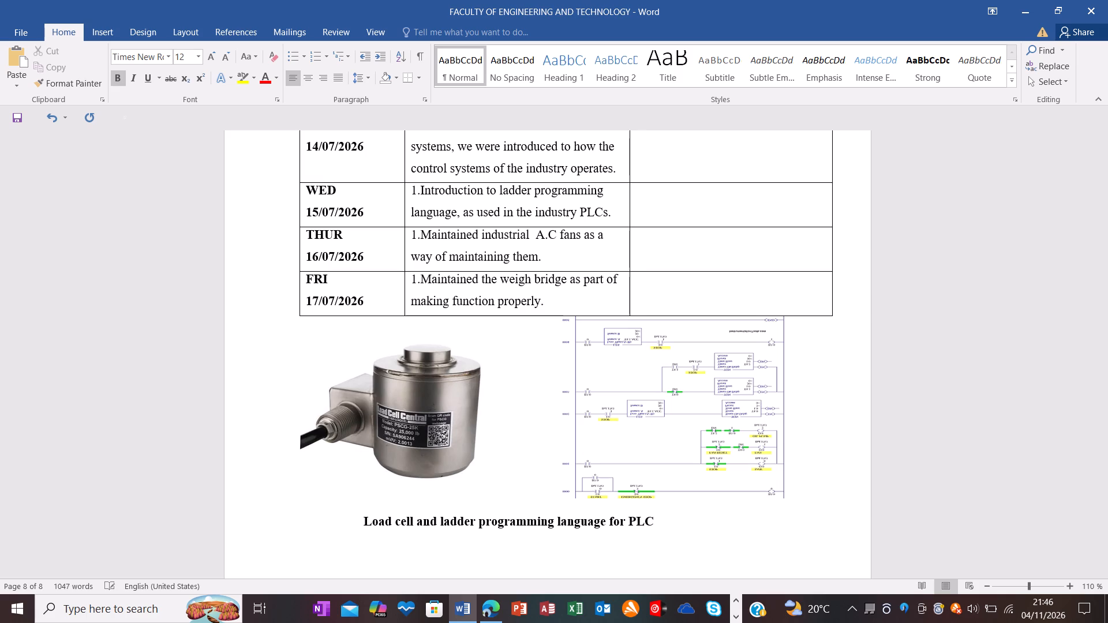
Review the Week 2 page from its heading and log table down to the captioned pictures.
scroll(377, 498, "down", 4)
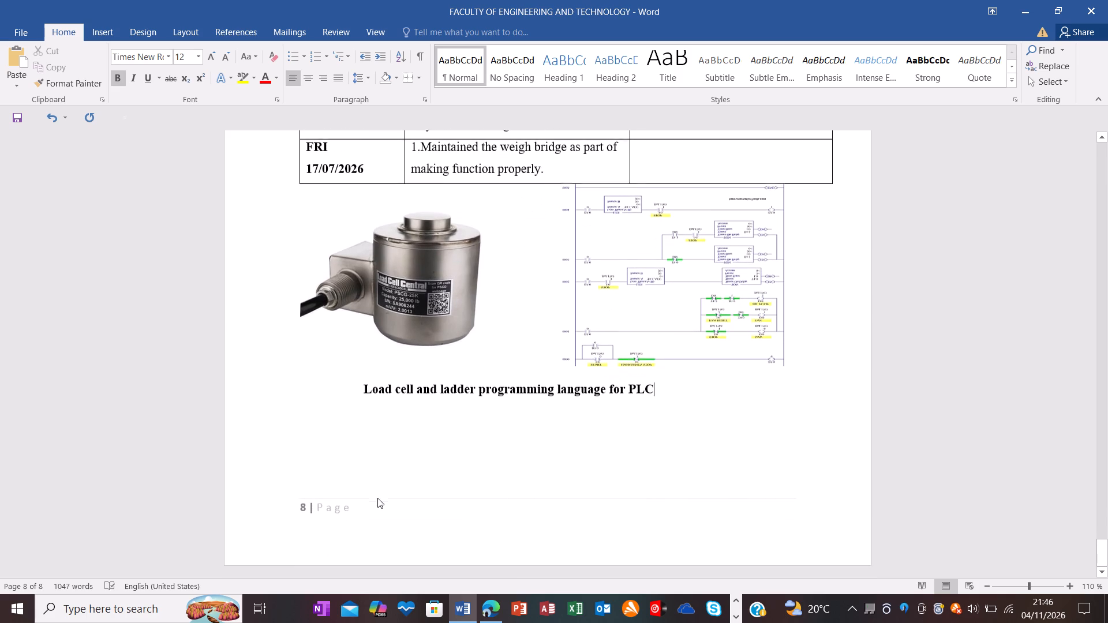
scroll(377, 498, "up", 2)
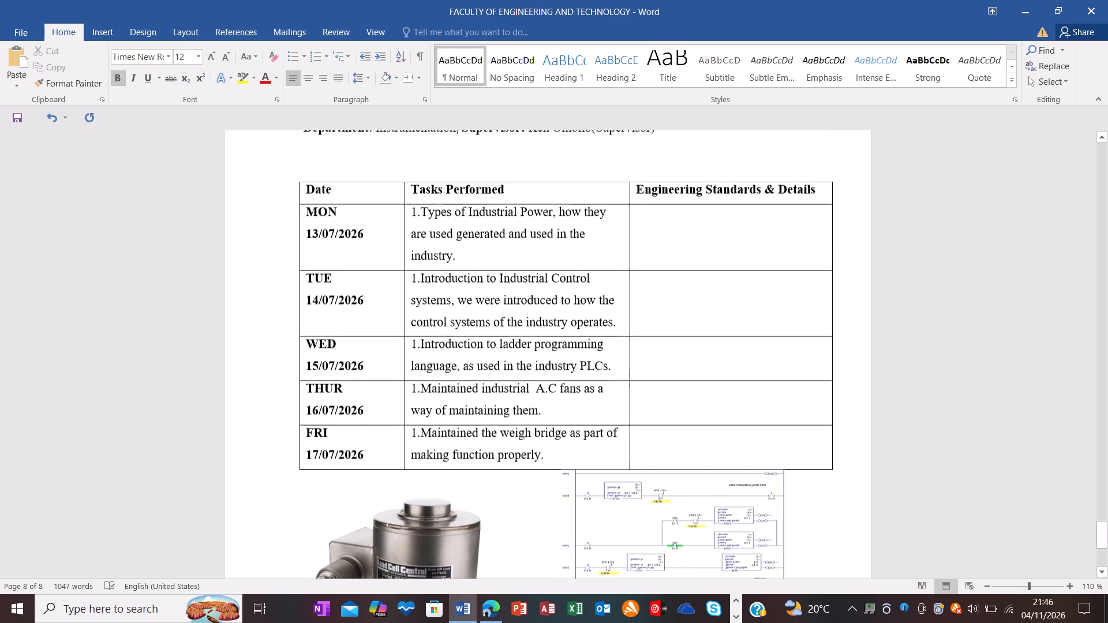
scroll(377, 498, "down", 1, "ctrl")
scroll(377, 498, "up", 6)
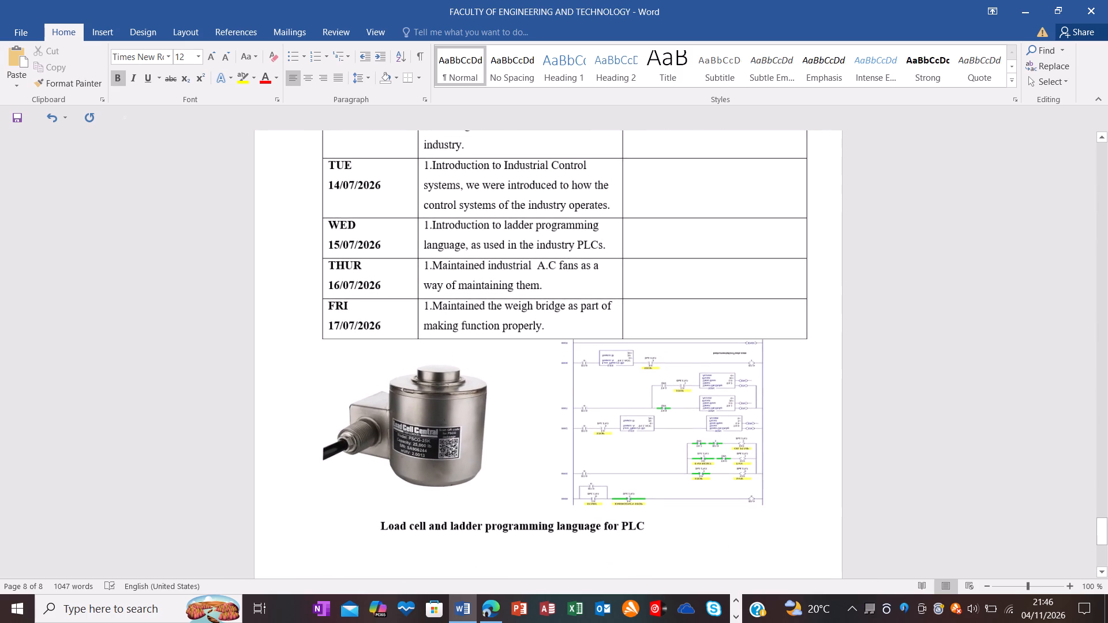
scroll(457, 387, "up", 1)
scroll(341, 374, "up", 3)
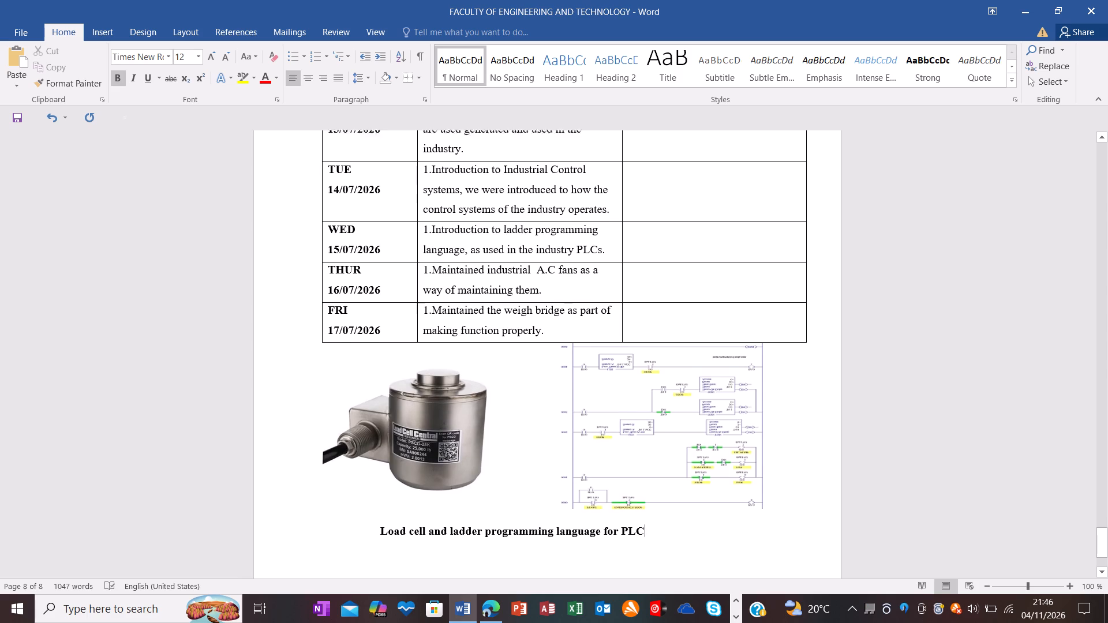
scroll(341, 374, "up", 6)
scroll(341, 374, "down", 5)
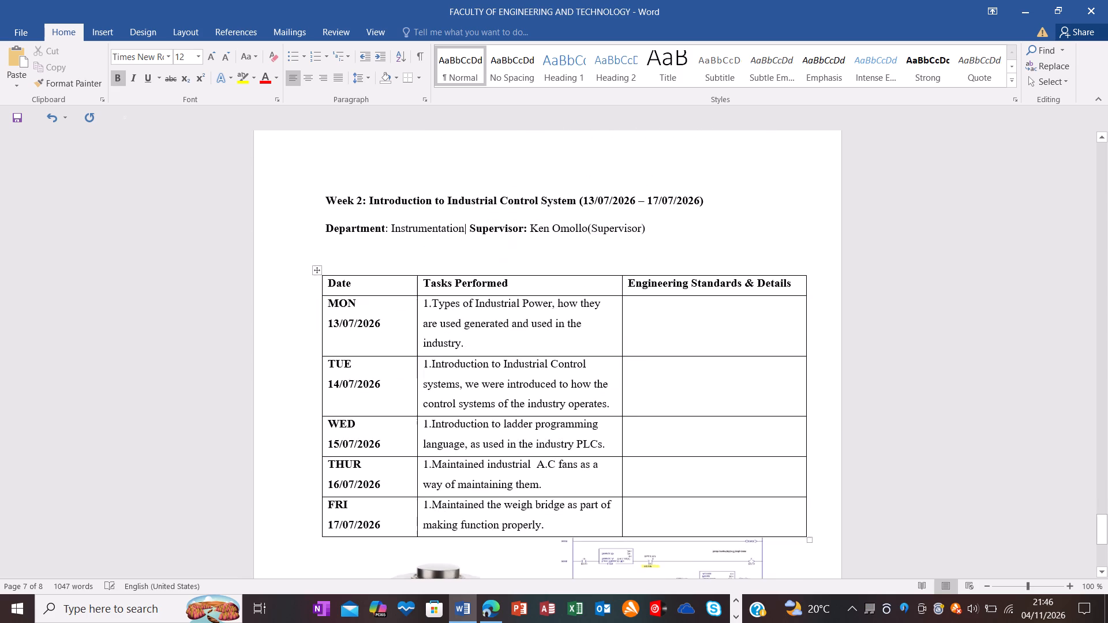
scroll(341, 374, "down", 3)
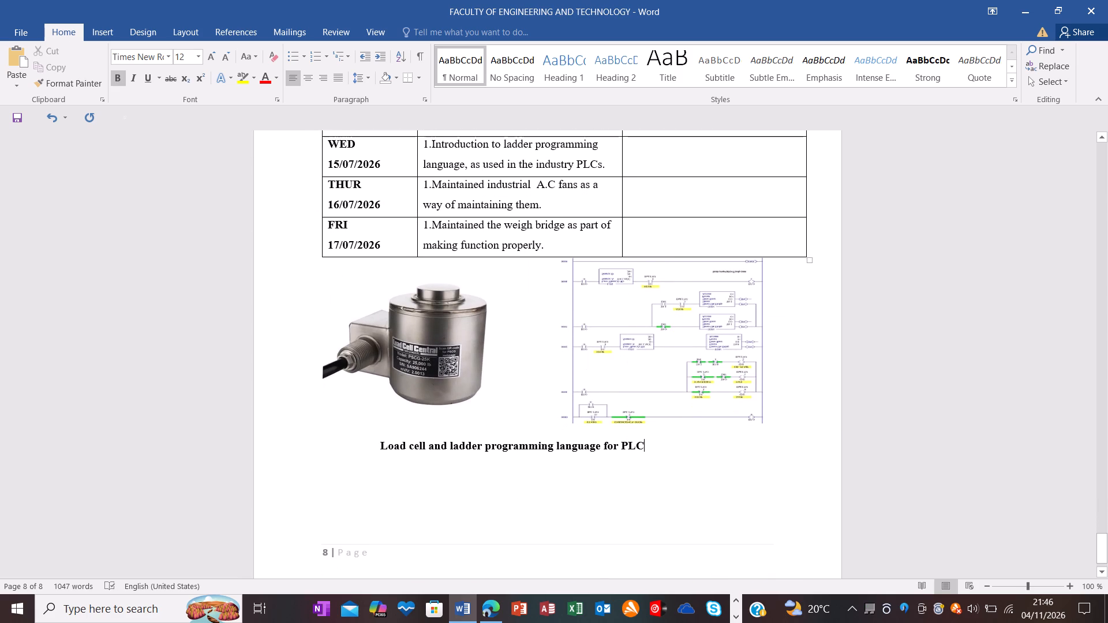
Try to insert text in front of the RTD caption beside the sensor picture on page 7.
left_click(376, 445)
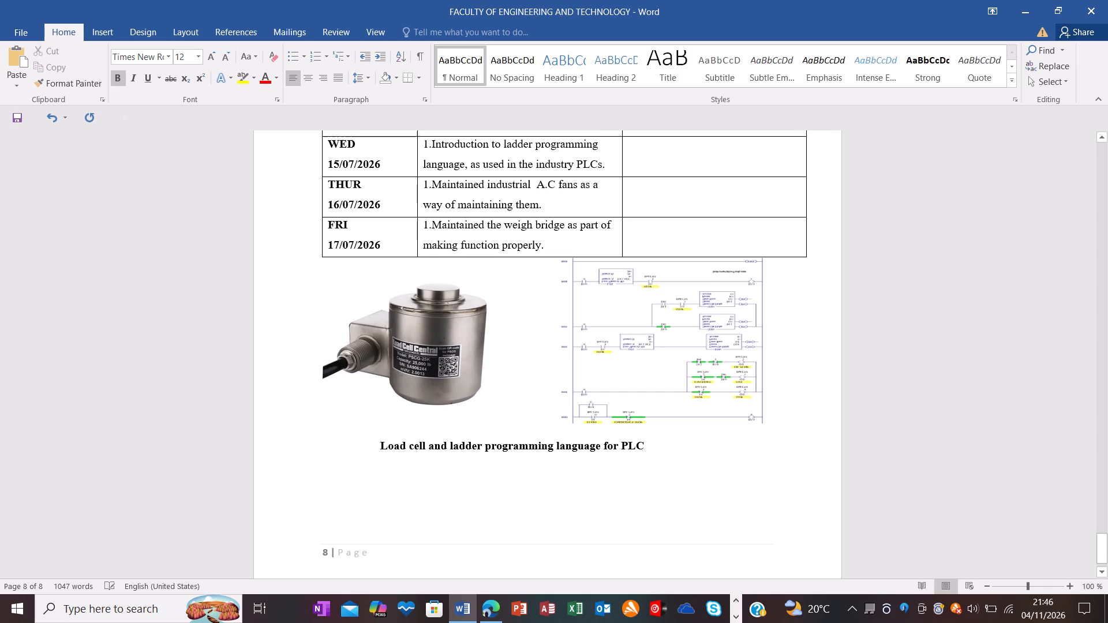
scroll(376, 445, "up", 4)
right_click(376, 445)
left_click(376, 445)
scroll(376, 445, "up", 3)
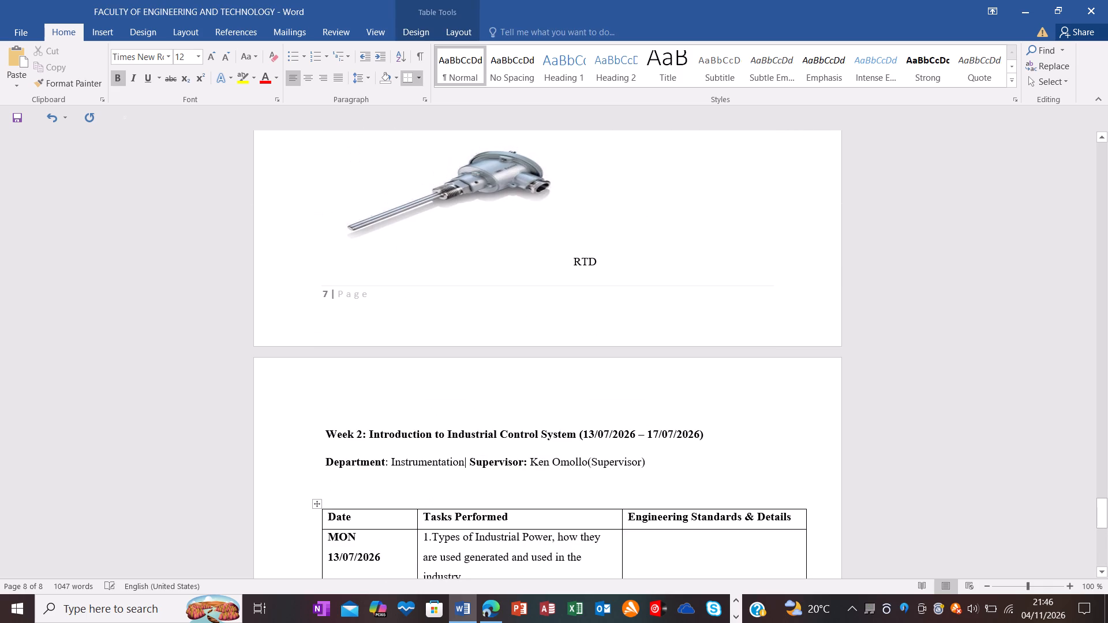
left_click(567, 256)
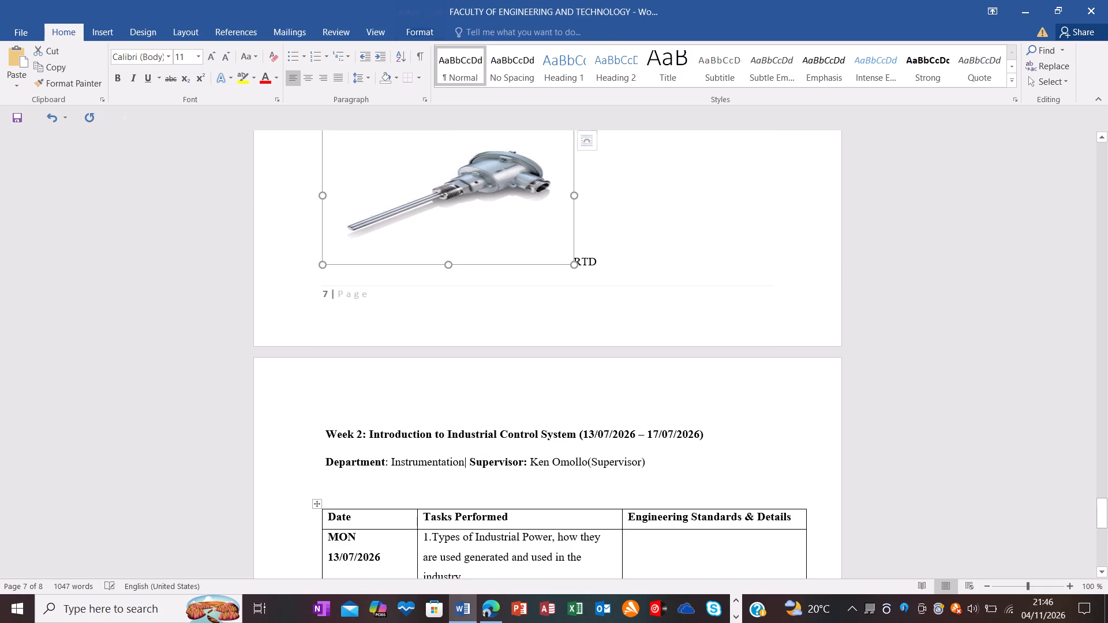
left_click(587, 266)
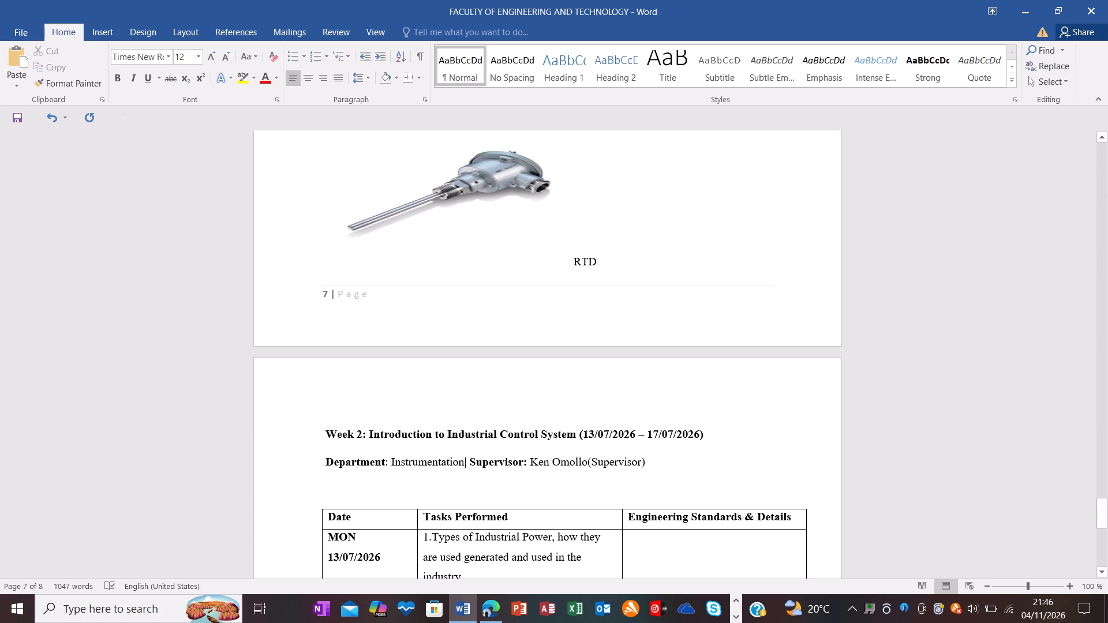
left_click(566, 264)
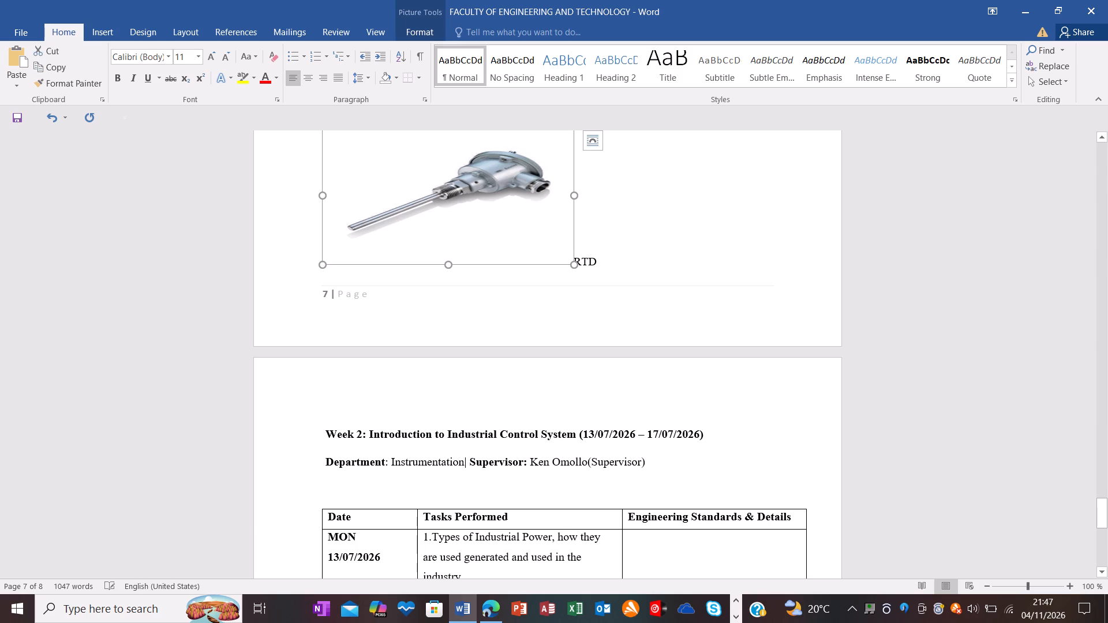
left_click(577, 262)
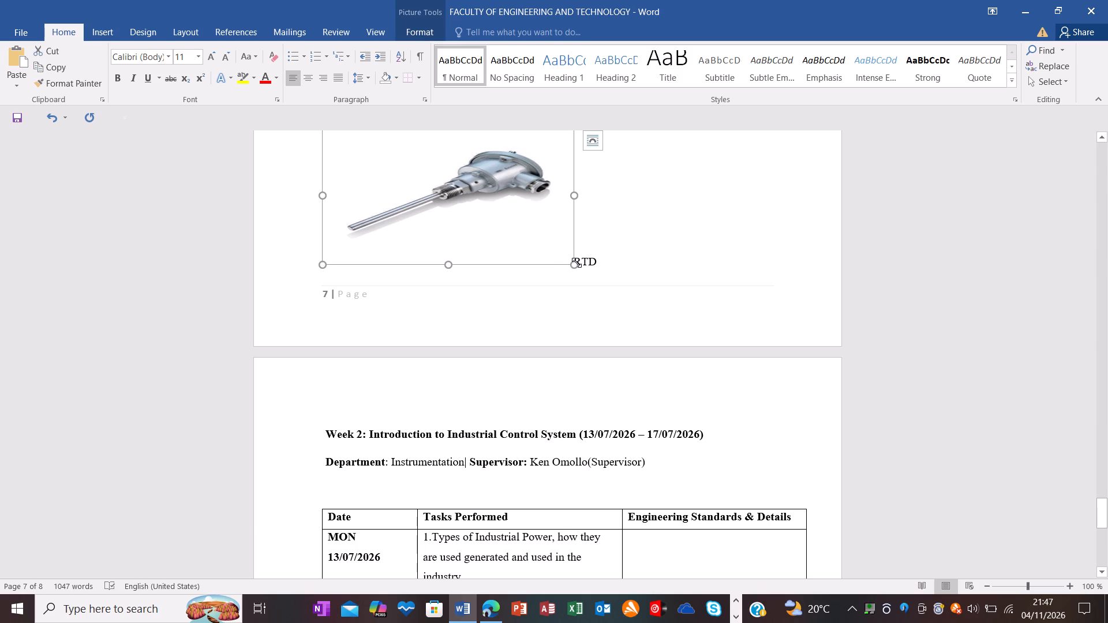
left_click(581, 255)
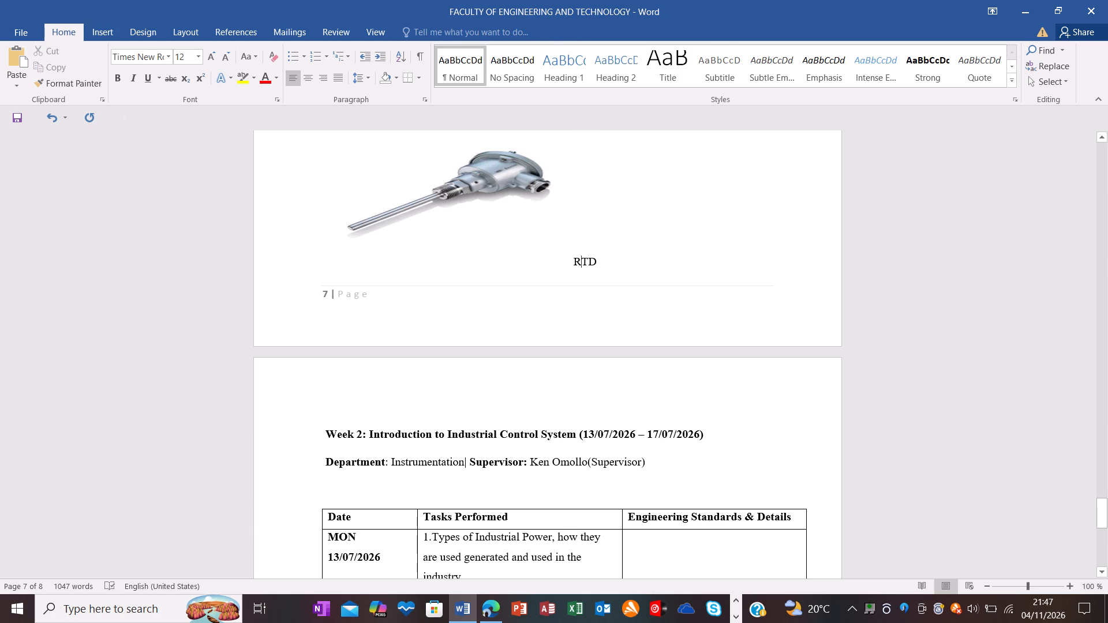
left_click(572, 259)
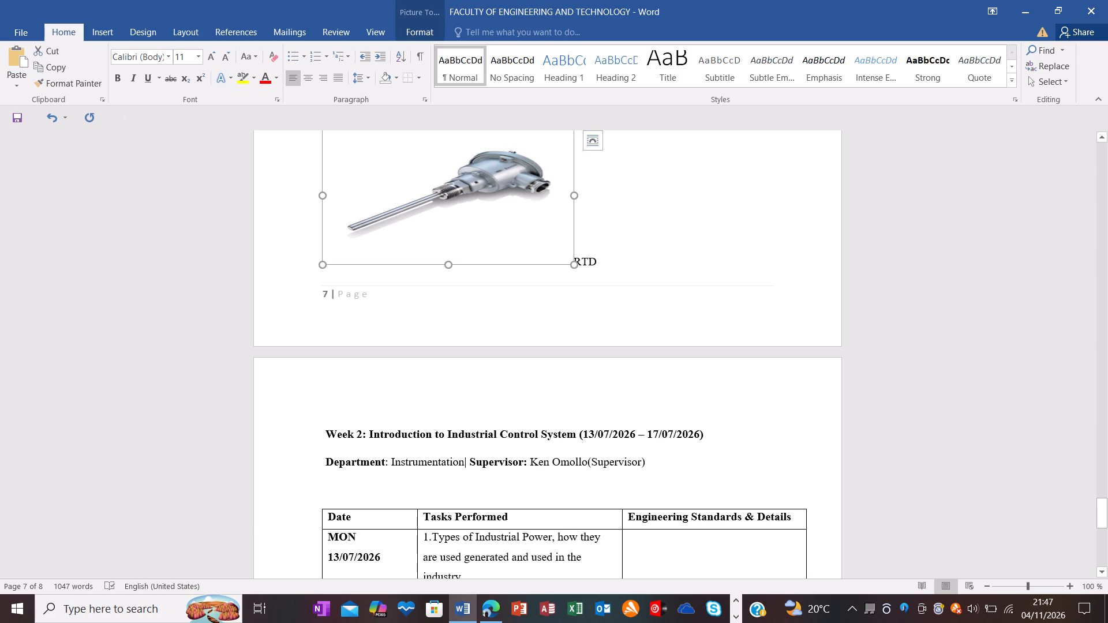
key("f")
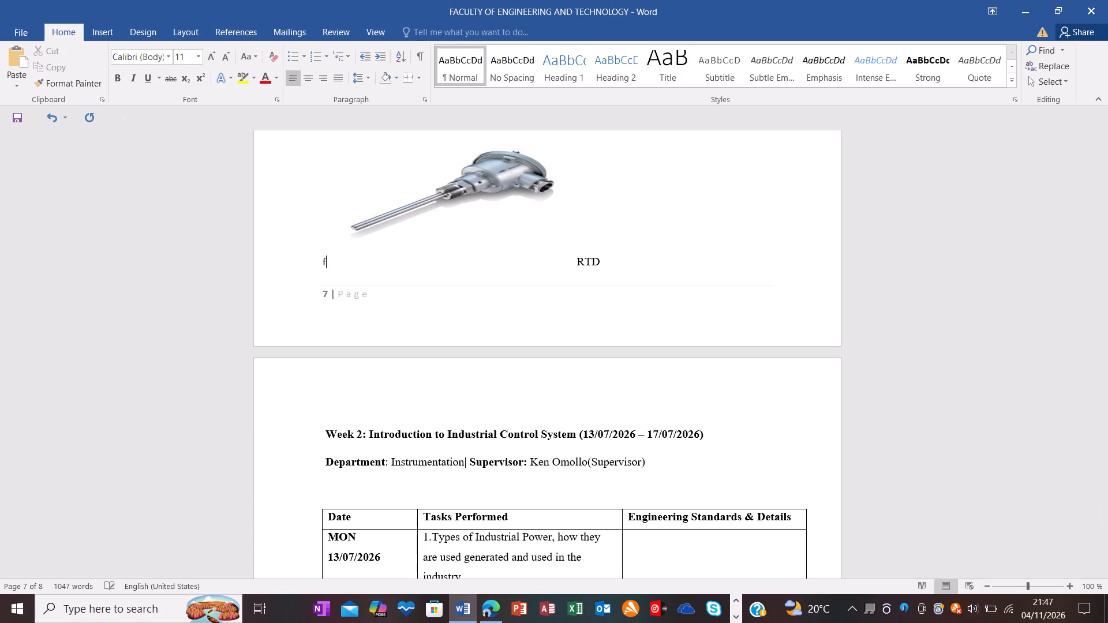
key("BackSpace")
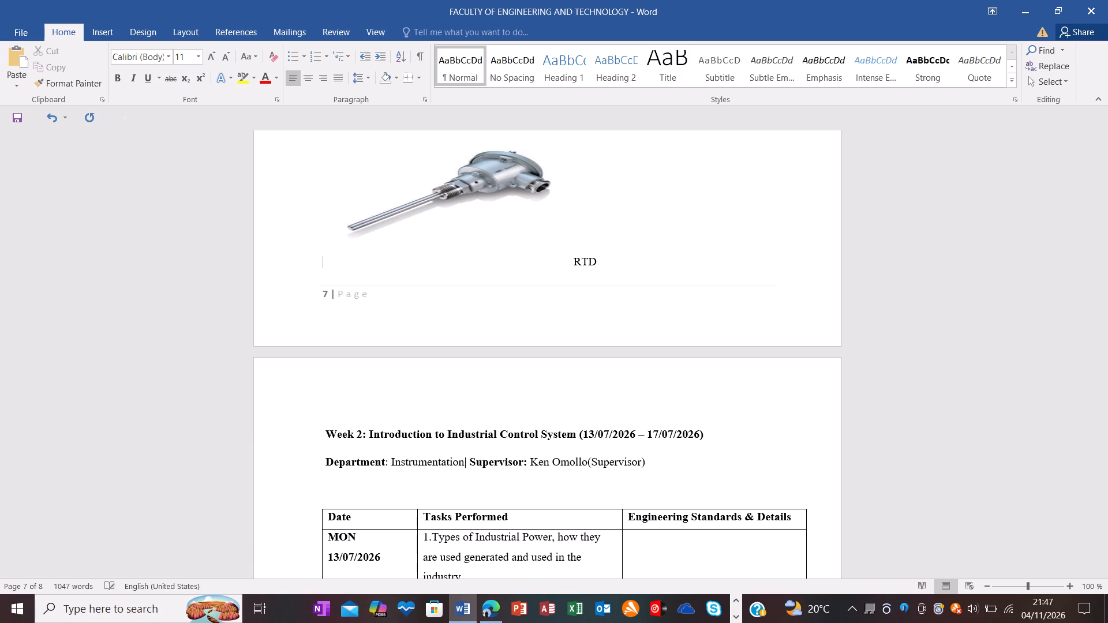
Look over the Week 2 log table and the captioned pictures on page 8 again.
scroll(909, 376, "down", 7)
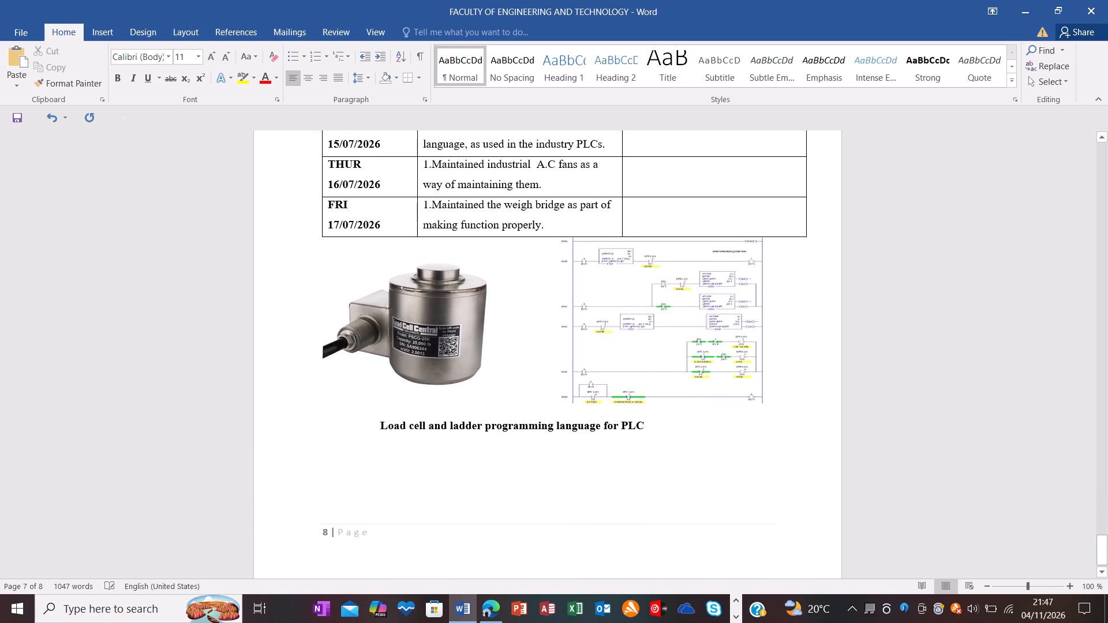
scroll(909, 376, "up", 1)
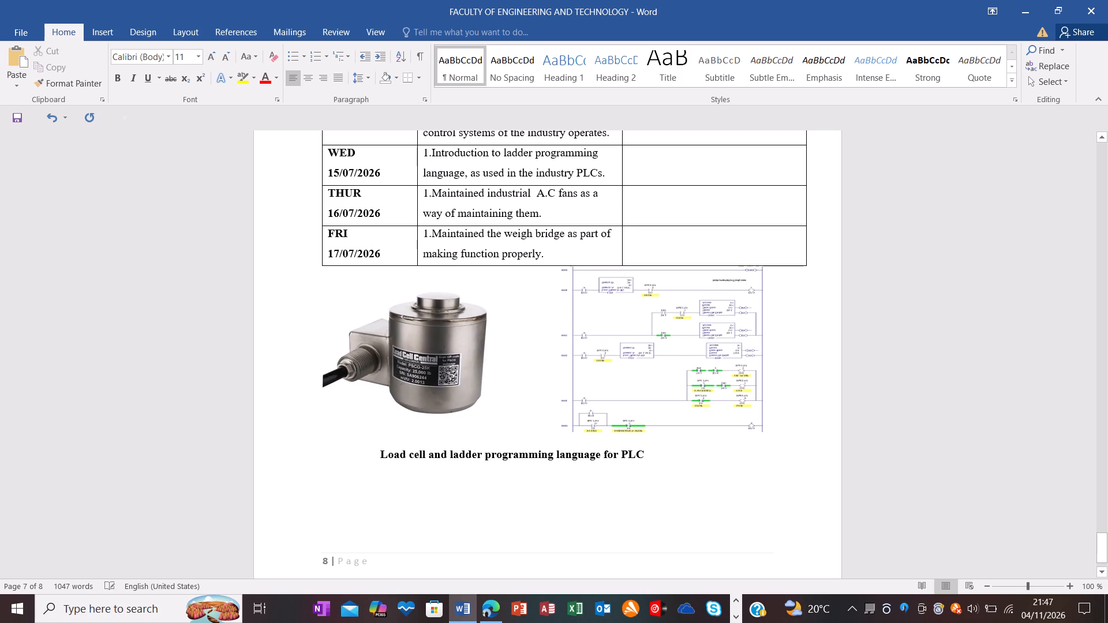
scroll(909, 376, "up", 5)
scroll(909, 376, "down", 5)
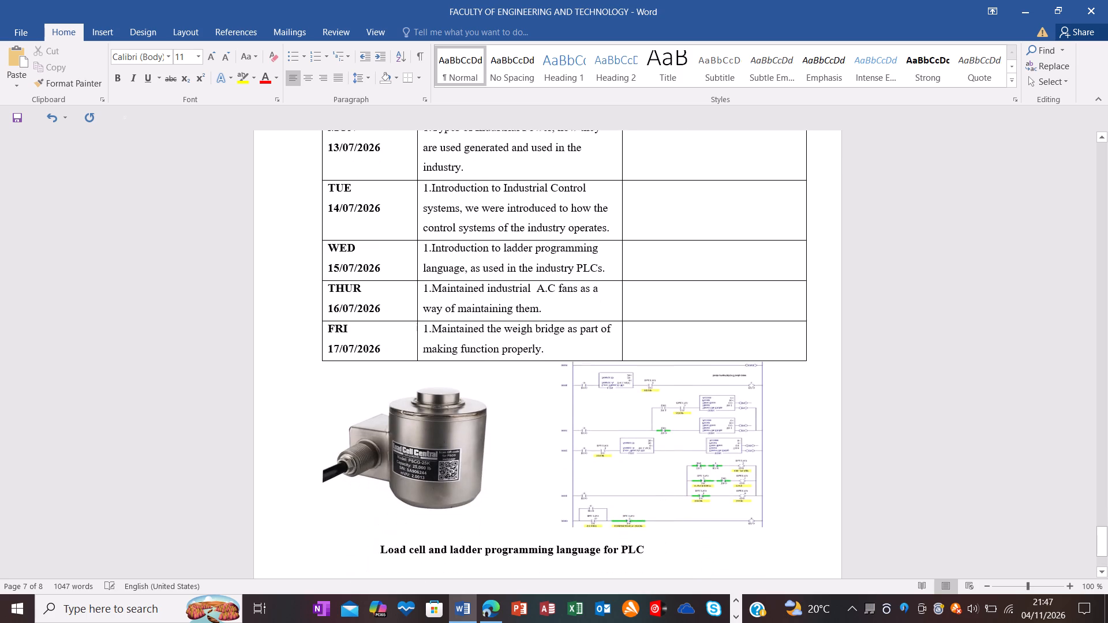
scroll(909, 376, "down", 1)
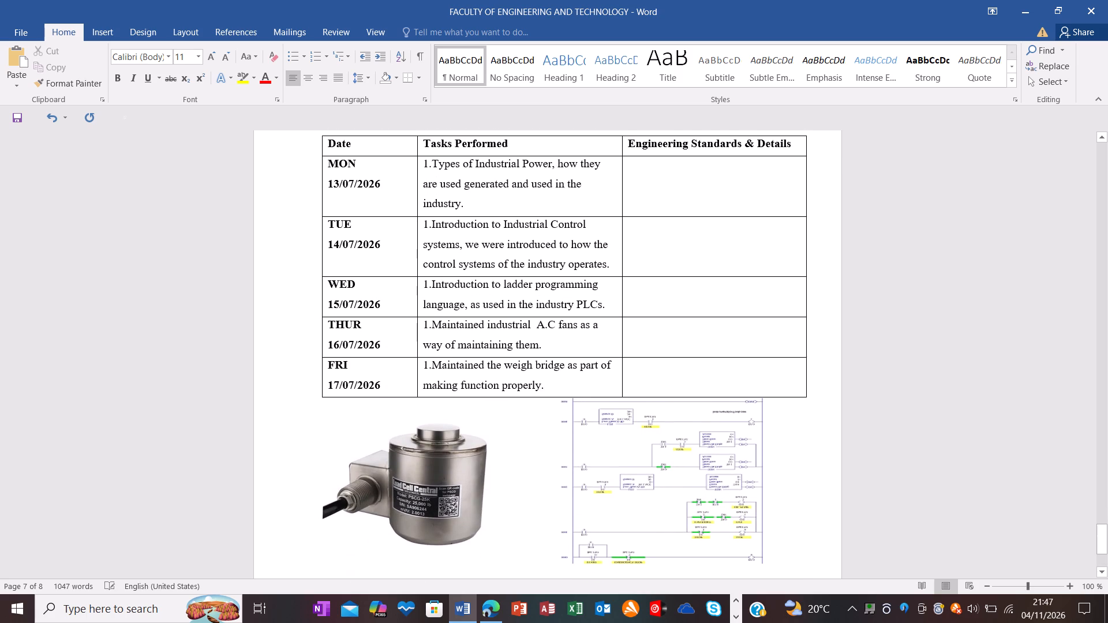
scroll(909, 376, "down", 1)
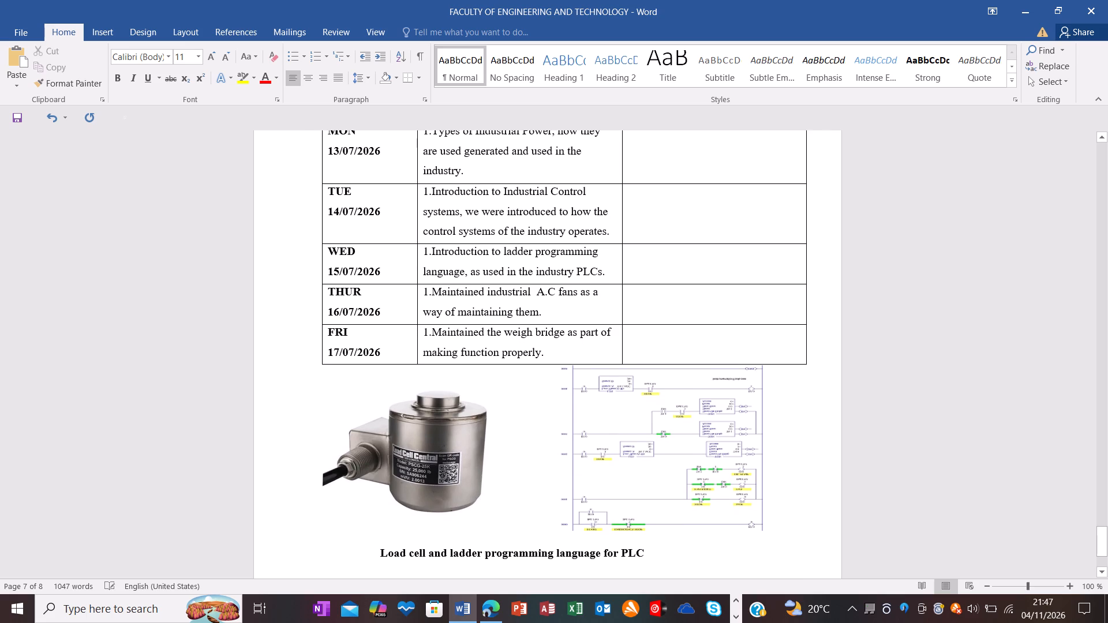